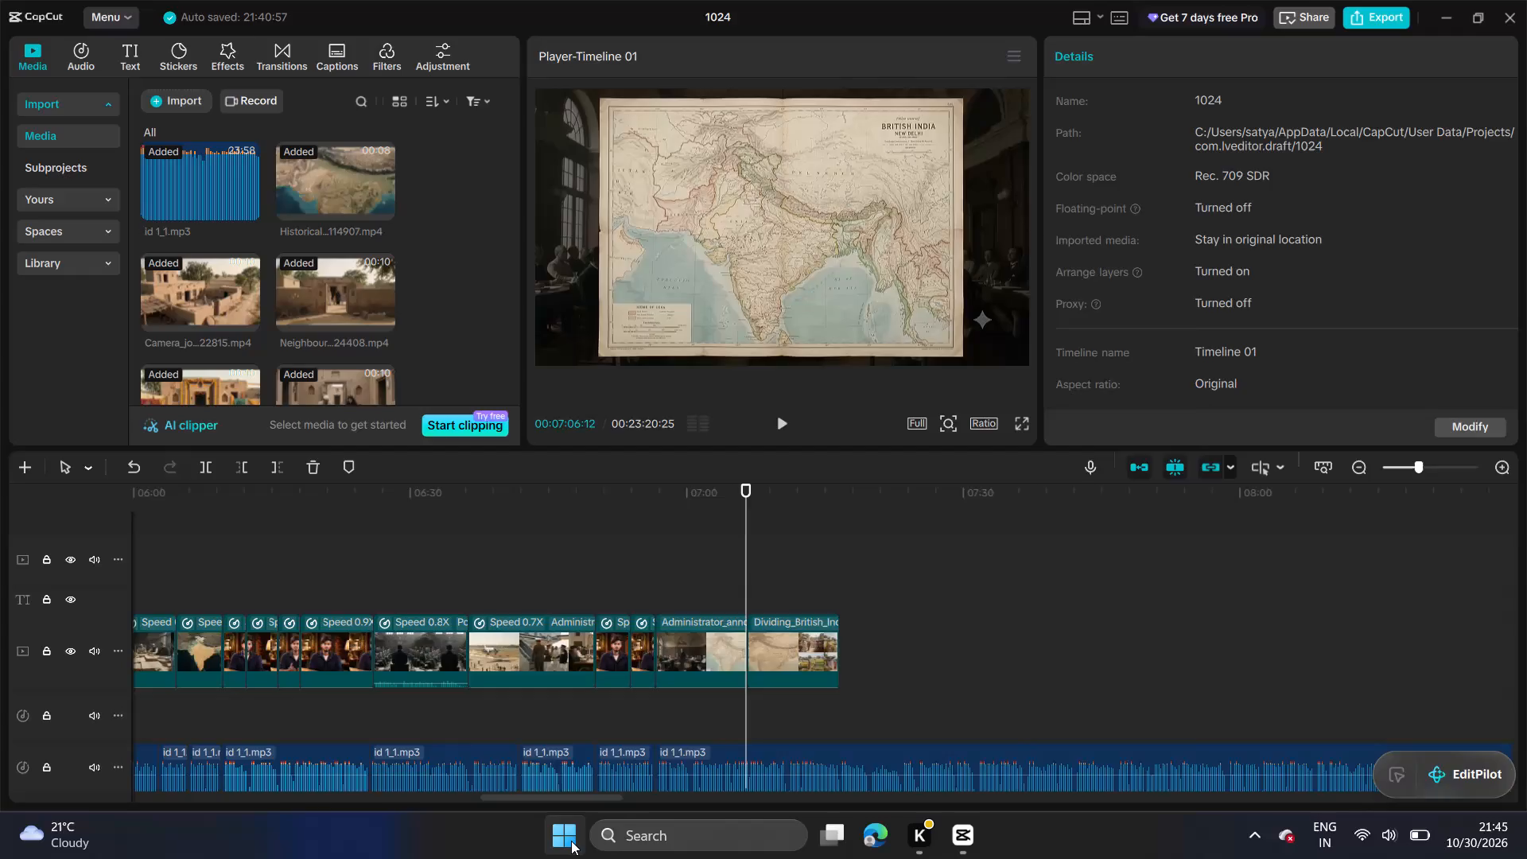
click(600, 119)
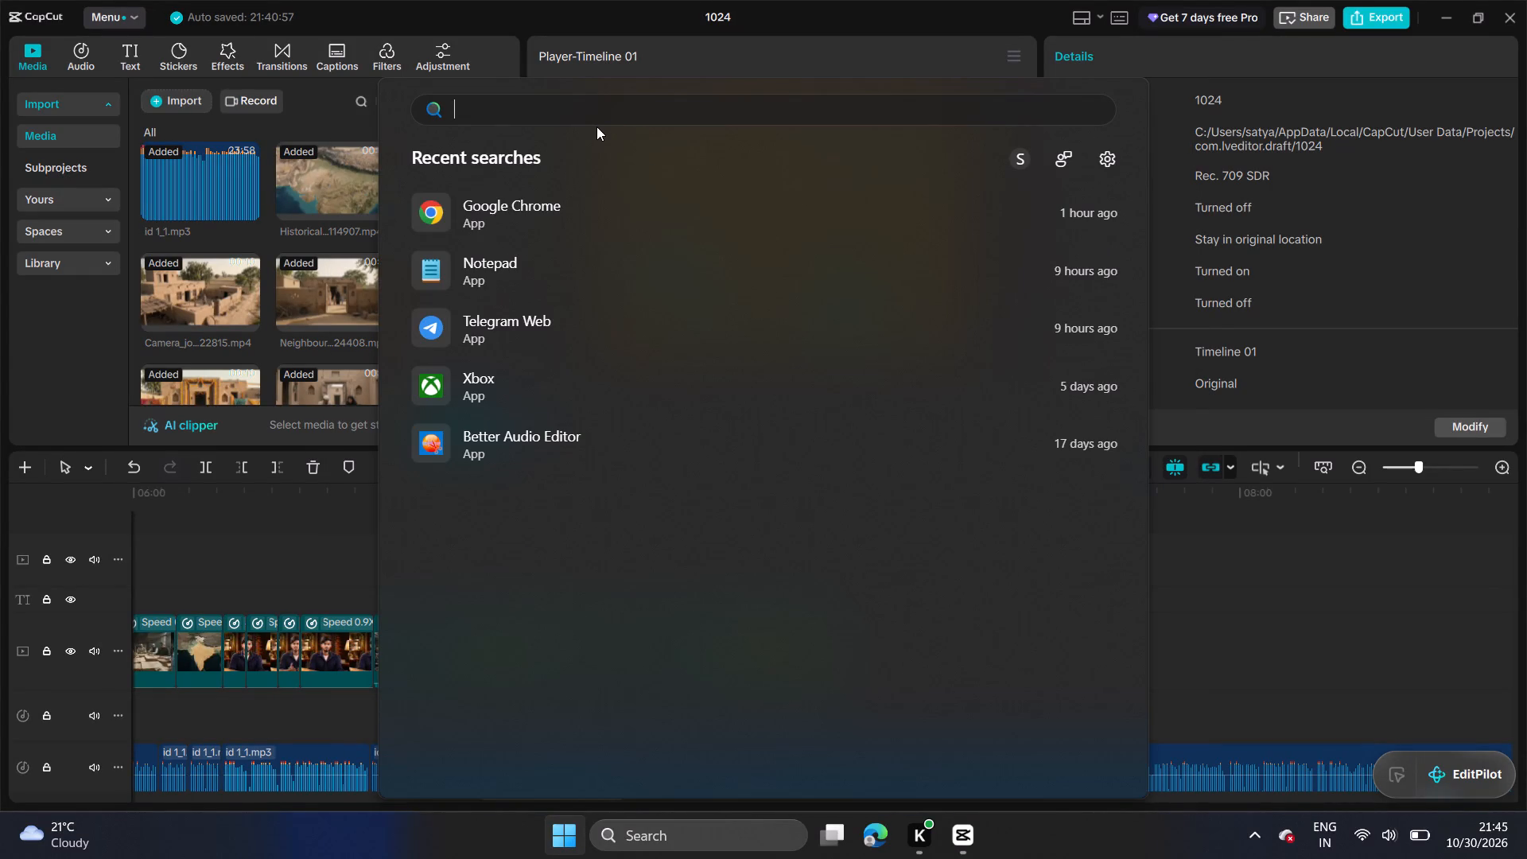
click(600, 209)
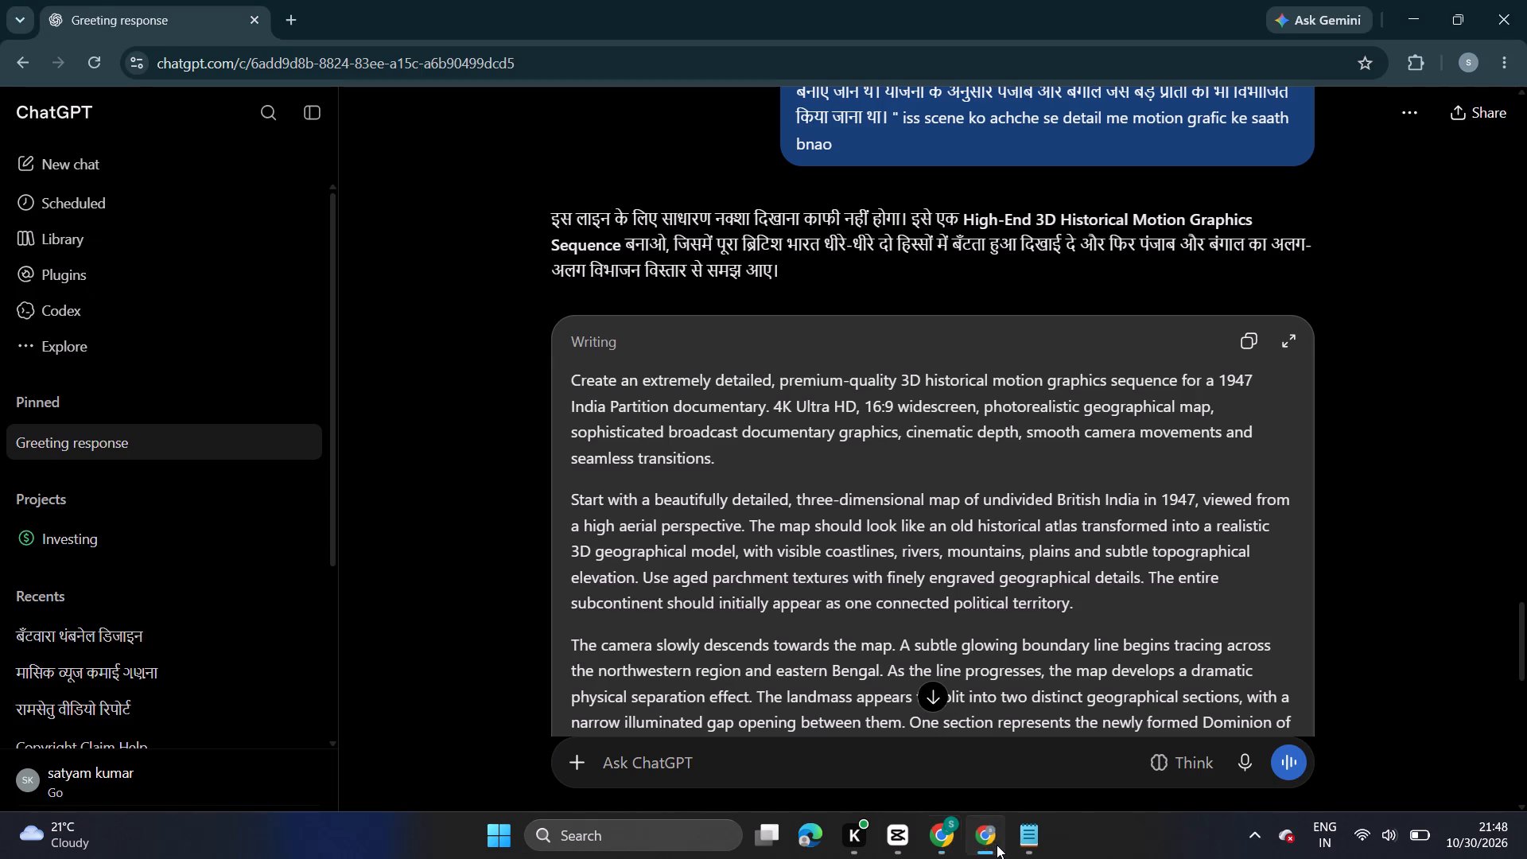
In CapCut, find the start of the parliament speech clip at about 00:06:26 and add a default text clip above it.
click(891, 829)
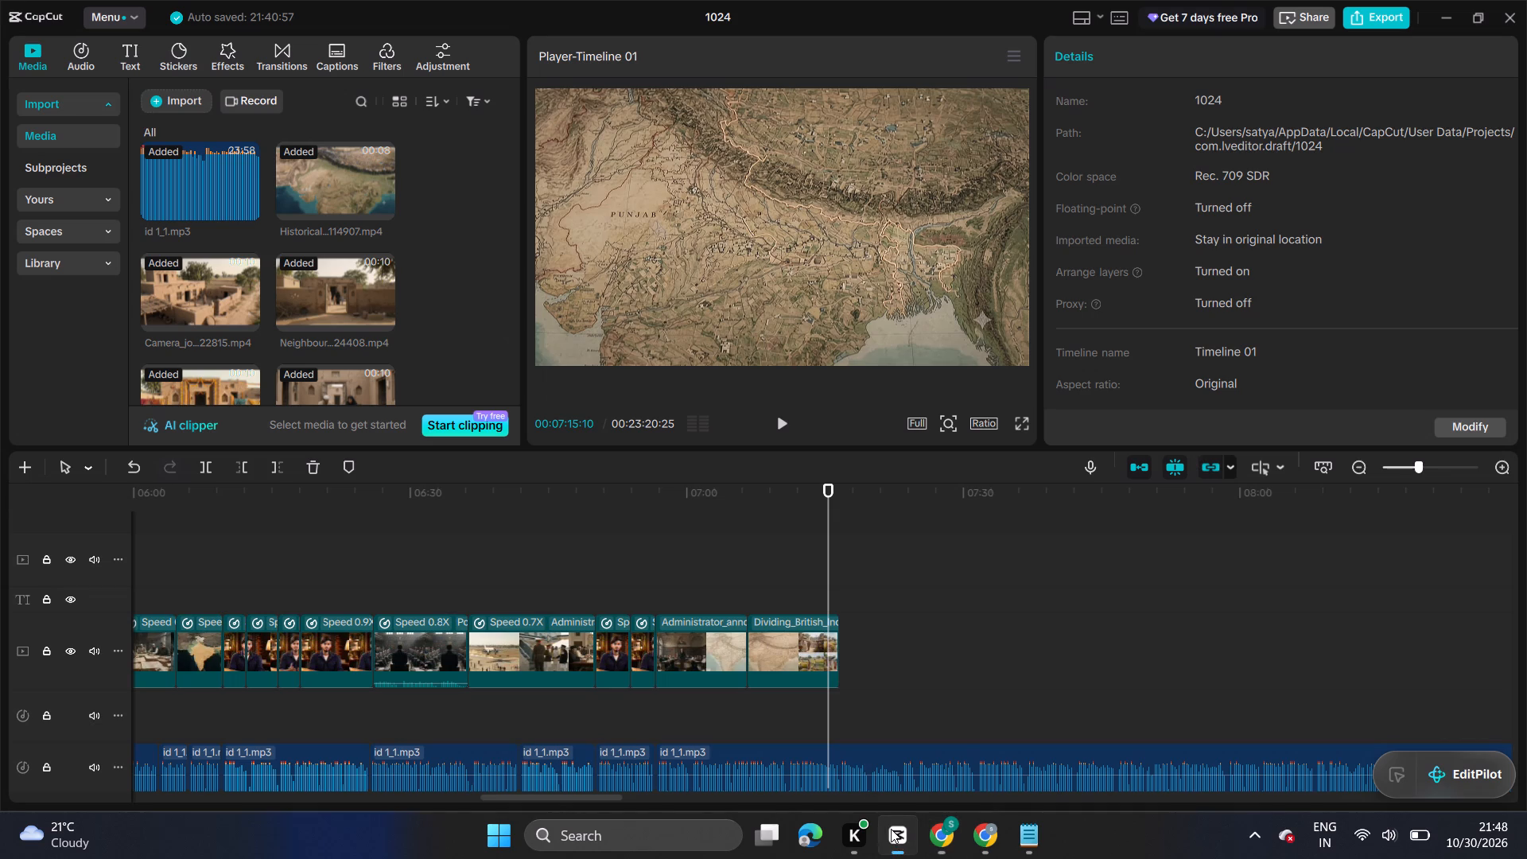
click(549, 570)
drag(549, 570, 414, 587)
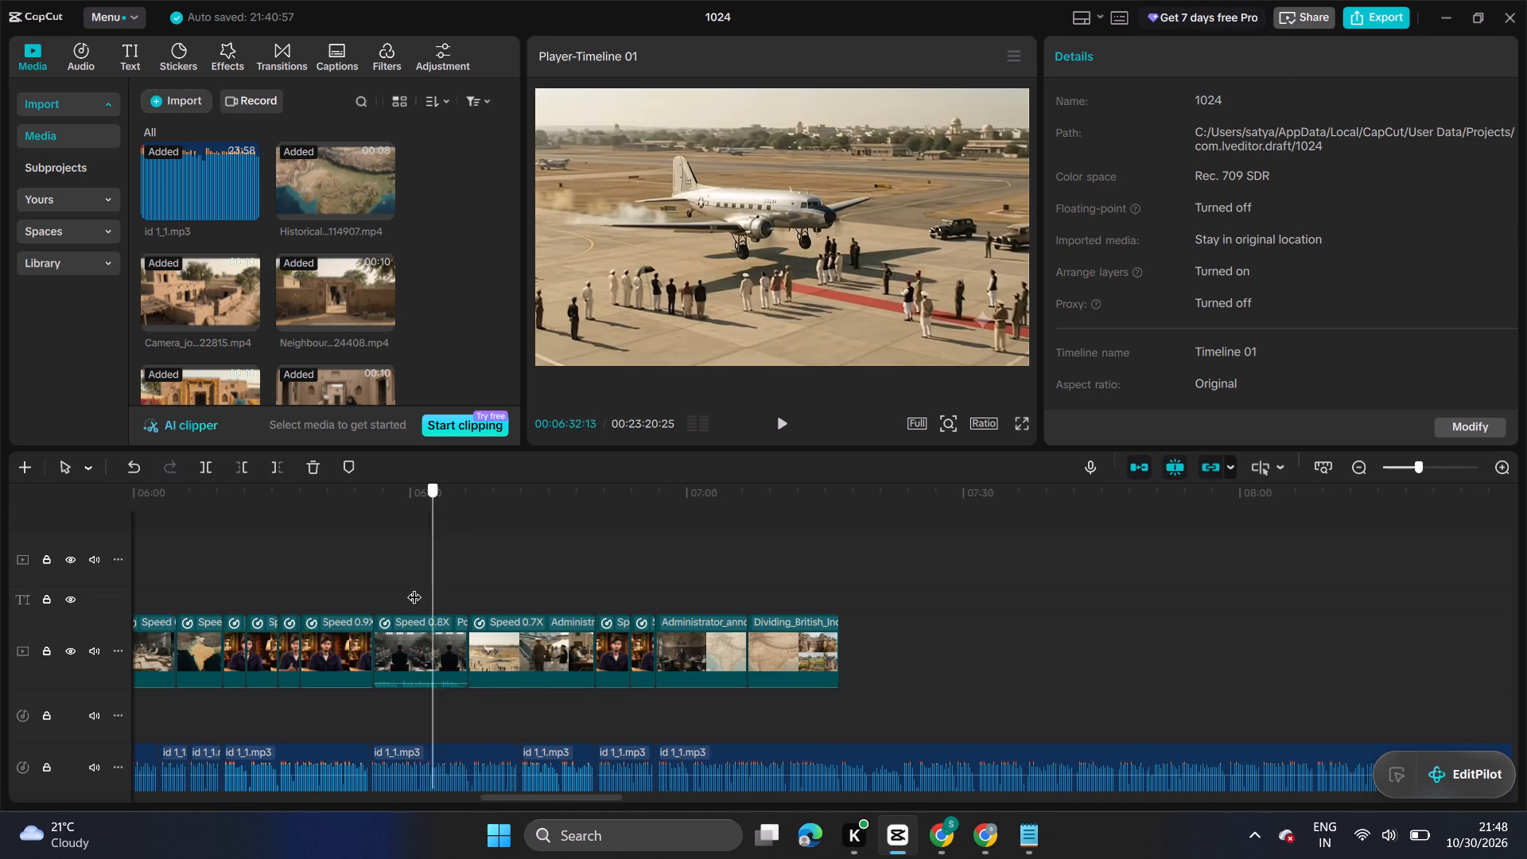
drag(414, 587, 335, 595)
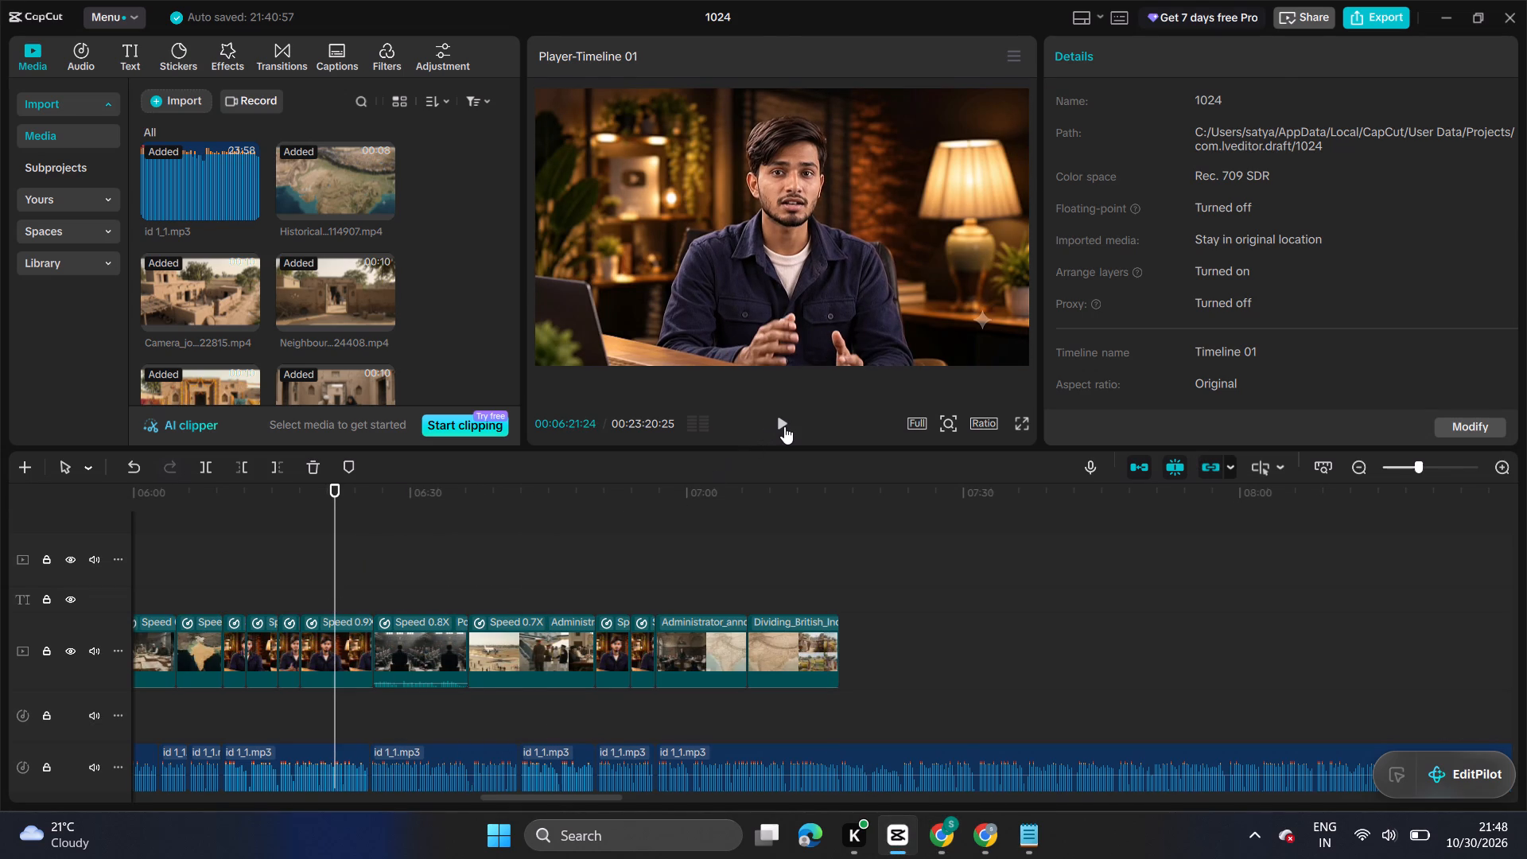
click(784, 426)
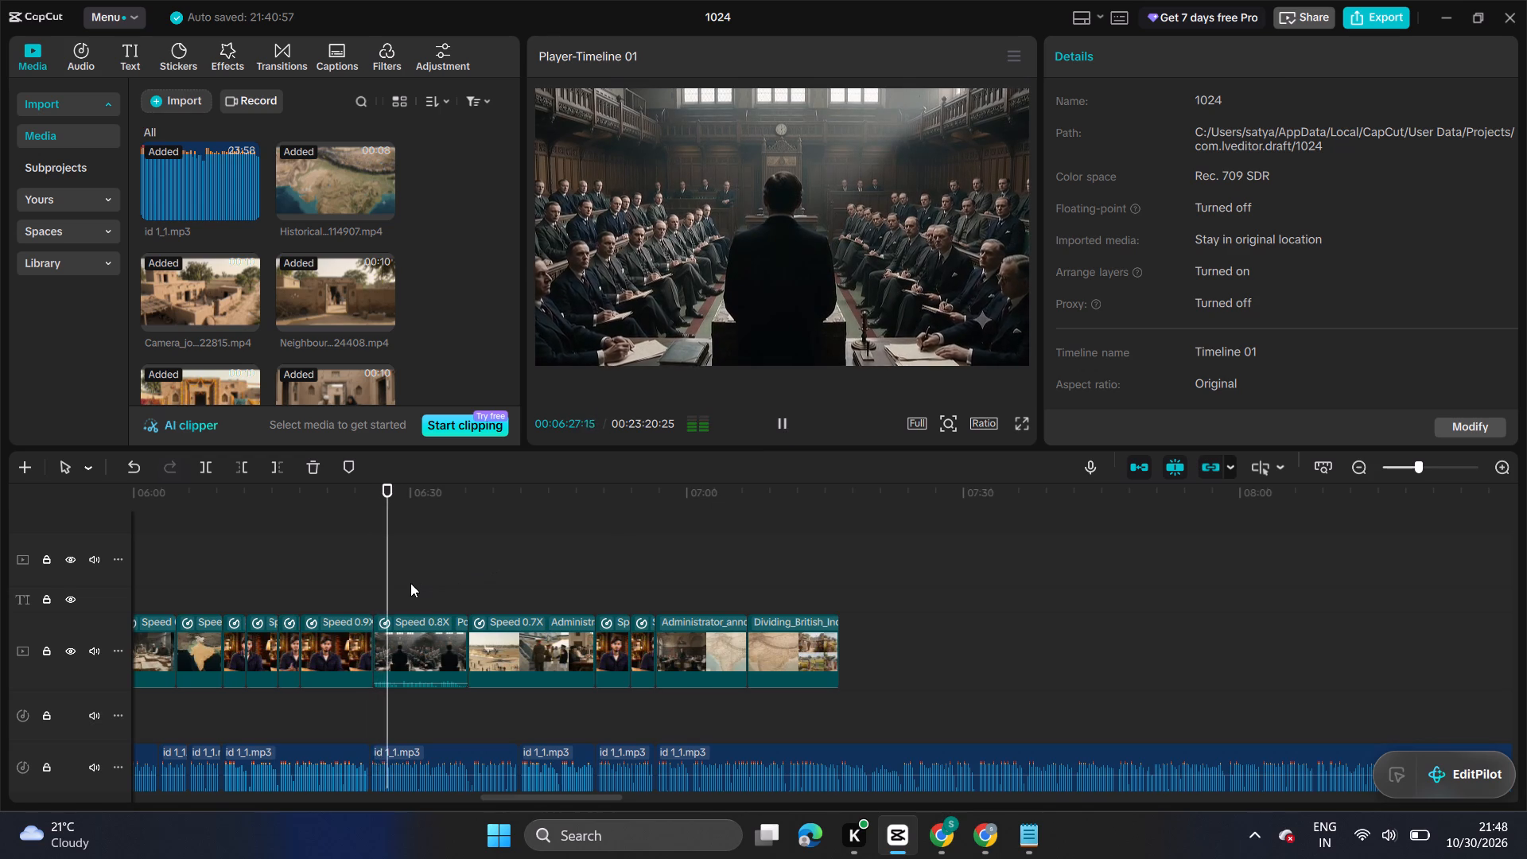
click(381, 593)
click(139, 56)
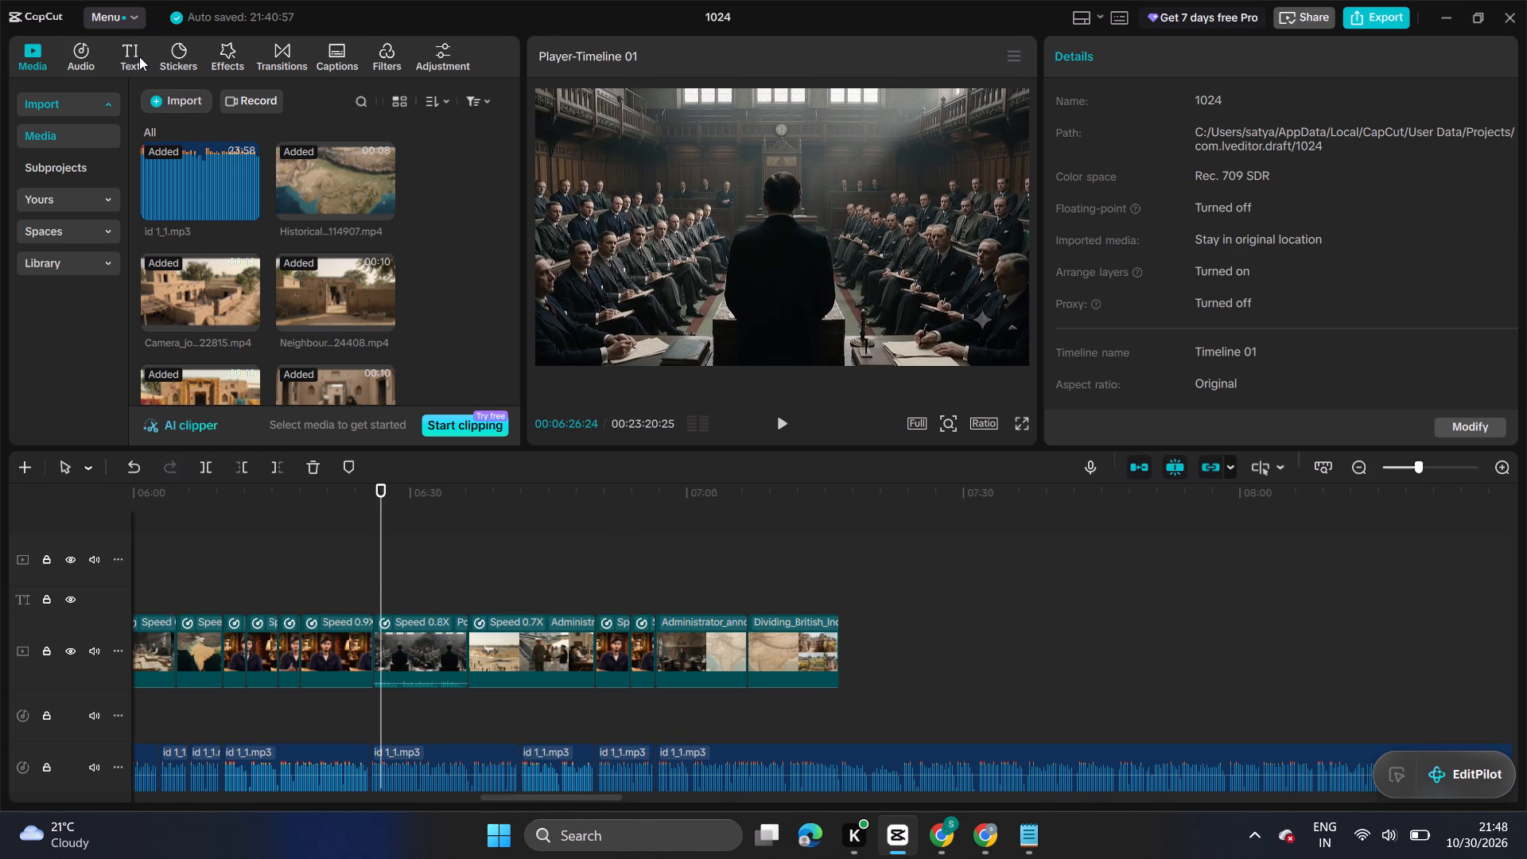
drag(202, 131, 390, 534)
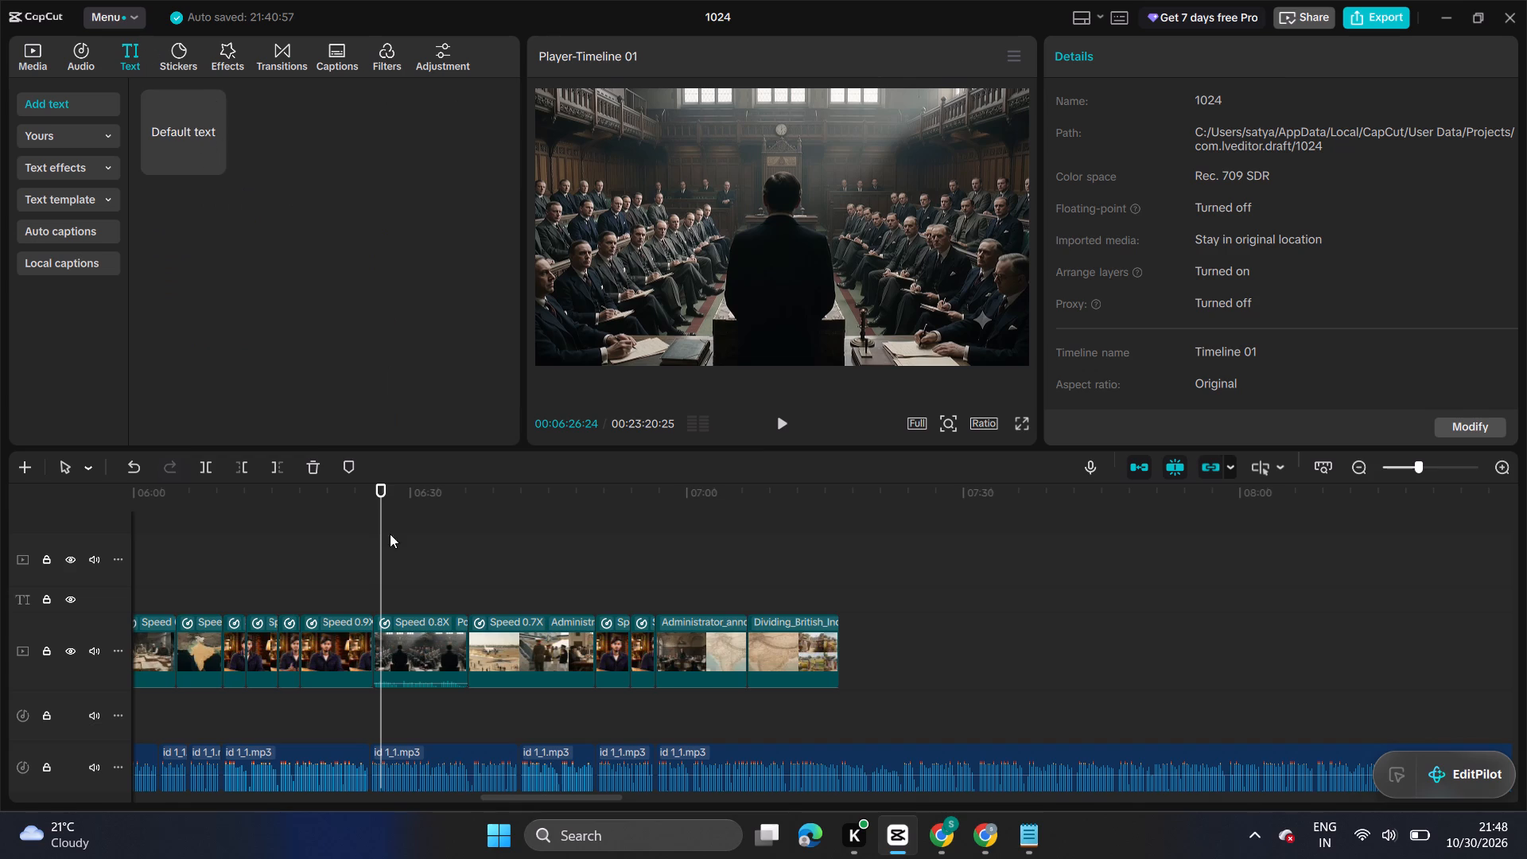
drag(390, 534, 374, 603)
Replace the new text clip's wording with "Feb, 1947".
click(381, 601)
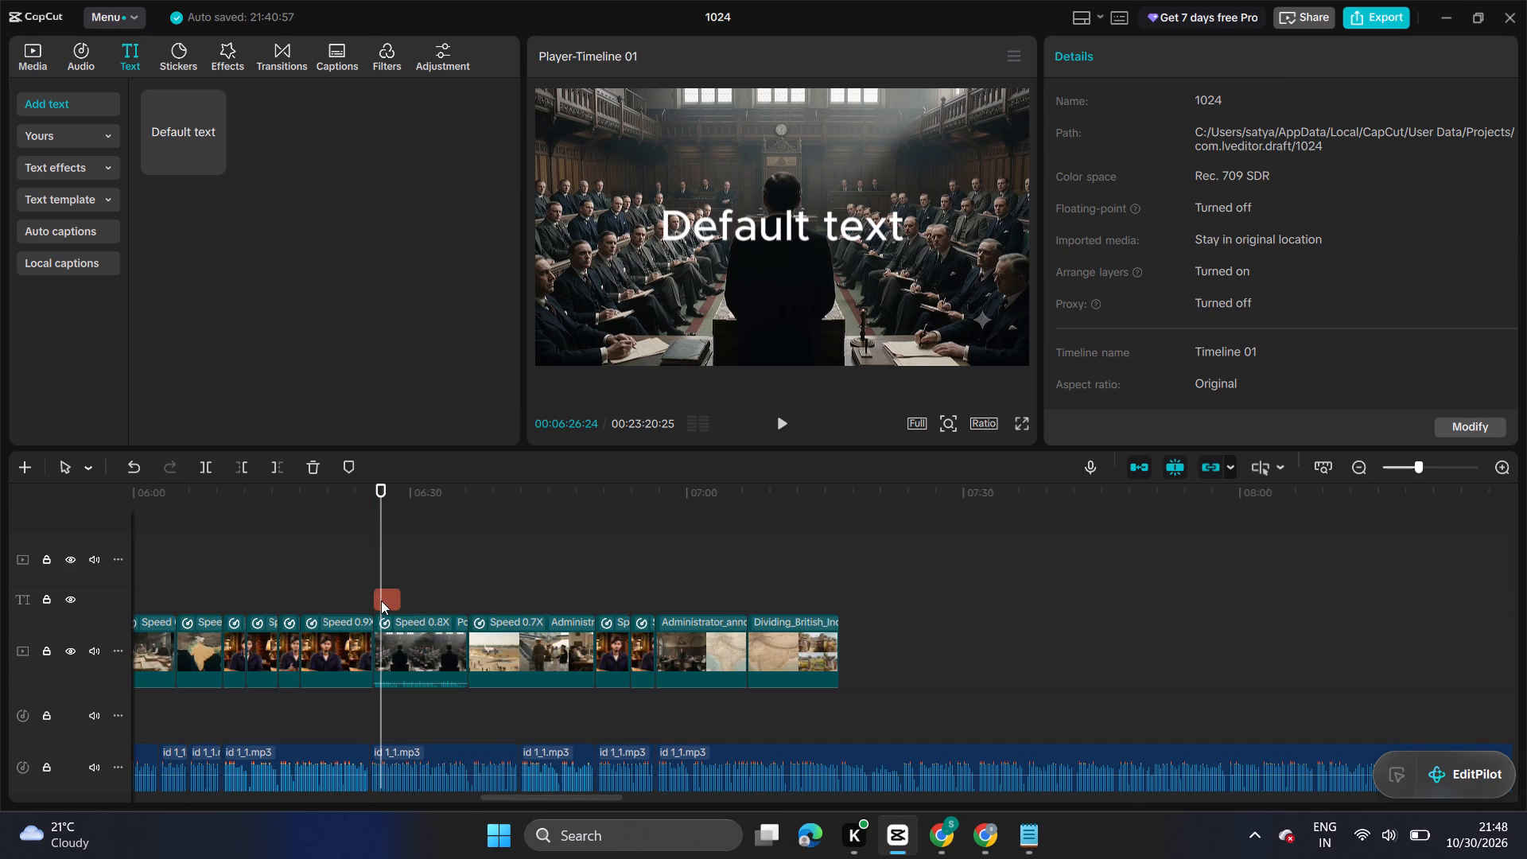
drag(1140, 152, 1057, 150)
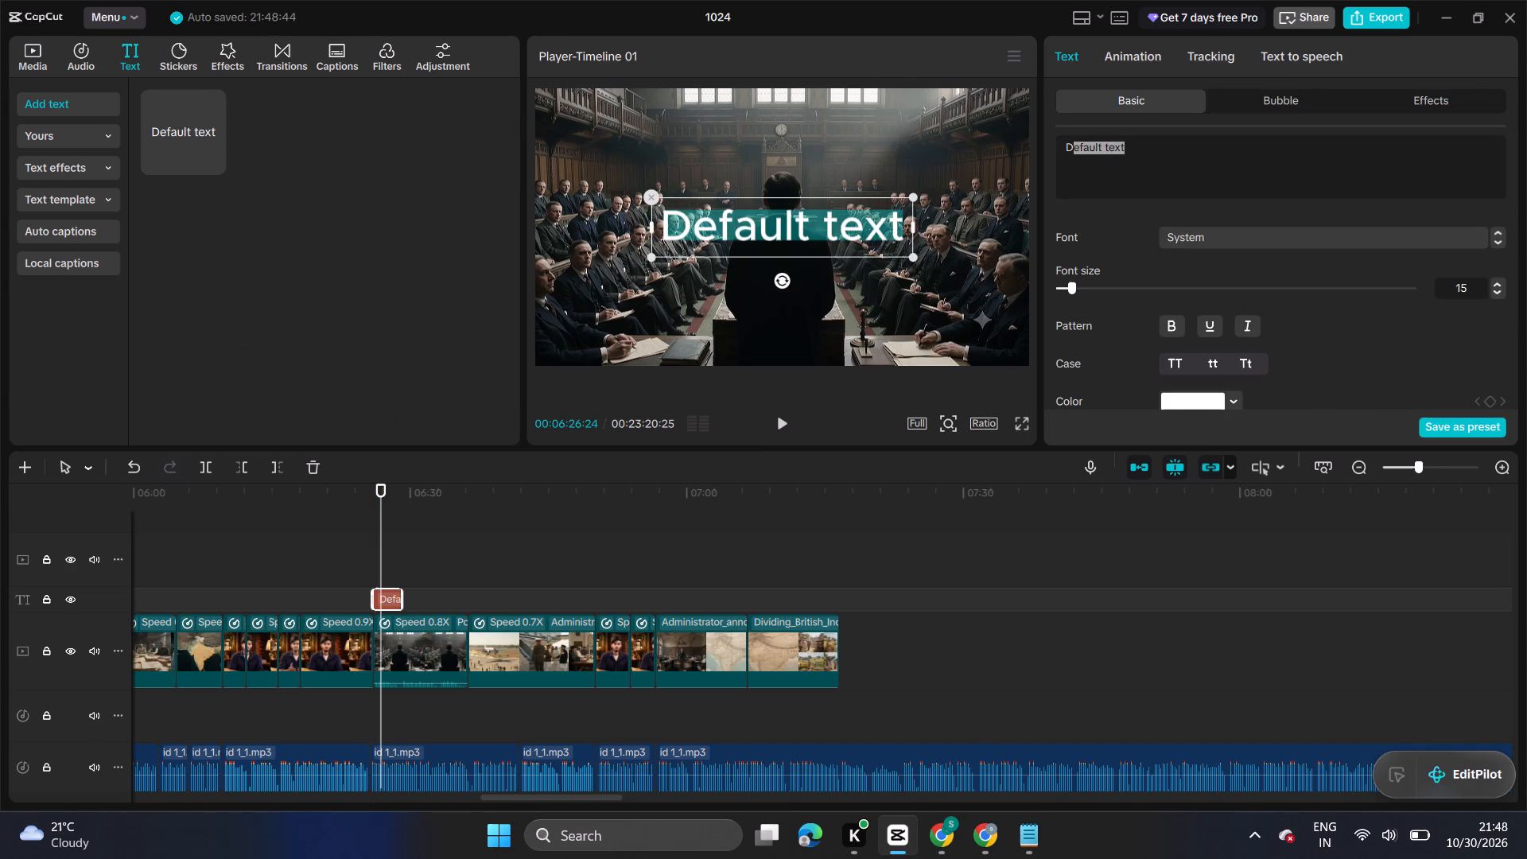
drag(1057, 150, 1056, 150)
key(BackSpace)
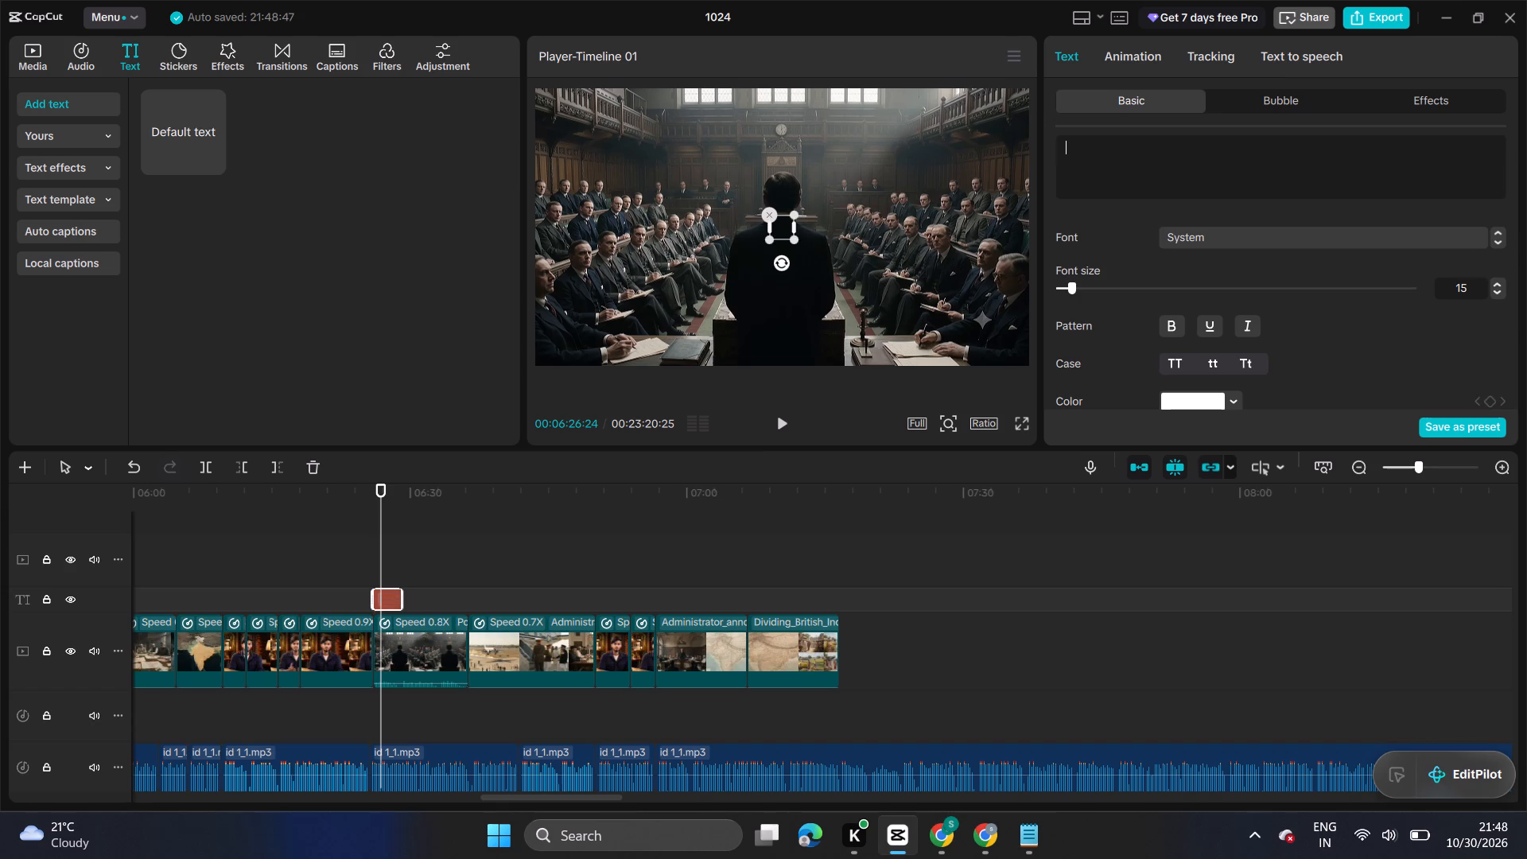
text(Fe)
text(b)
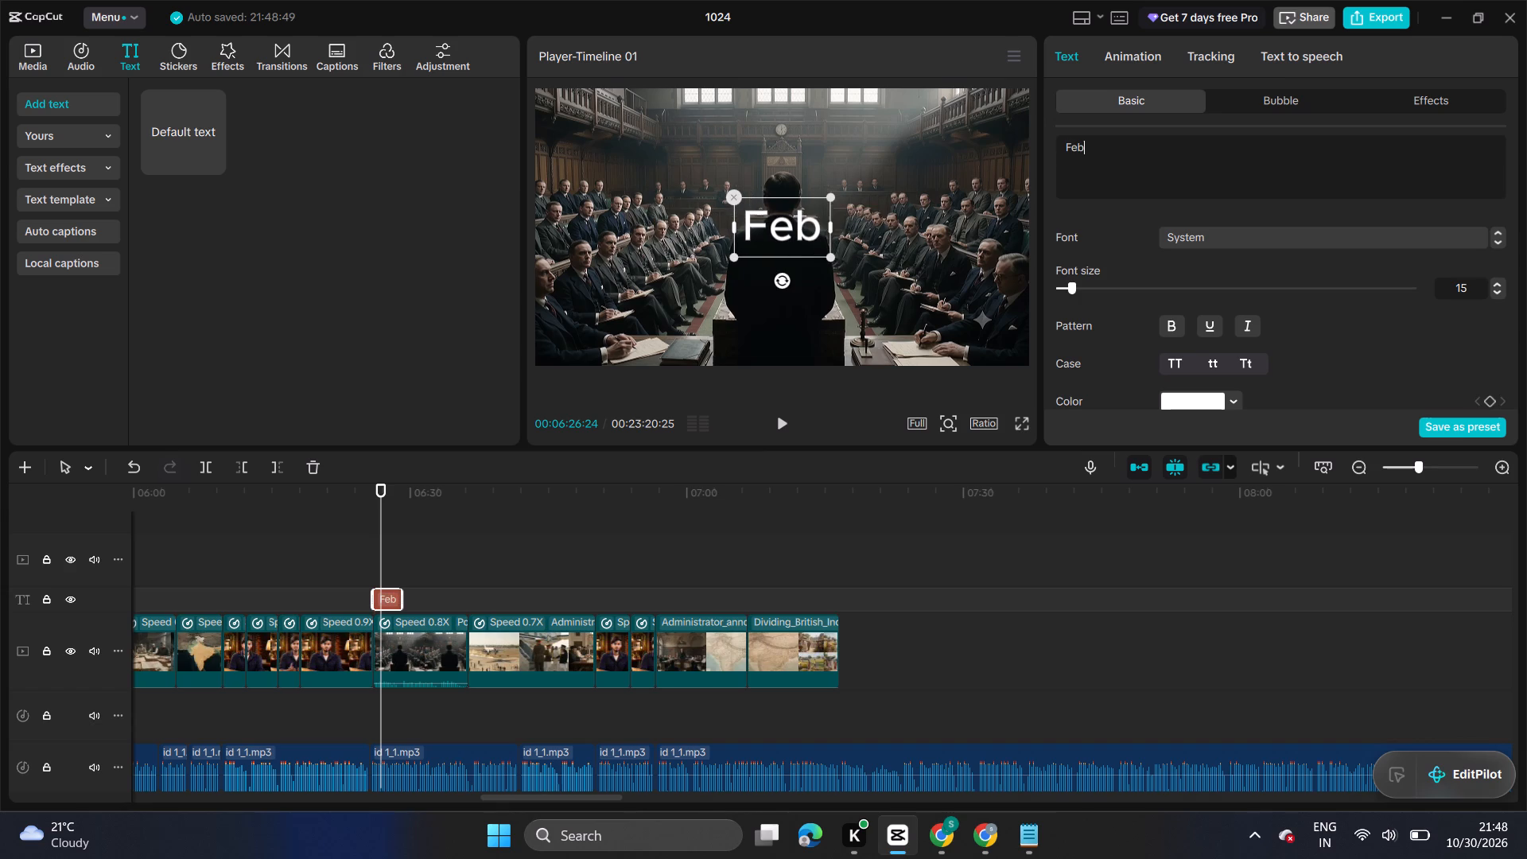
key(space)
key(BackSpace)
key(comma)
key(space)
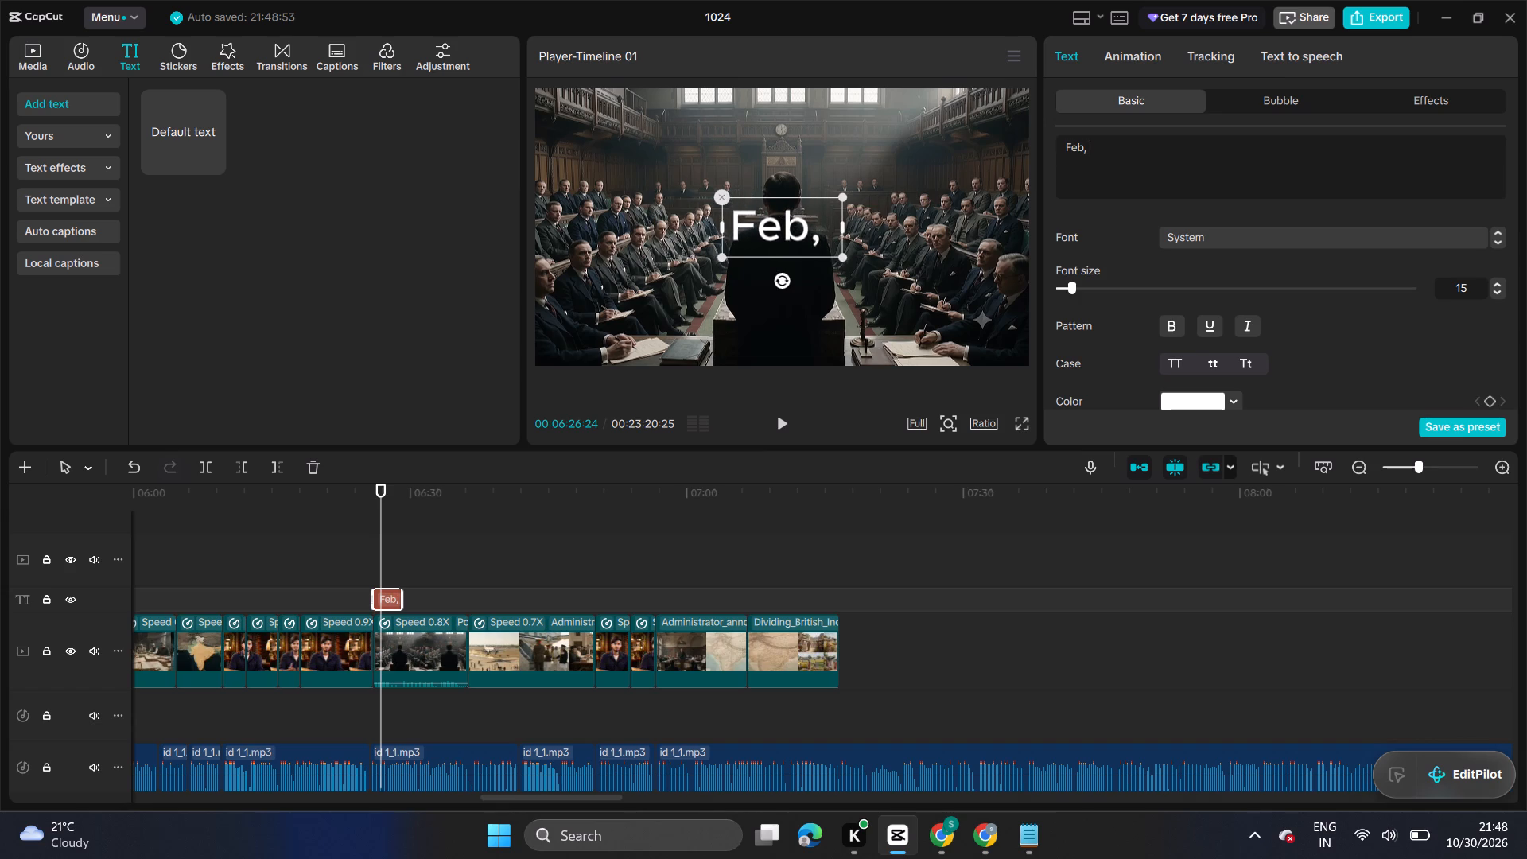
text(1947)
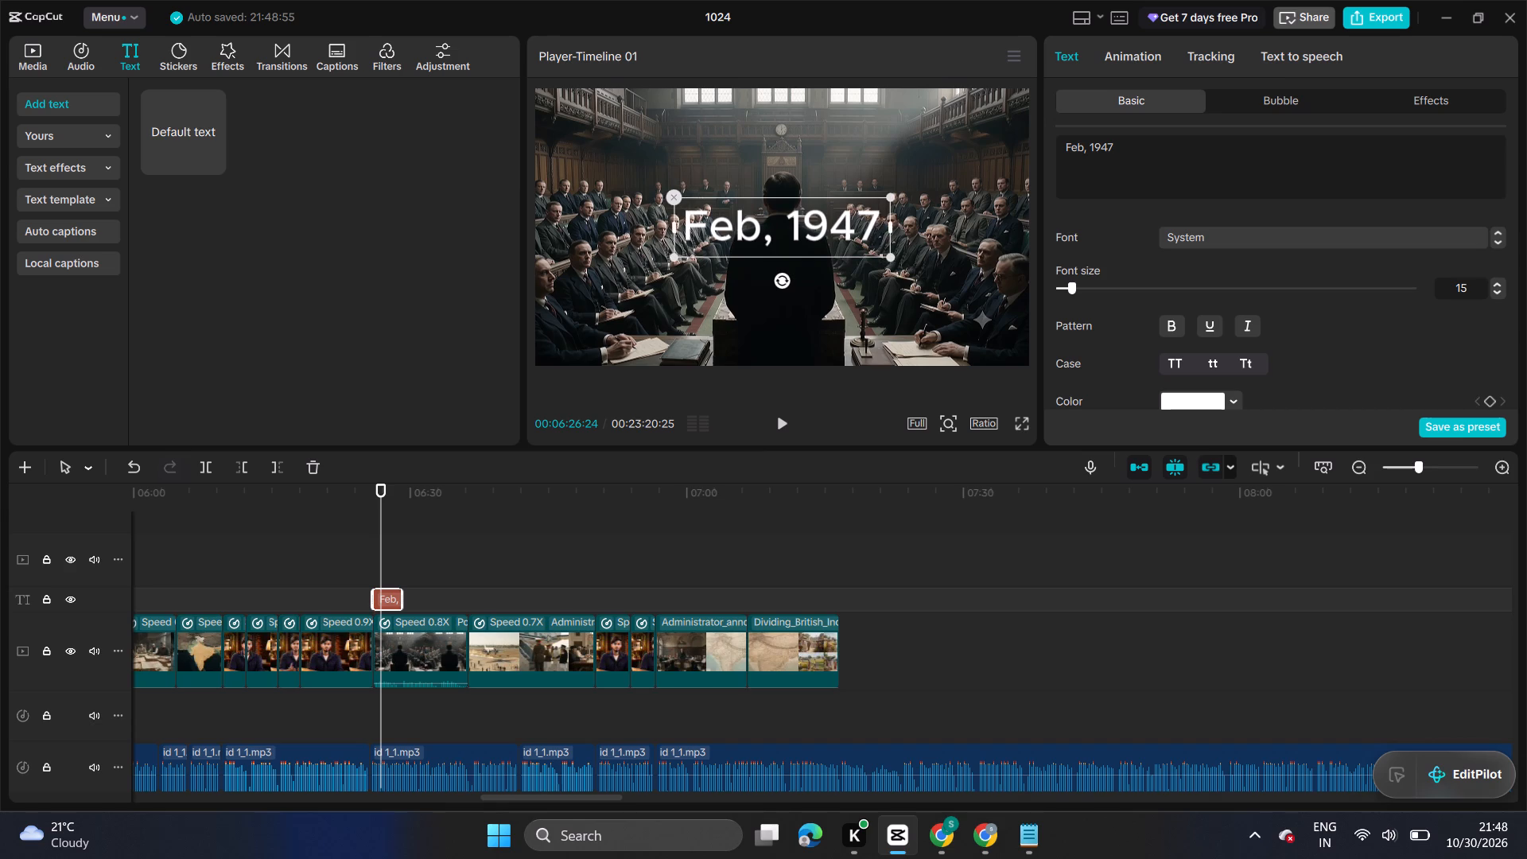
Set the font of the "Feb, 1947" text to Lucette.
click(1208, 241)
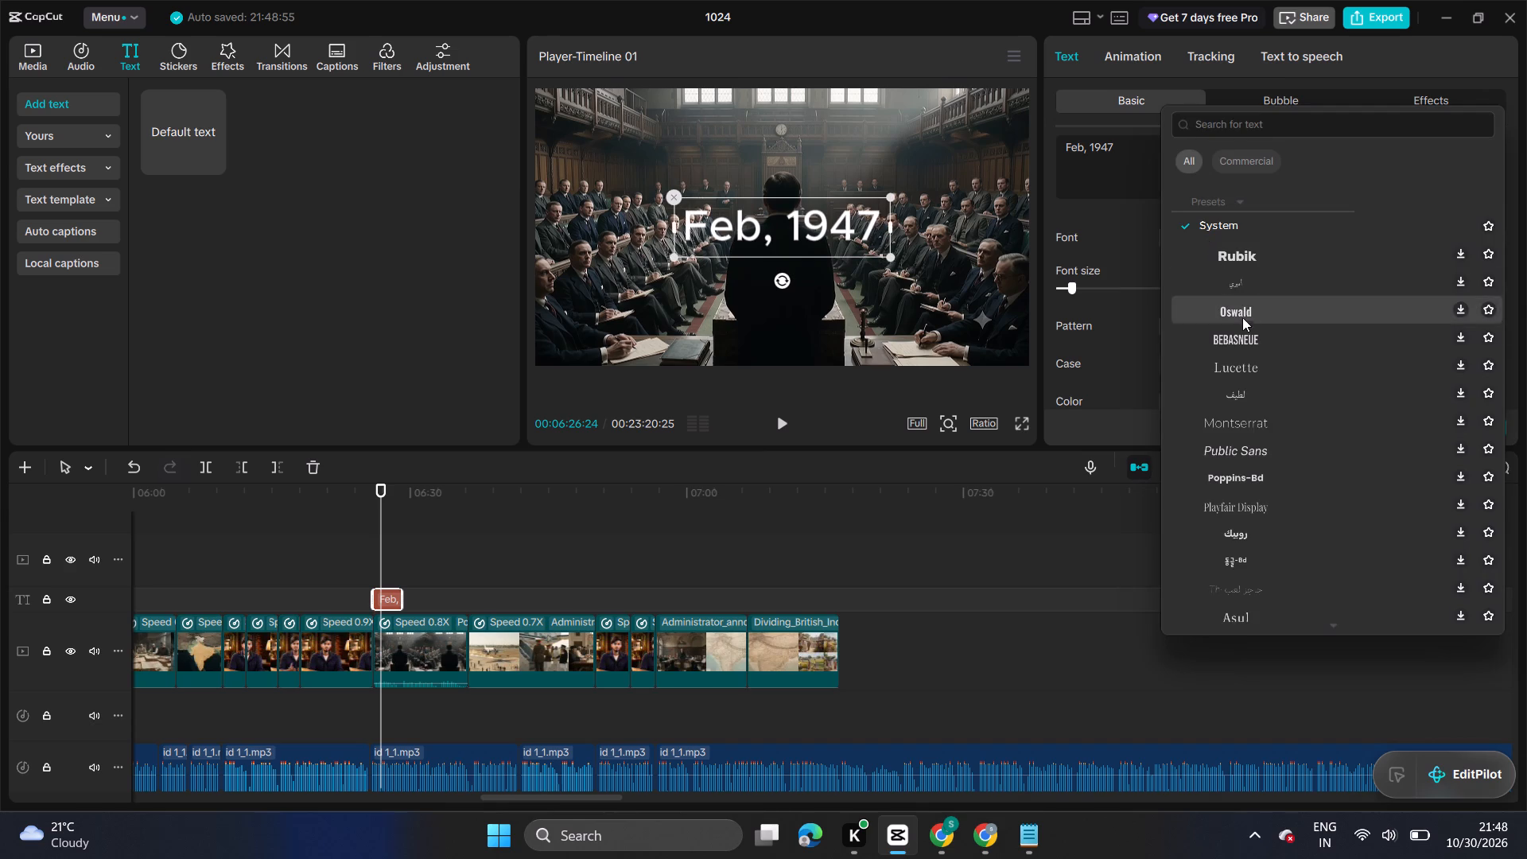
click(1252, 358)
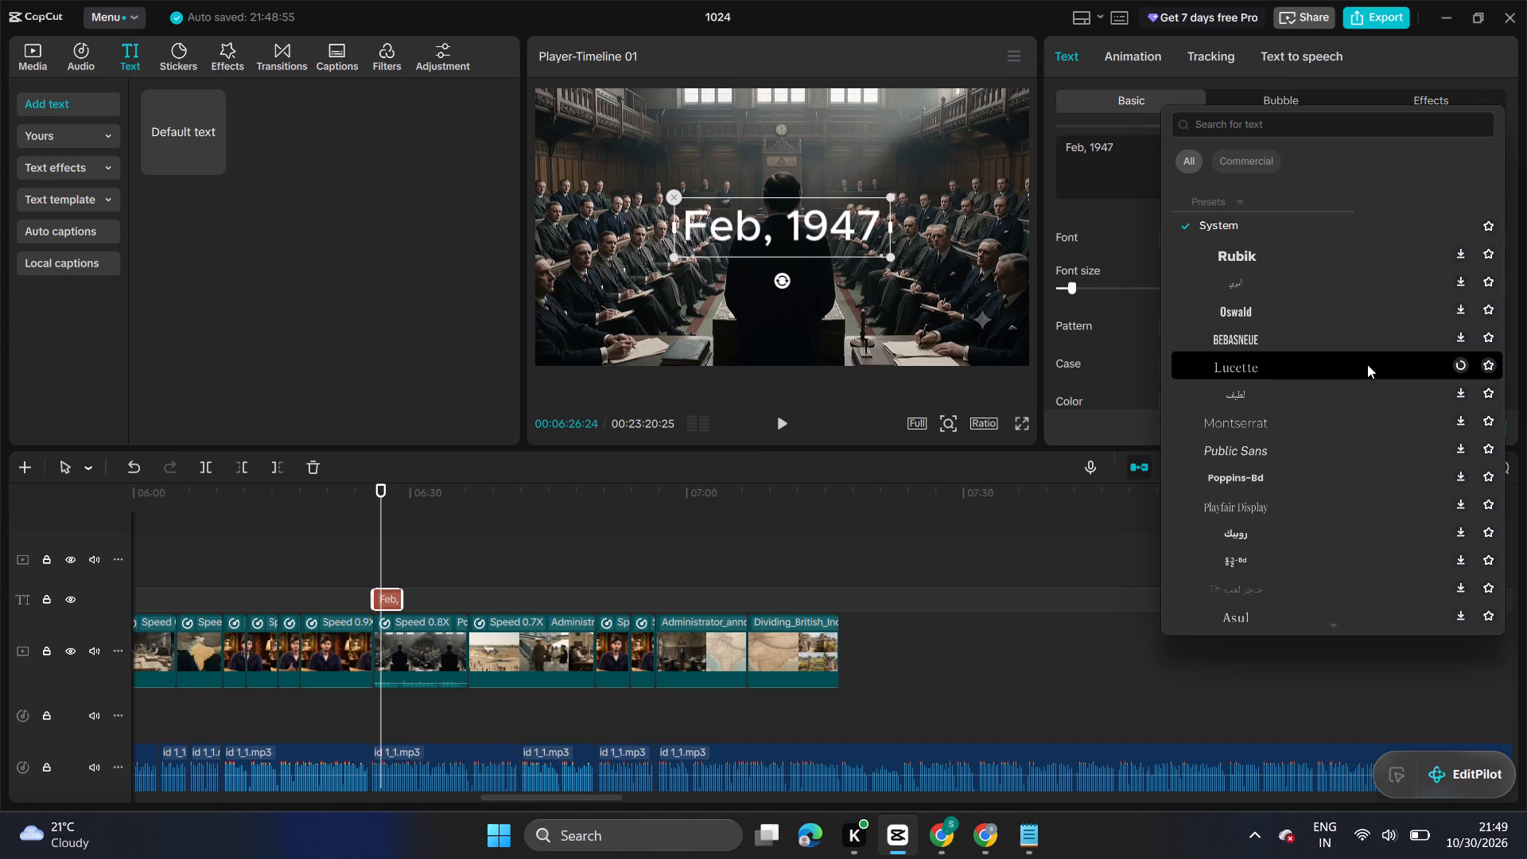
Check the video generation's progress in Flow and return to CapCut.
click(991, 847)
click(991, 847)
click(950, 844)
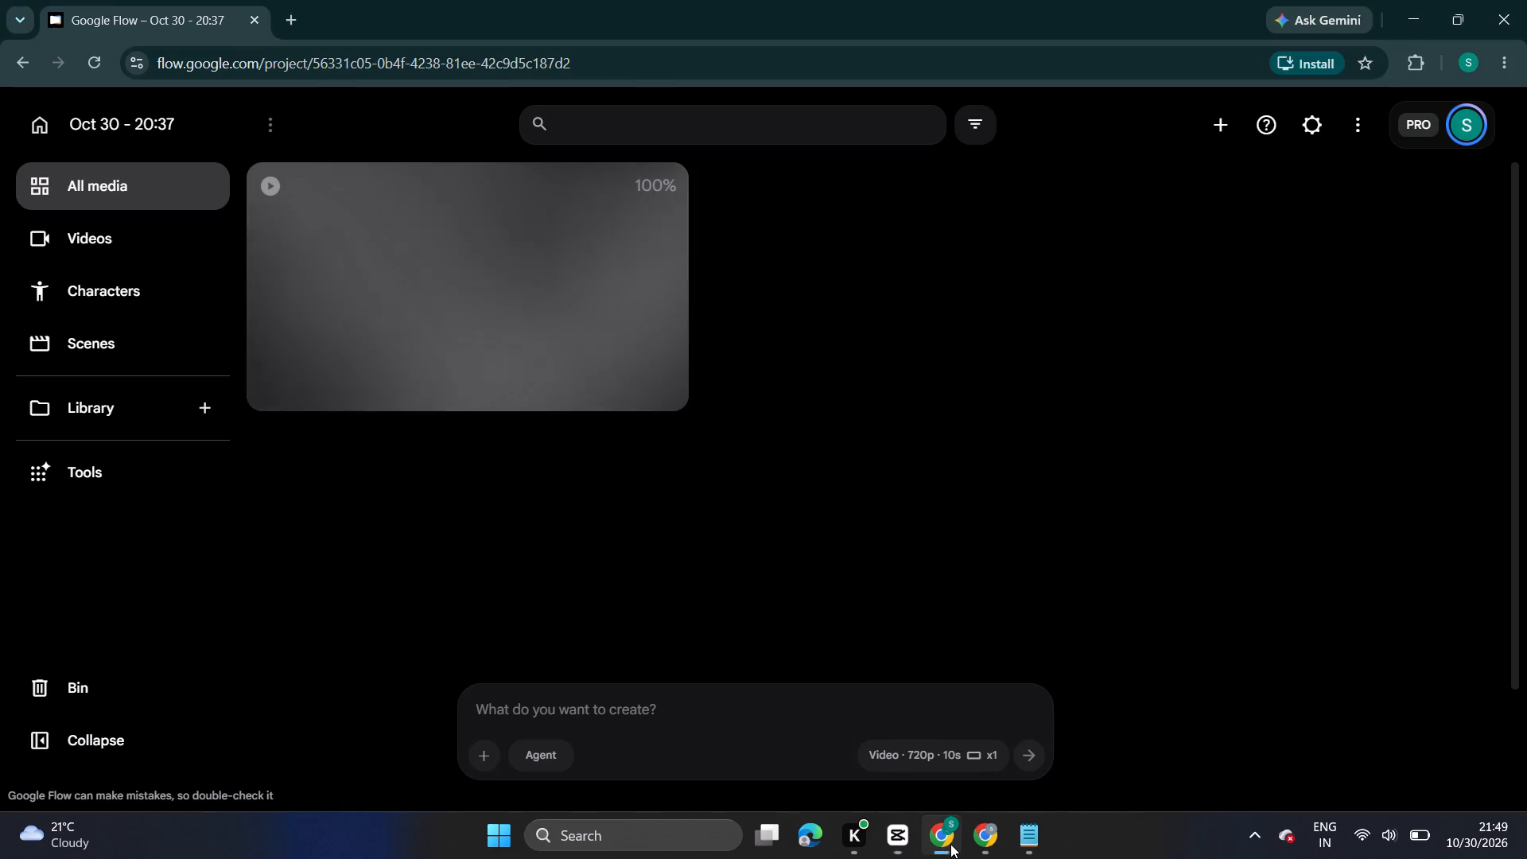
click(950, 844)
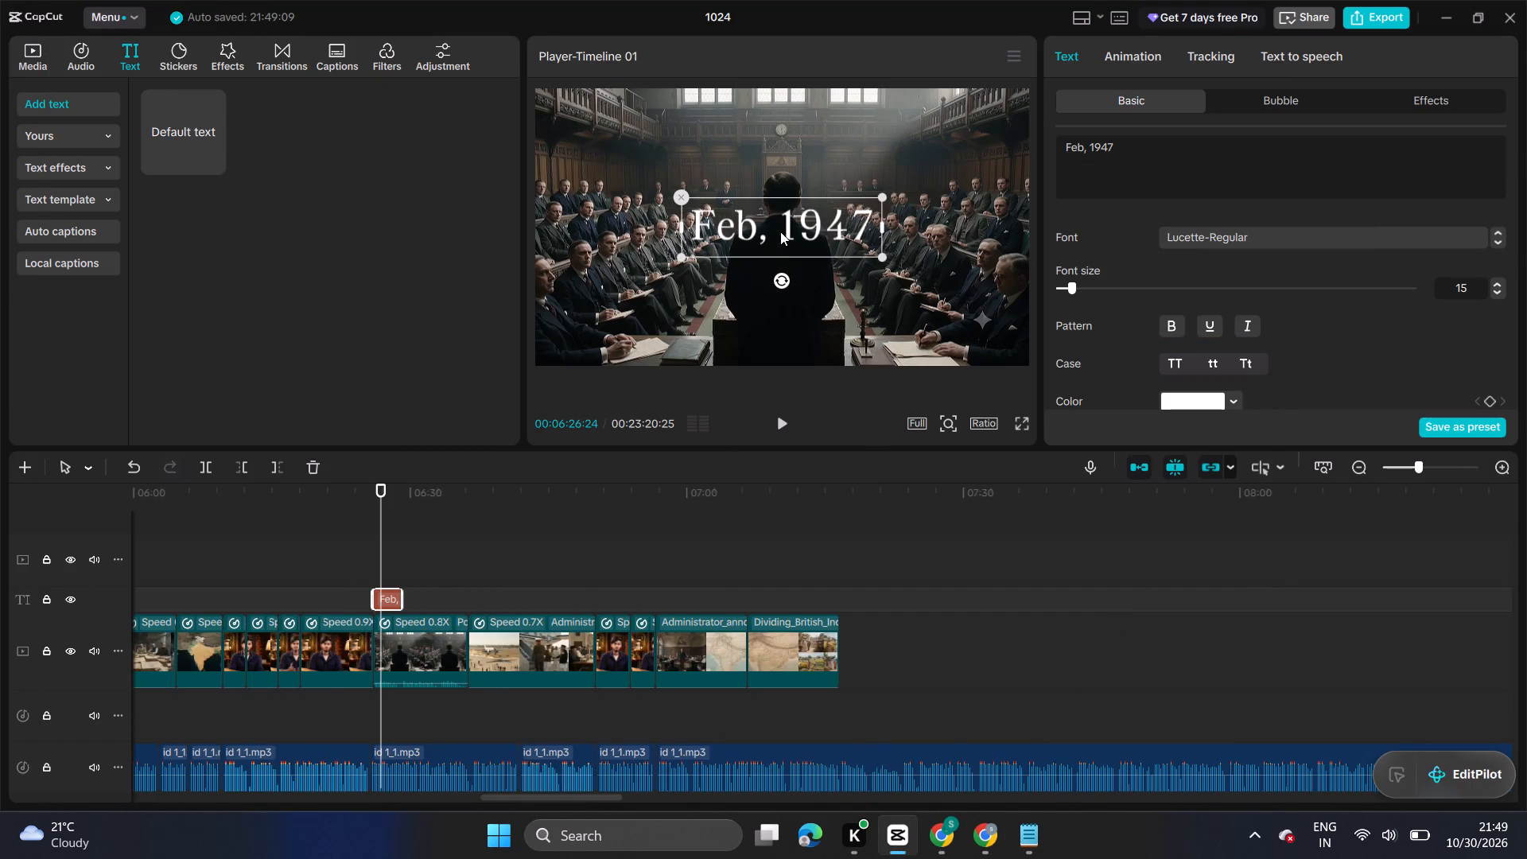
Shrink the "Feb, 1947" text and place it in the lower-left corner of the video frame.
drag(780, 231, 662, 334)
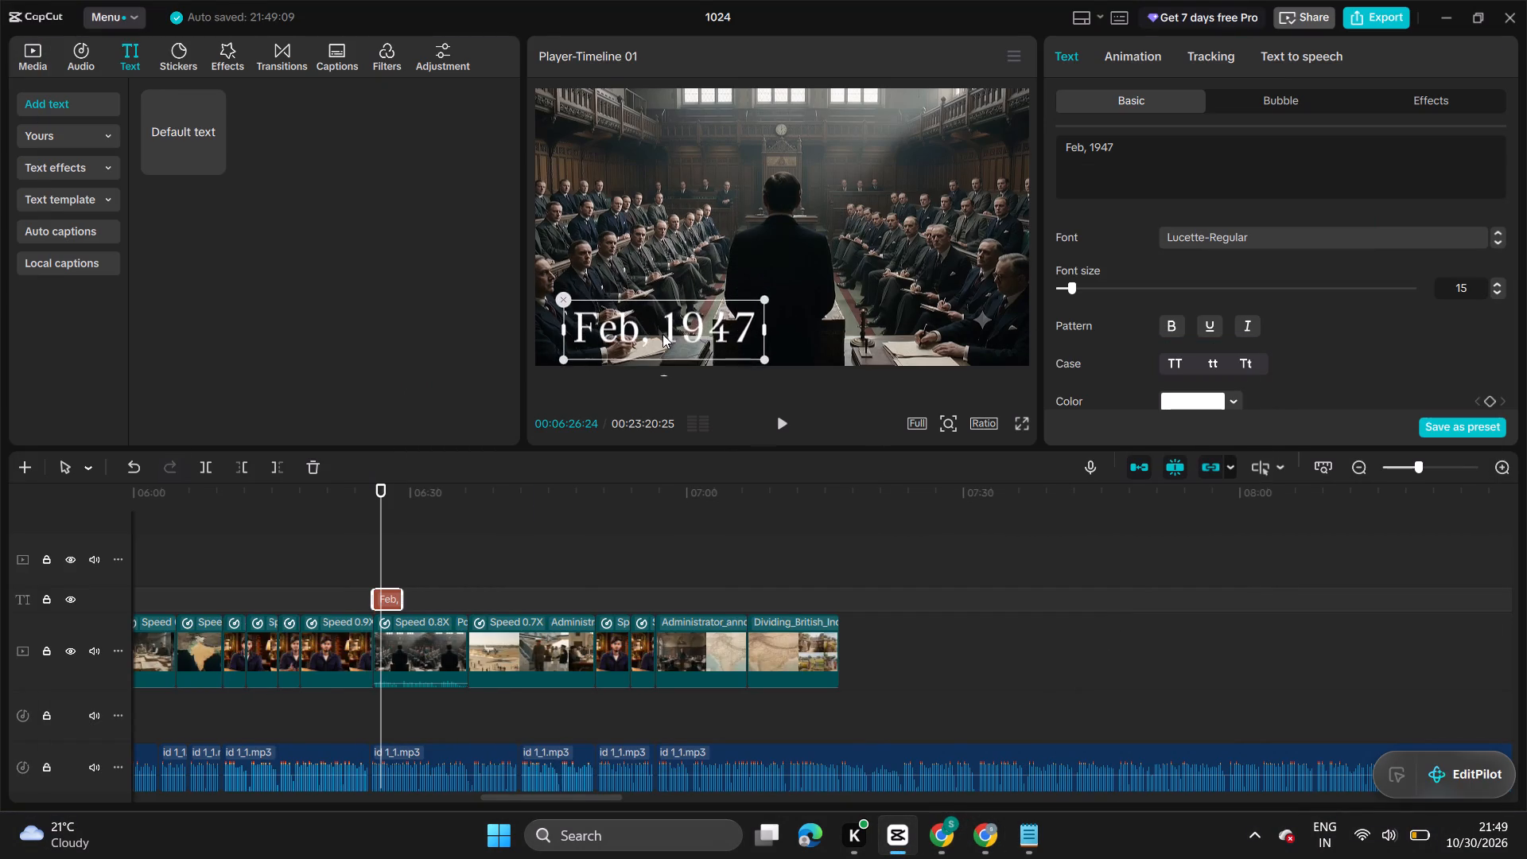
drag(662, 334, 644, 342)
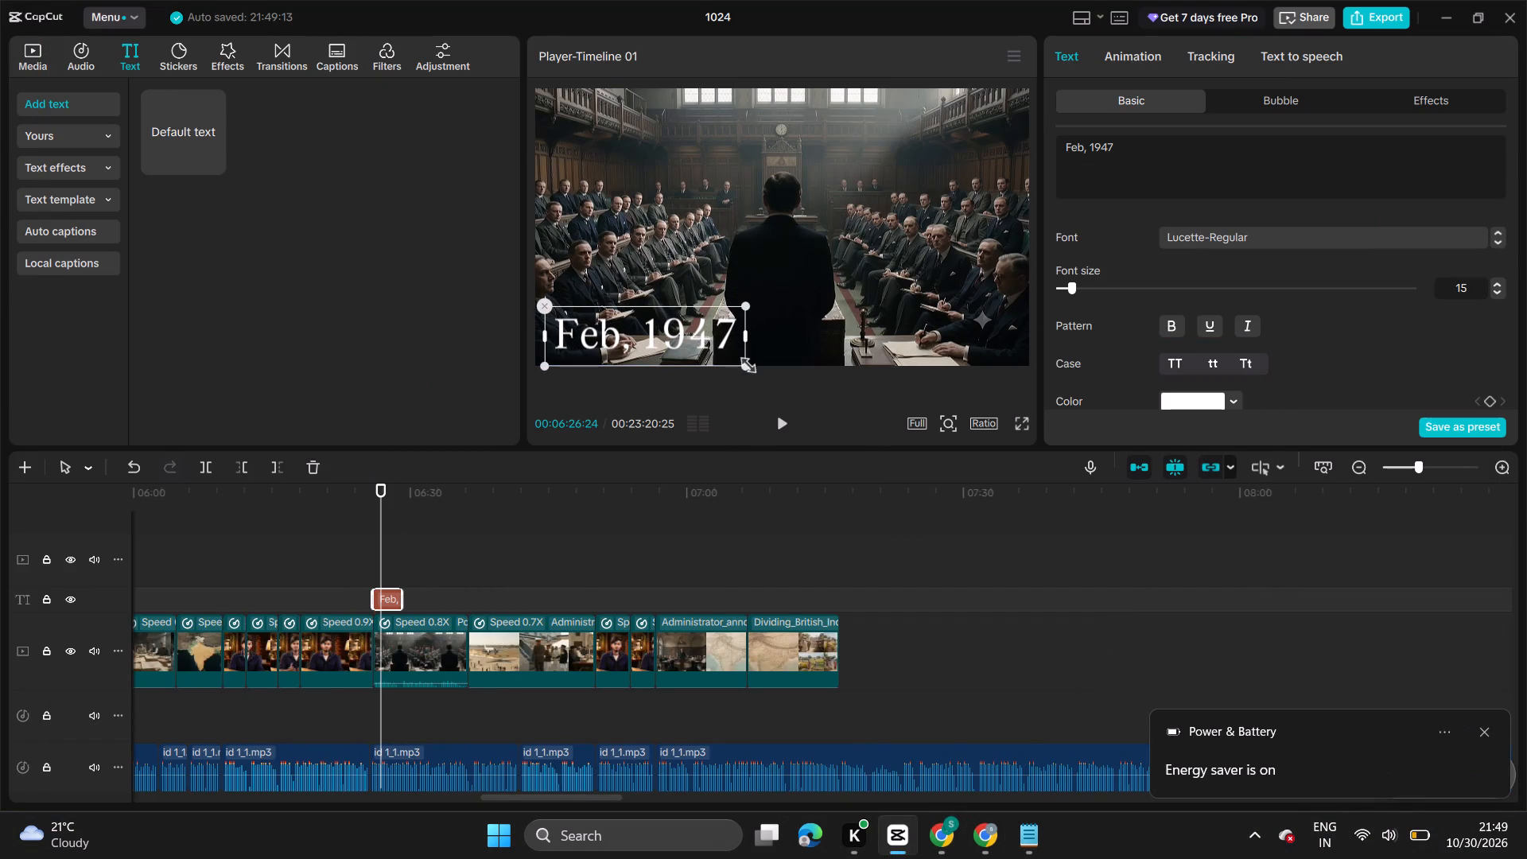
drag(744, 362, 700, 328)
drag(682, 329, 665, 336)
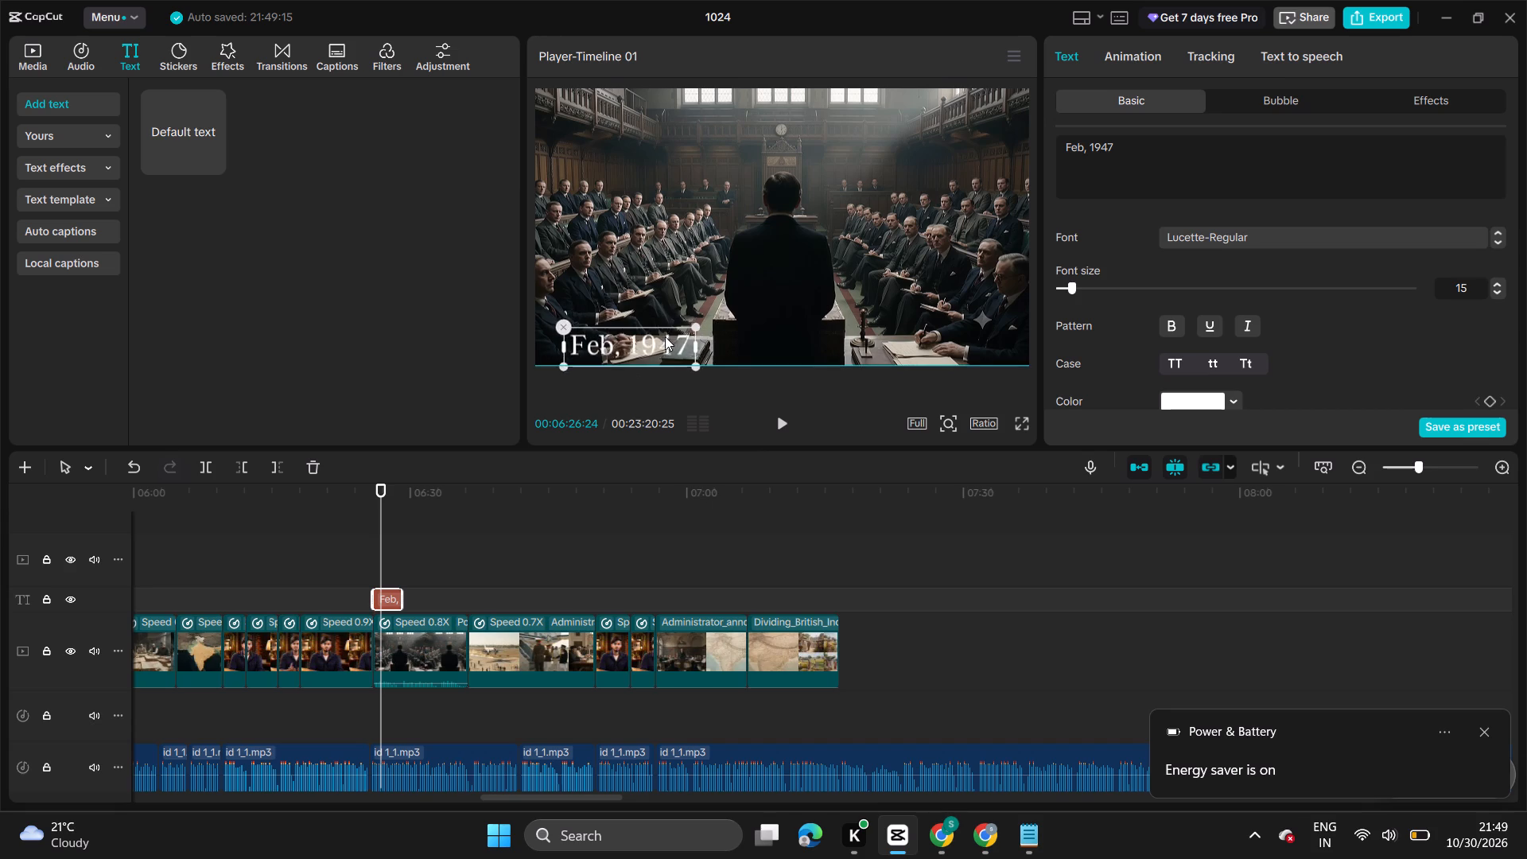
drag(665, 336, 644, 335)
Change the "Feb, 1947" text color to yellow F4C70F.
scroll(1148, 314, down, 2)
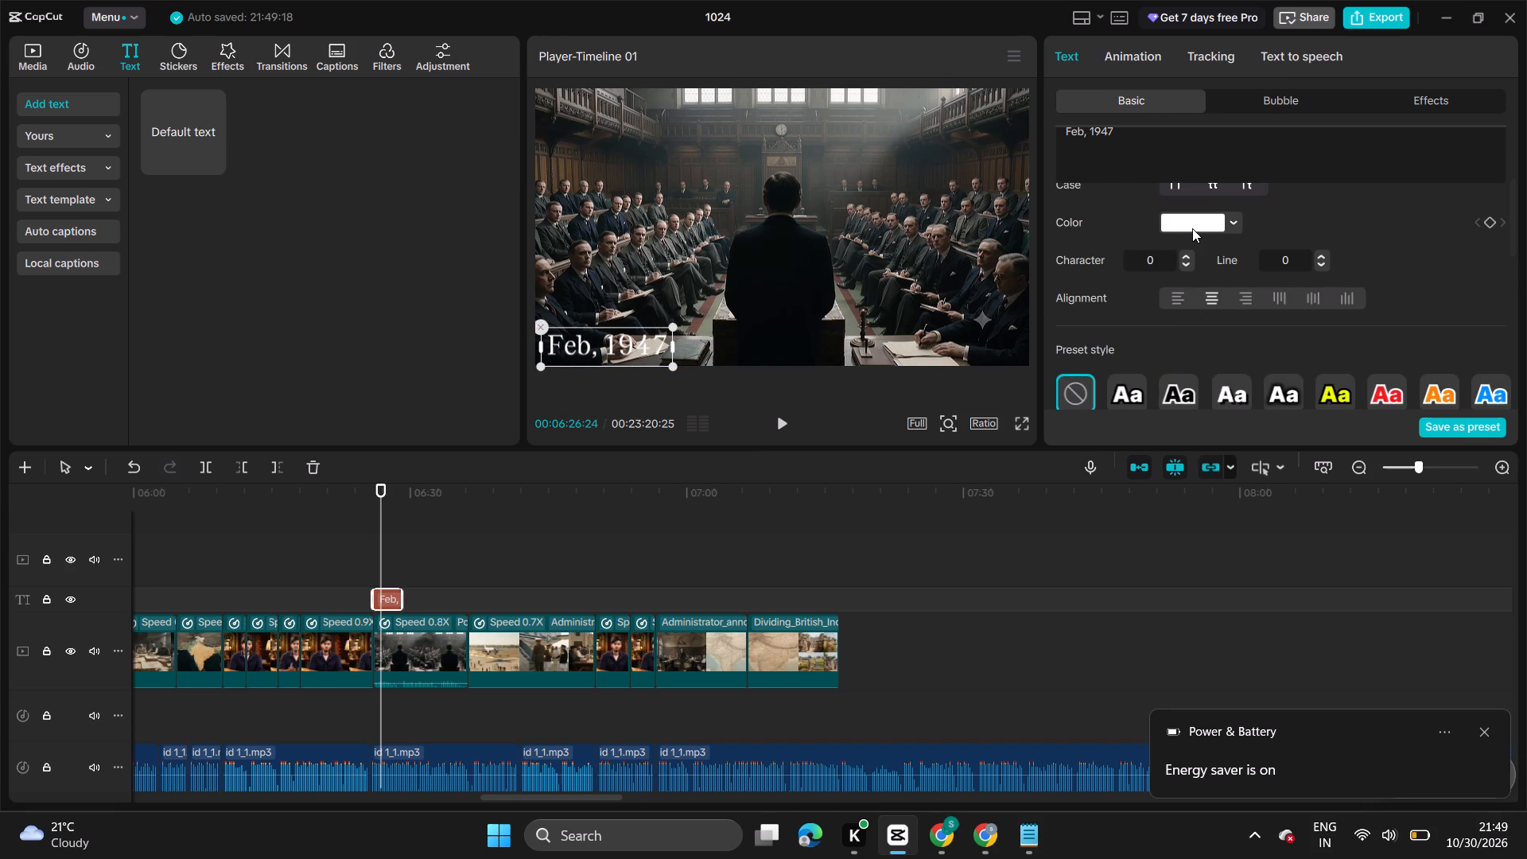
click(1192, 228)
click(1265, 461)
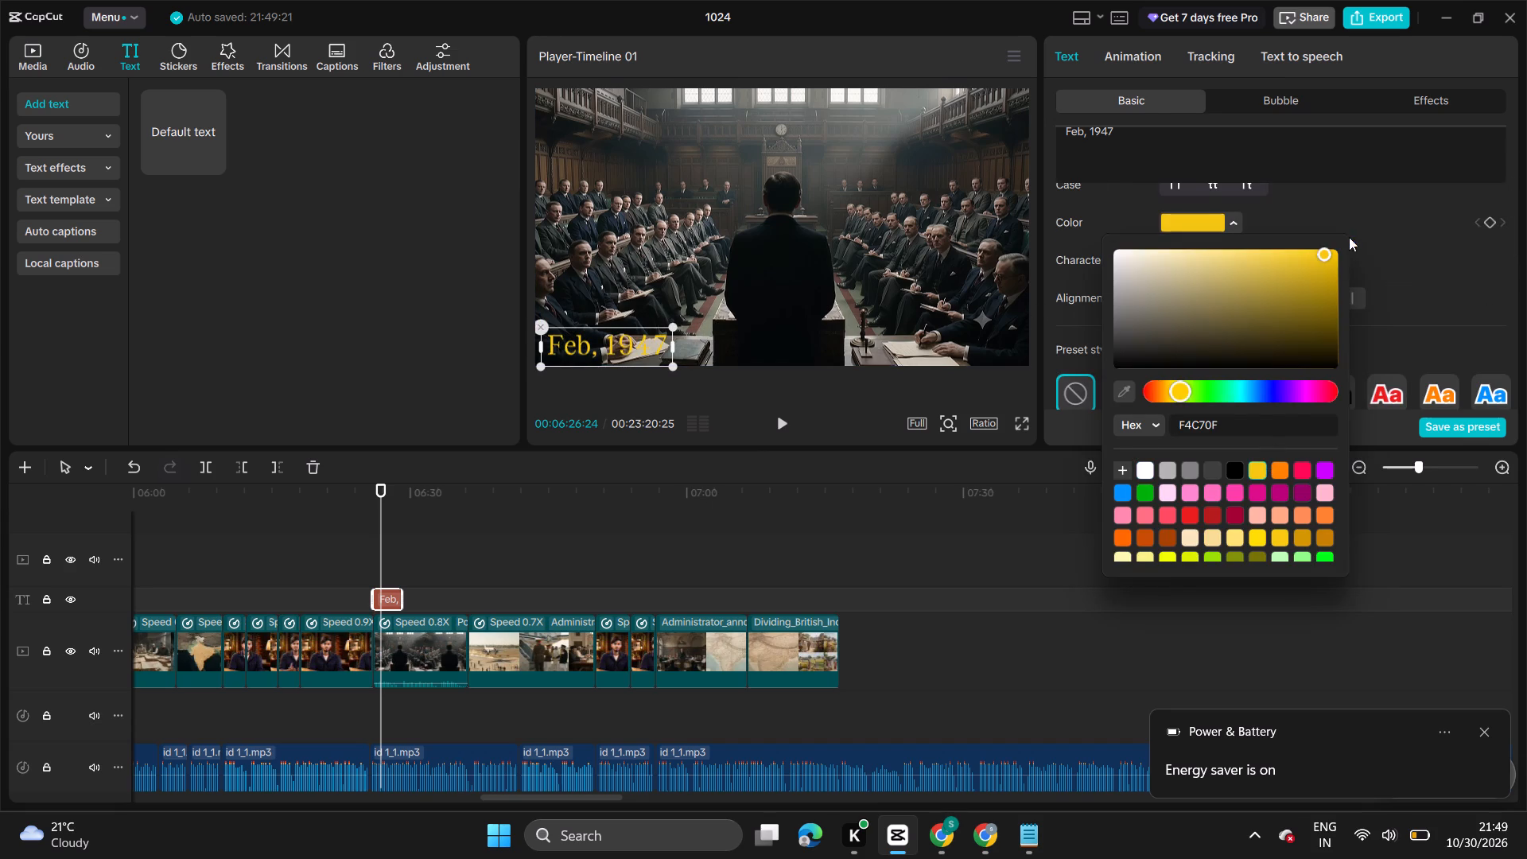
click(1358, 216)
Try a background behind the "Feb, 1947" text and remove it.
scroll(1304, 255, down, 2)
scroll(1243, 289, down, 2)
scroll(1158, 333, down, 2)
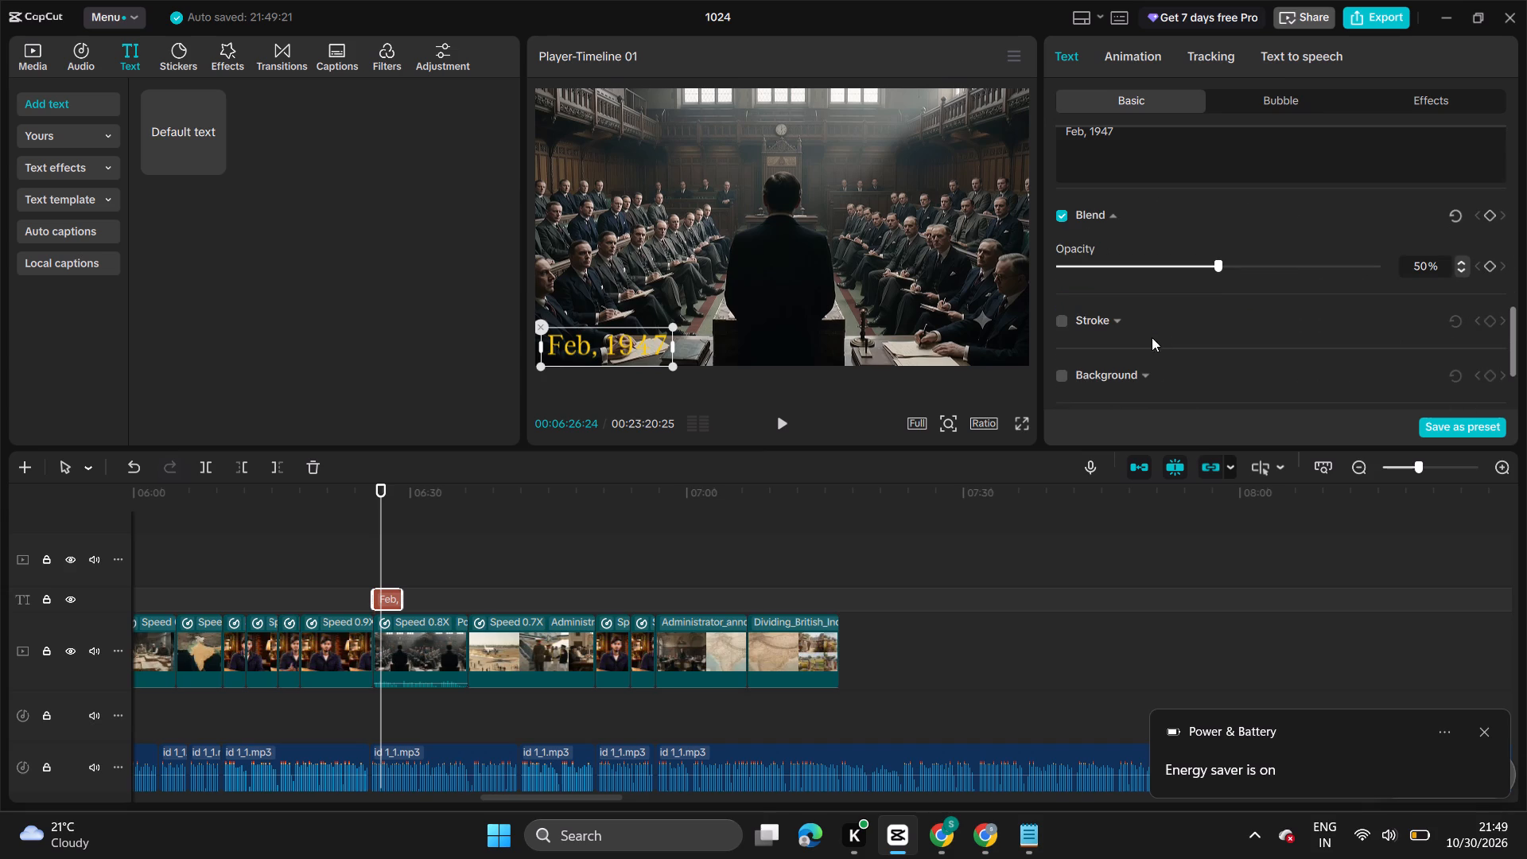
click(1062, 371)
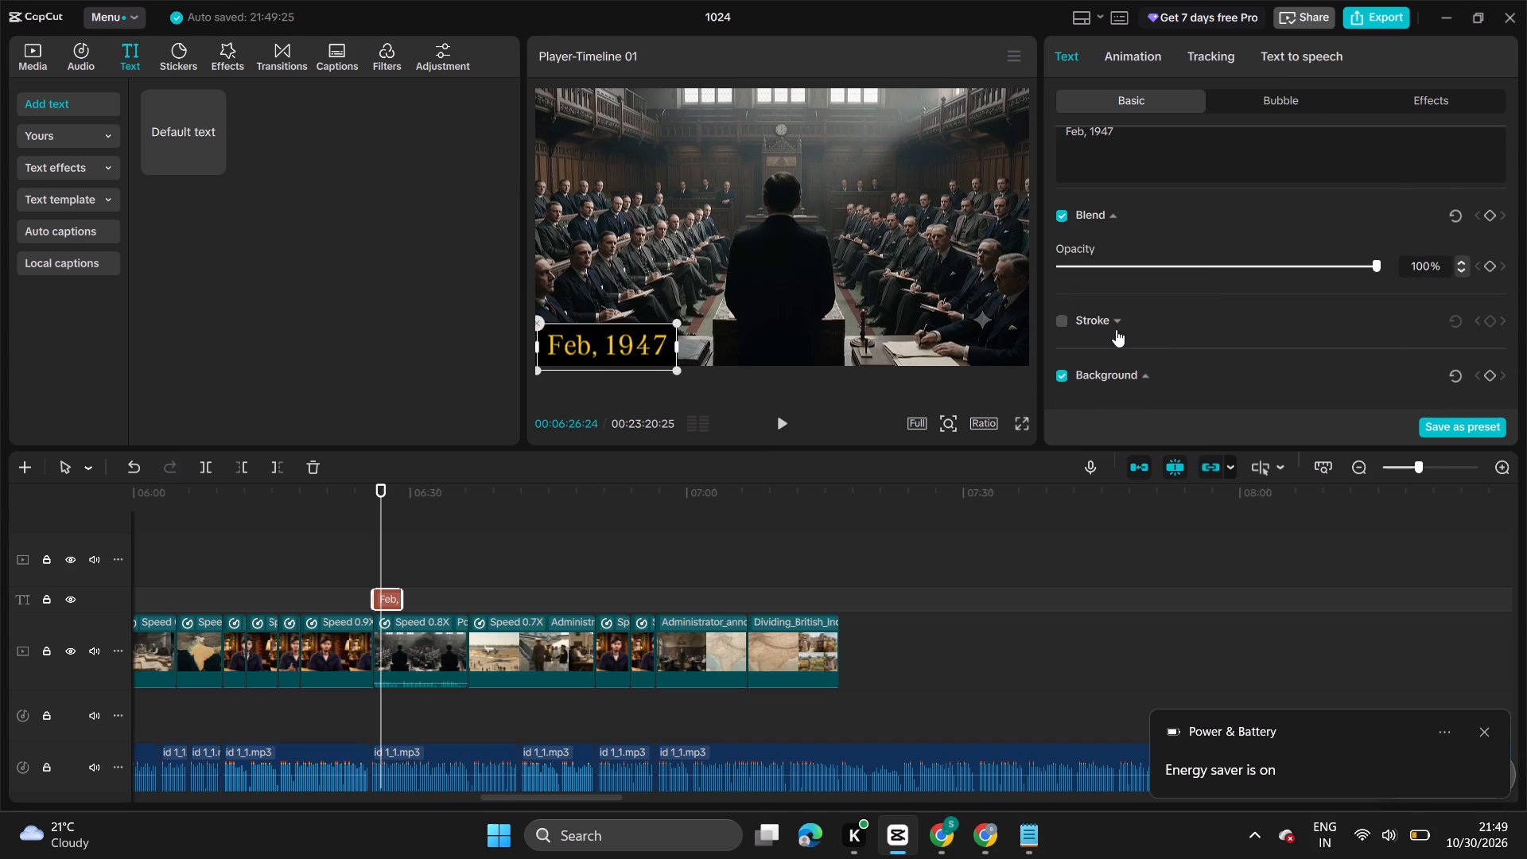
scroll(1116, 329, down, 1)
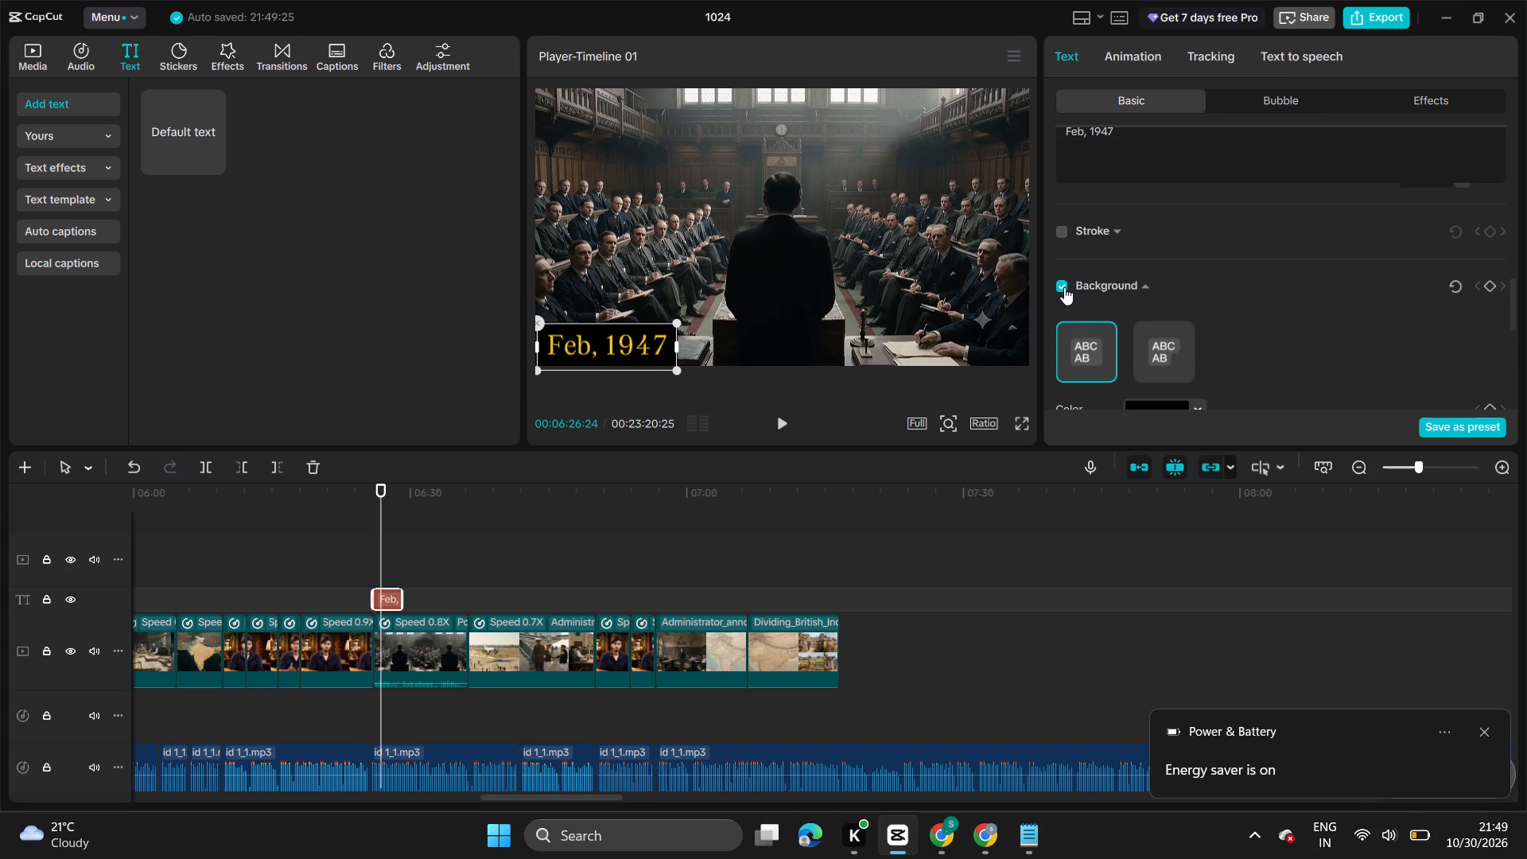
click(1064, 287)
Enable the glow effect on the "Feb, 1947" text.
scroll(1081, 280, down, 6)
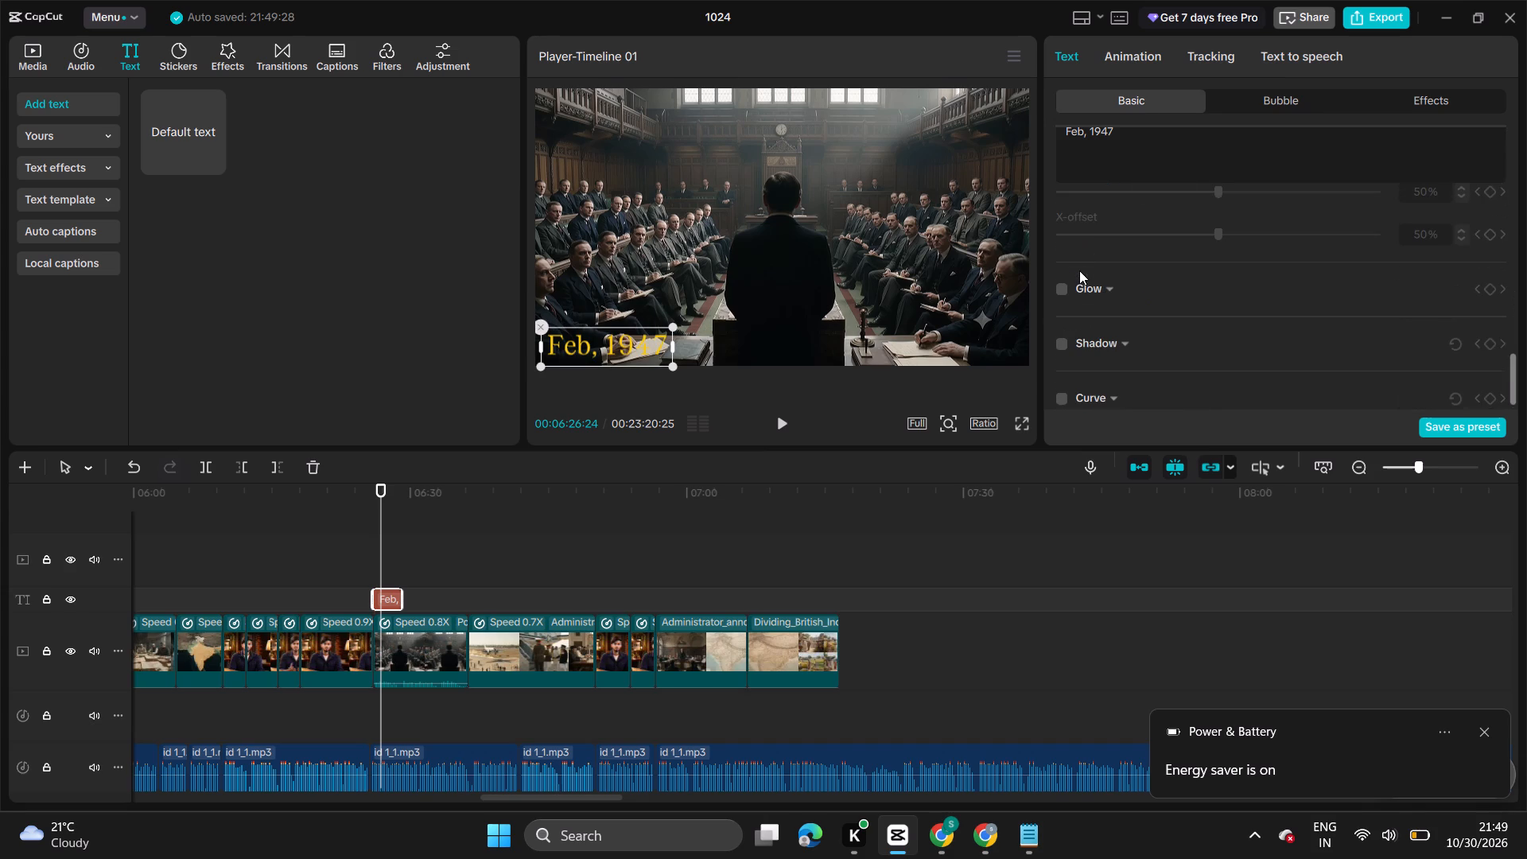
click(1060, 295)
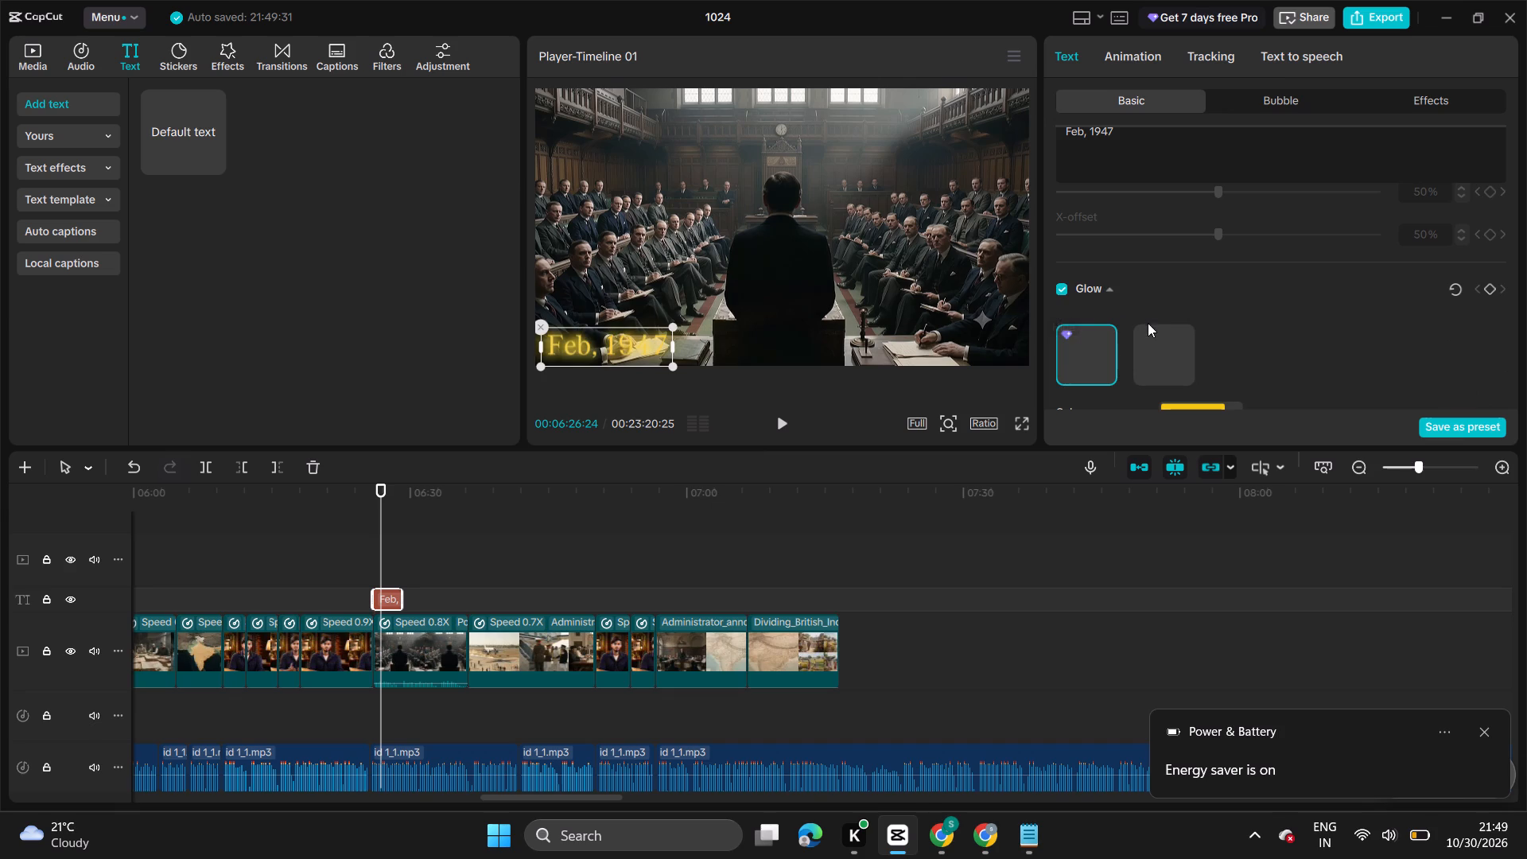
Enable a shadow on the "Feb, 1947" text, keeping its default settings.
scroll(1150, 323, down, 2)
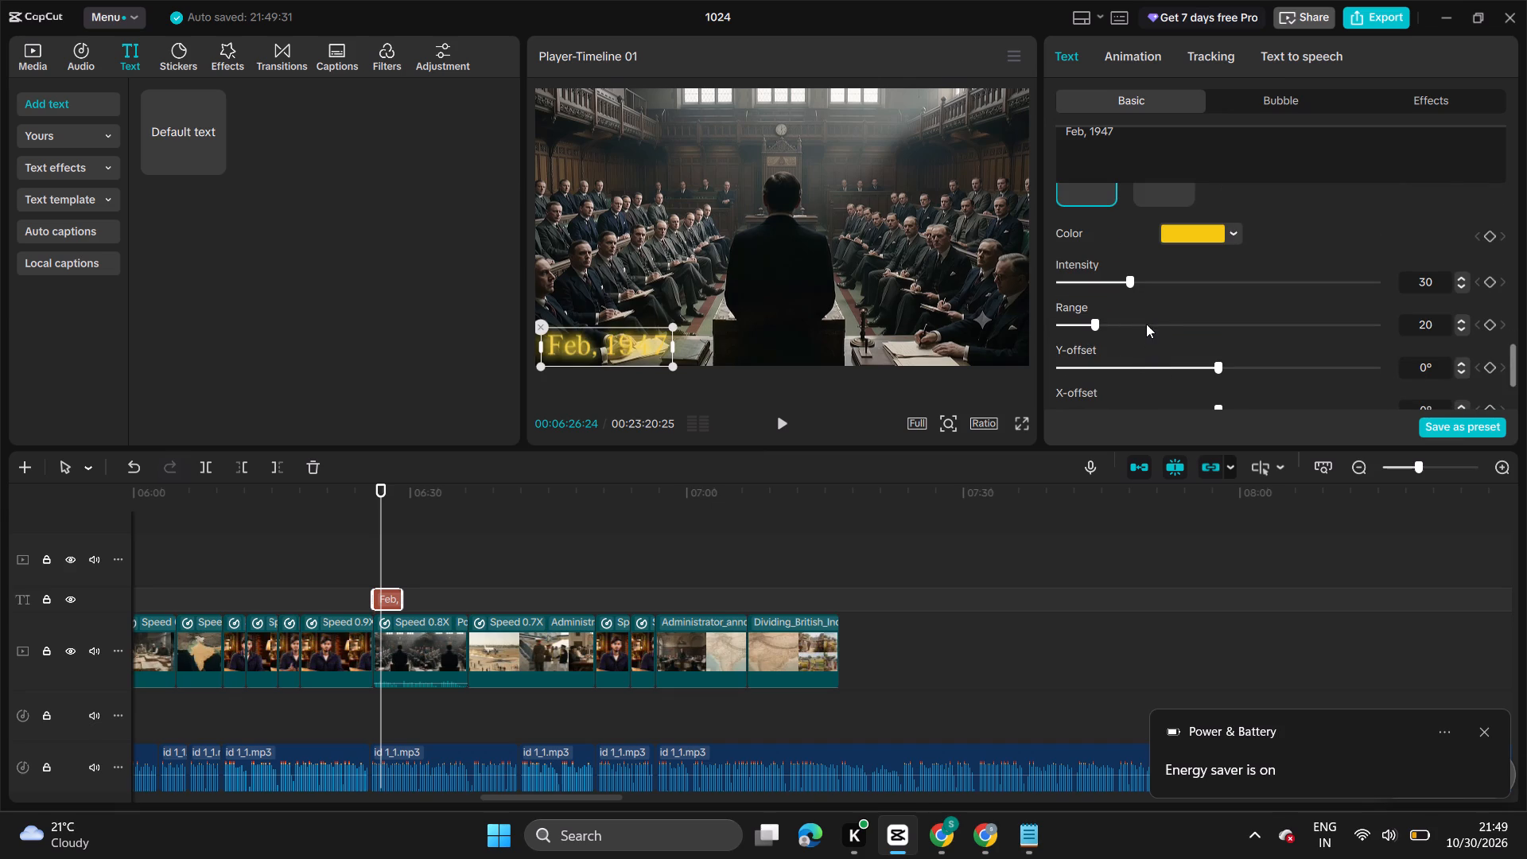
scroll(1127, 289, down, 1)
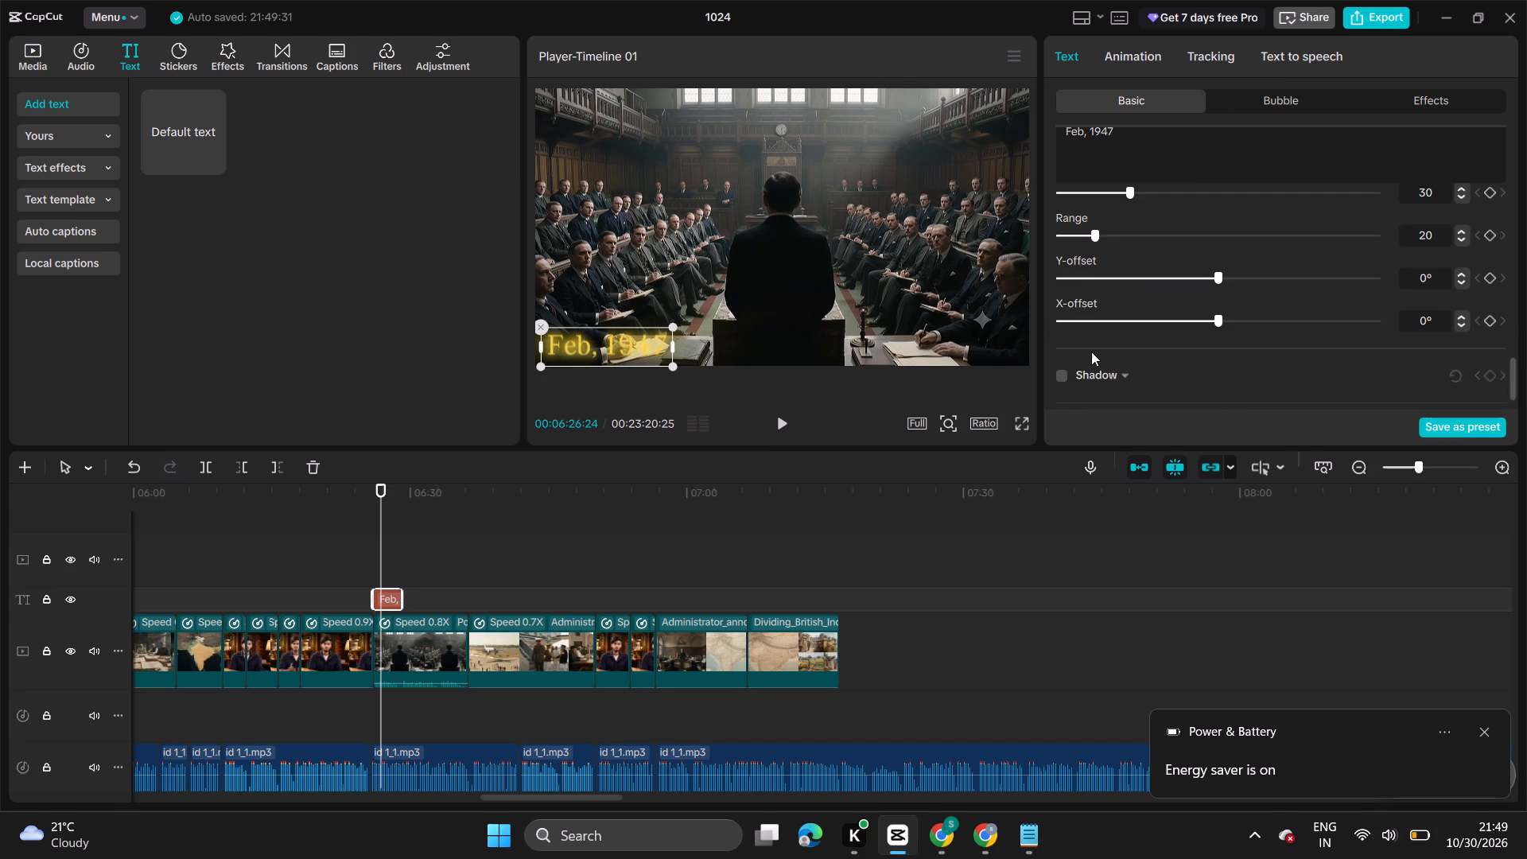
click(1066, 376)
scroll(1089, 347, down, 1)
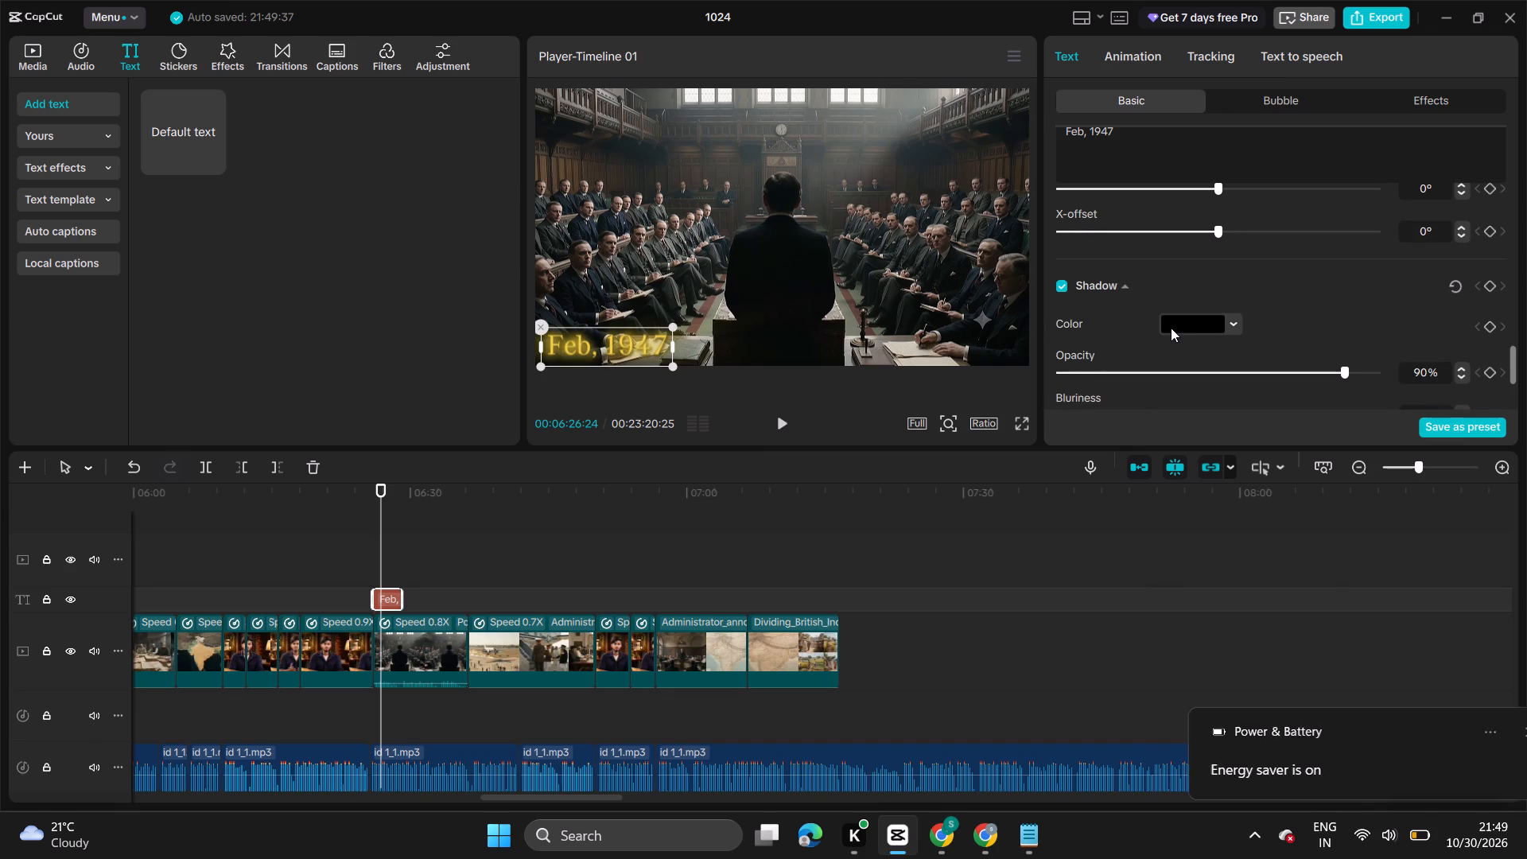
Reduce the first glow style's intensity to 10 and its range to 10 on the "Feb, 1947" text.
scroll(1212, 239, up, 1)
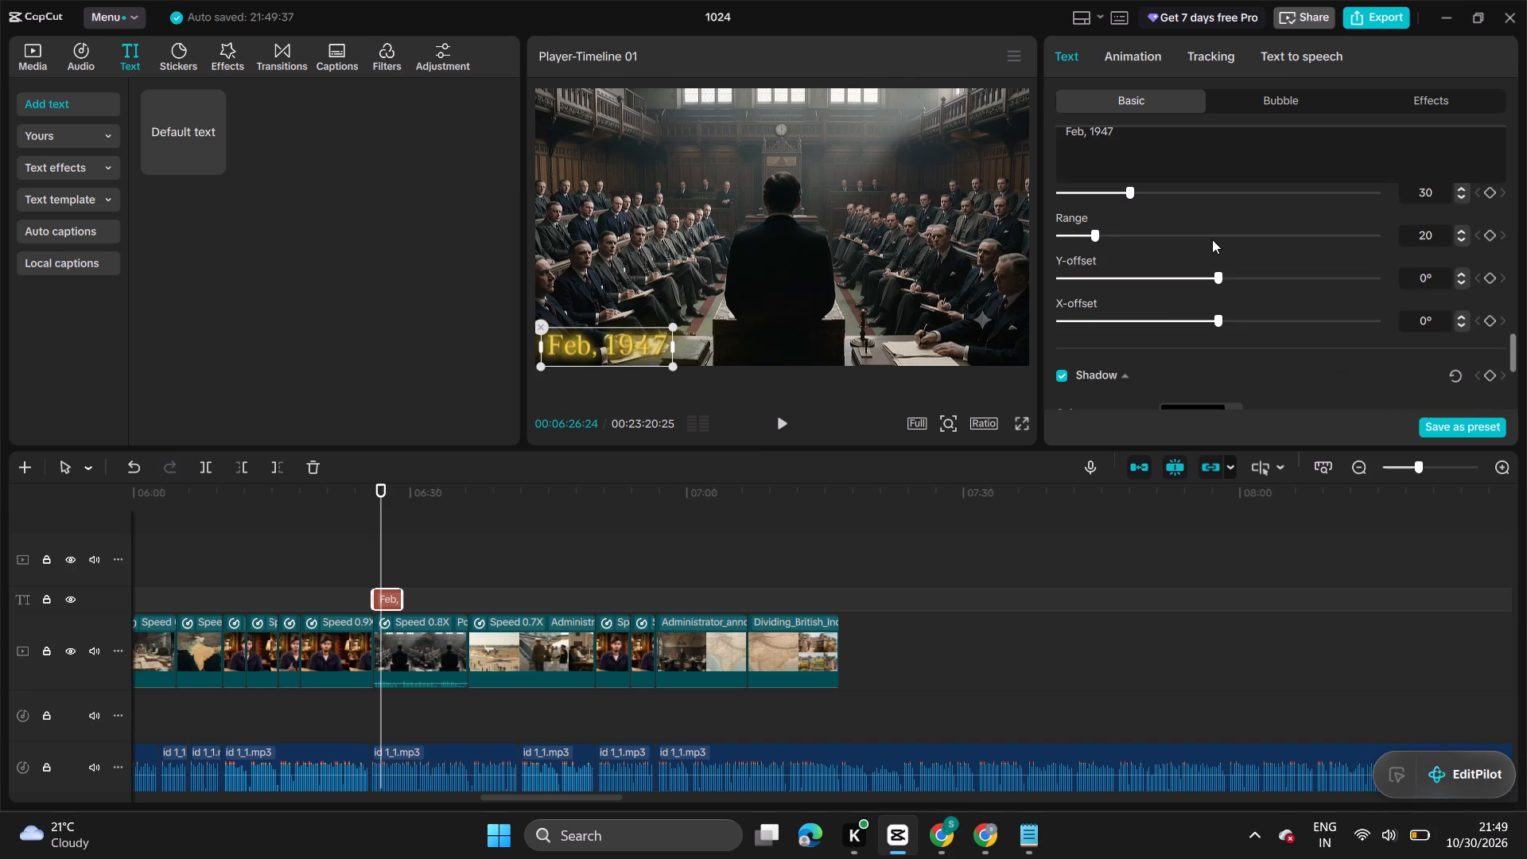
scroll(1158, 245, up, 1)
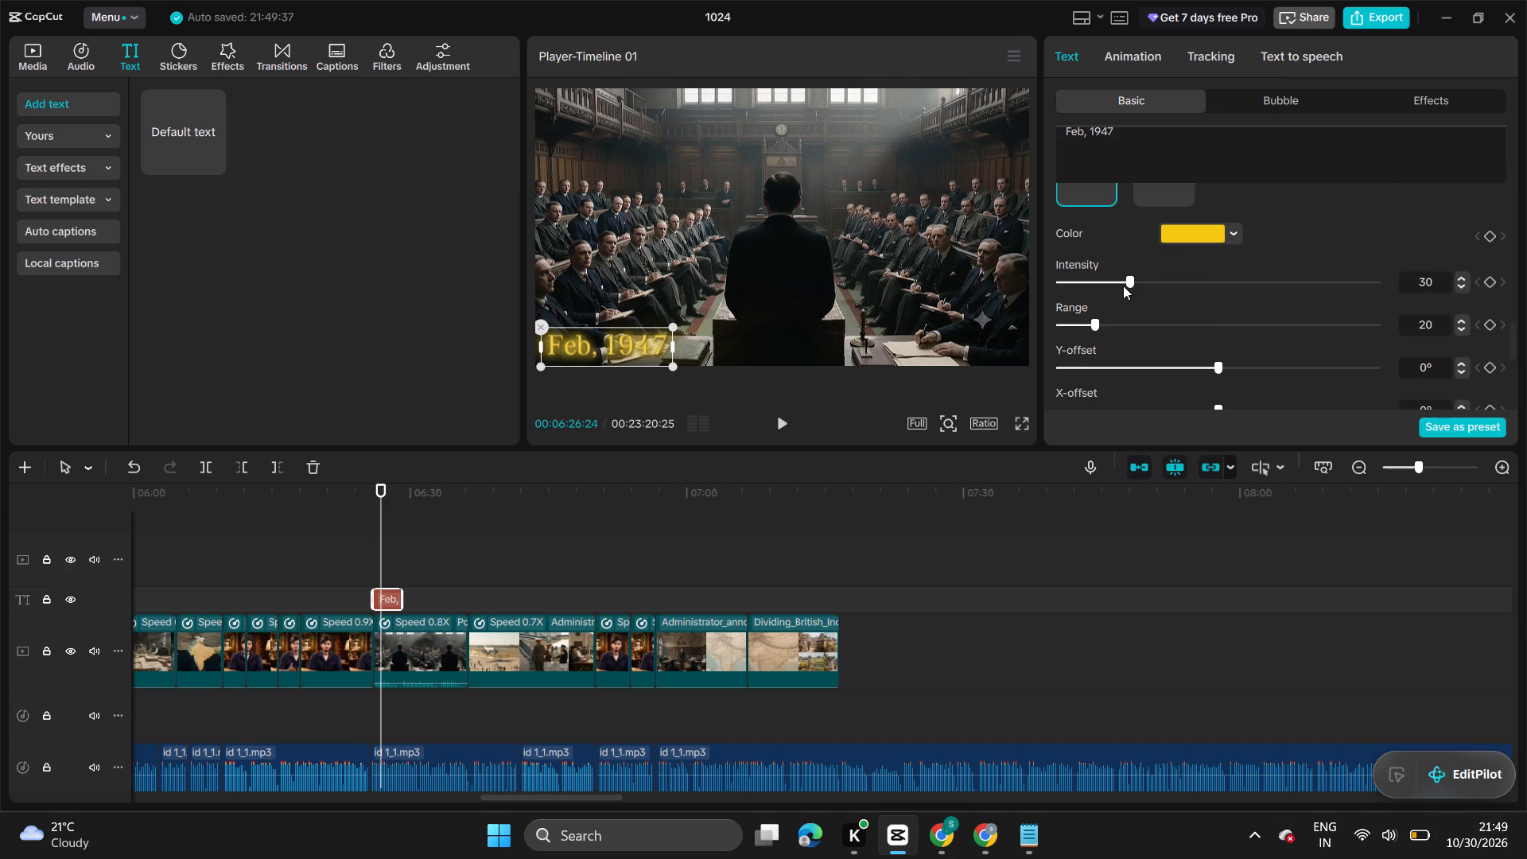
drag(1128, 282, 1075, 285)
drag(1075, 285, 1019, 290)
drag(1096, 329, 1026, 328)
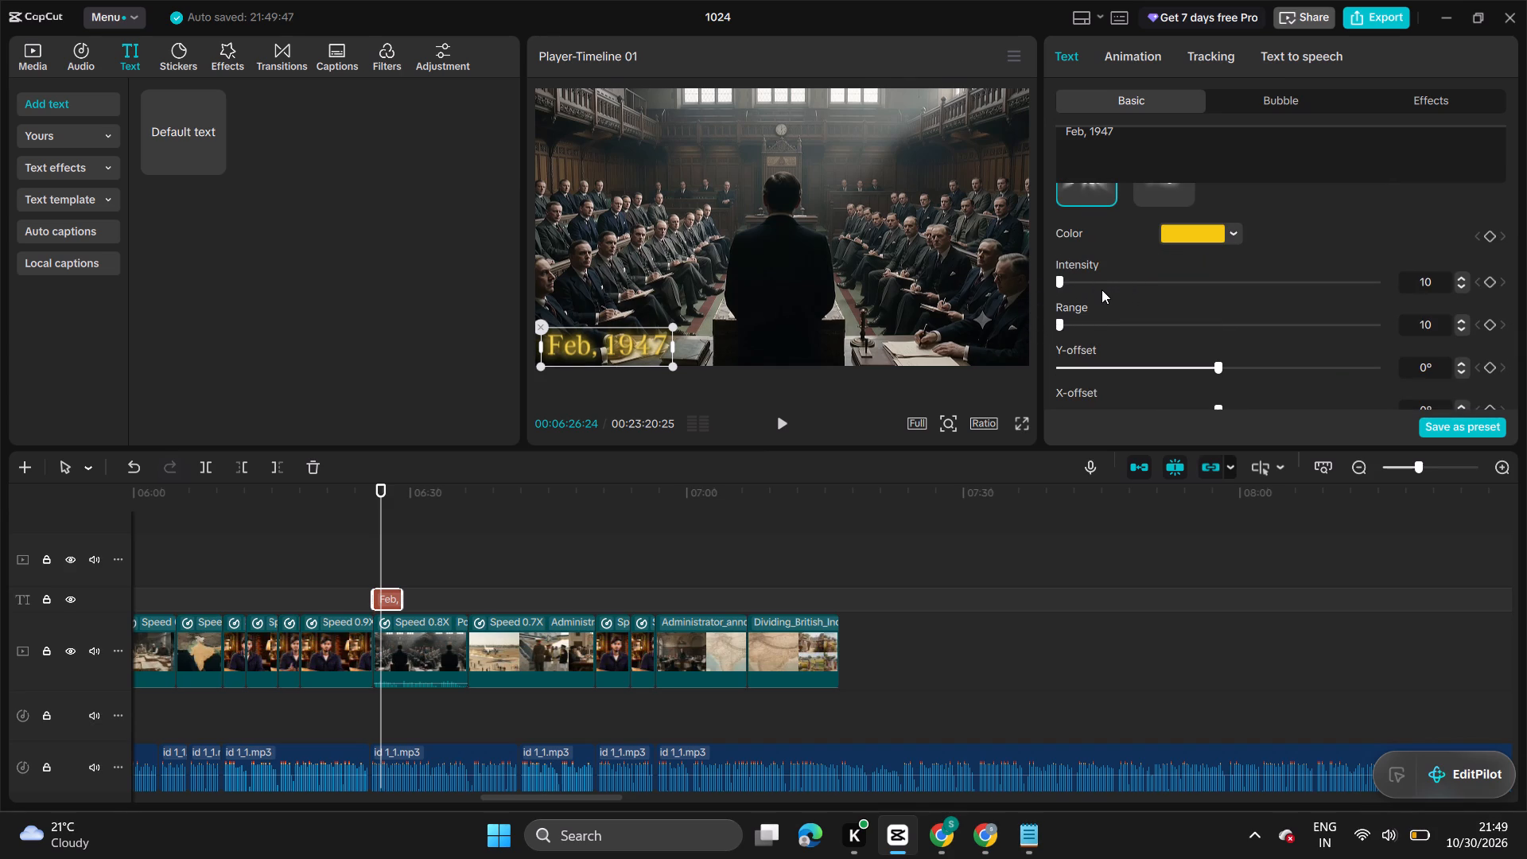
Switch the "Feb, 1947" text to the second glow style with intensity 30 and range 24, and preview the frame full screen.
click(1164, 198)
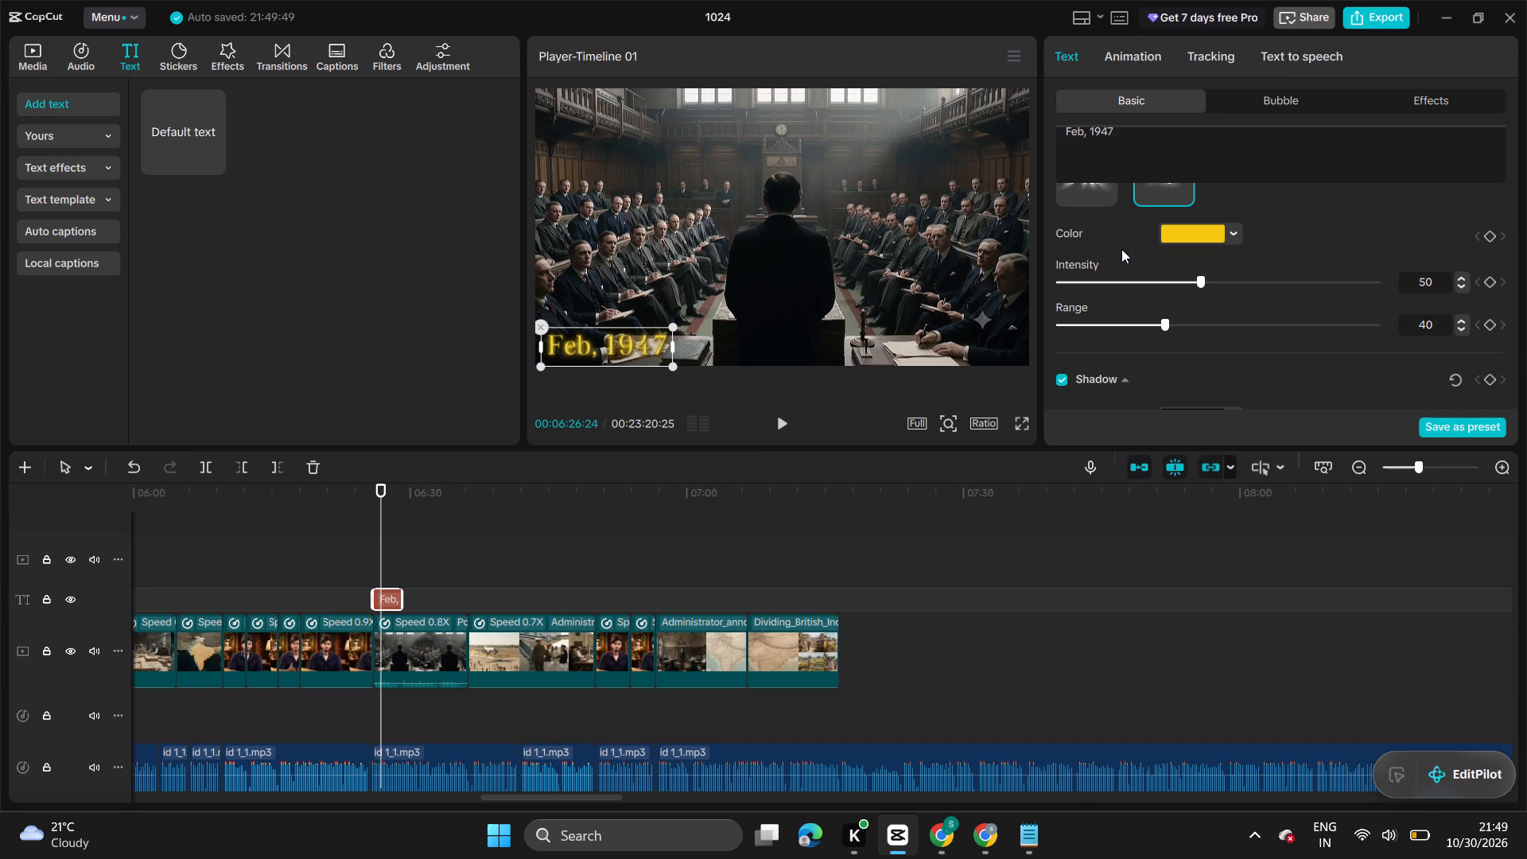
scroll(1121, 252, up, 1)
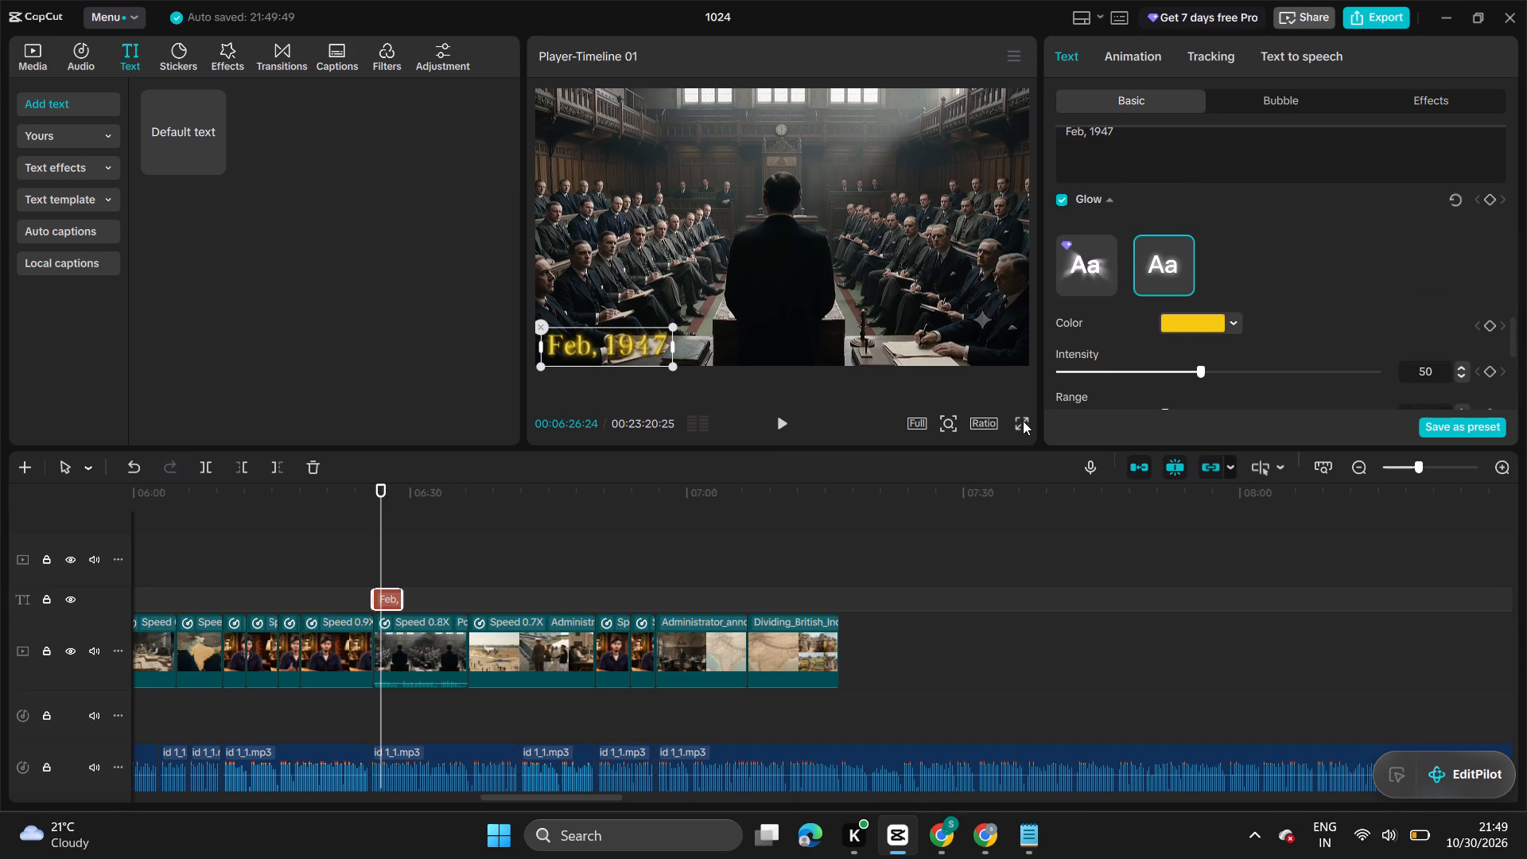
scroll(1087, 321, down, 1)
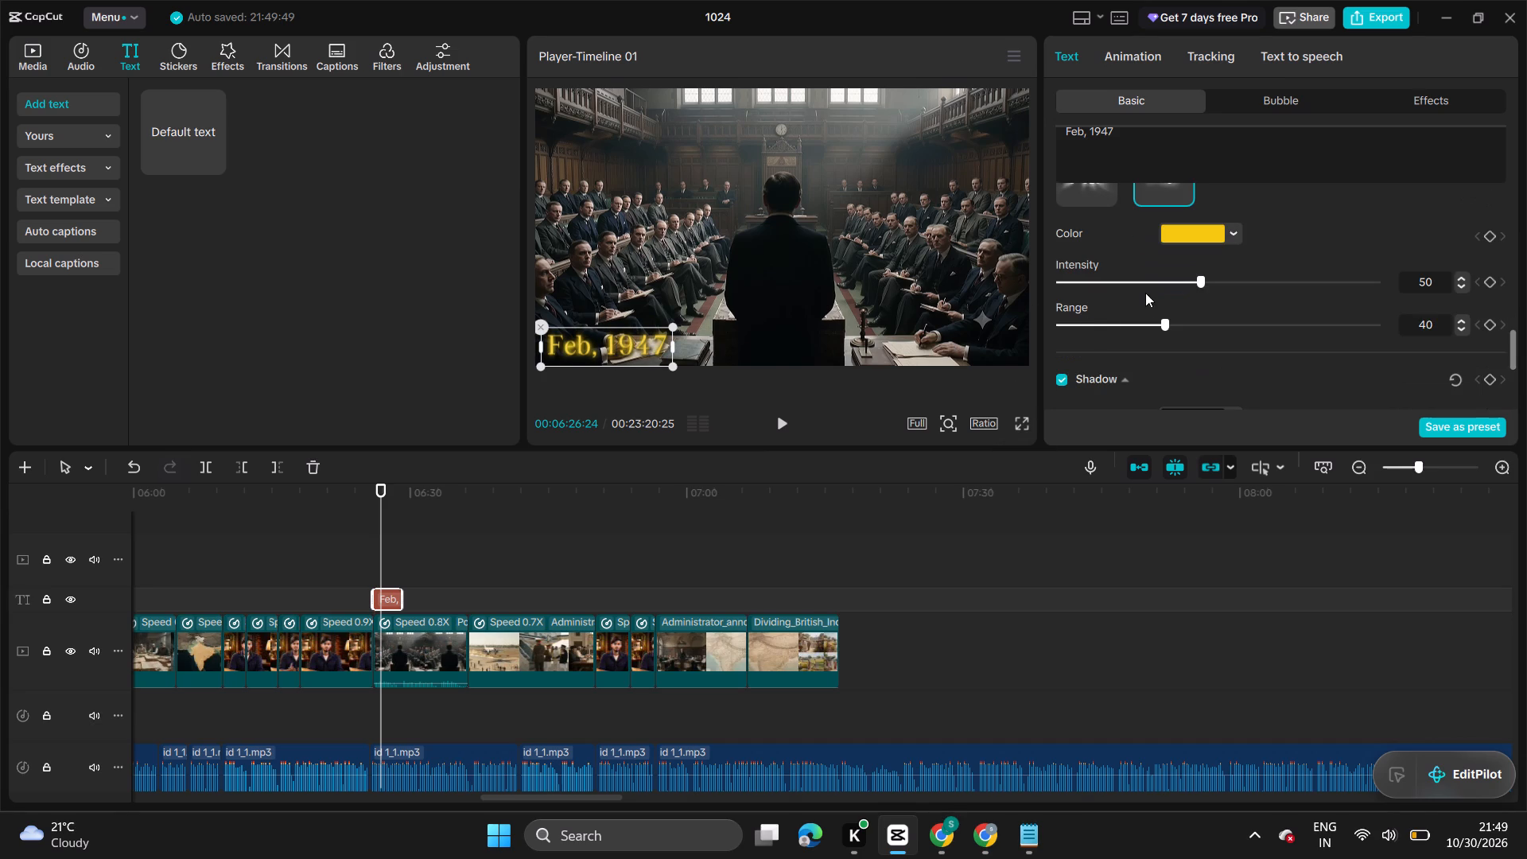
drag(1195, 283, 1156, 276)
drag(1156, 276, 1131, 282)
drag(1162, 328, 1152, 320)
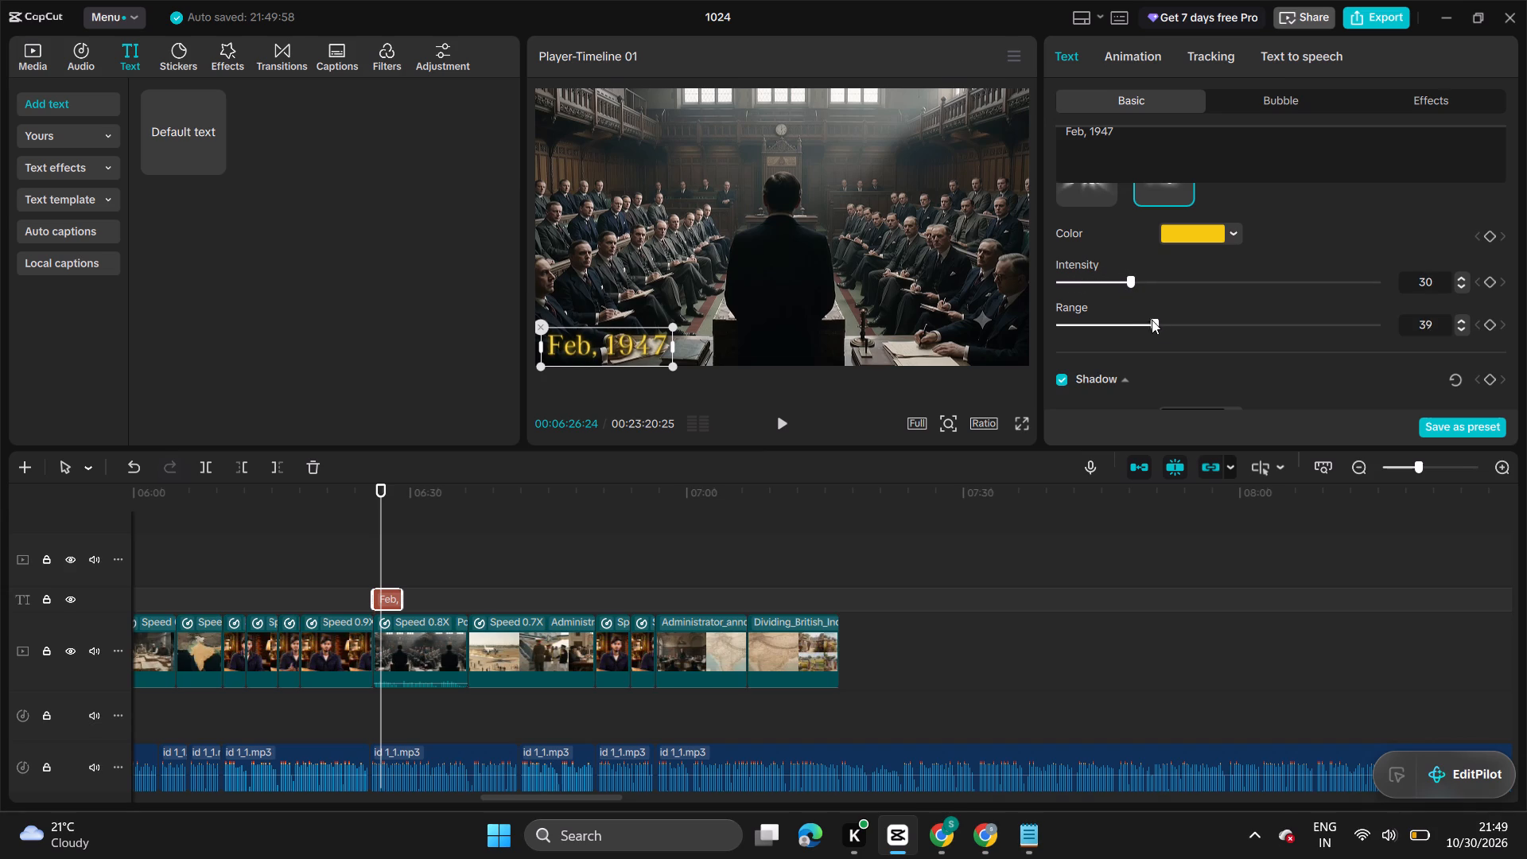
drag(1152, 320, 1095, 311)
drag(1095, 311, 1086, 311)
drag(1086, 311, 1105, 311)
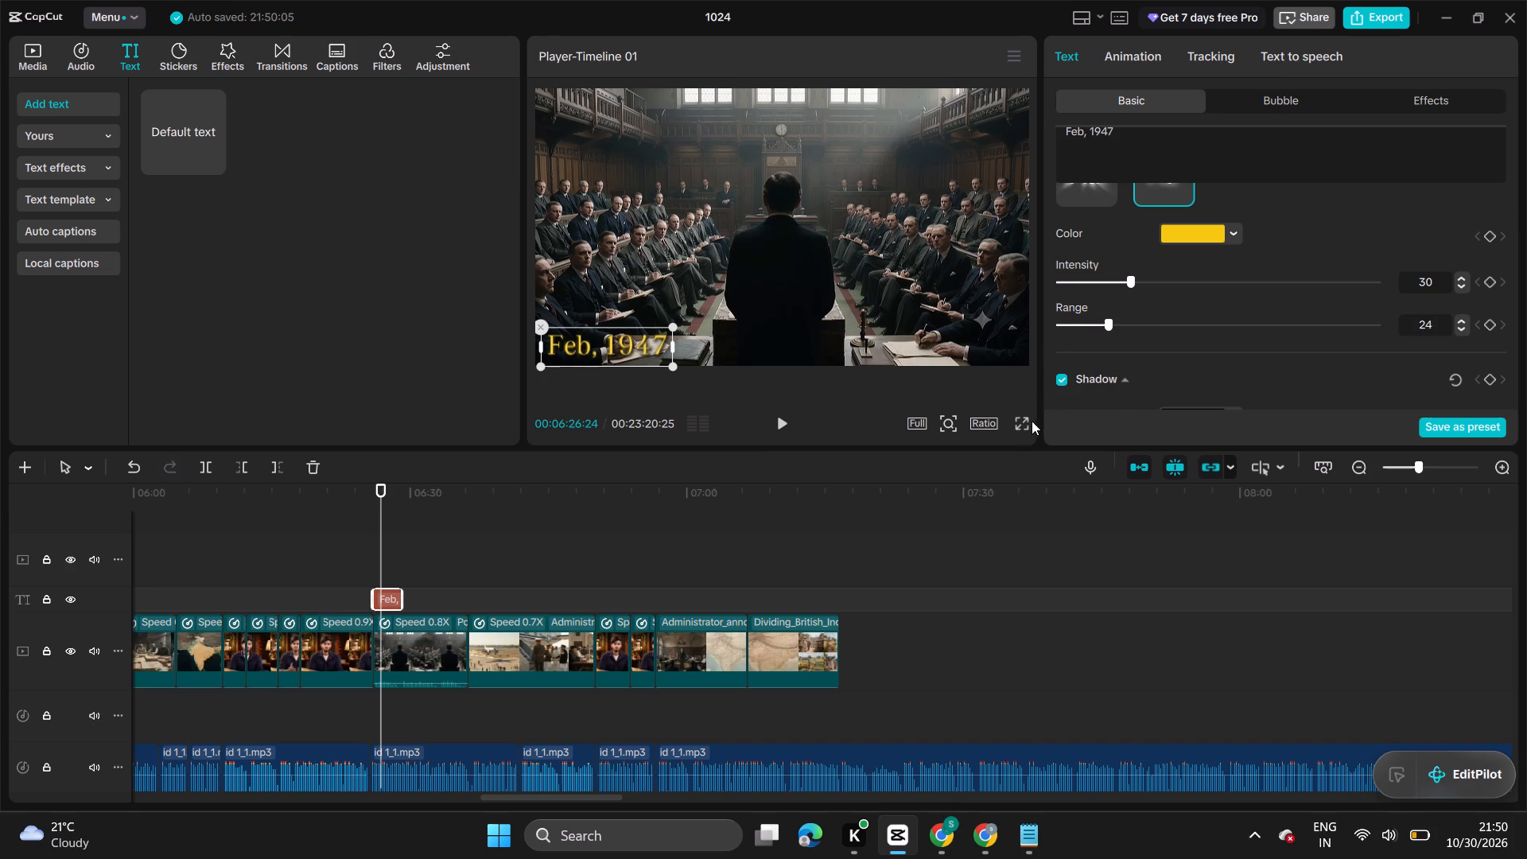
click(1020, 425)
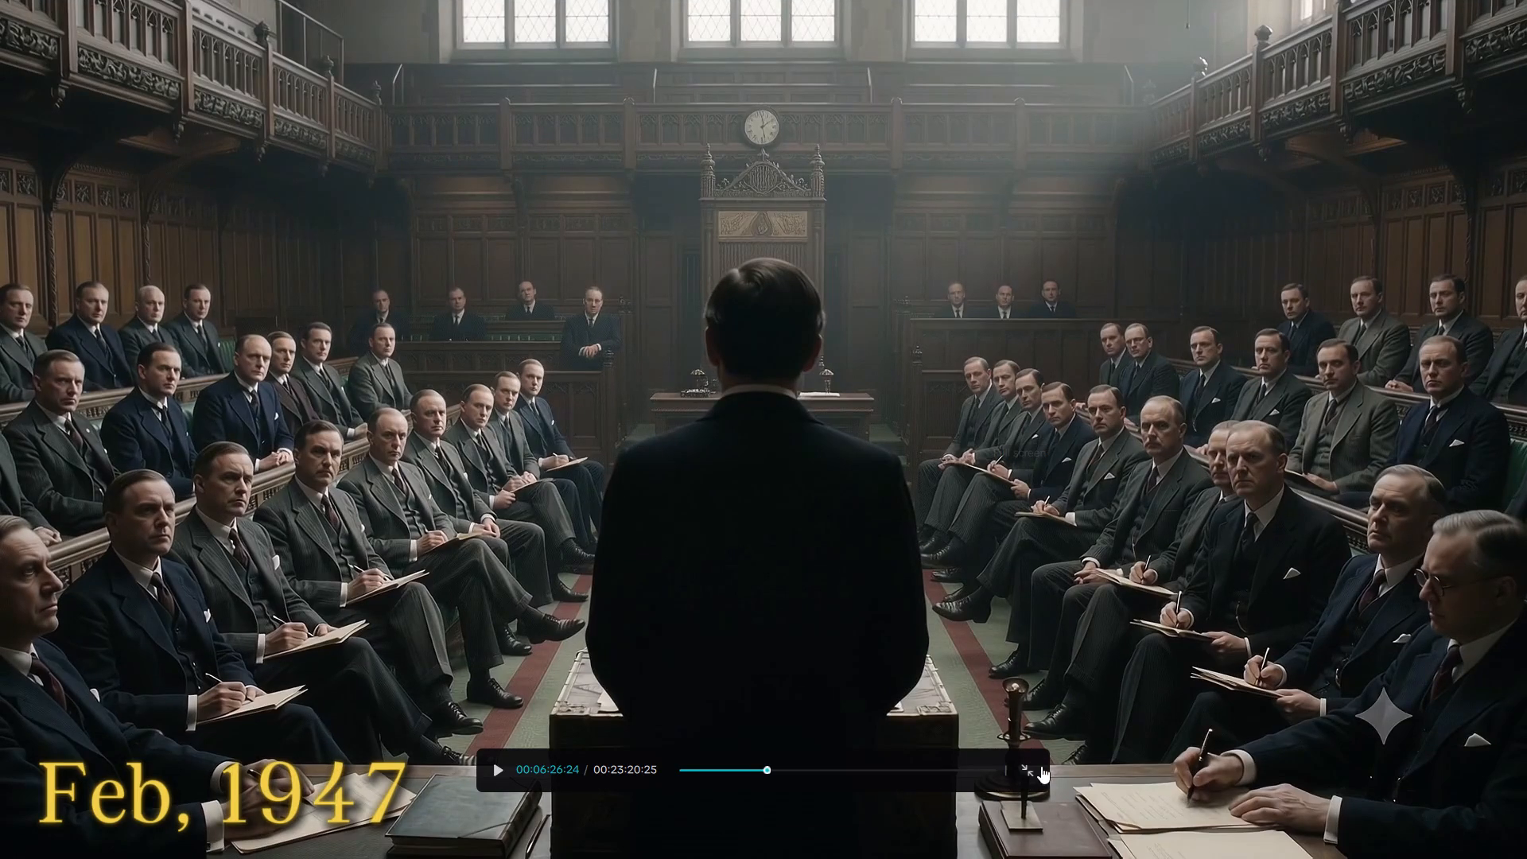
click(1036, 771)
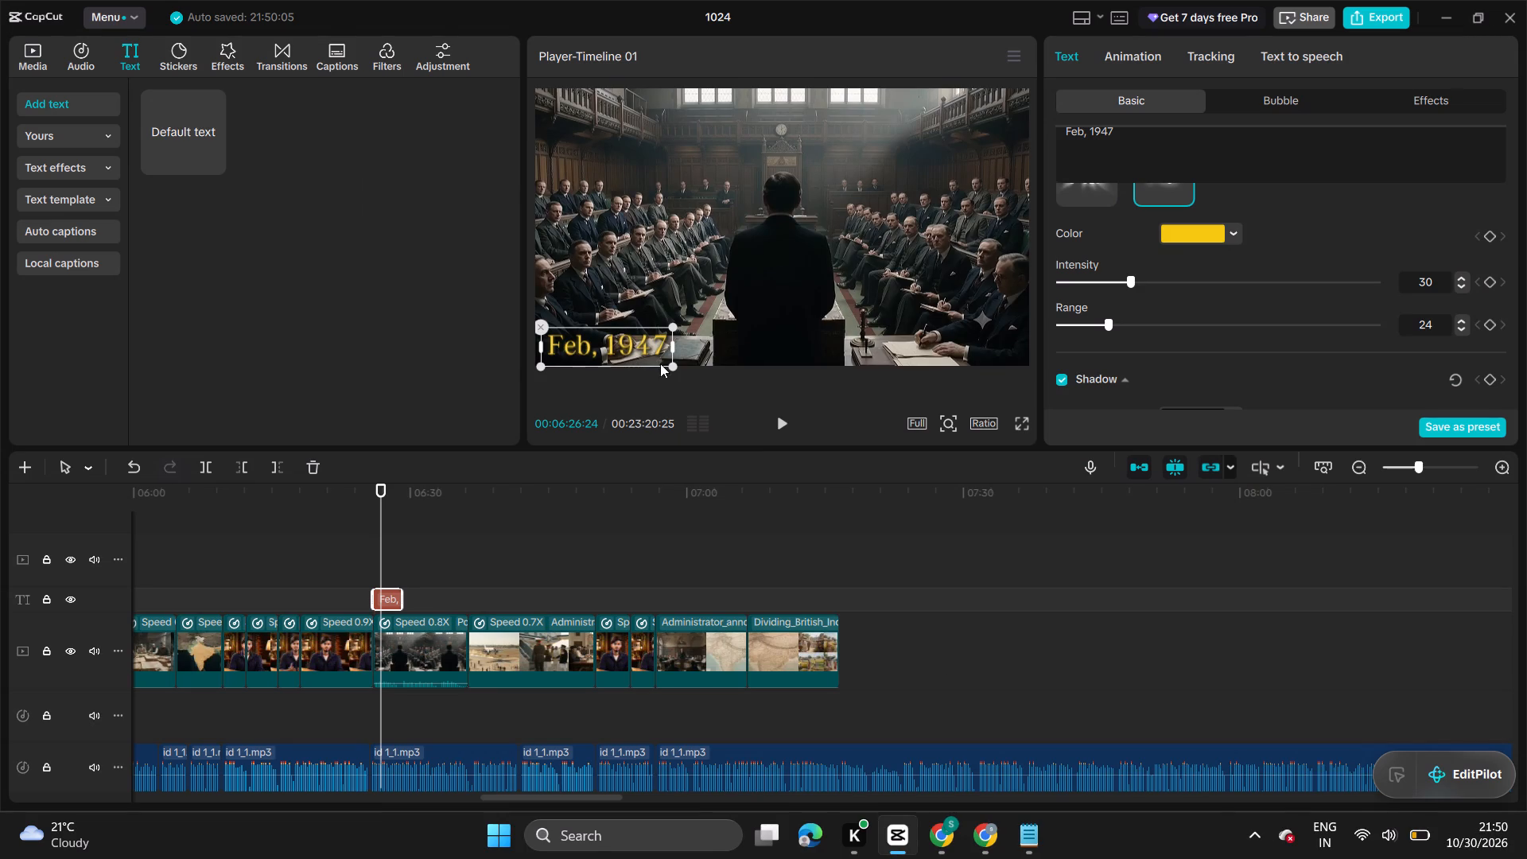
Shrink the "Feb, 1947" text to about three quarters of its size in the frame's lower-left corner and preview it full screen.
drag(674, 361, 649, 344)
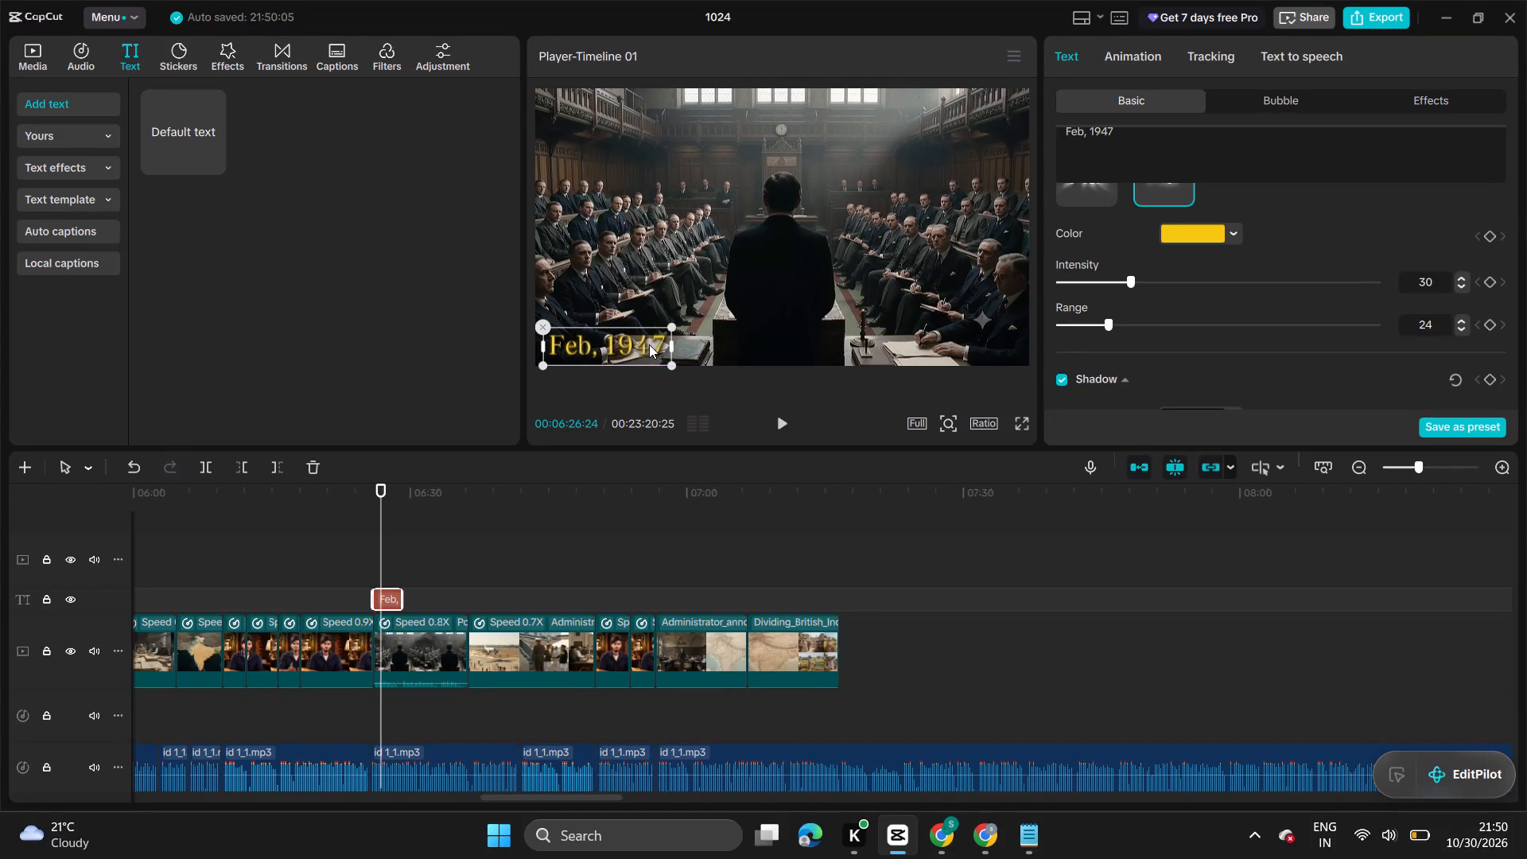
drag(668, 361, 652, 344)
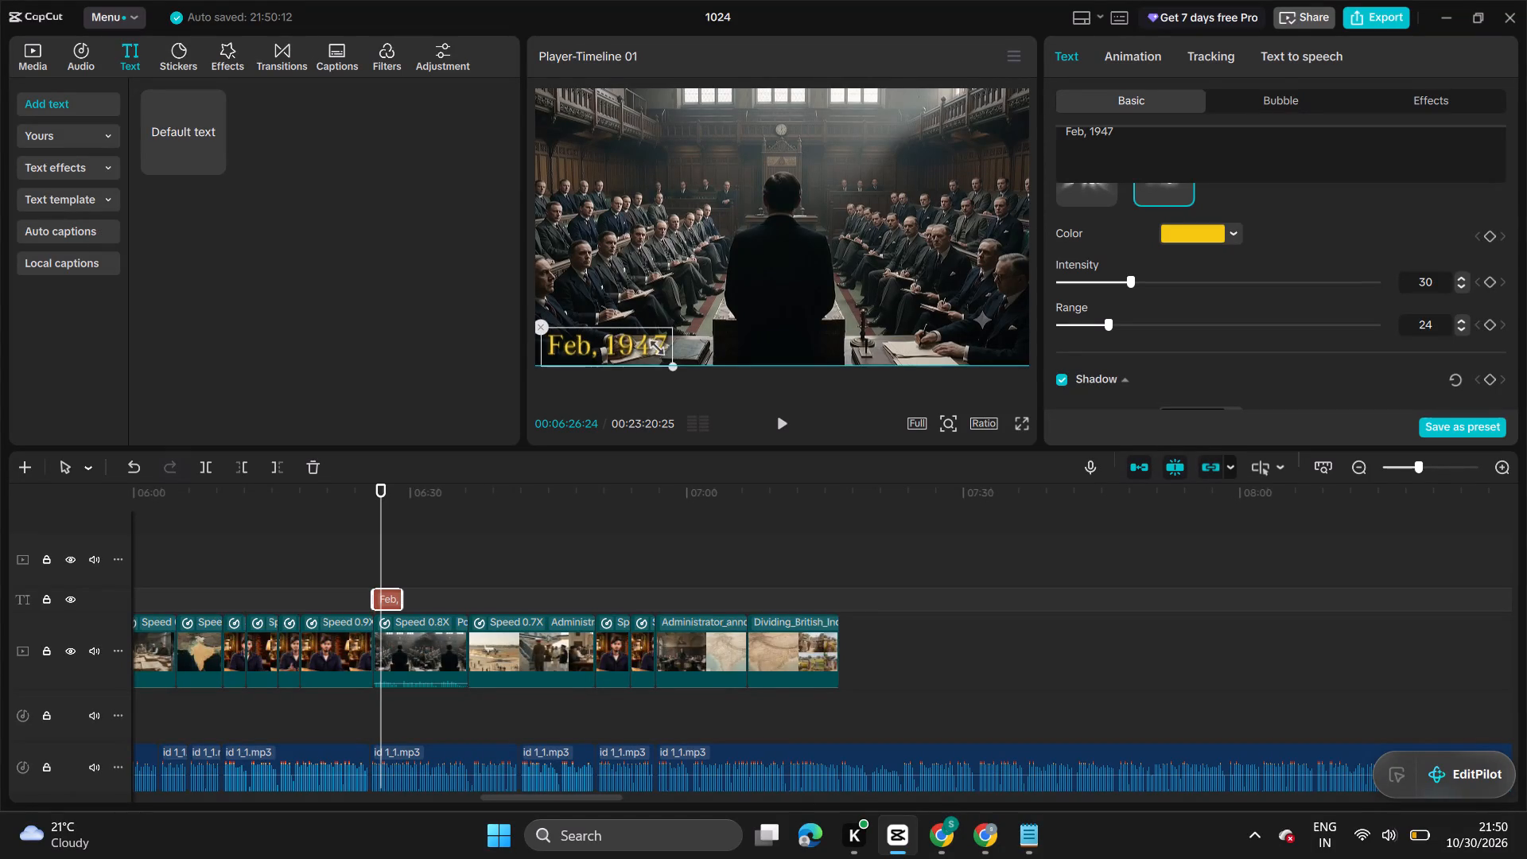
drag(652, 344, 650, 342)
drag(624, 340, 612, 337)
click(1020, 419)
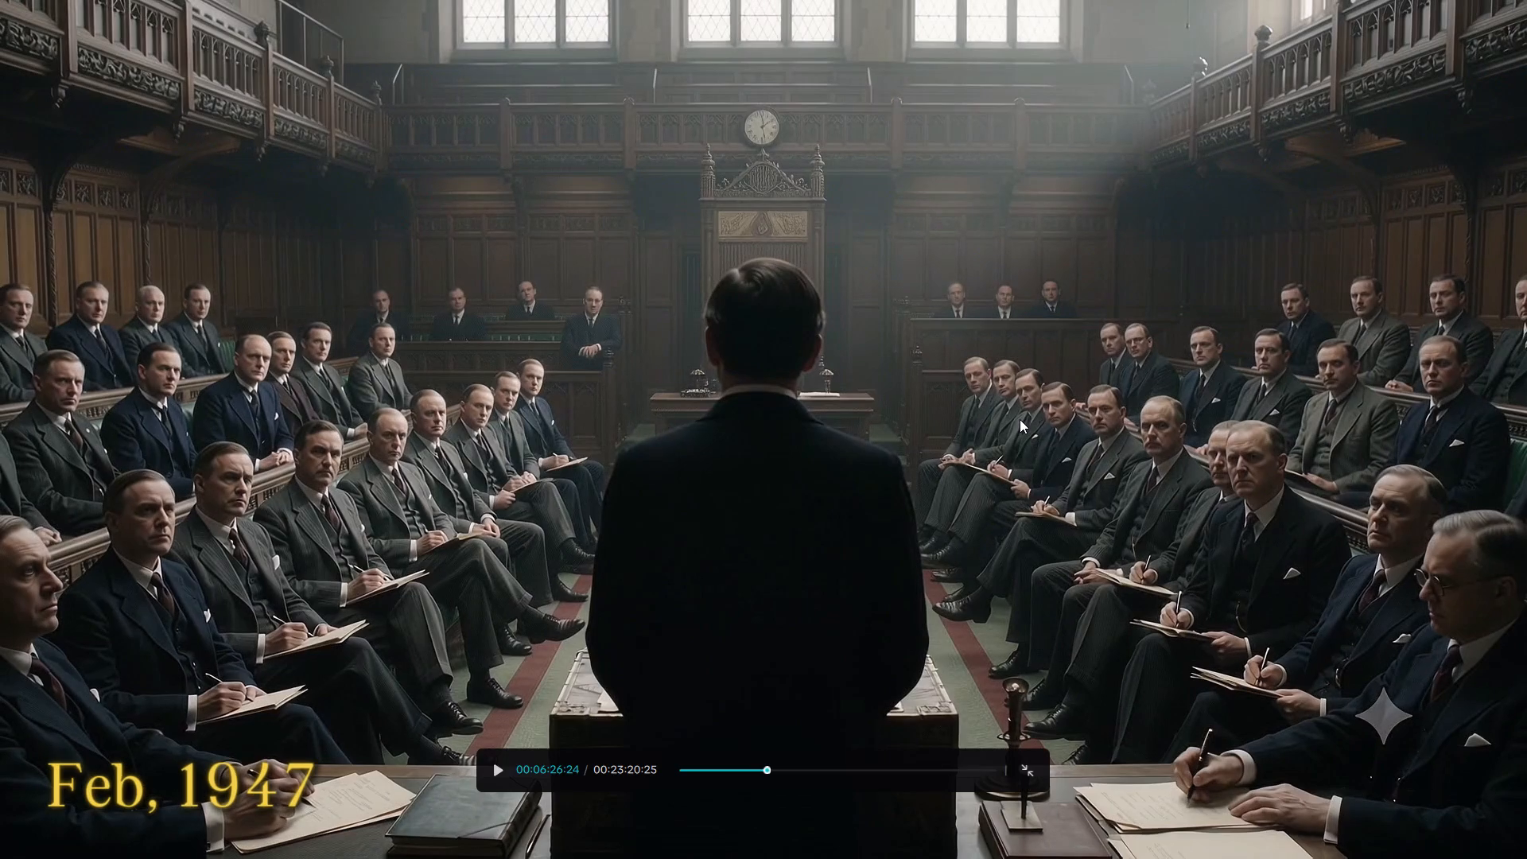
click(1041, 766)
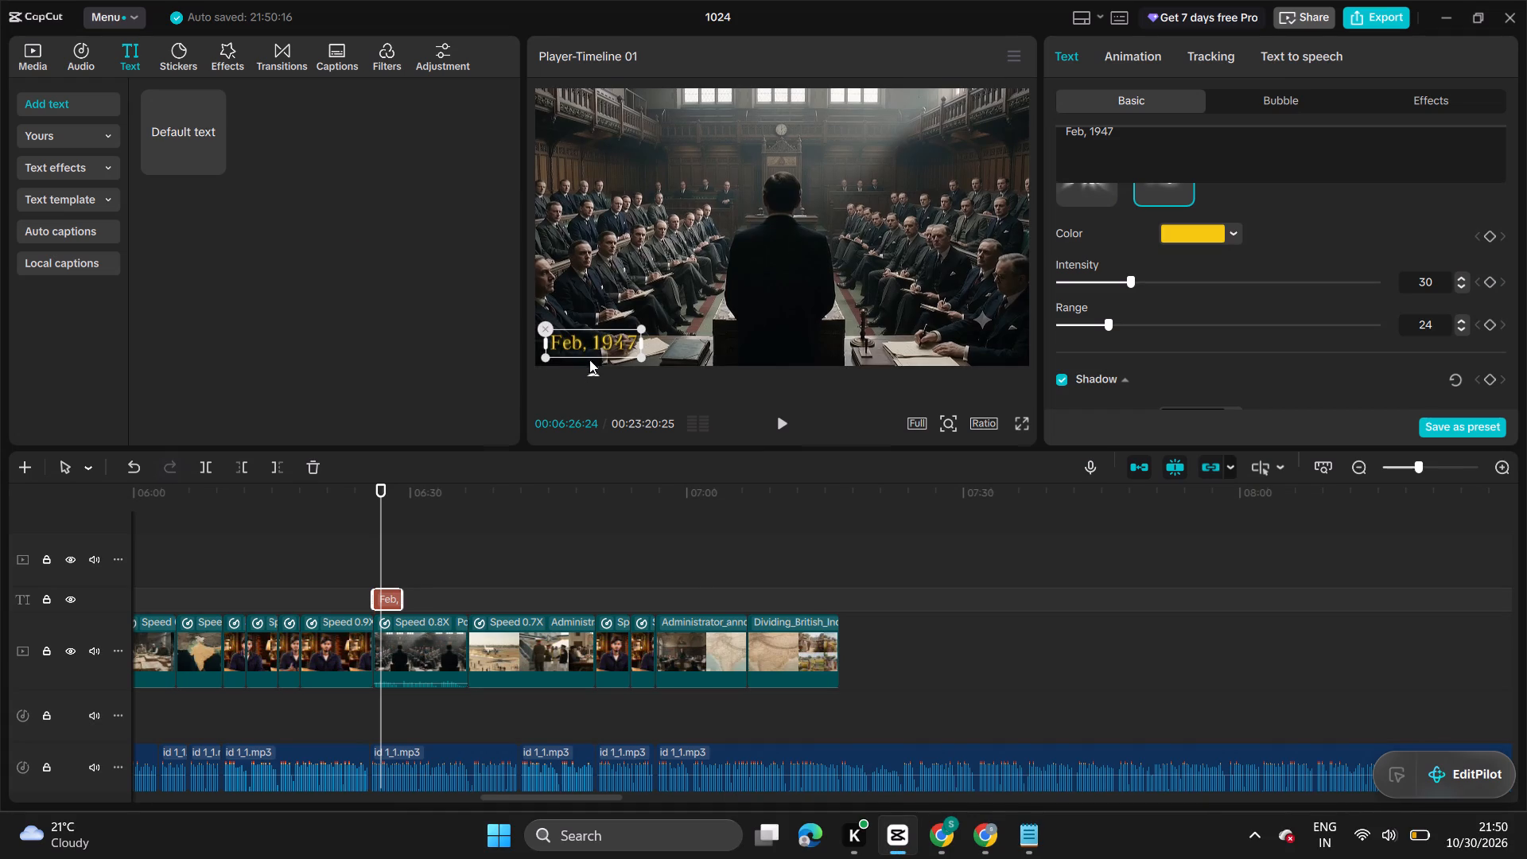
Move the "Feb, 1947" text slightly inward from the frame's lower-left corner and preview it full screen.
drag(585, 345, 608, 340)
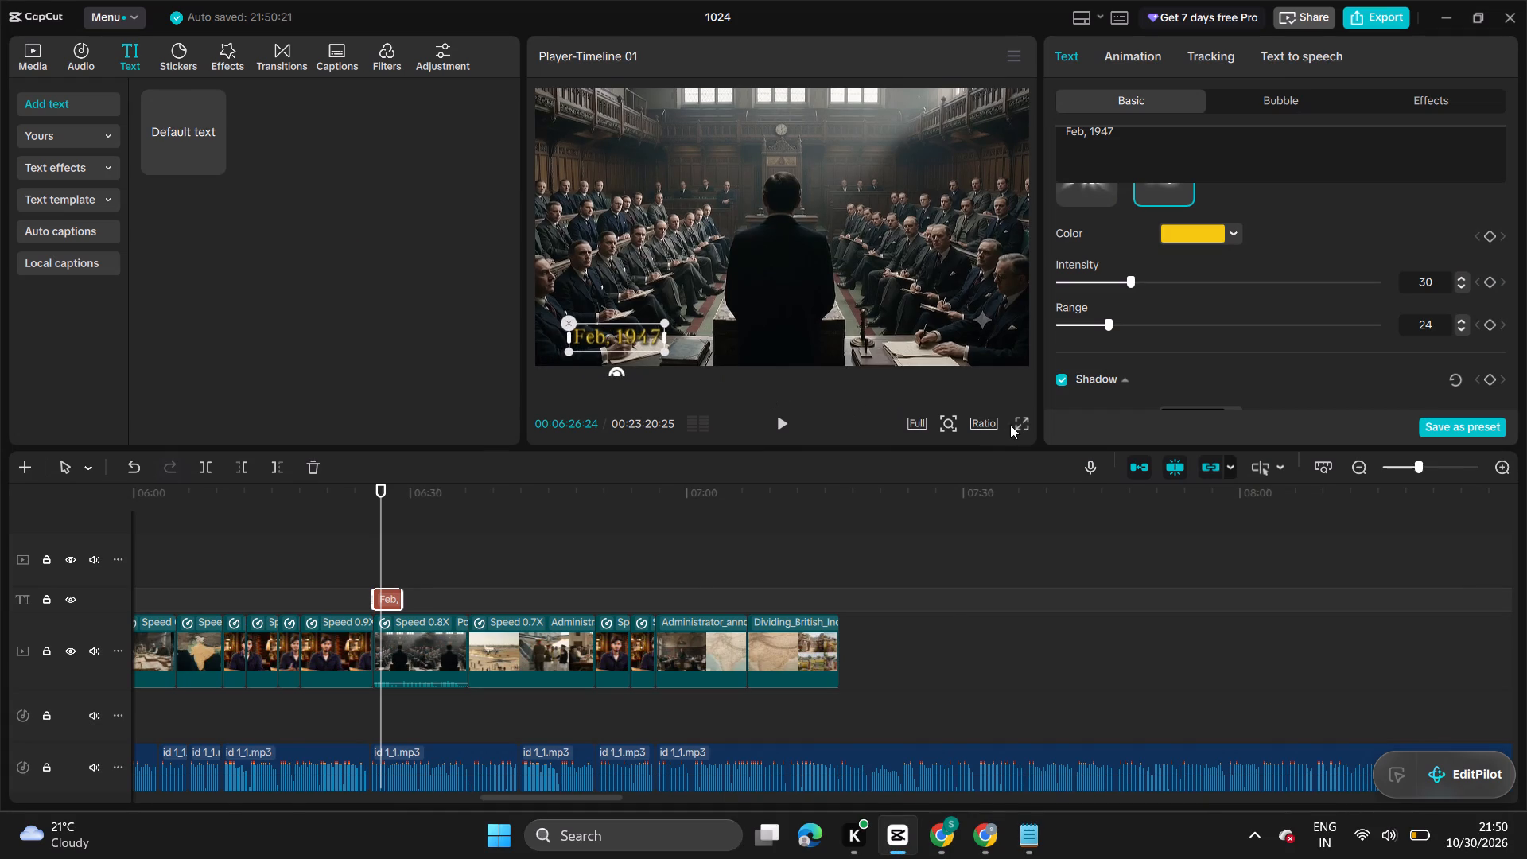
click(1023, 426)
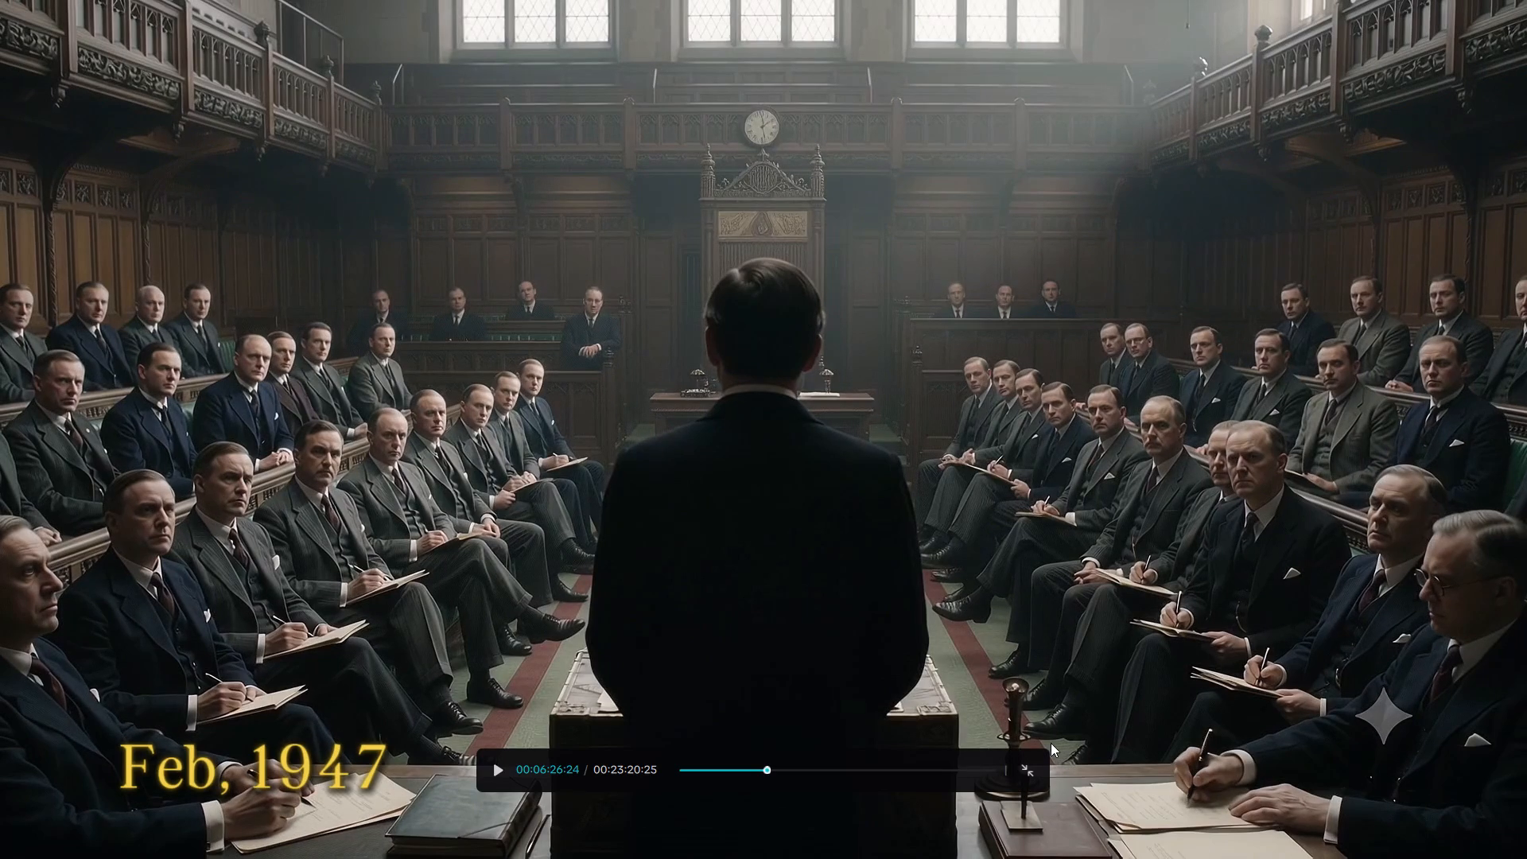
click(1030, 765)
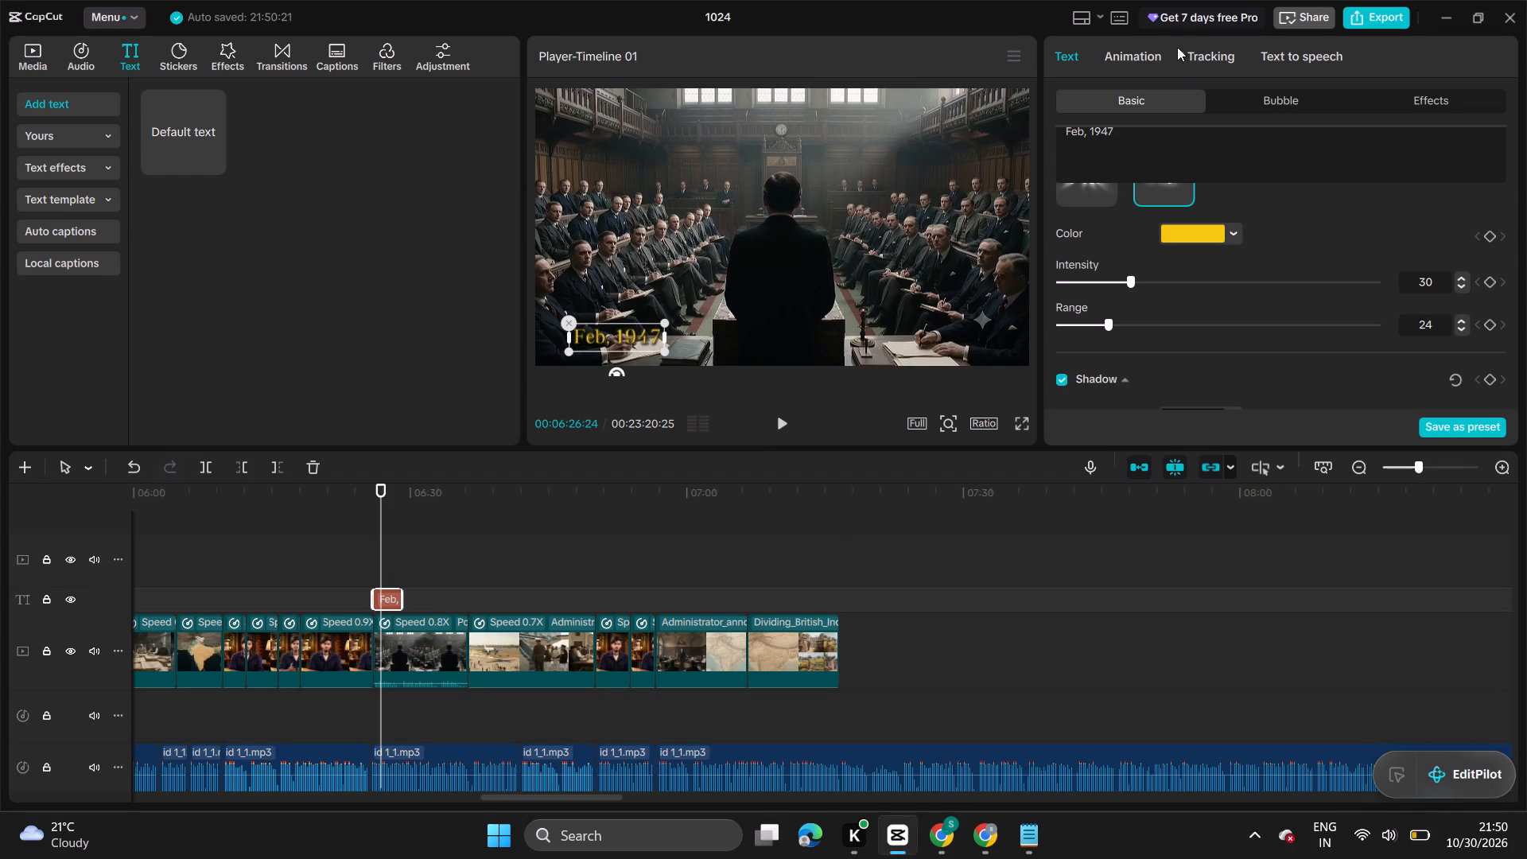
Open the entrance animation options for the "Feb, 1947" text.
click(1148, 49)
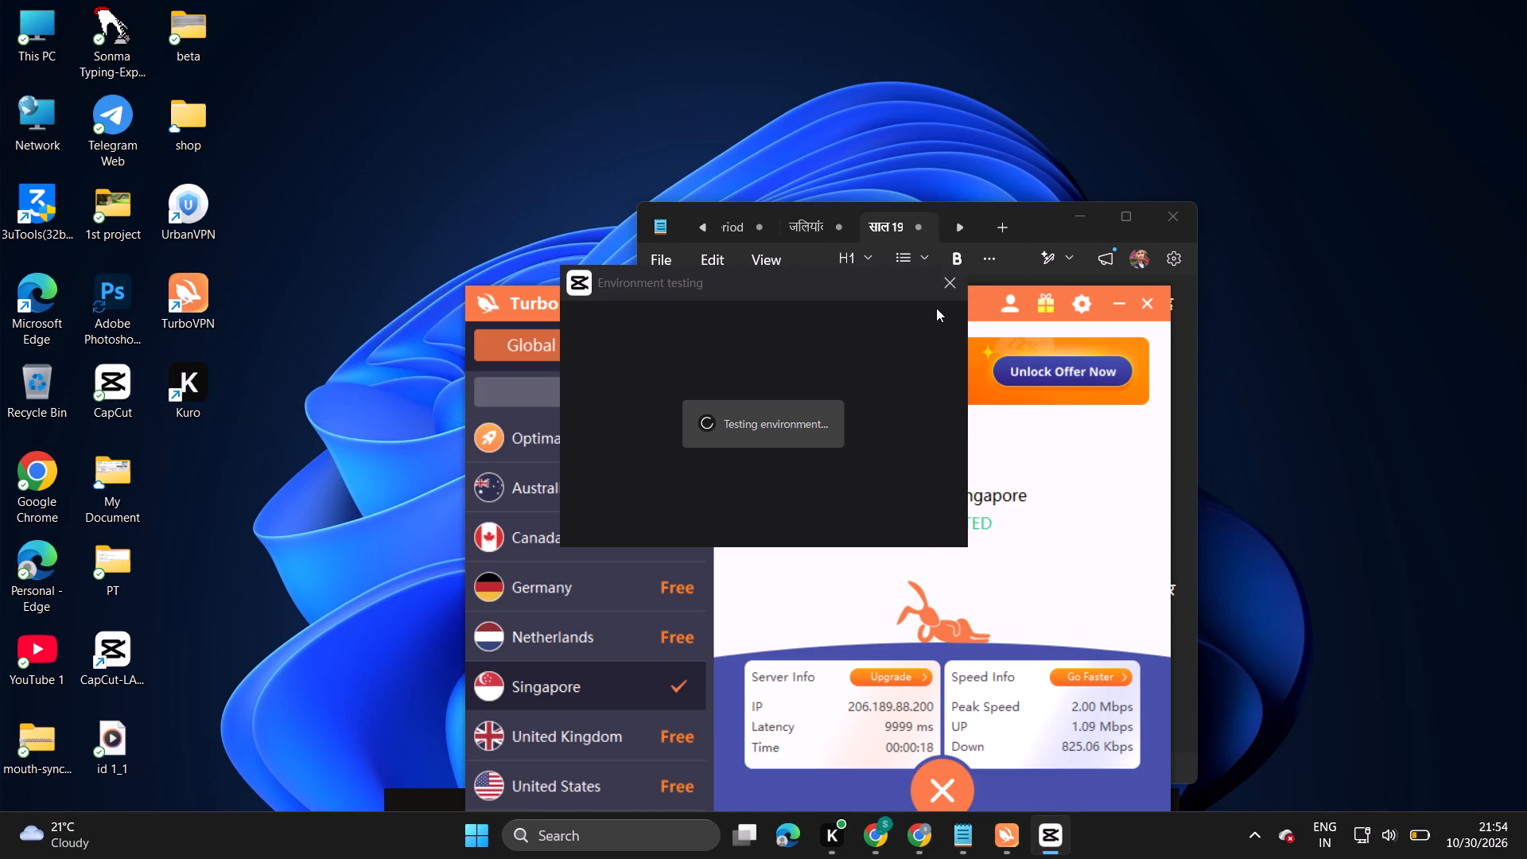
click(950, 292)
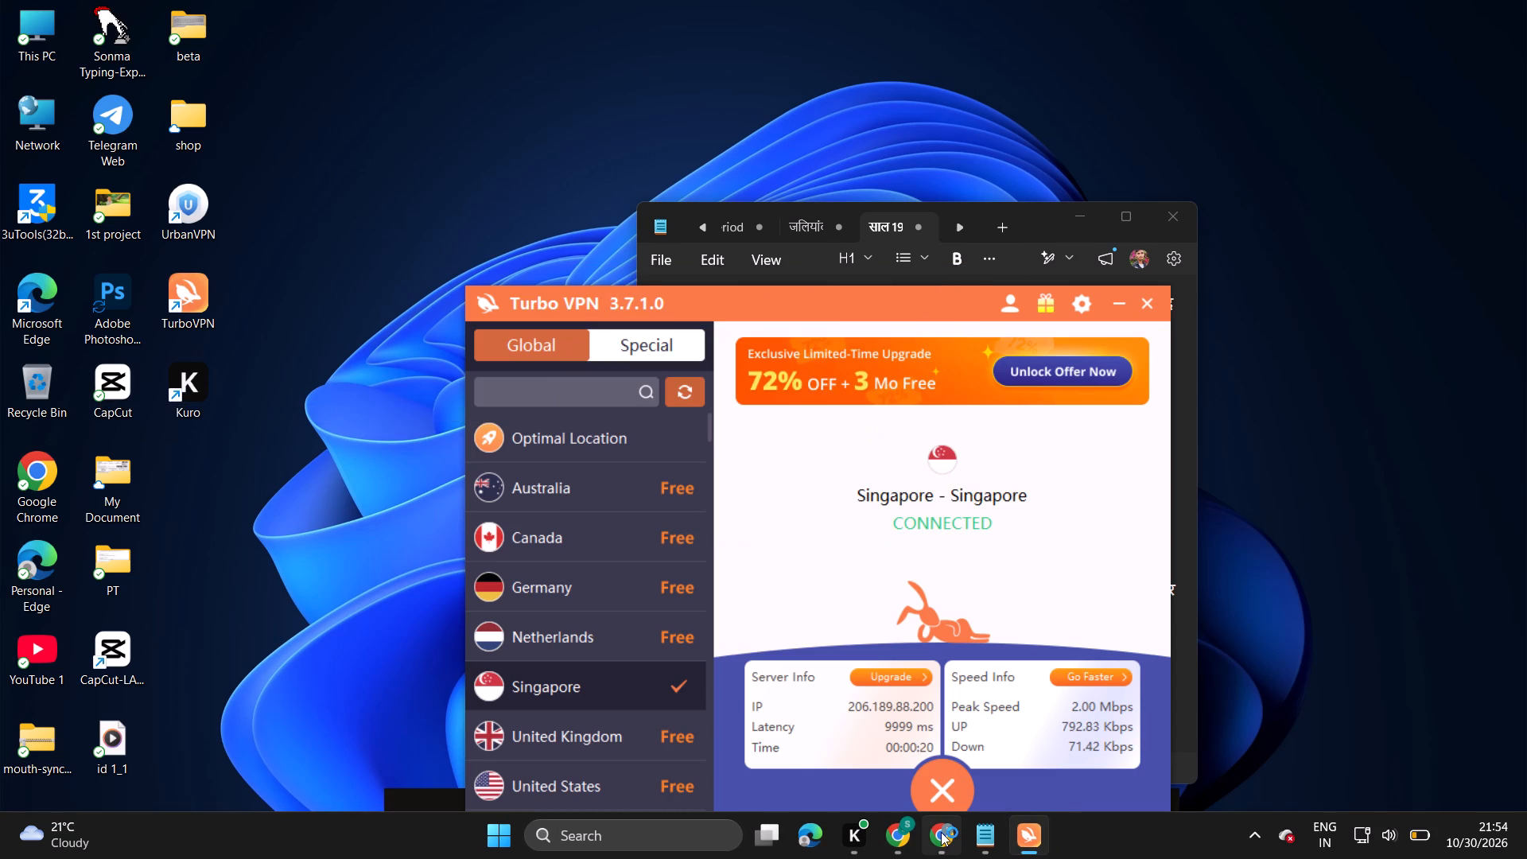
Check the Google Flow project and the Turbo VPN connection while CapCut starts.
click(941, 835)
click(911, 838)
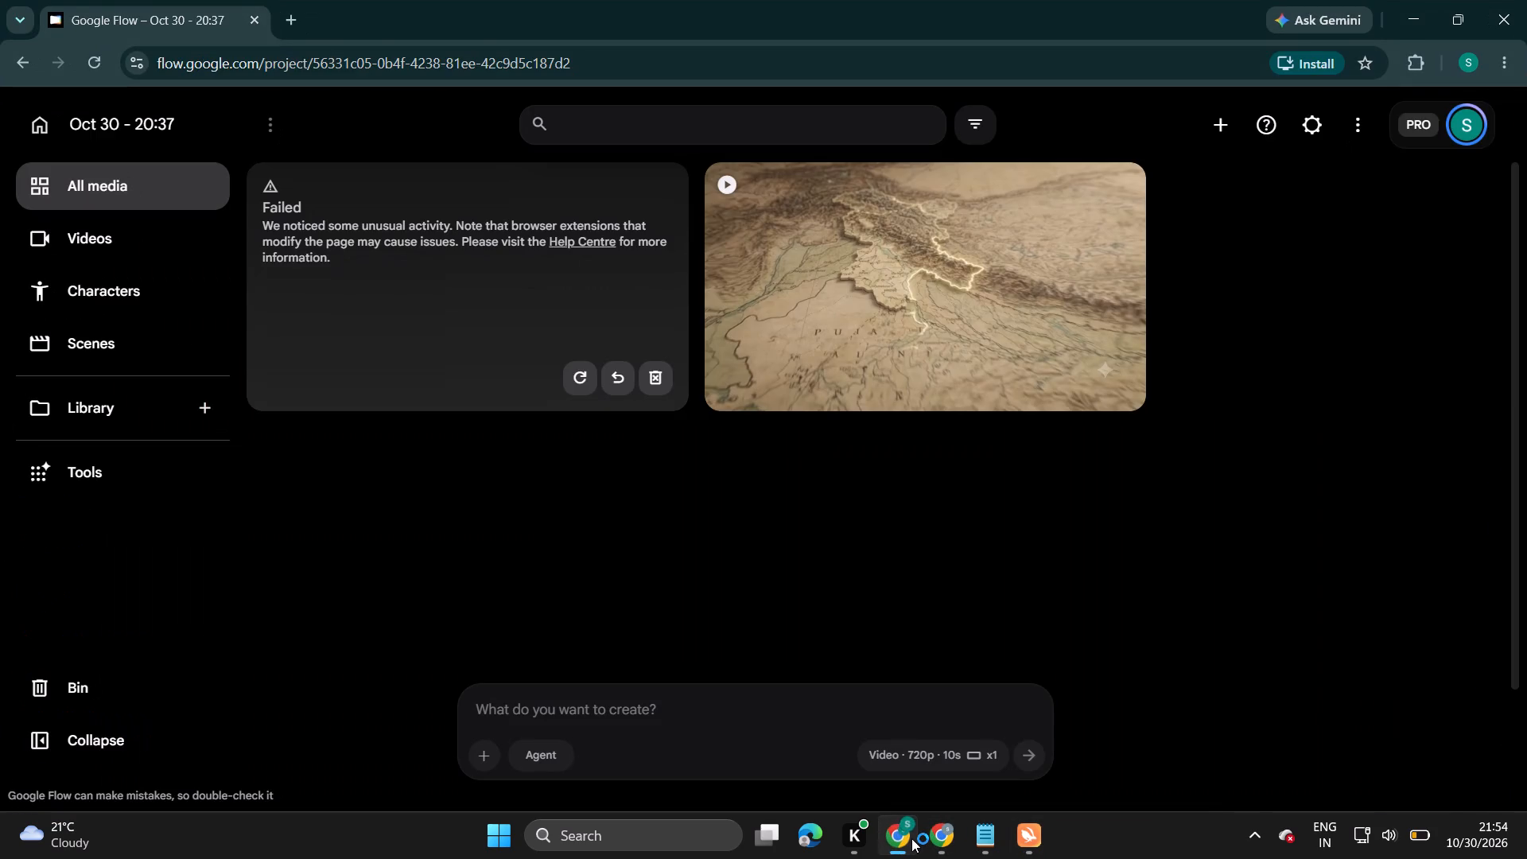
click(911, 838)
click(1018, 840)
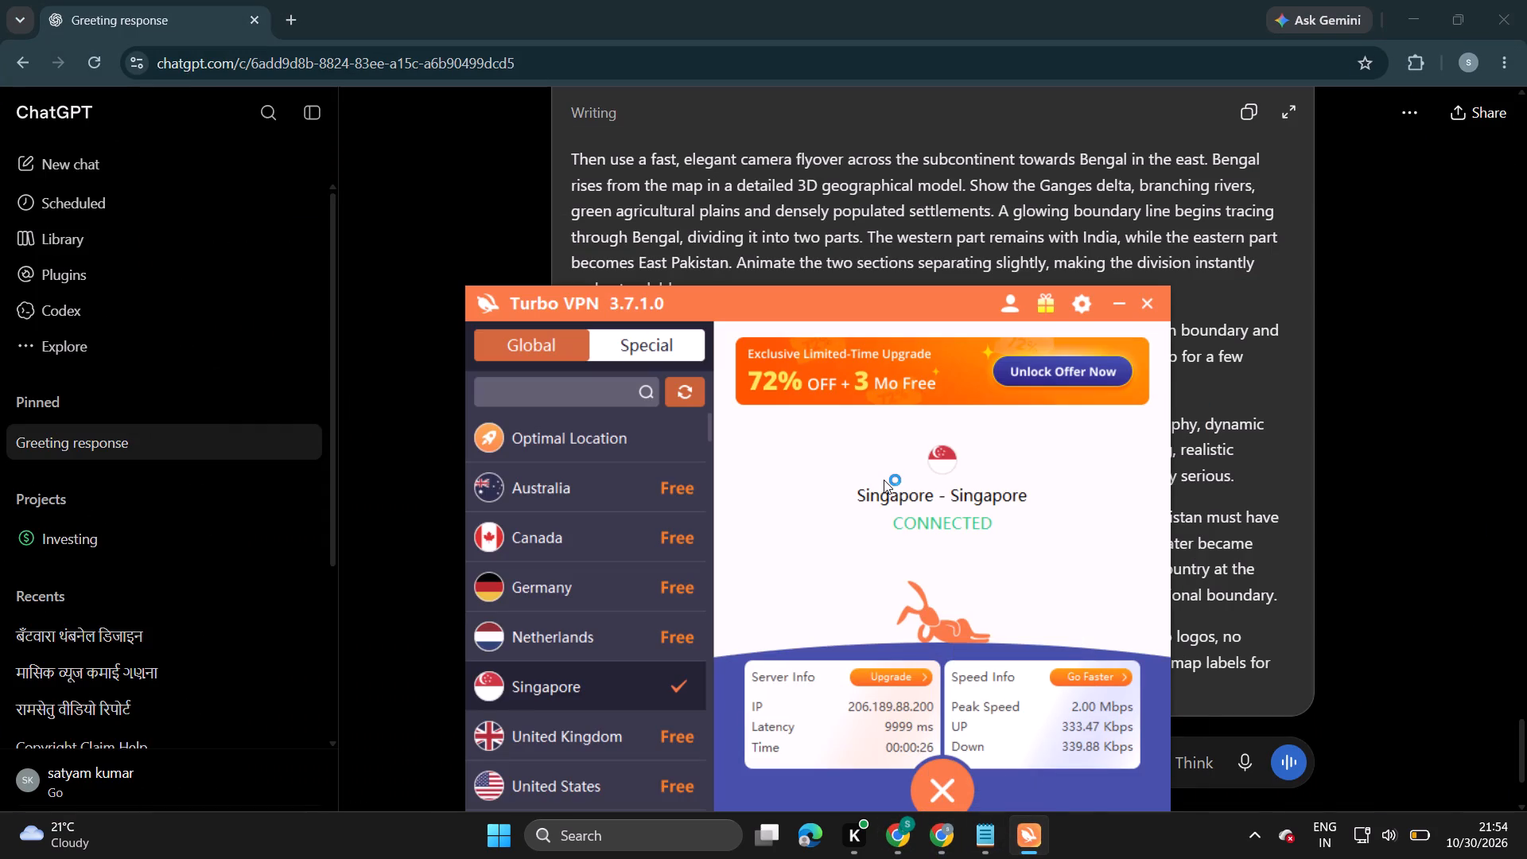
Move the Kuro app ahead of Microsoft Edge on the taskbar.
drag(872, 834, 795, 857)
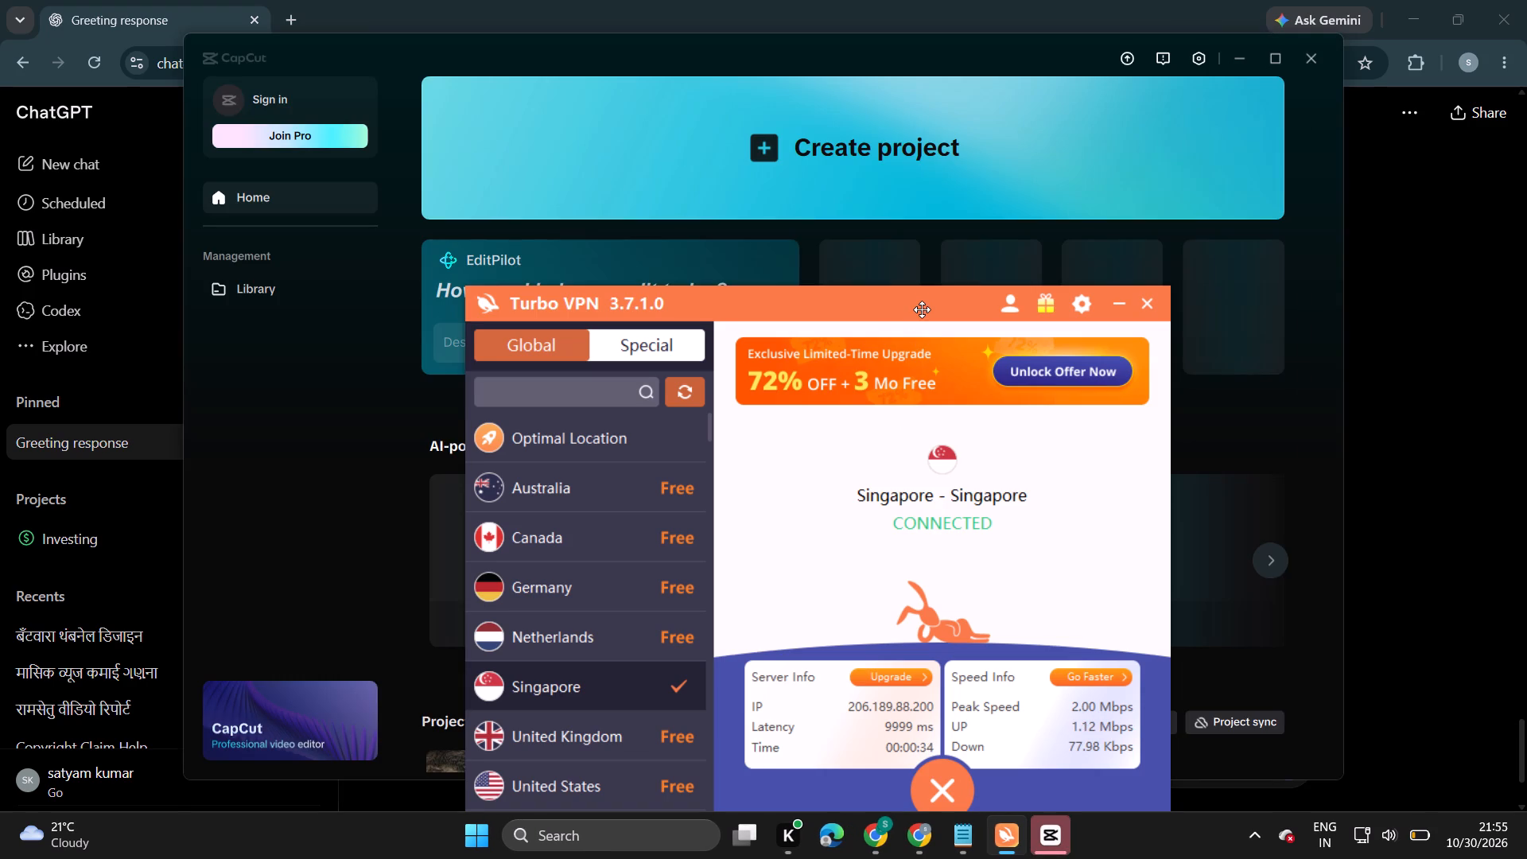
Bring CapCut forward and open the documentary project 1024 from its project list.
click(956, 52)
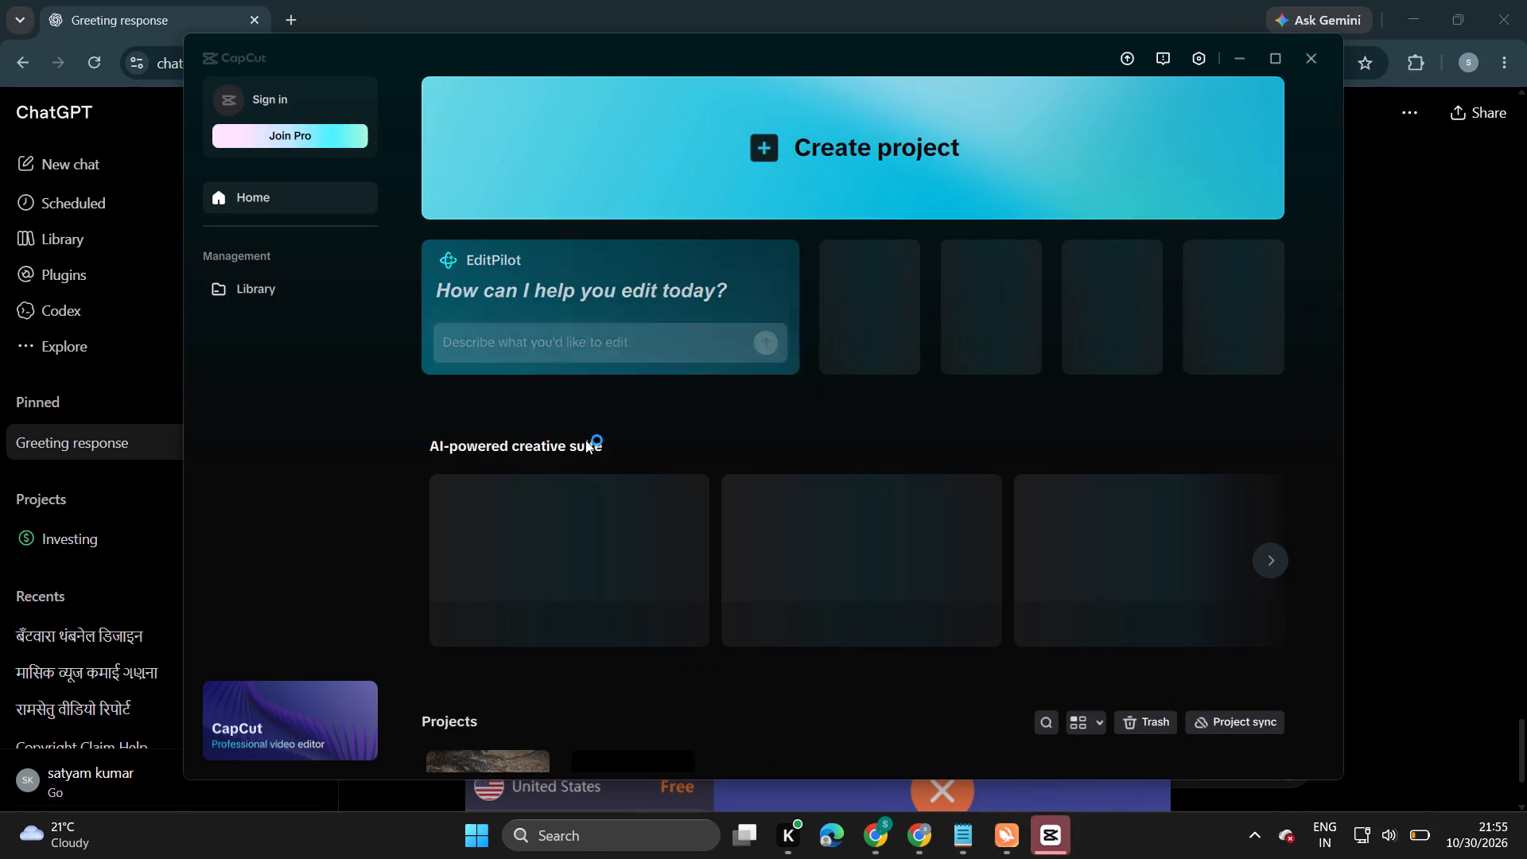
scroll(595, 569, down, 3)
click(528, 647)
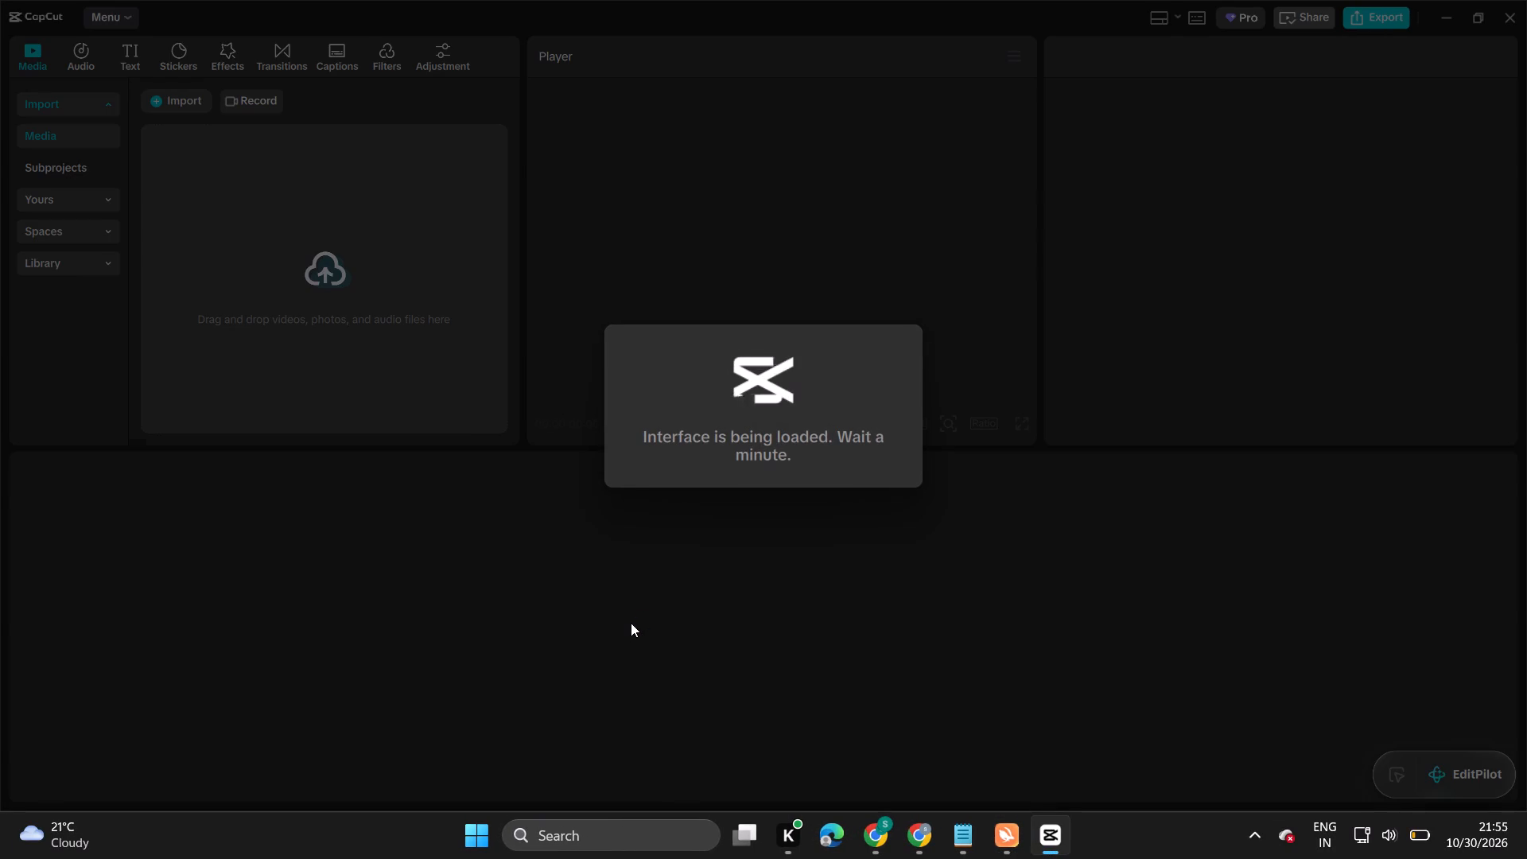
scroll(682, 636, down, 3)
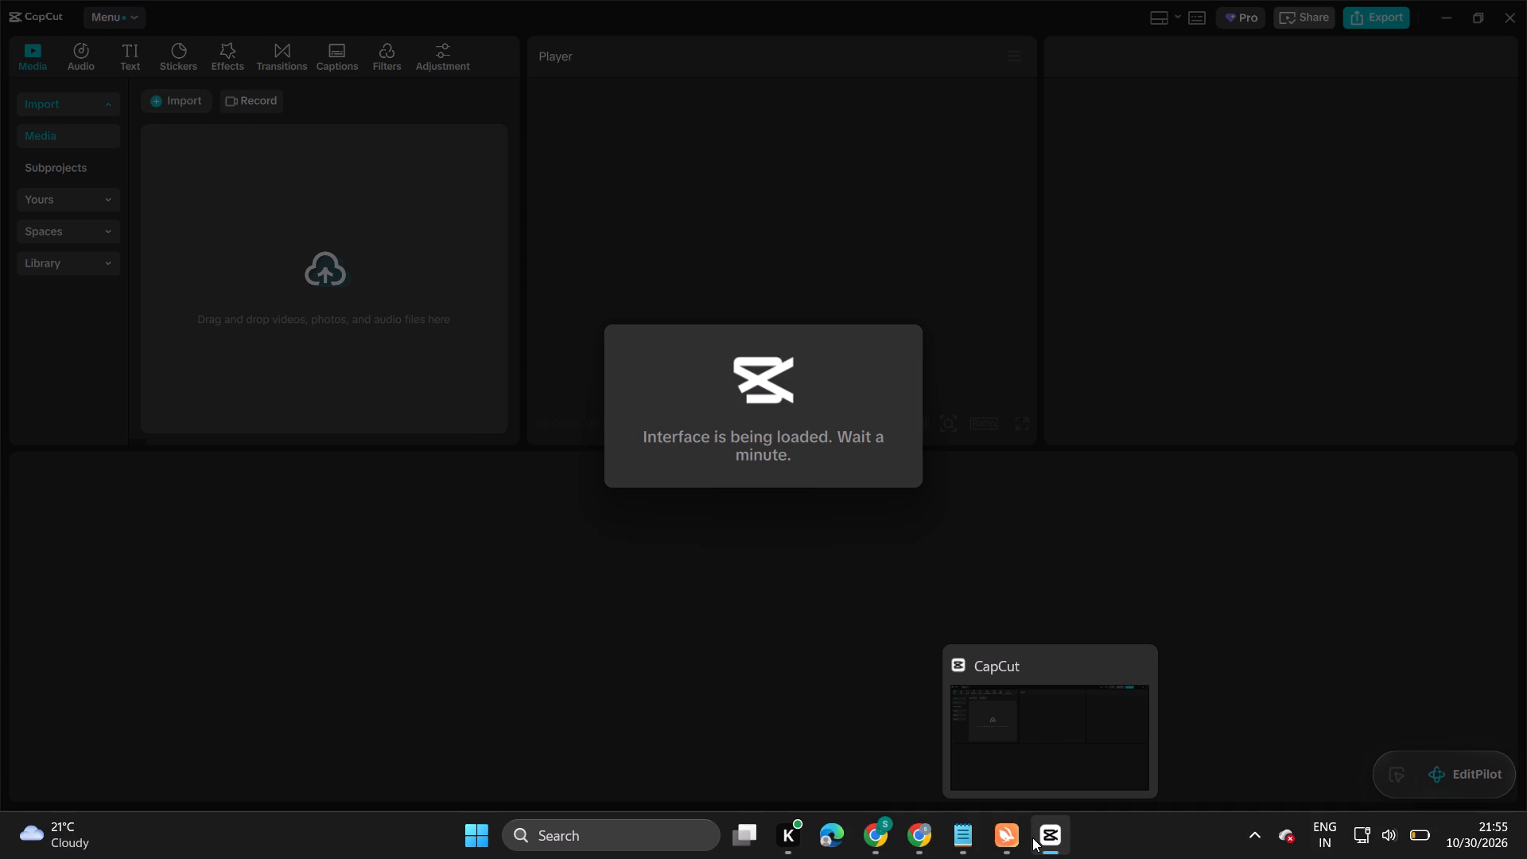
scroll(1032, 838, down, 1)
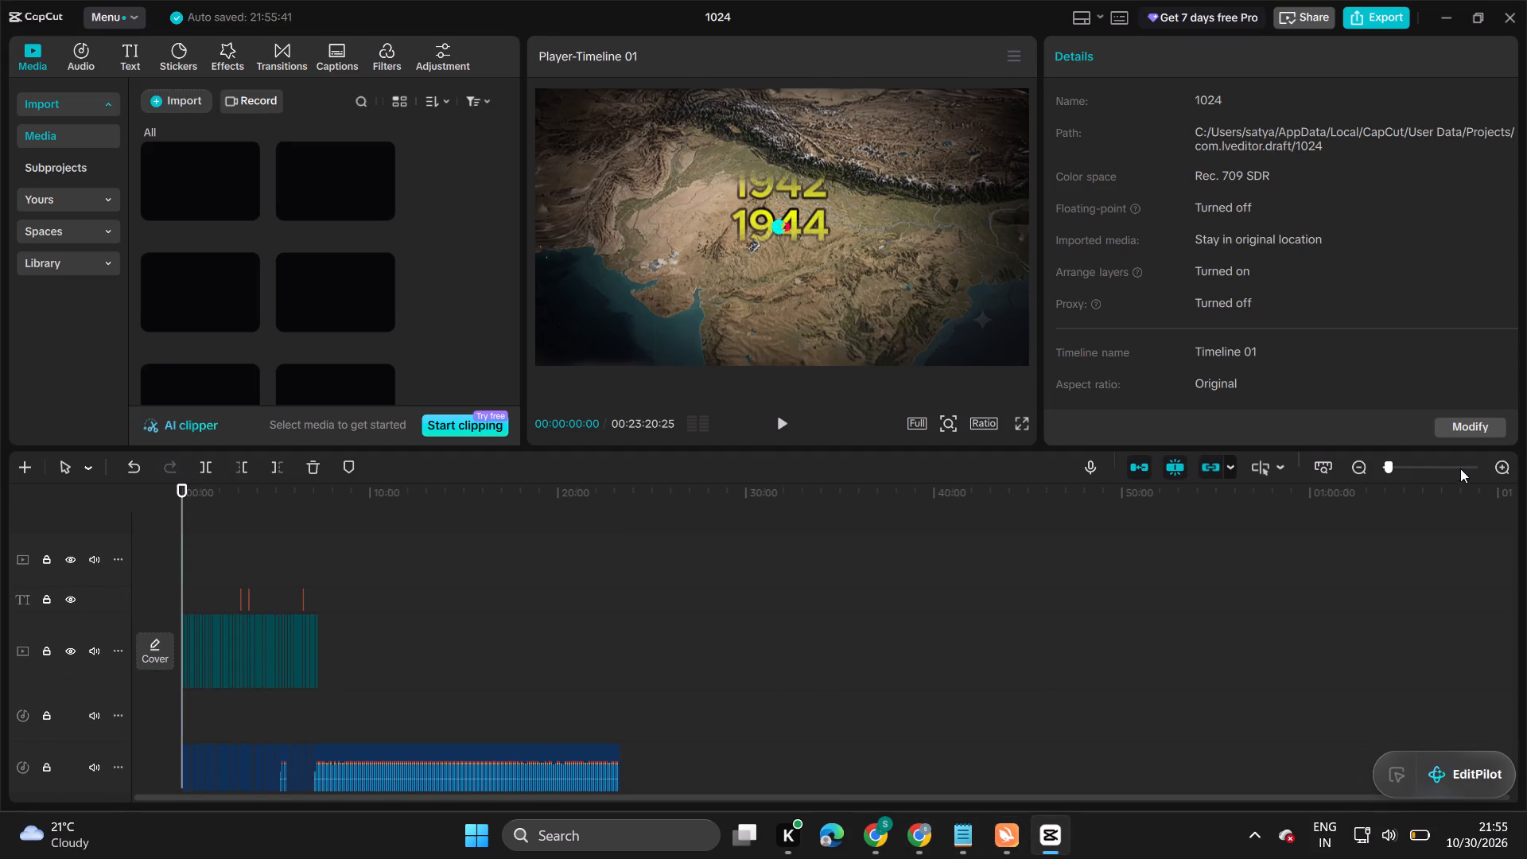
Move the playhead to the presenter footage near the end of the video track, at about 00:06:53.
click(1415, 469)
click(1354, 473)
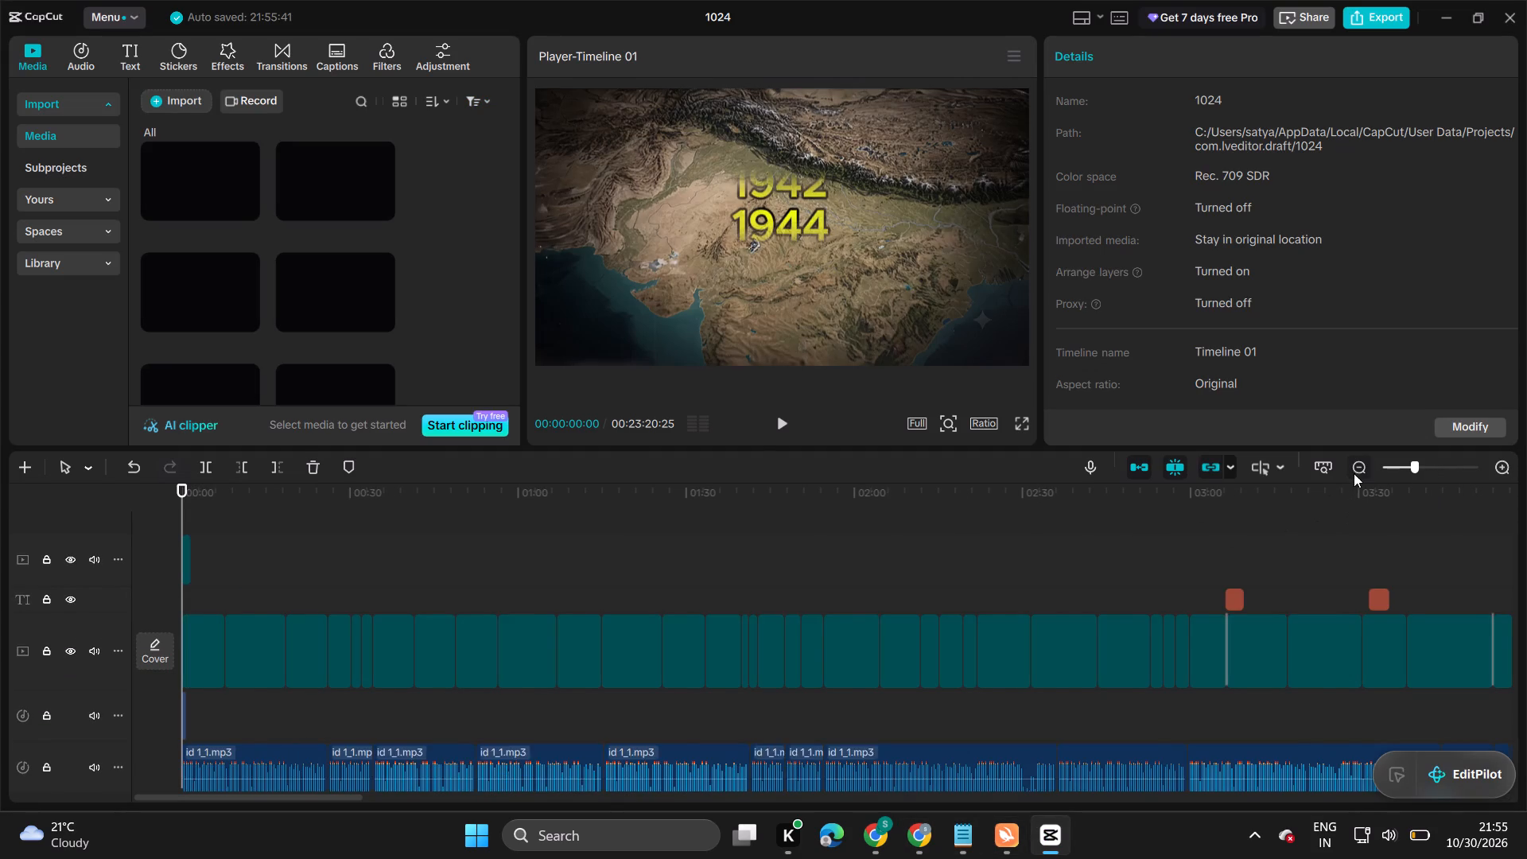
click(1302, 550)
drag(1302, 550, 1469, 557)
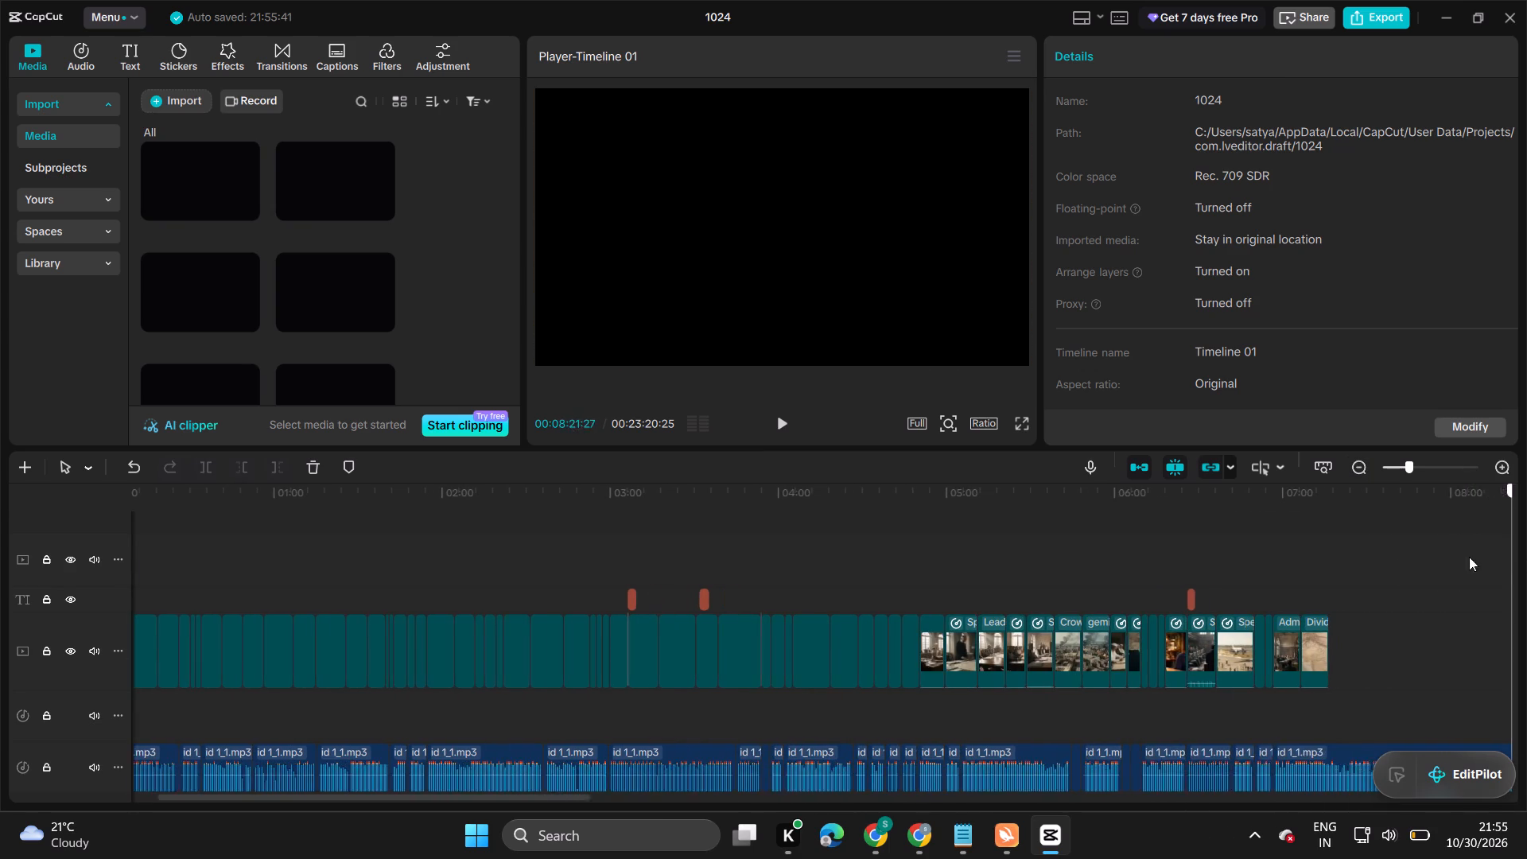
drag(1469, 557, 1213, 528)
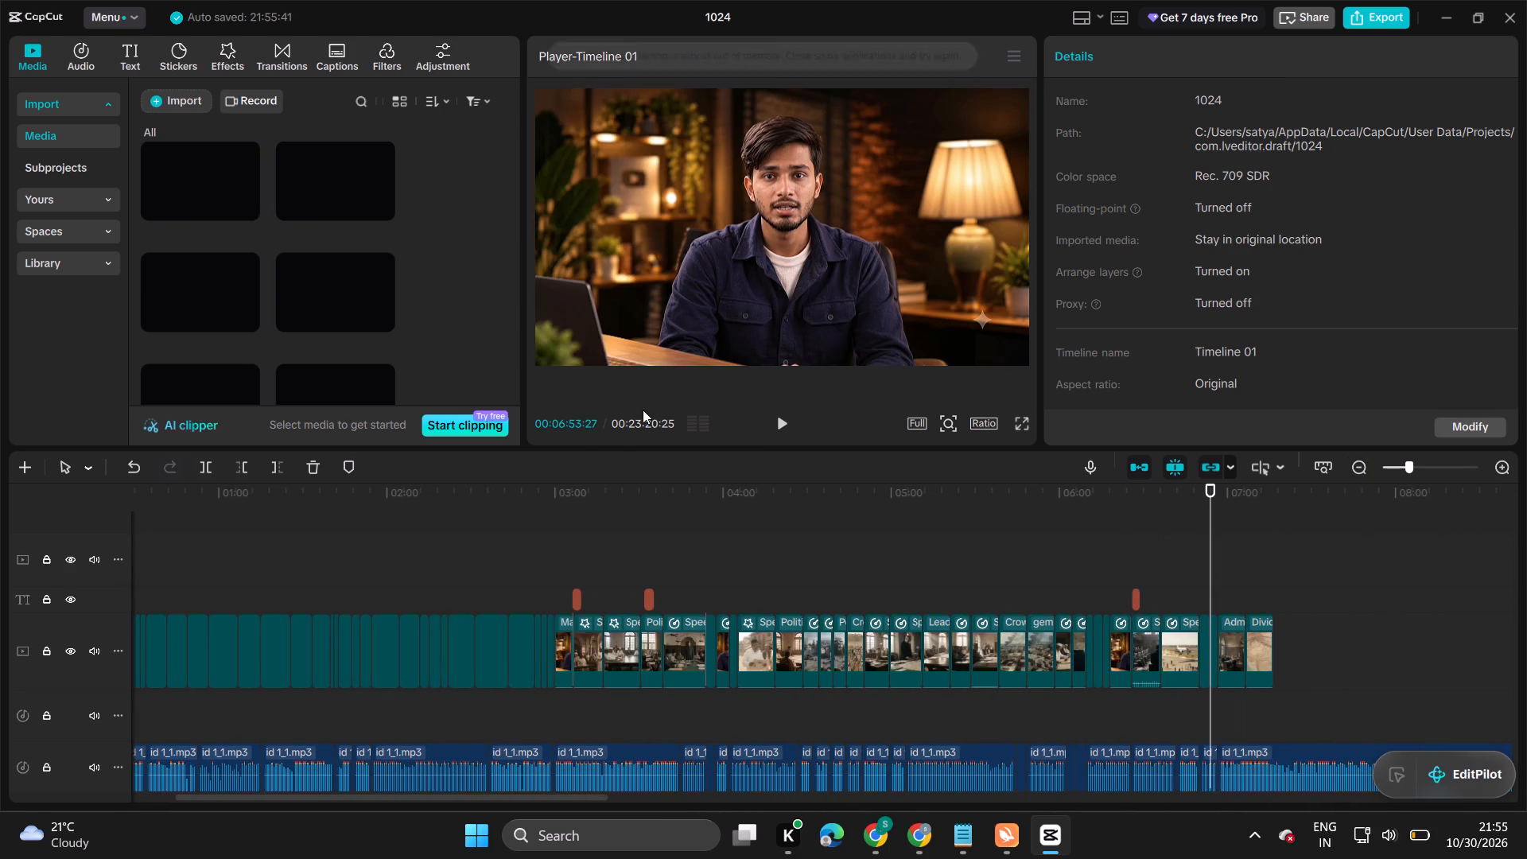
Switch to Turbo VPN and exit it.
click(1020, 837)
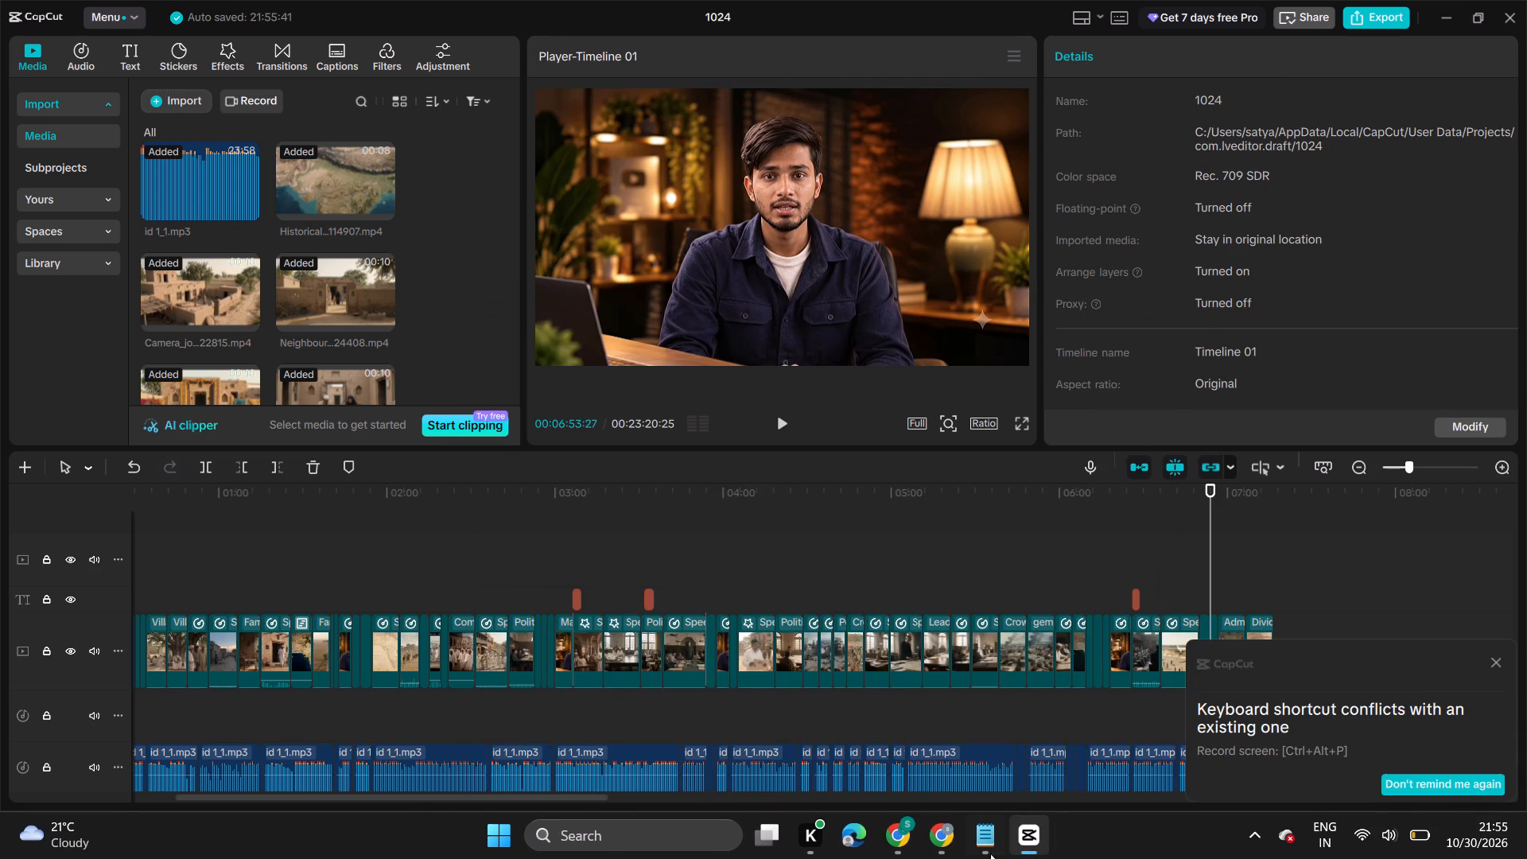
Switch to Google Flow and retry the failed video generation.
click(955, 835)
click(900, 839)
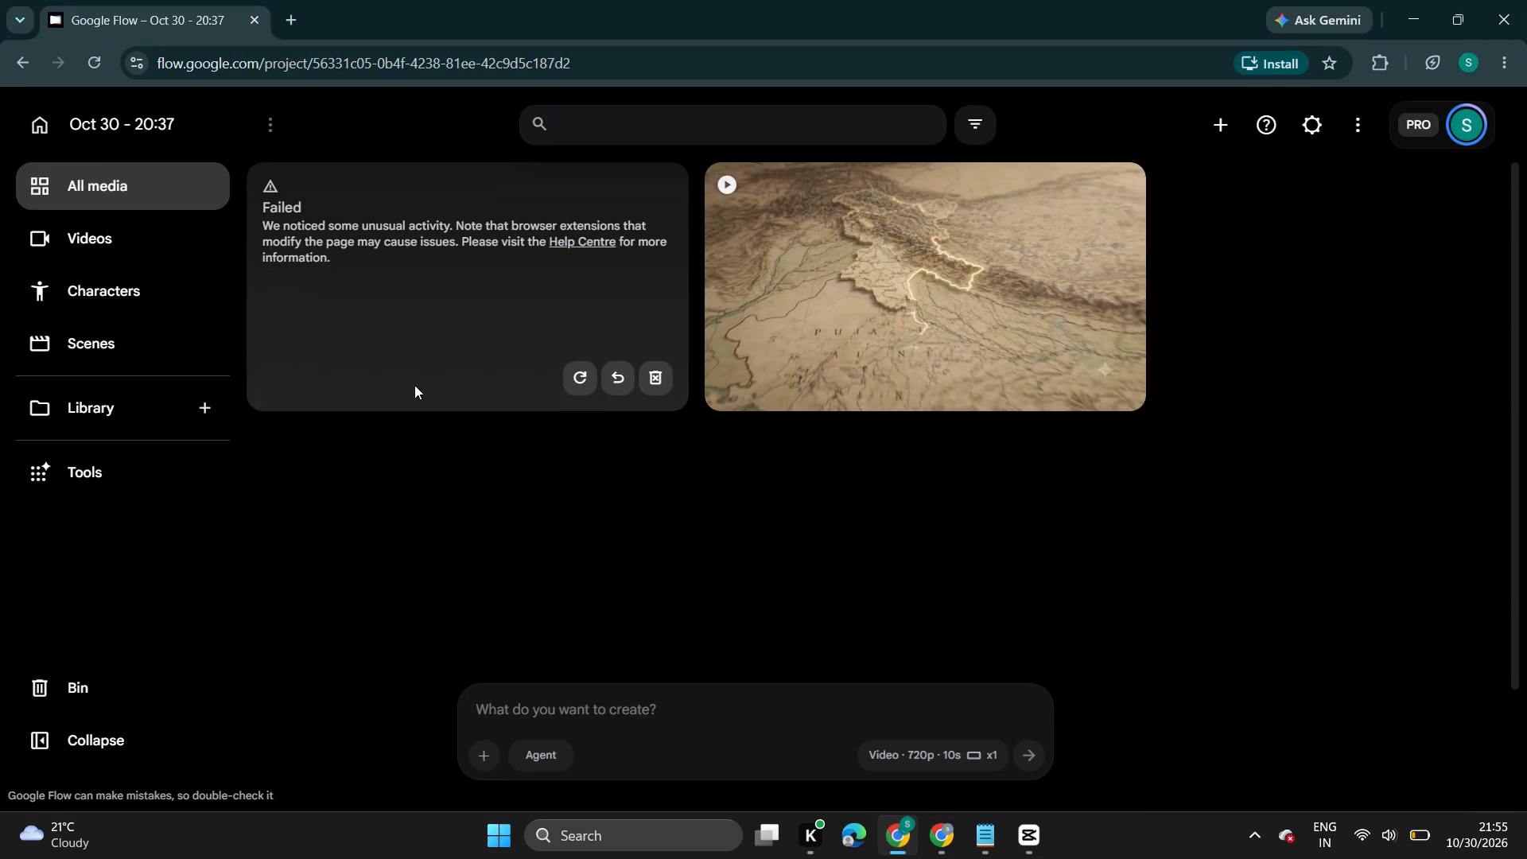
click(589, 376)
Switch to CapCut and review the timeline from the end of the video track back to the Feb, 1947 title.
click(1034, 836)
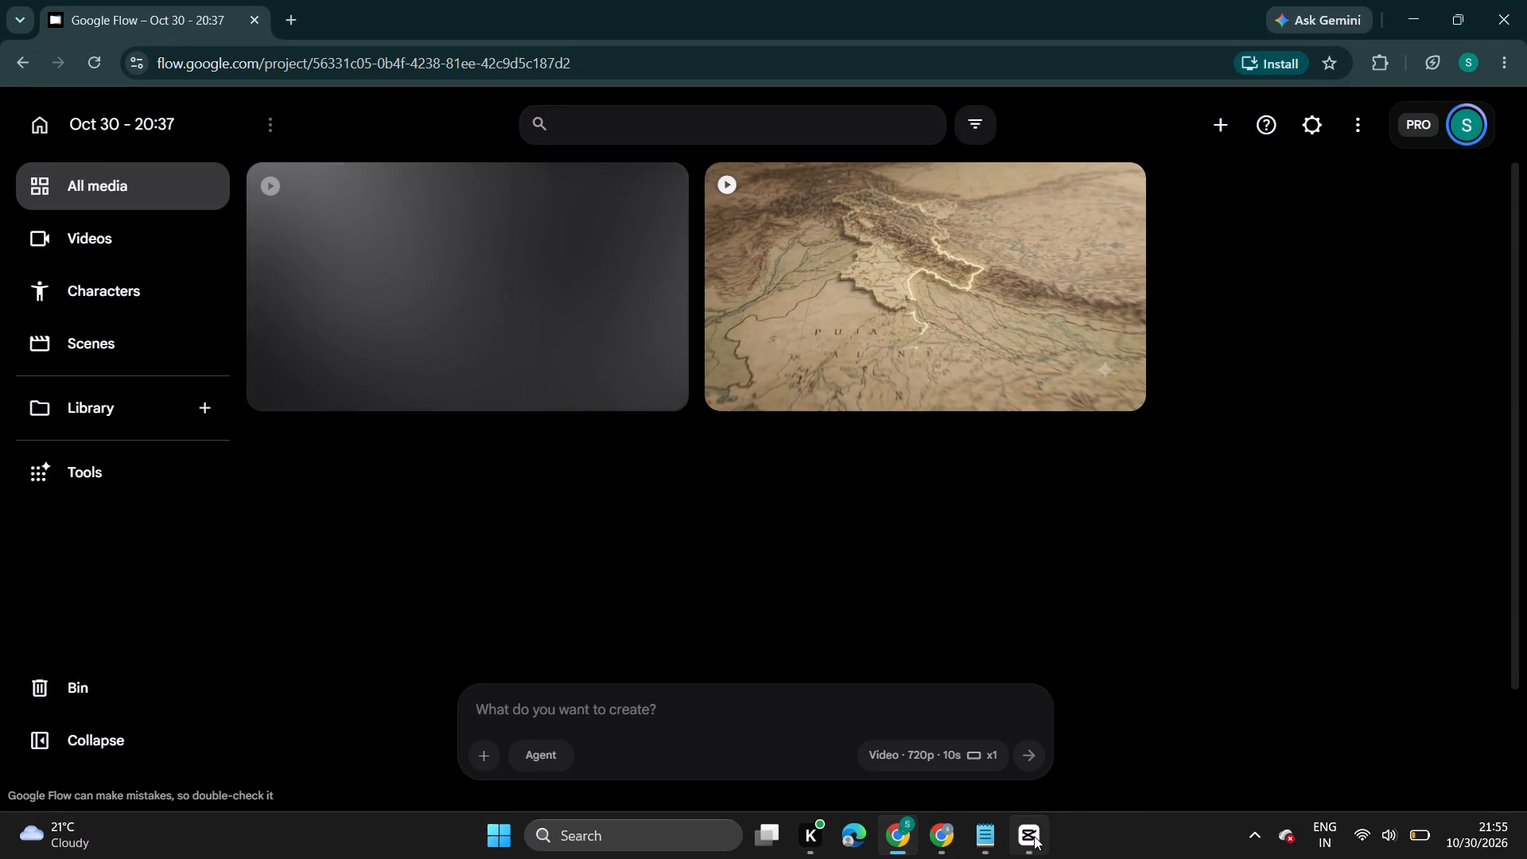
click(1497, 662)
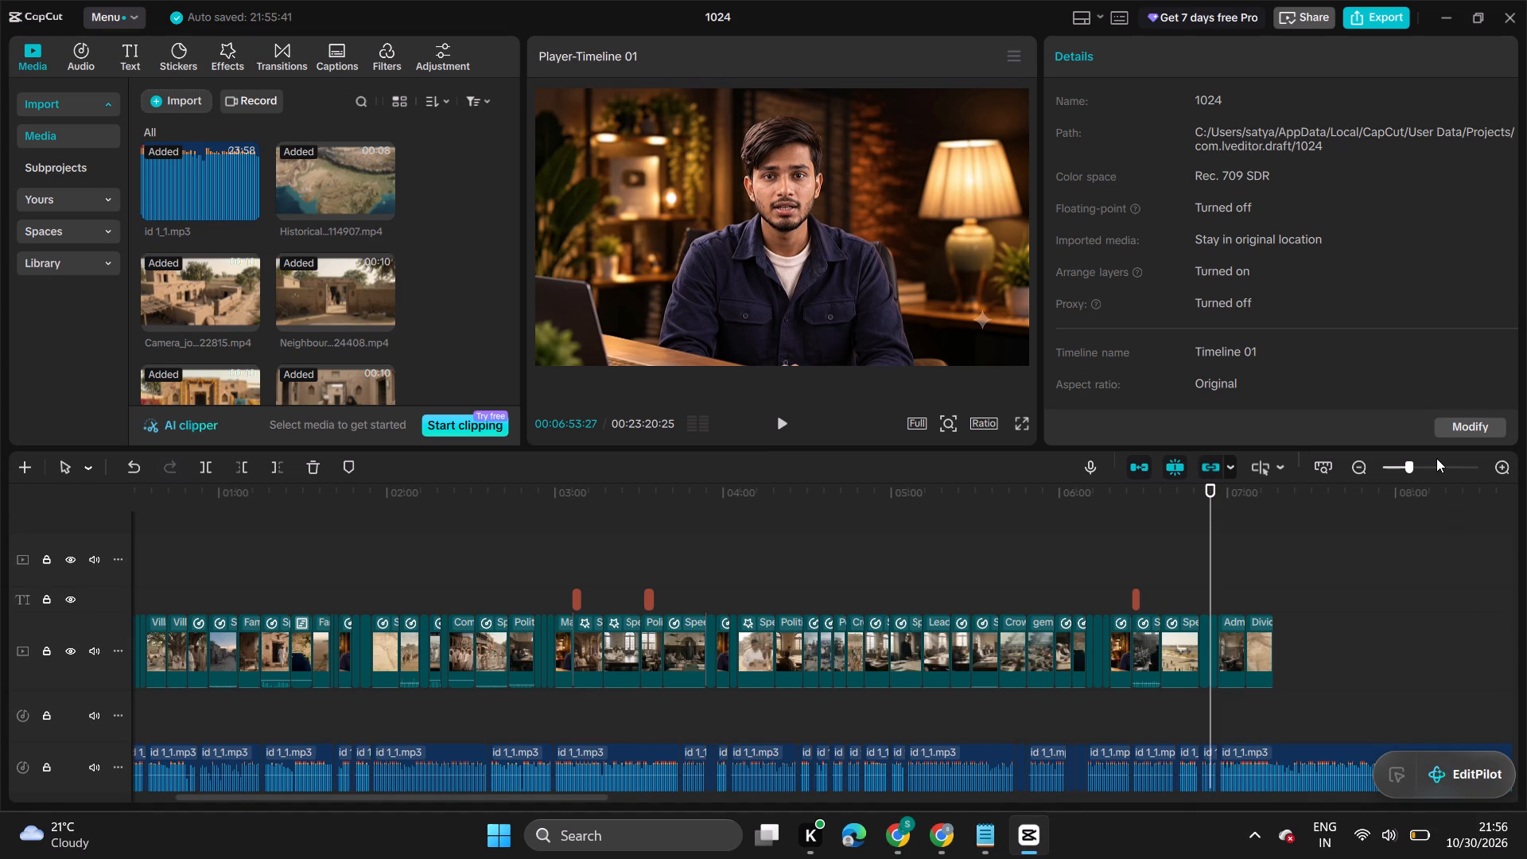
click(1429, 463)
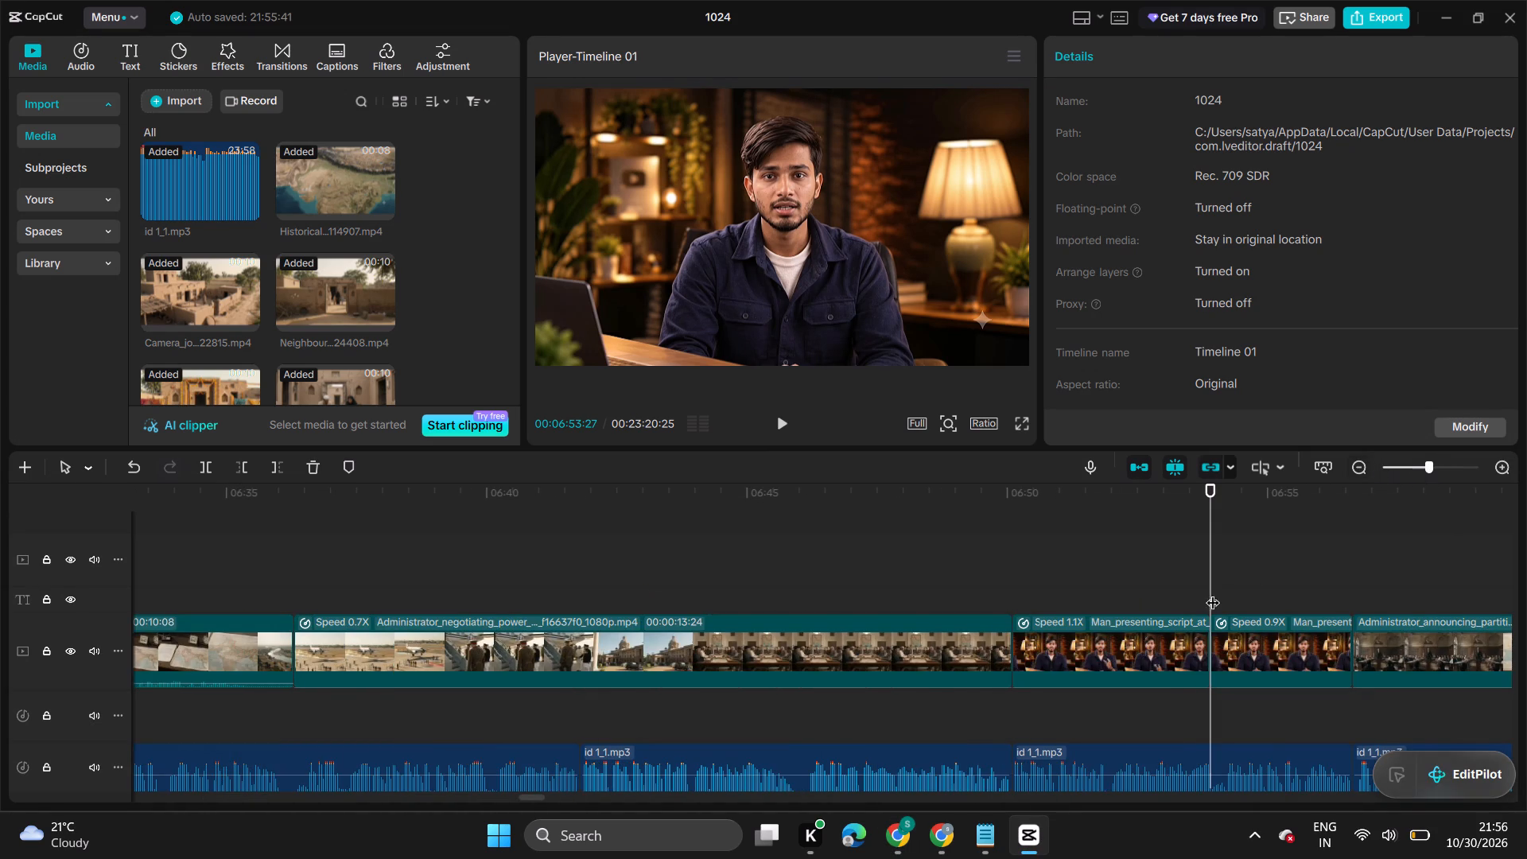
click(1169, 579)
click(1347, 472)
click(1351, 531)
drag(1351, 531, 1366, 533)
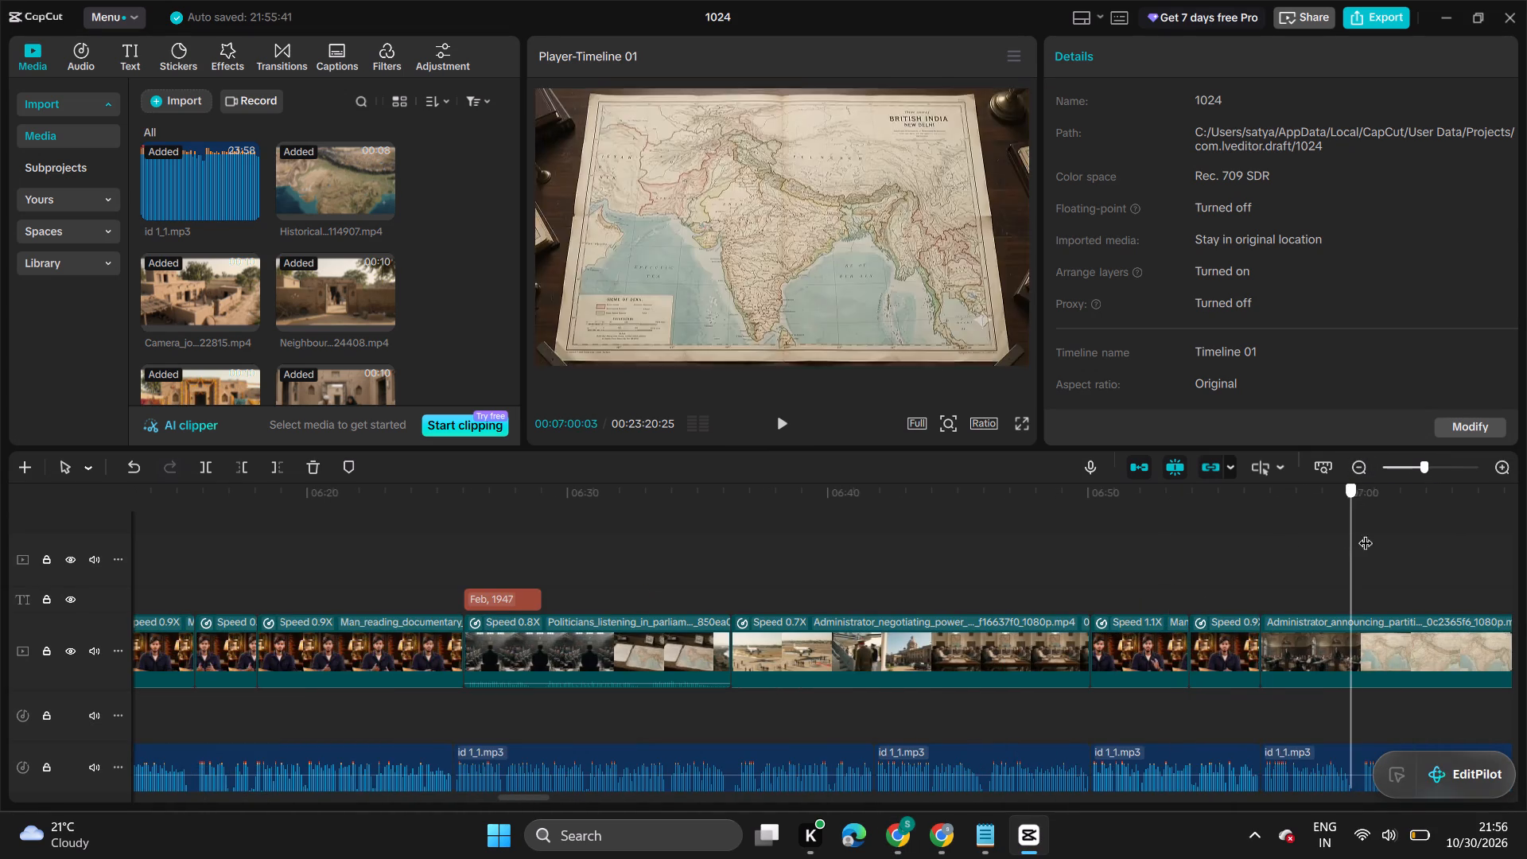
drag(1366, 533, 841, 568)
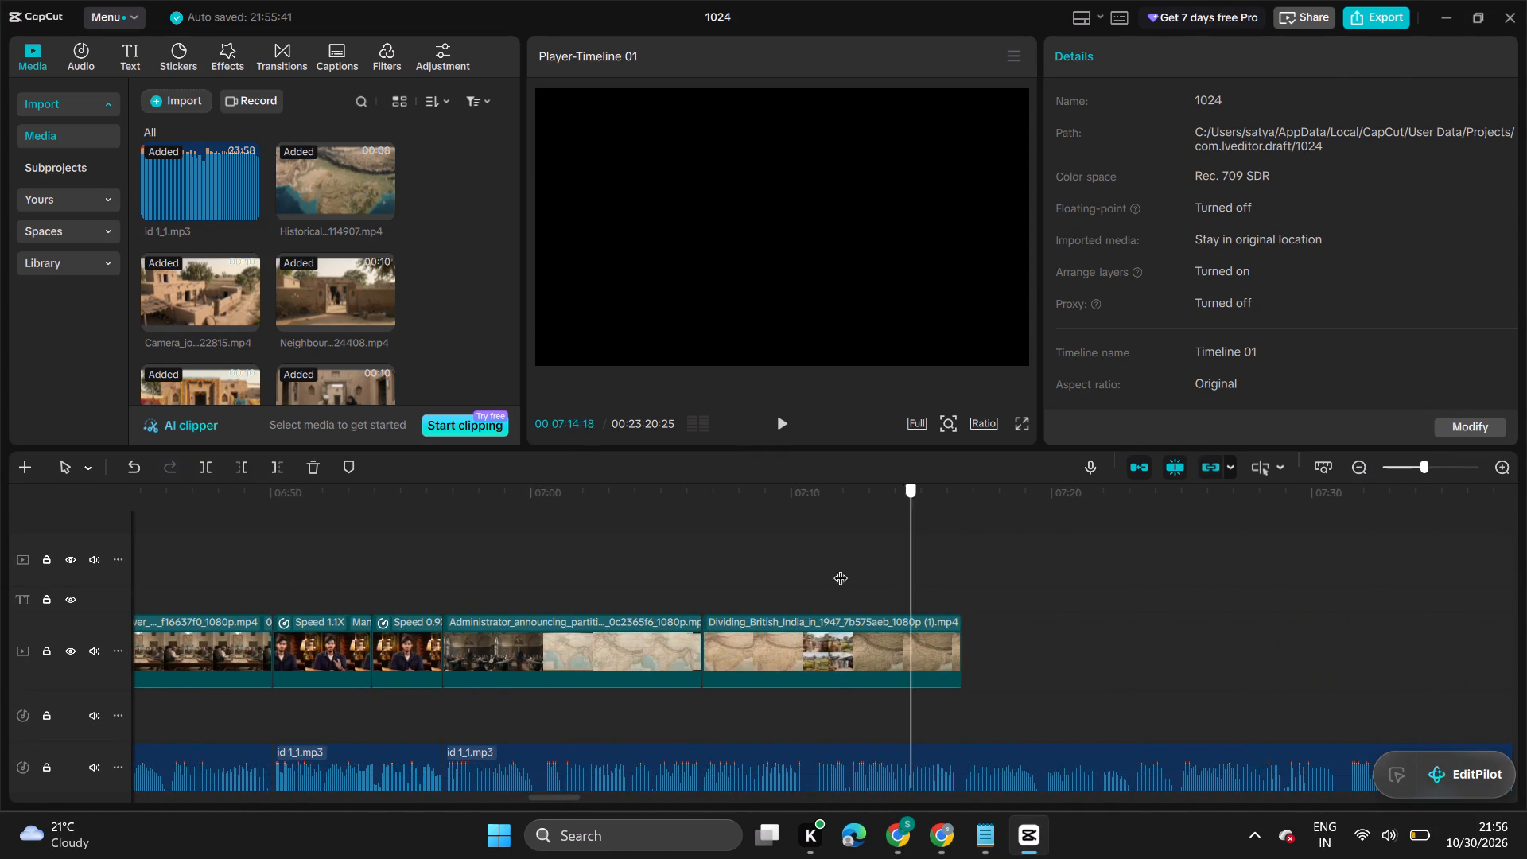
drag(841, 568, 826, 566)
scroll(763, 597, up, 3)
click(763, 597)
drag(763, 597, 206, 625)
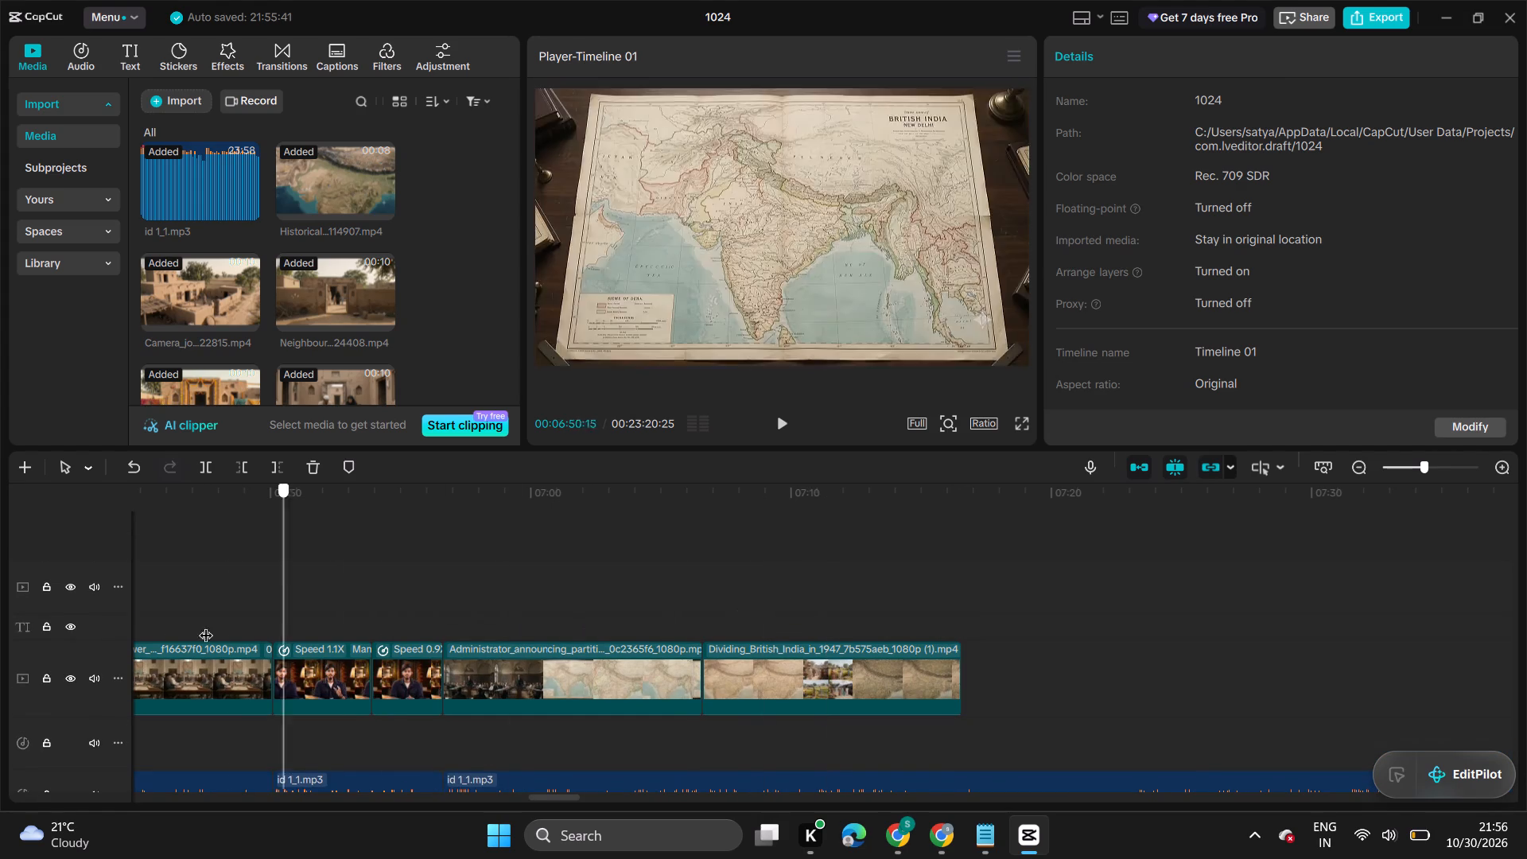
drag(206, 625, 134, 629)
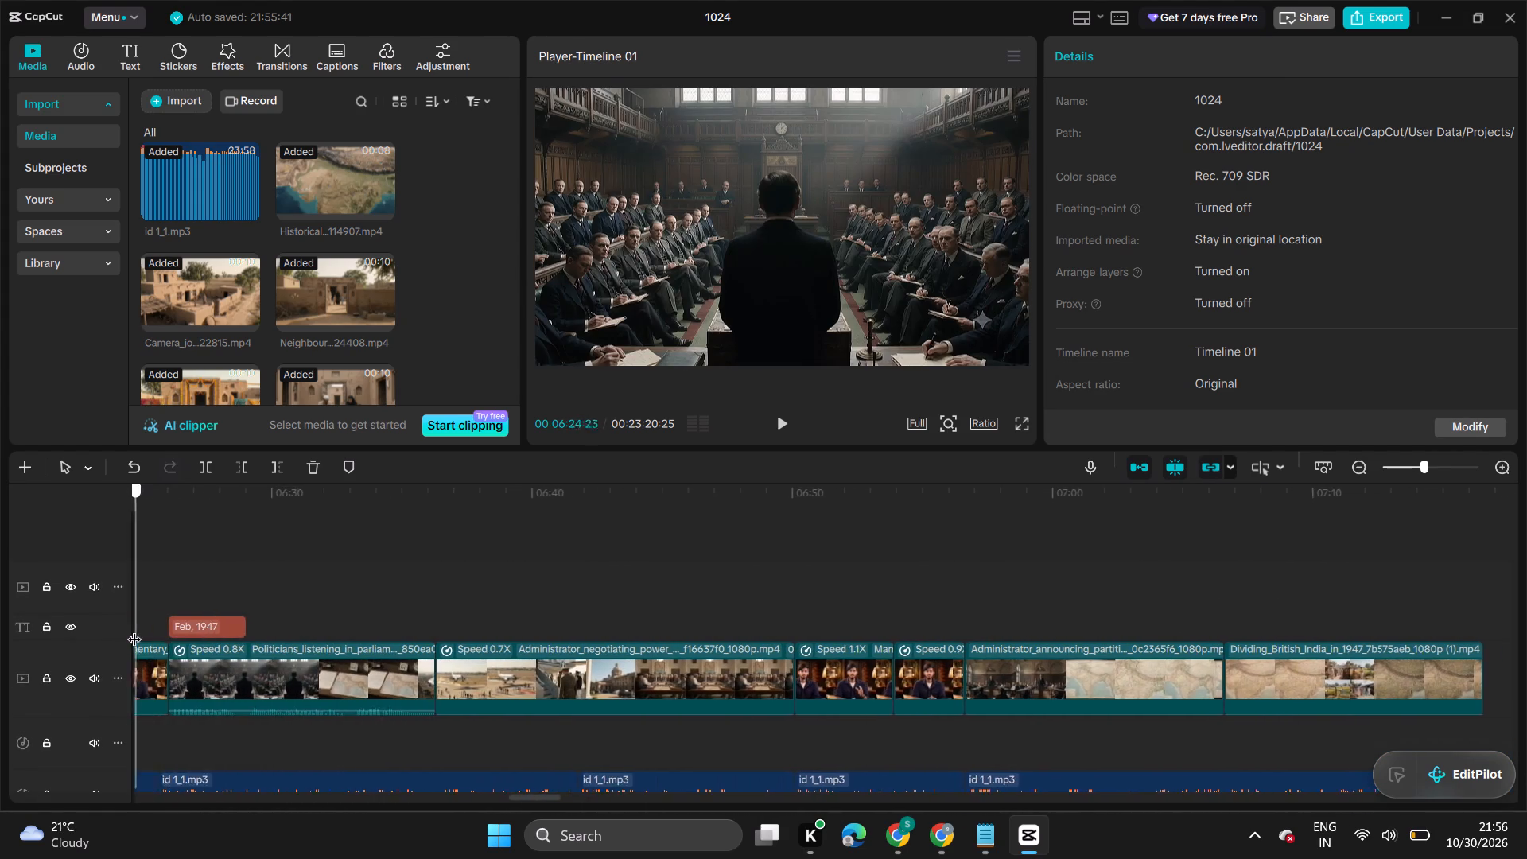
drag(134, 629, 352, 615)
Select the Feb, 1947 title and inspect it over the parliament footage in a full-screen preview.
click(371, 624)
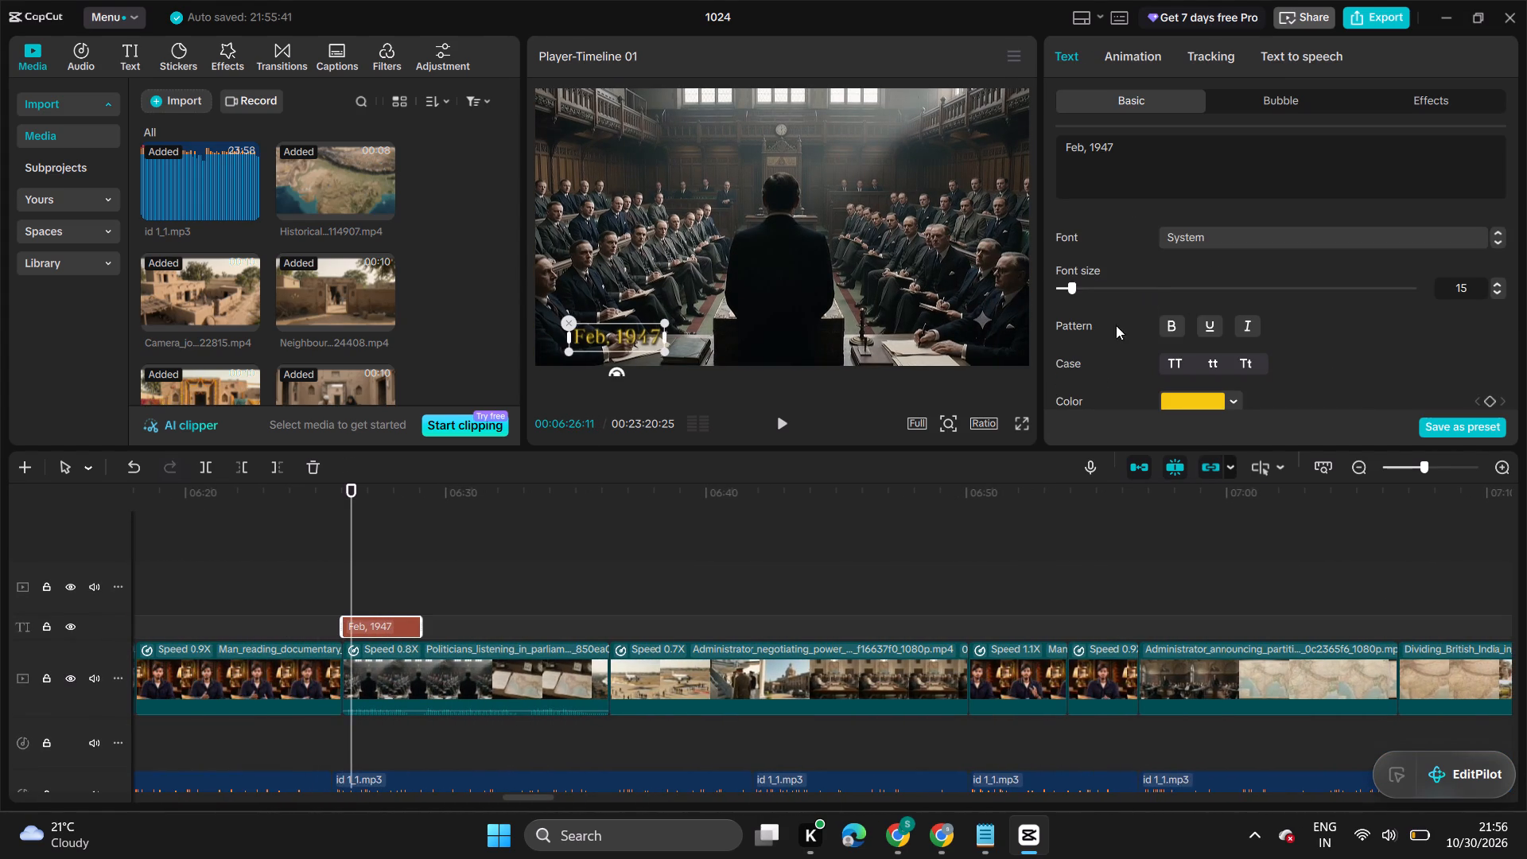
click(1015, 427)
click(1023, 427)
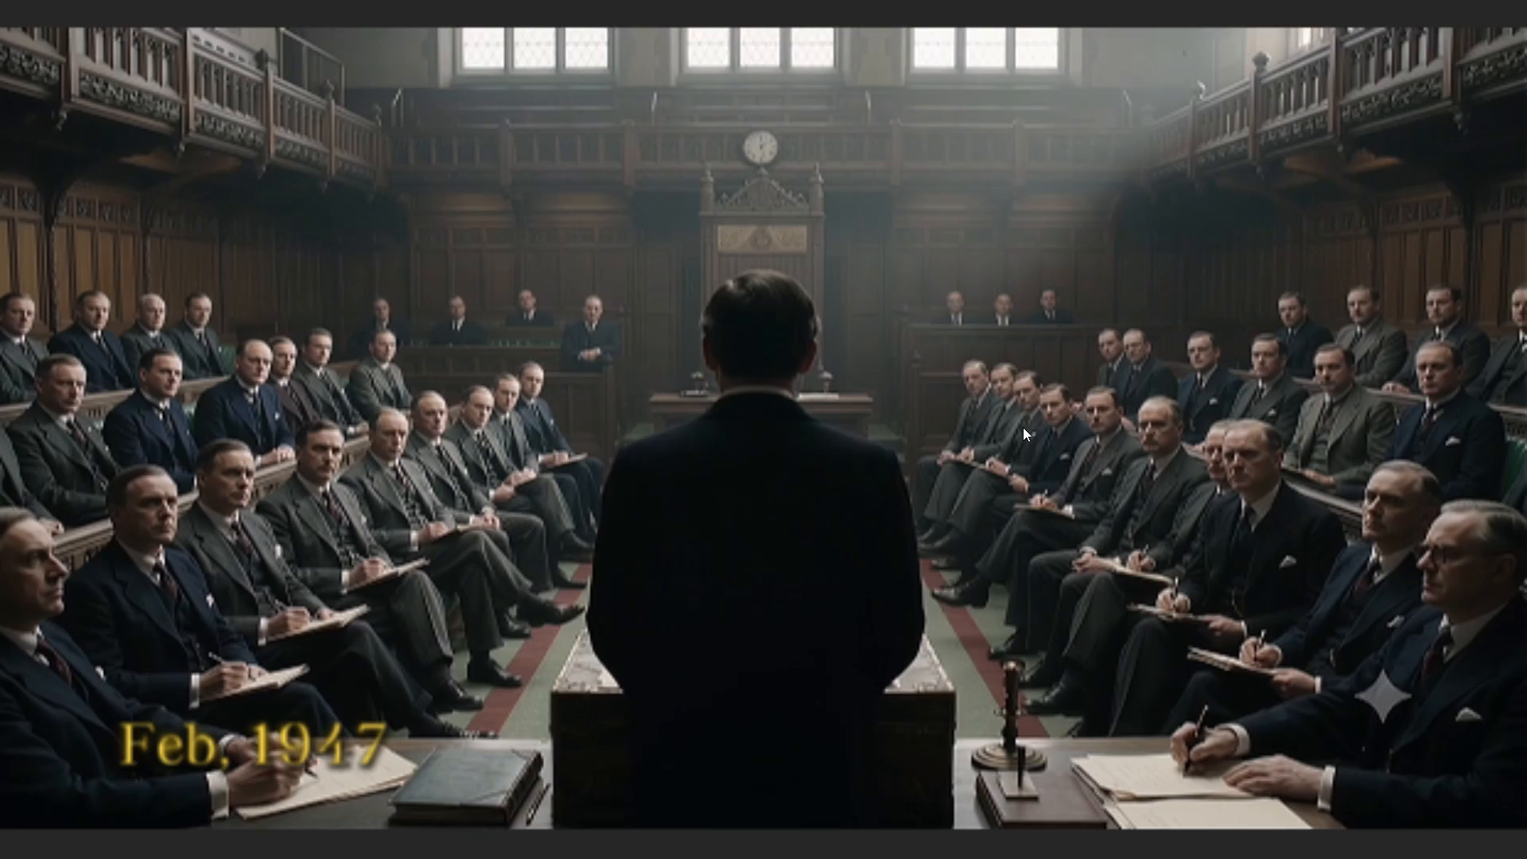
click(1028, 761)
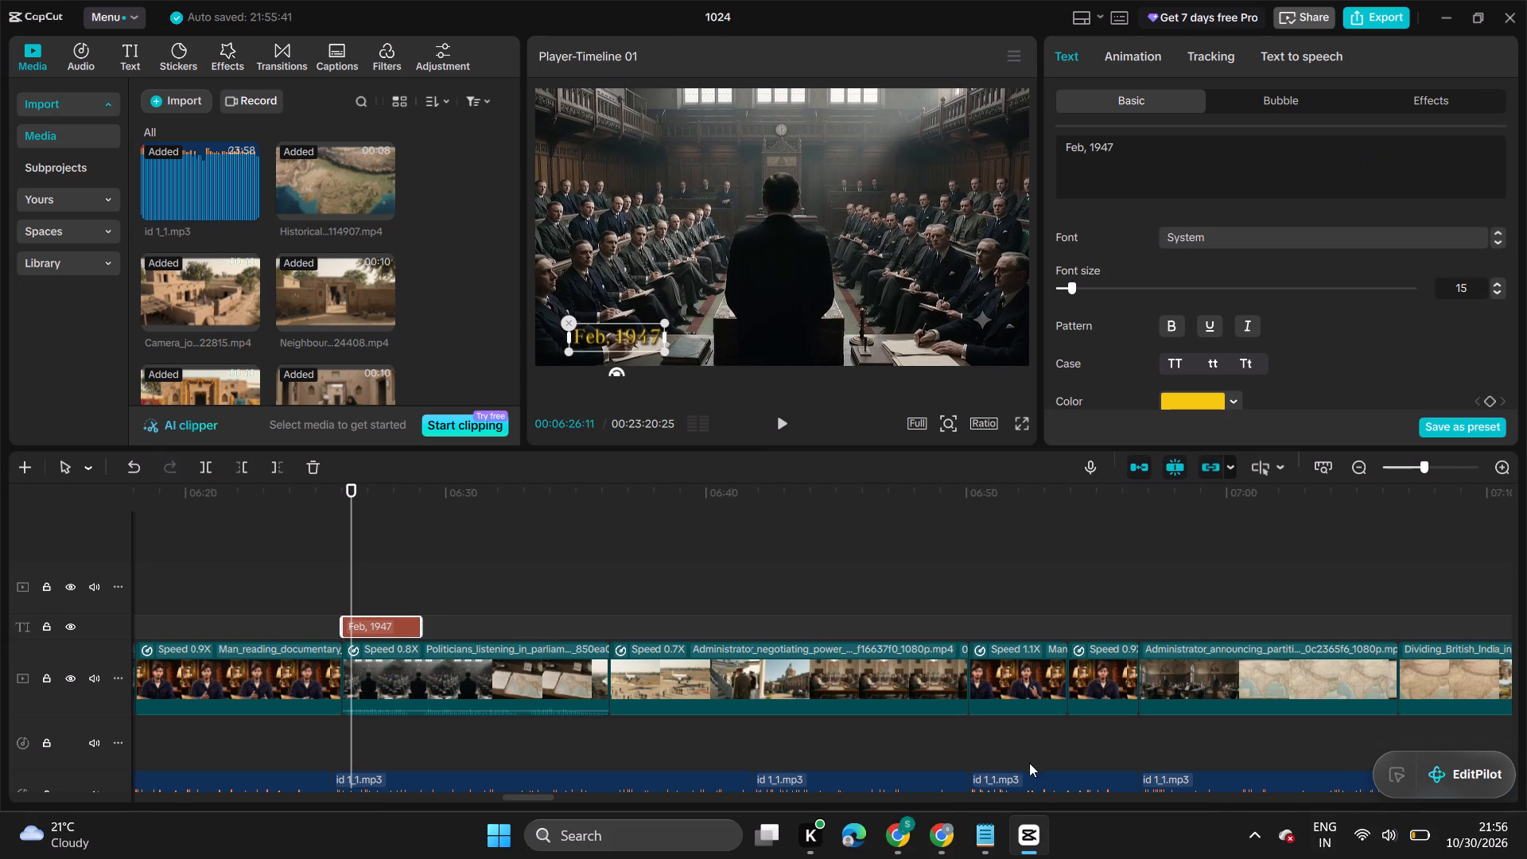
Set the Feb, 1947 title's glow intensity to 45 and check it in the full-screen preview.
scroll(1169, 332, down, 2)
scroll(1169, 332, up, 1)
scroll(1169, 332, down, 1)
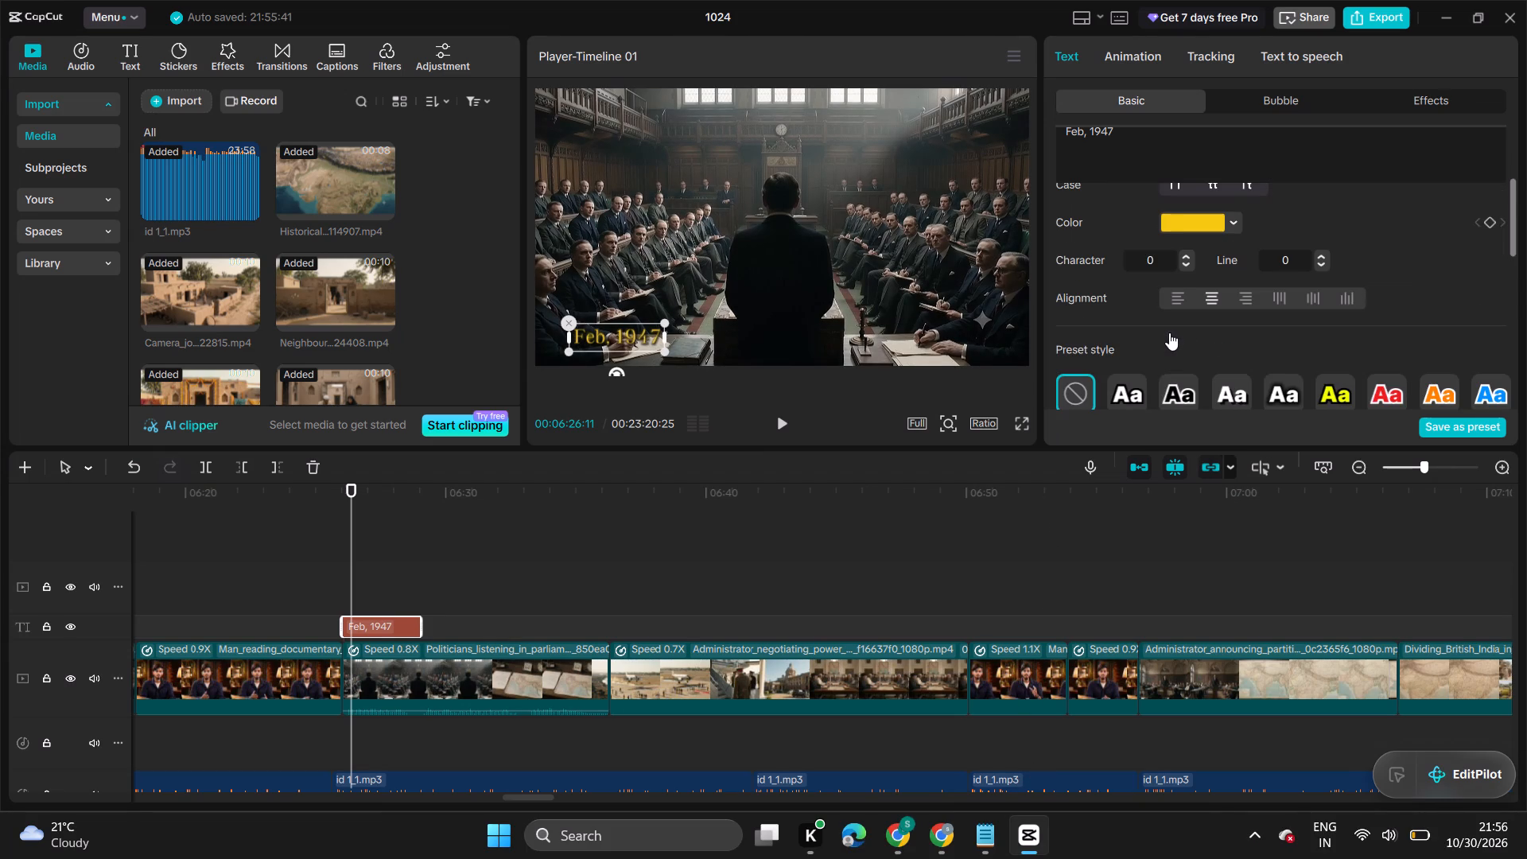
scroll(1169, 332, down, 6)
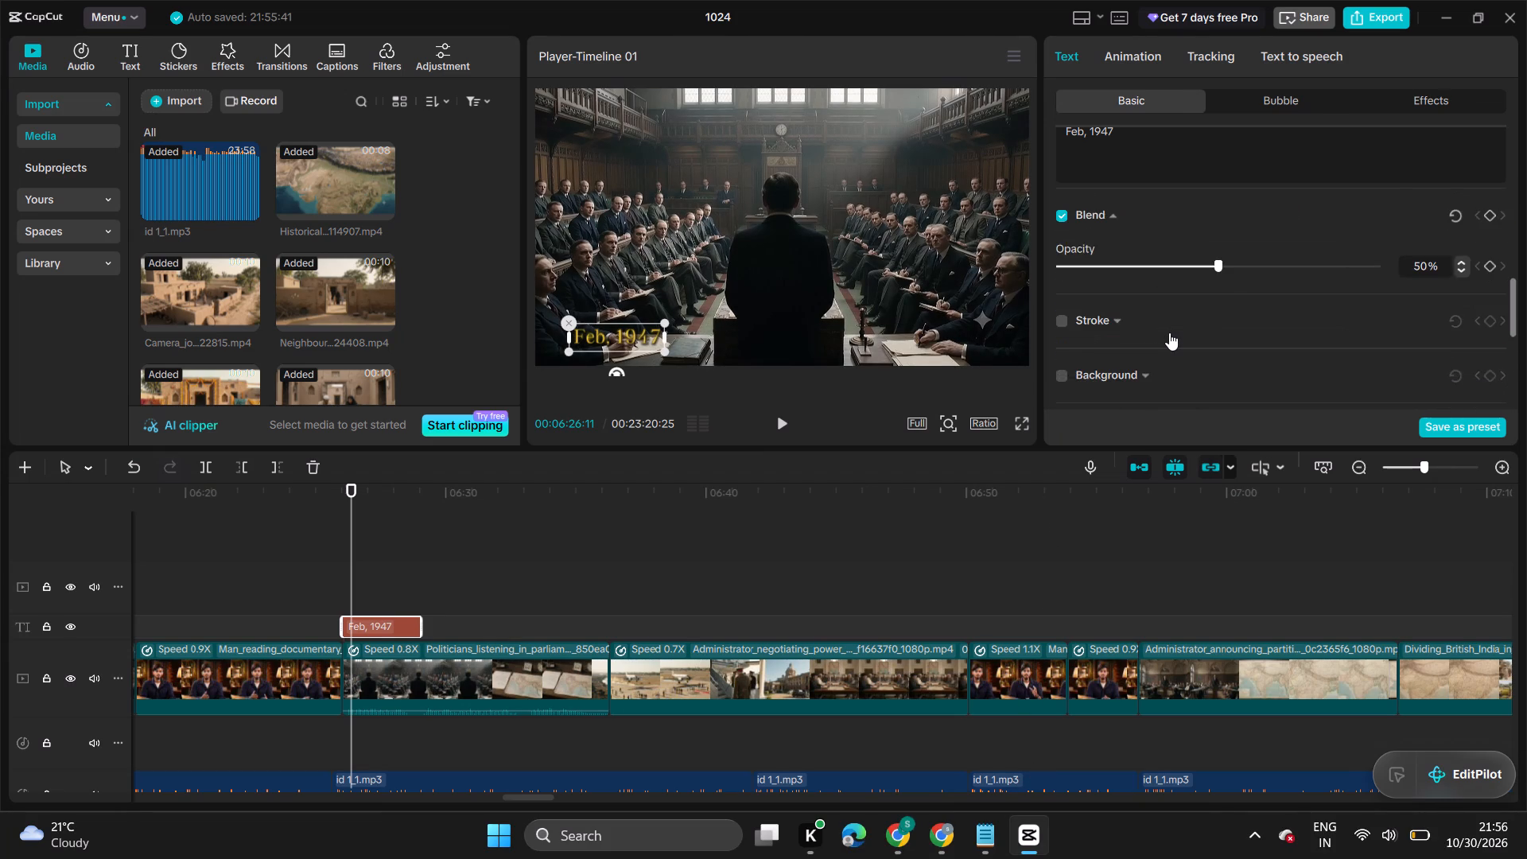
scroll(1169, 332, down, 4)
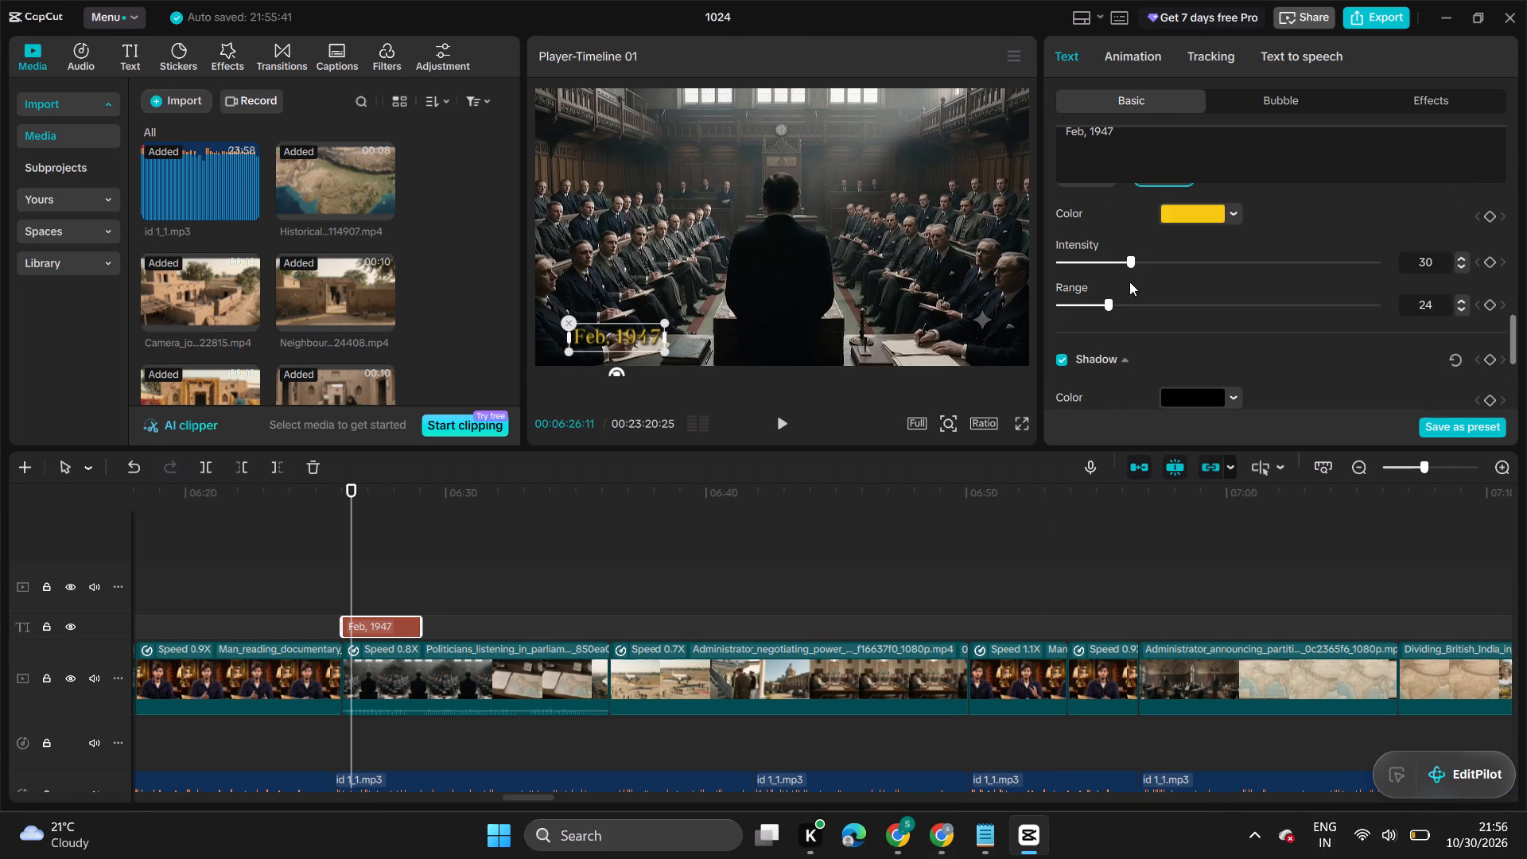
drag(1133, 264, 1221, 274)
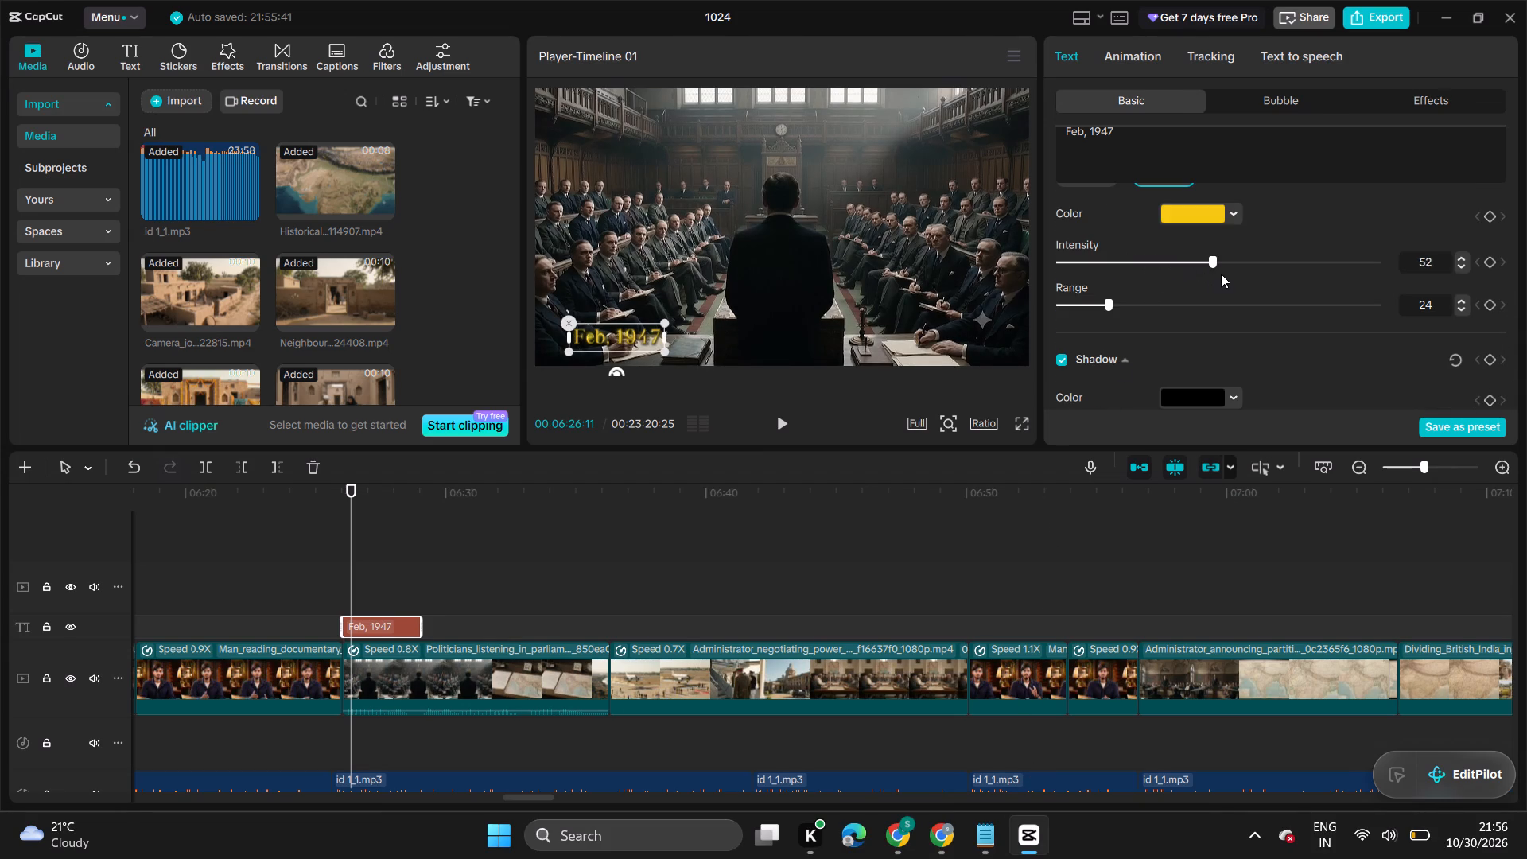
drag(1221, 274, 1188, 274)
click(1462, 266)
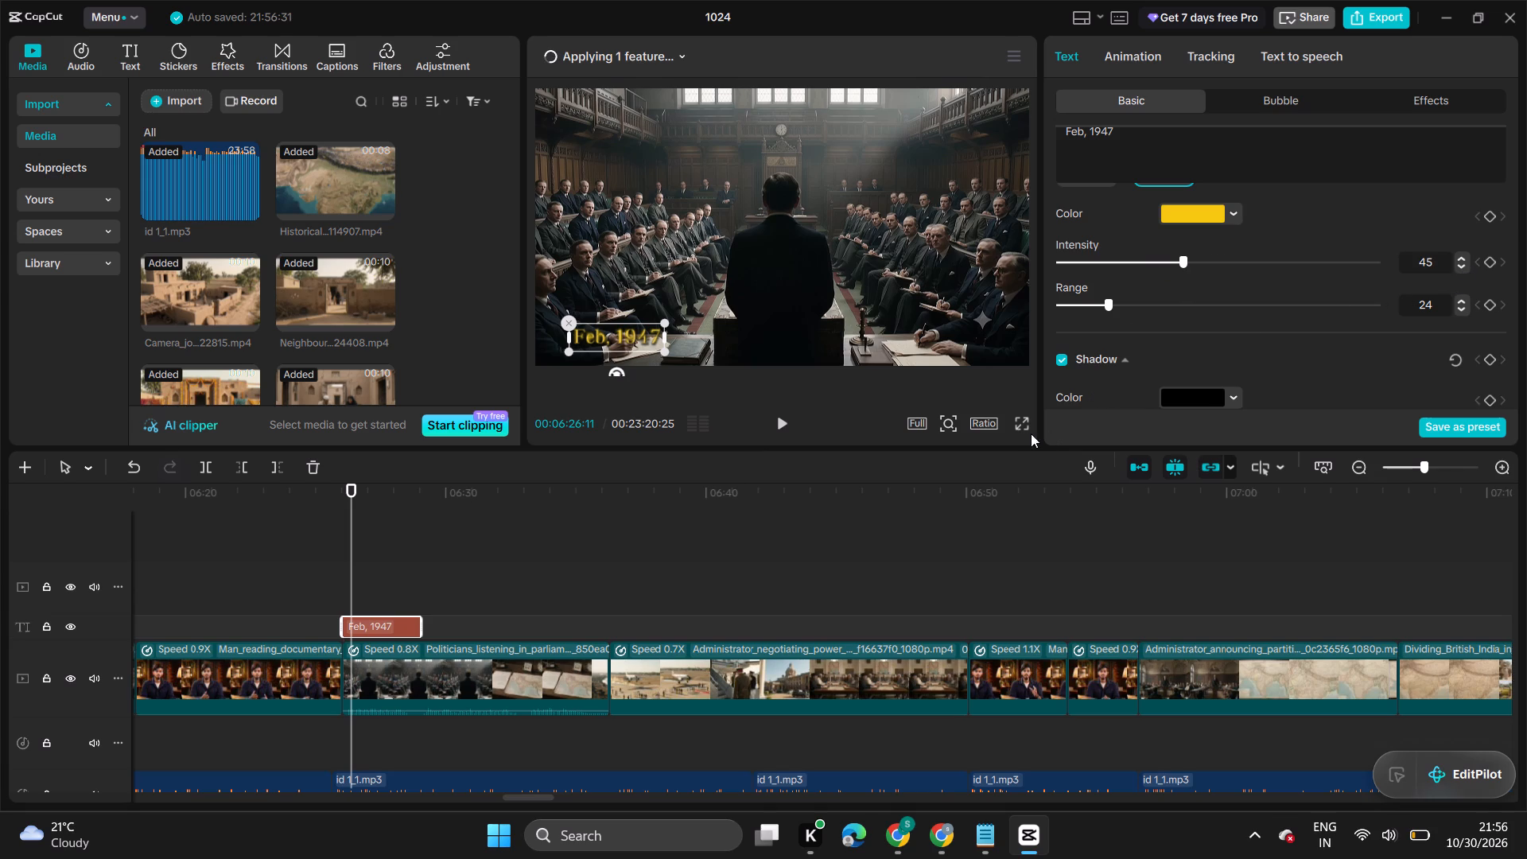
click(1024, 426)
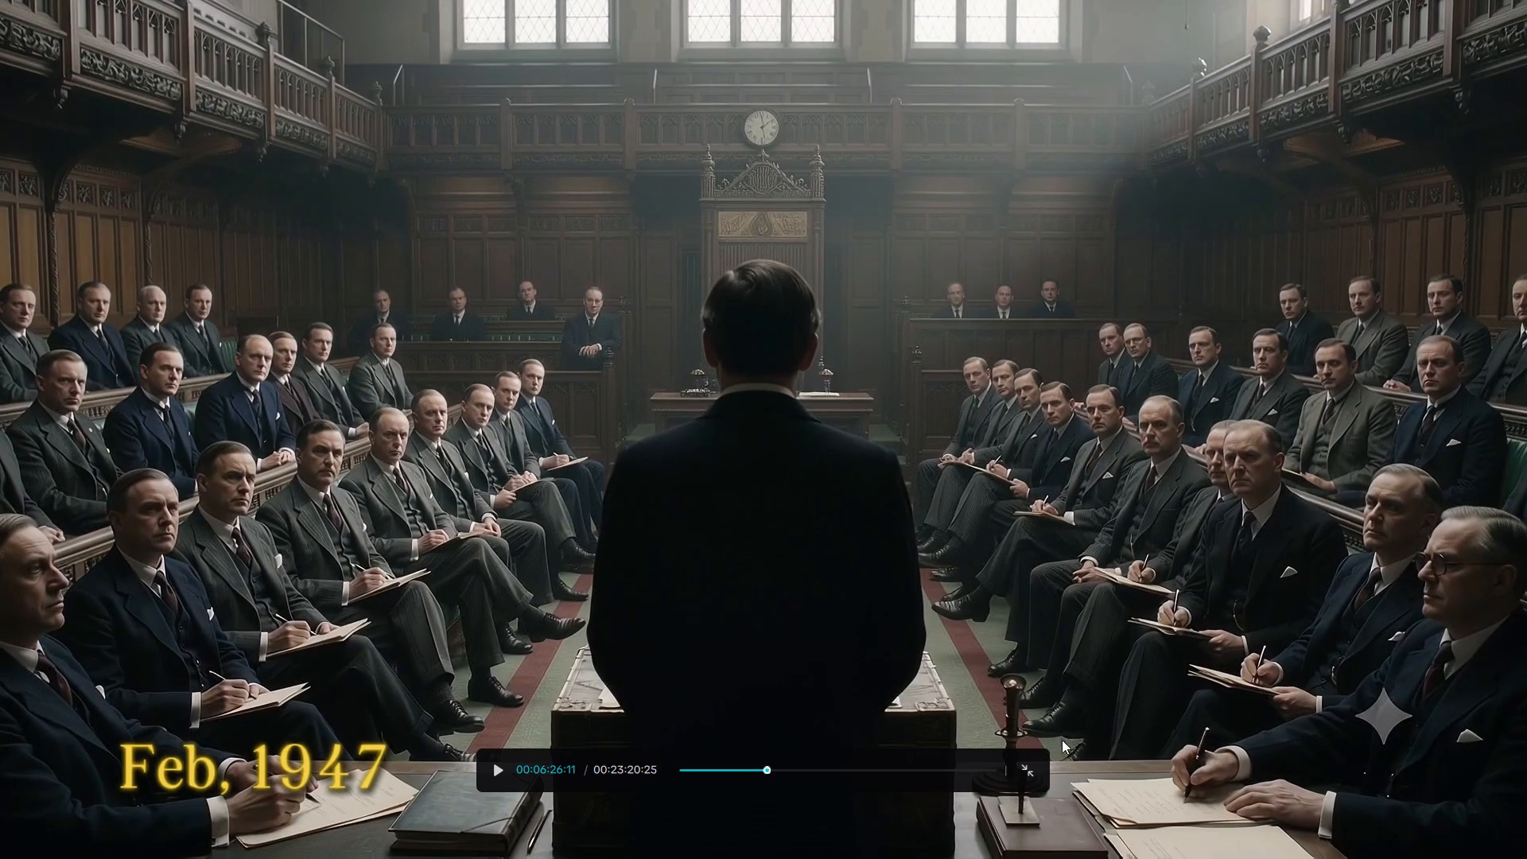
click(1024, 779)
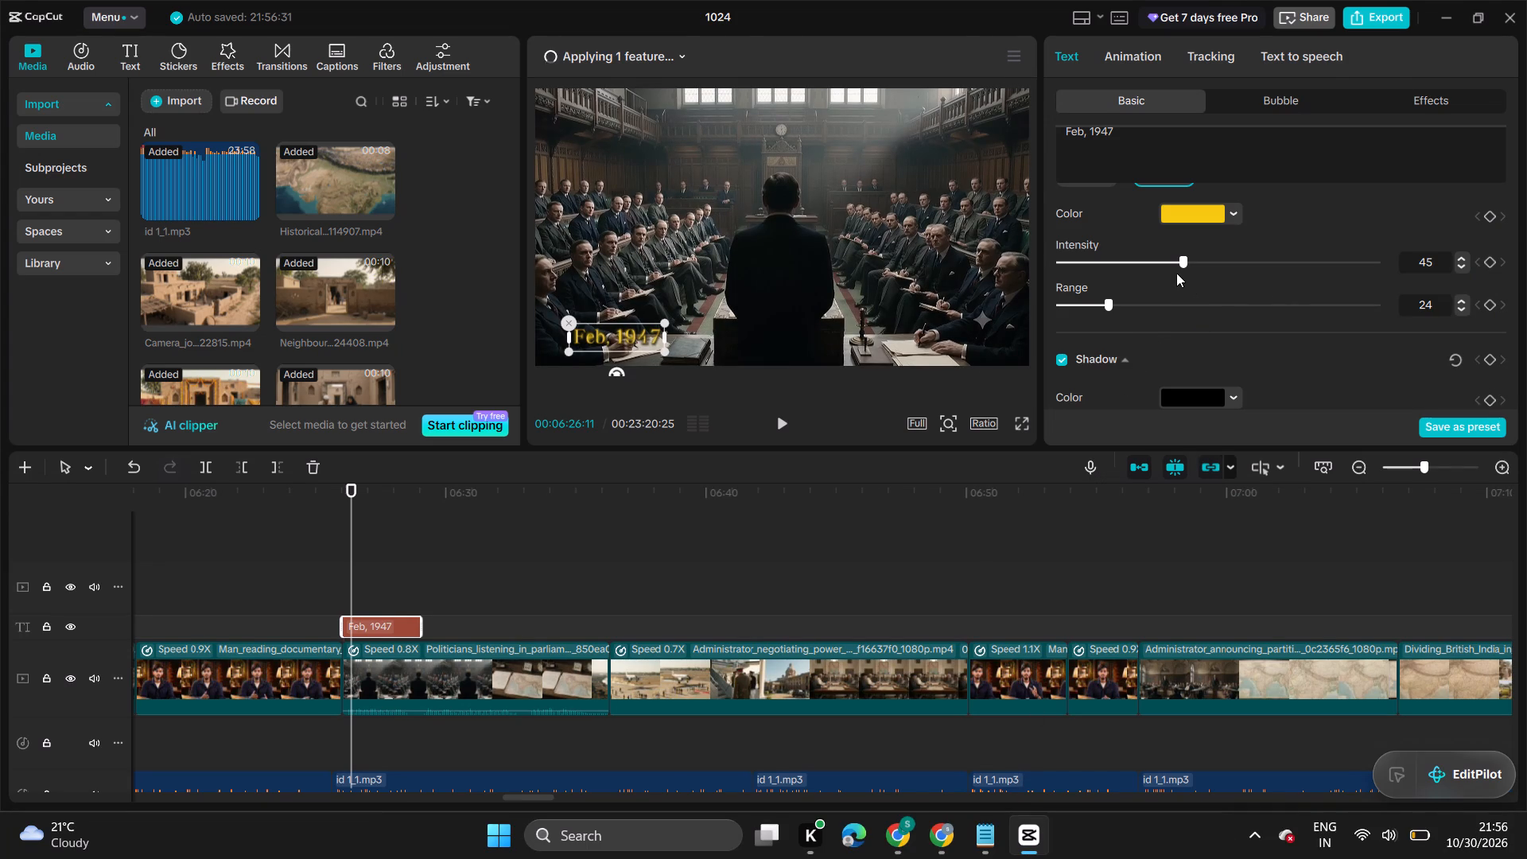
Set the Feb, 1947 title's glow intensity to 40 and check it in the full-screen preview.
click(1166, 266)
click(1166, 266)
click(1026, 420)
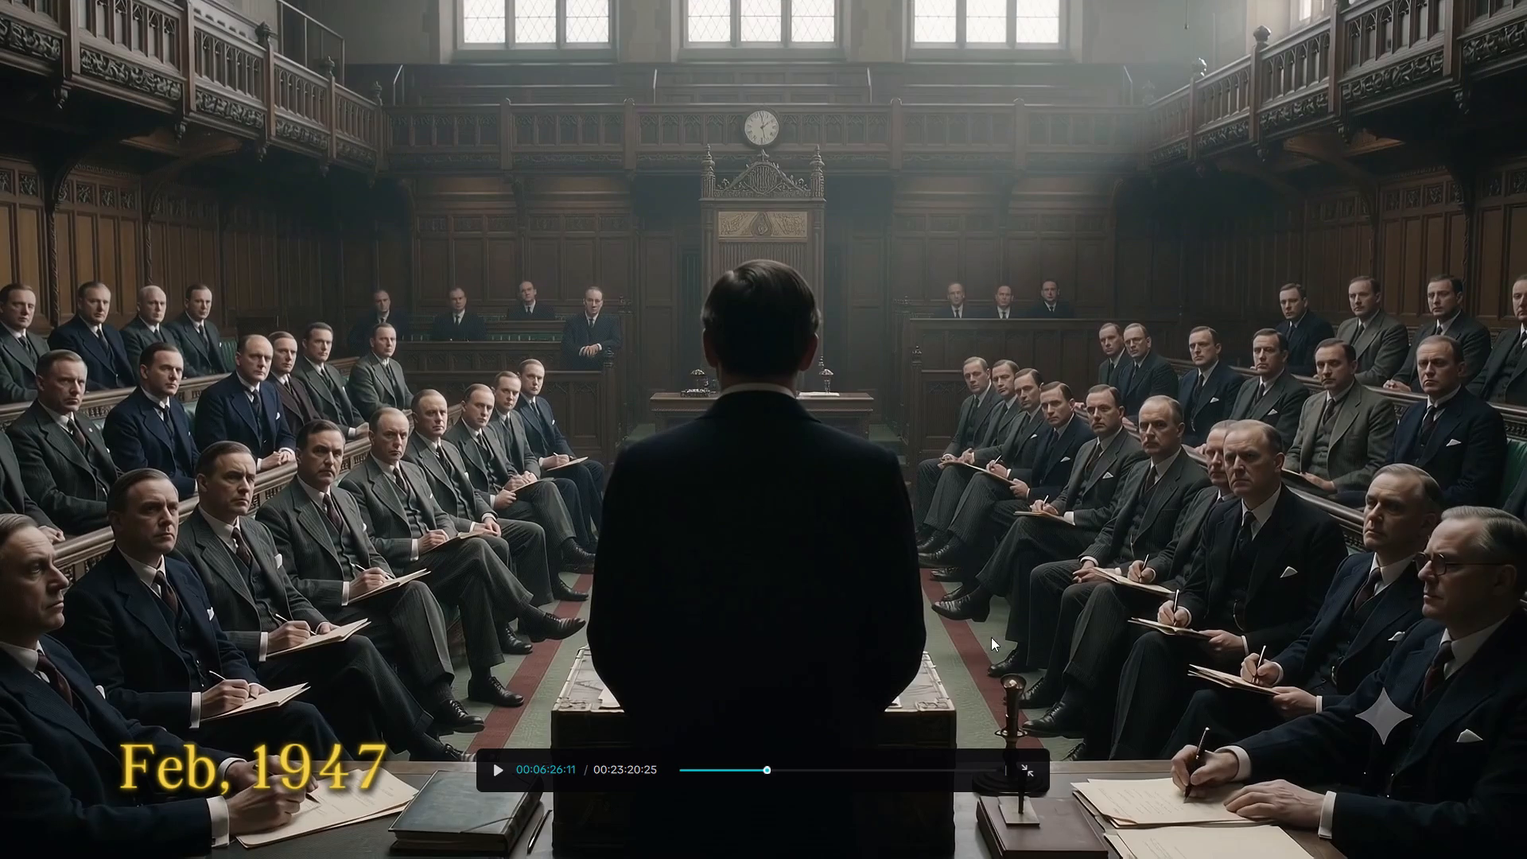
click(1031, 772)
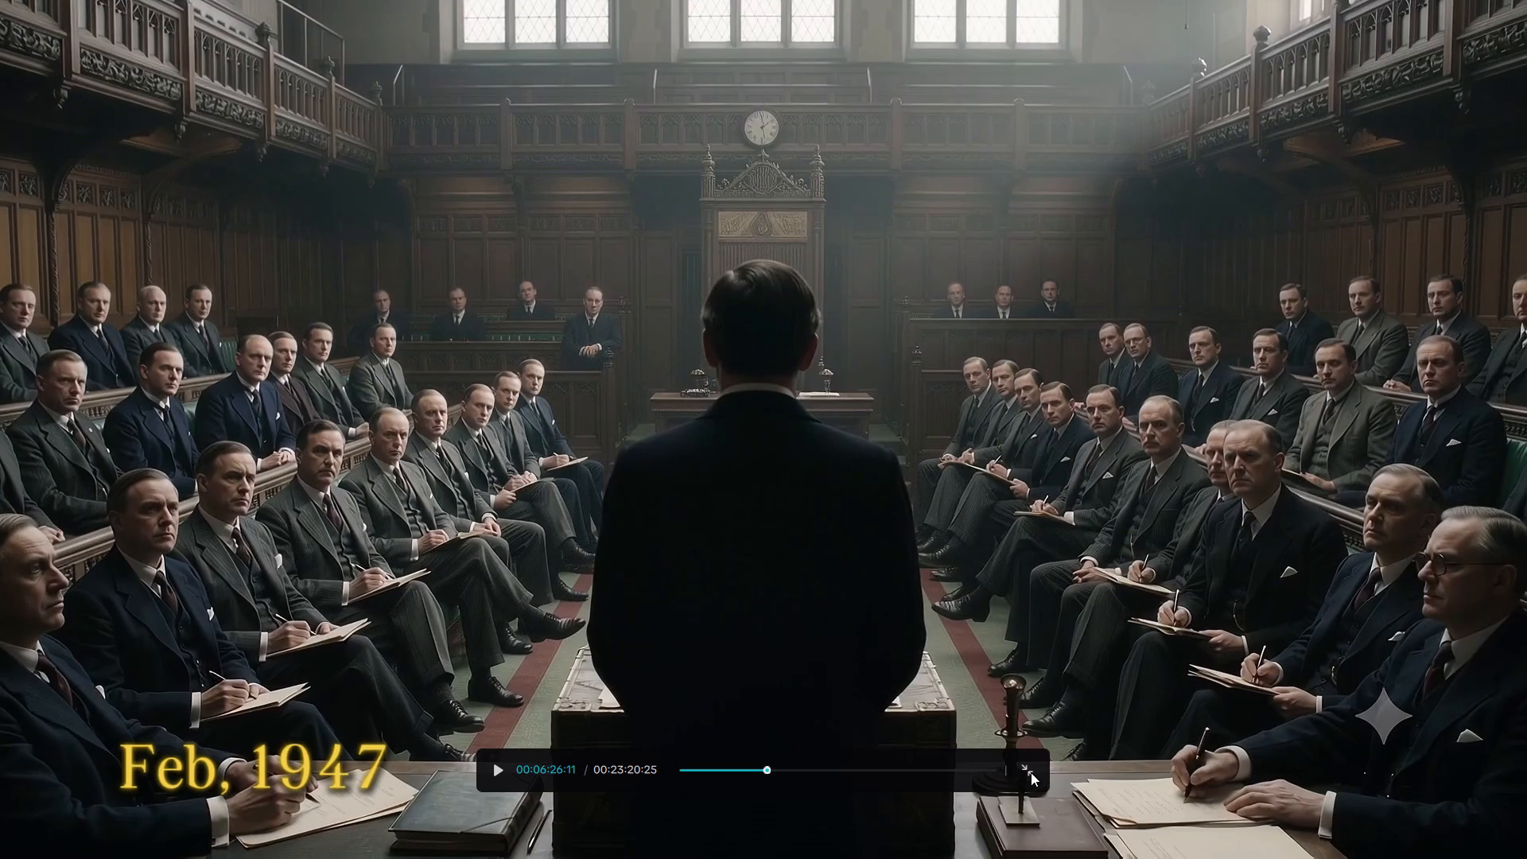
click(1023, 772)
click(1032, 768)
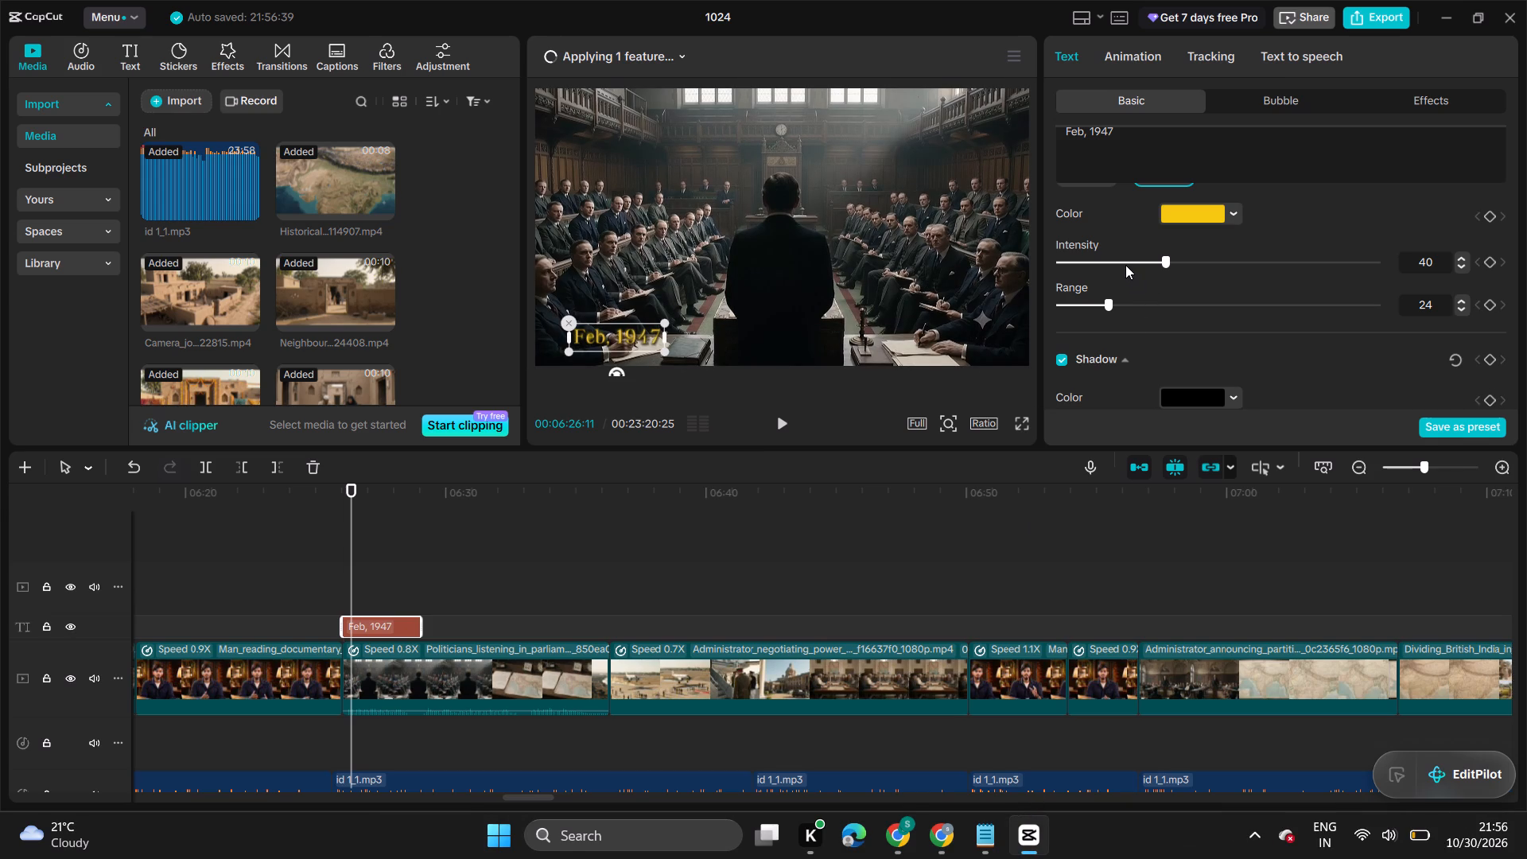
Set the Feb, 1947 title's glow intensity to 35 and check it full screen at about 00:06:26.
click(1125, 265)
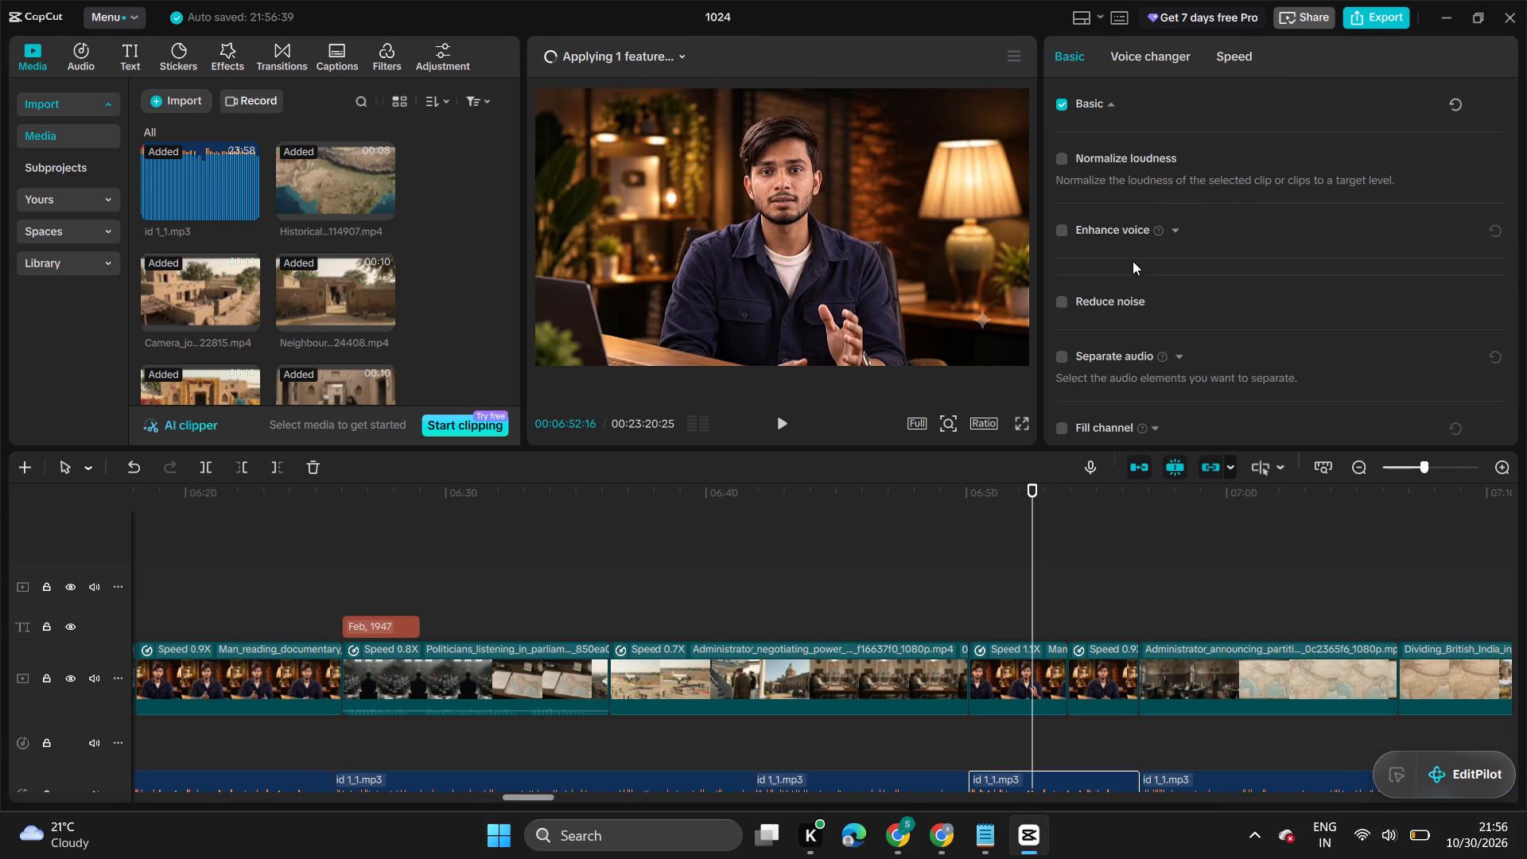
click(407, 621)
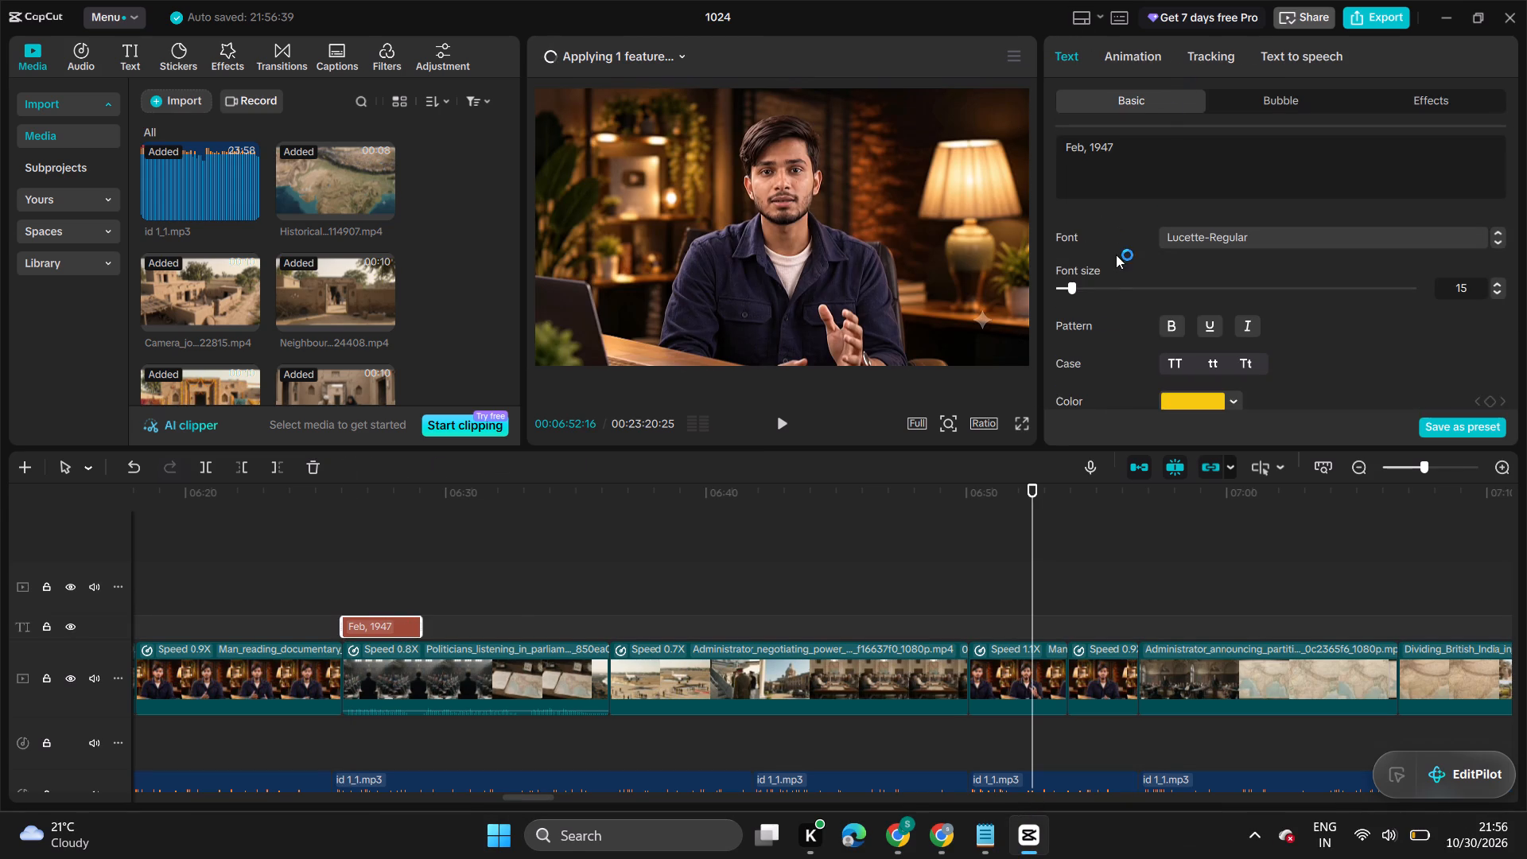
scroll(1118, 270, down, 10)
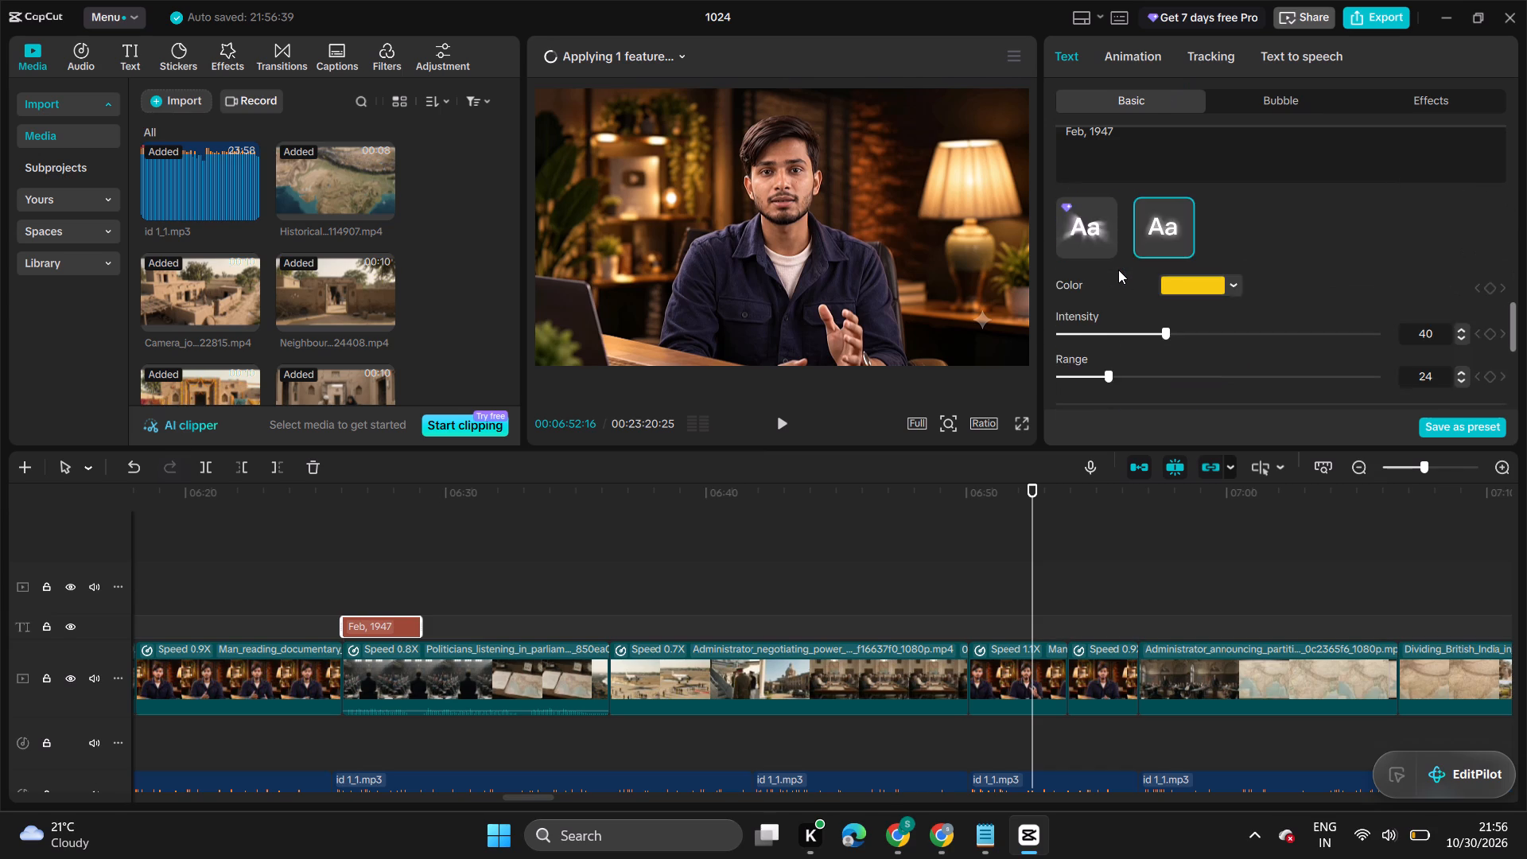
scroll(1118, 270, down, 2)
click(1148, 239)
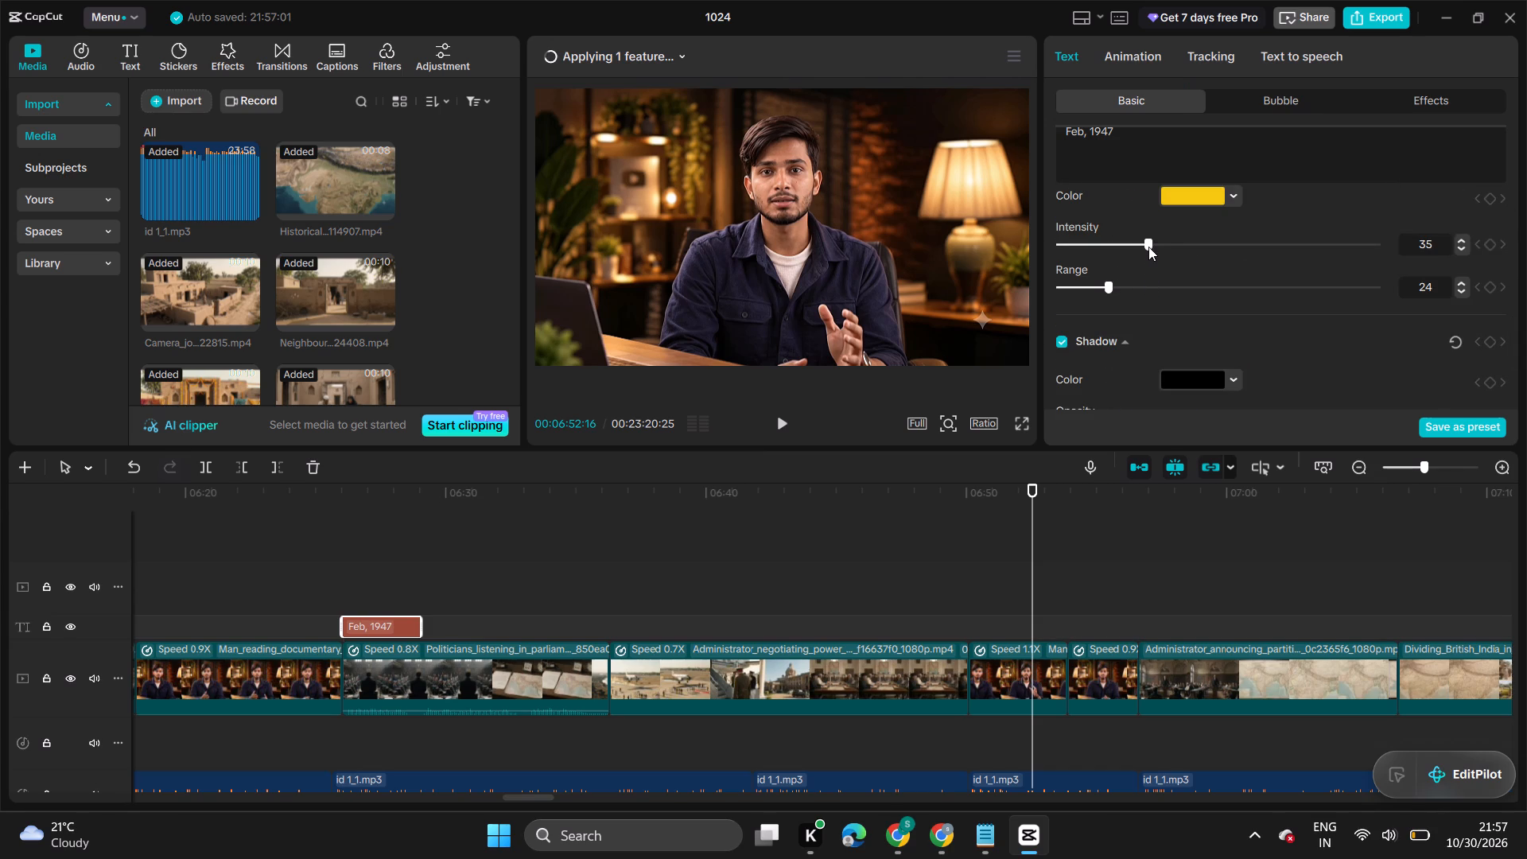
click(354, 562)
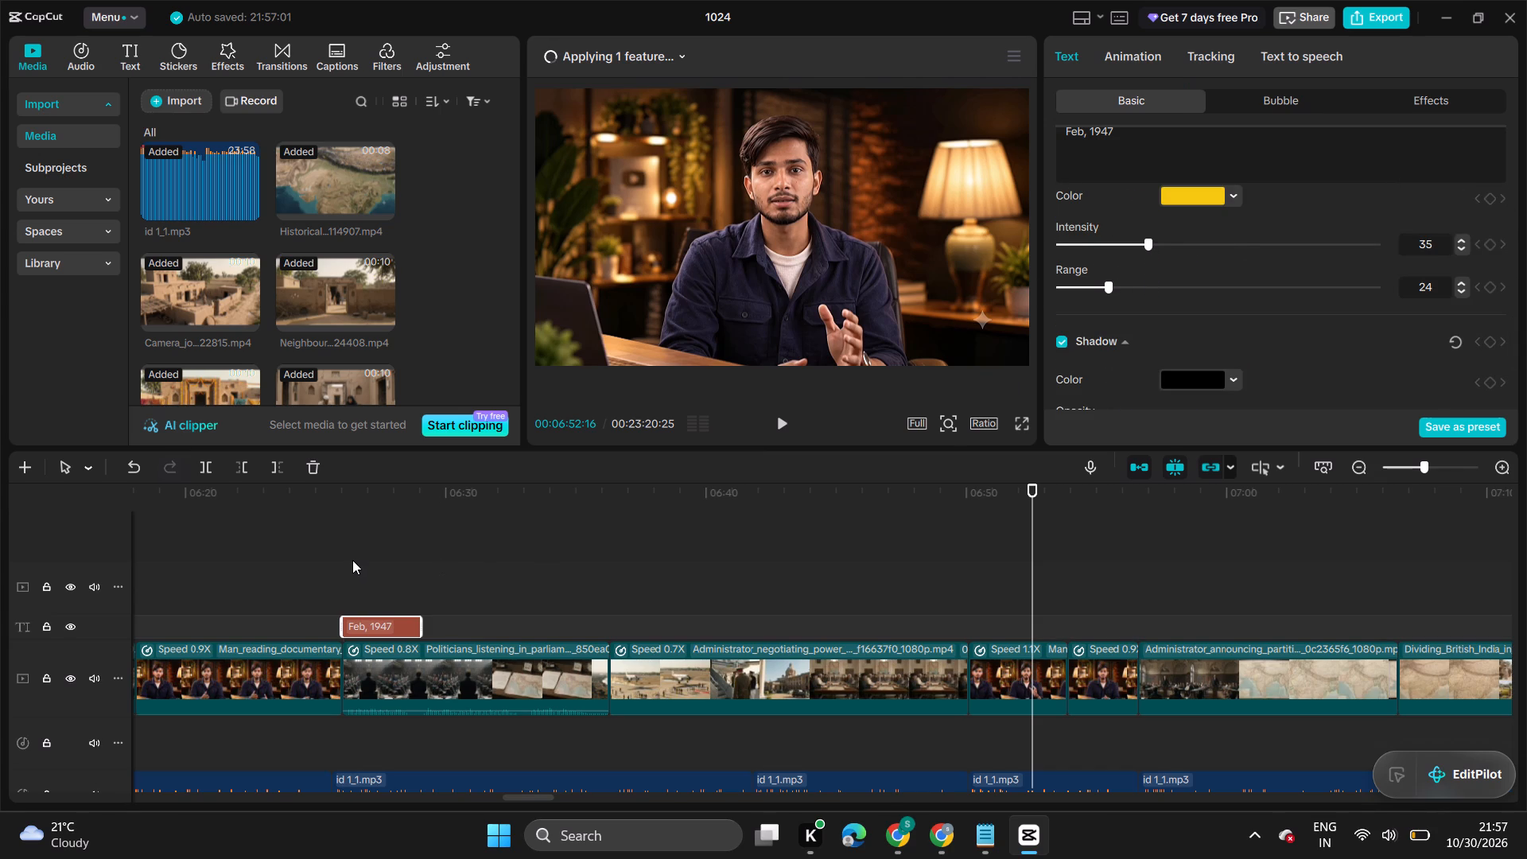
click(352, 560)
click(352, 560)
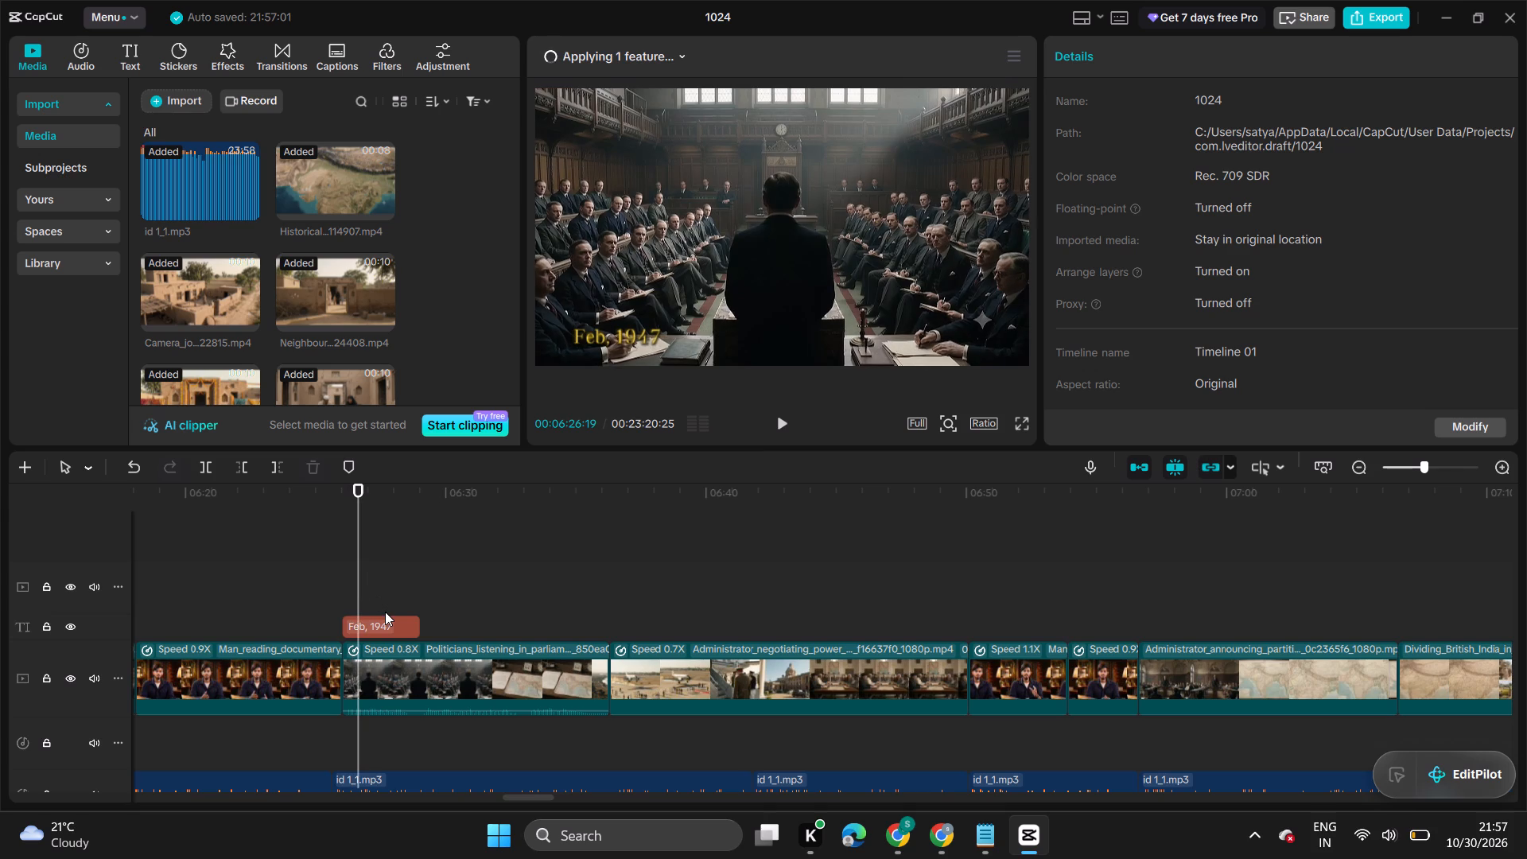
click(1018, 423)
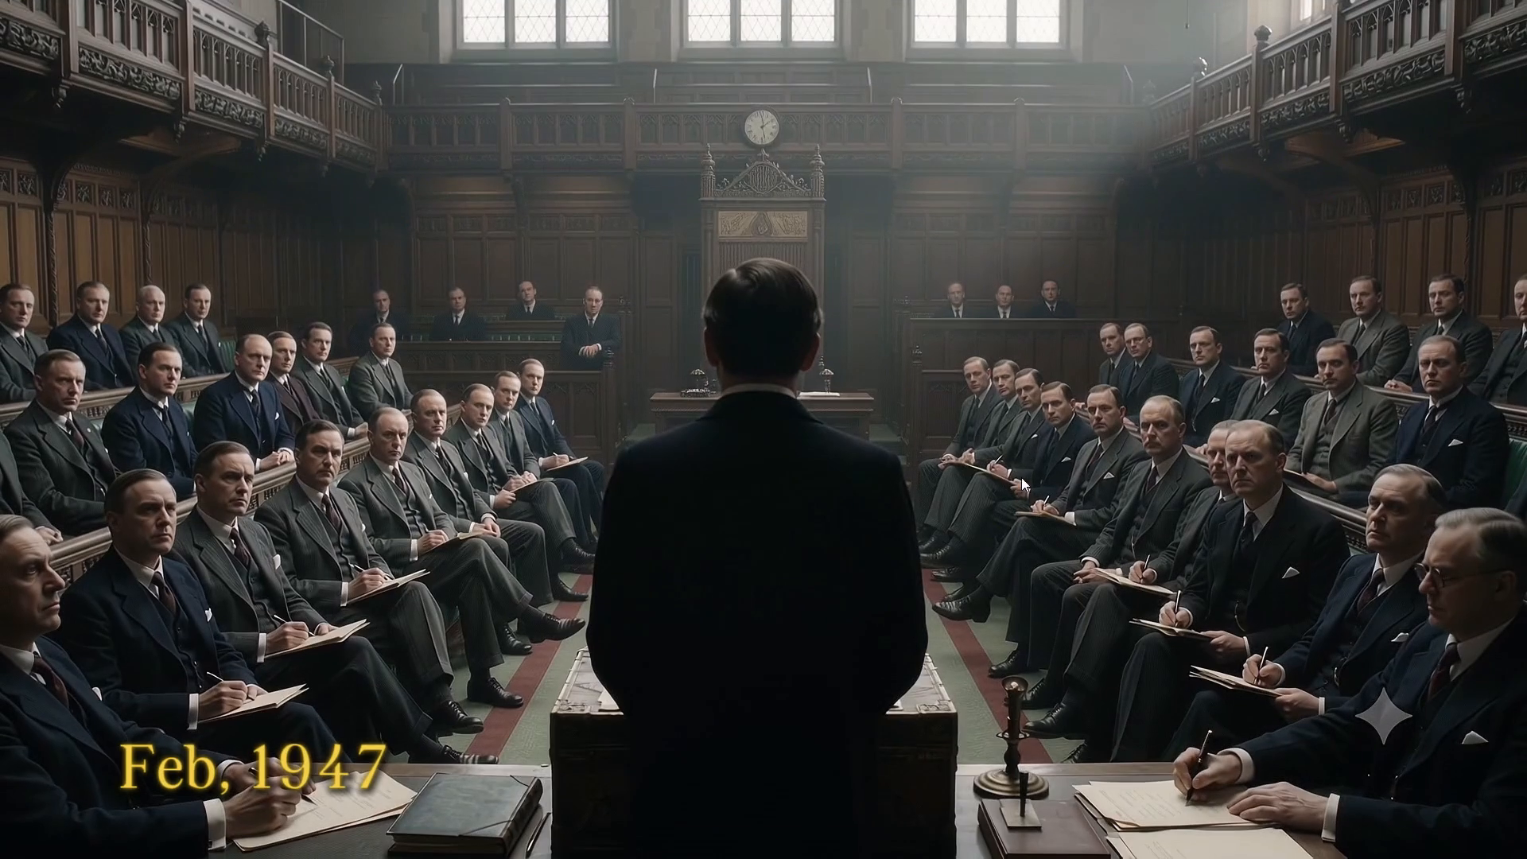
click(1033, 748)
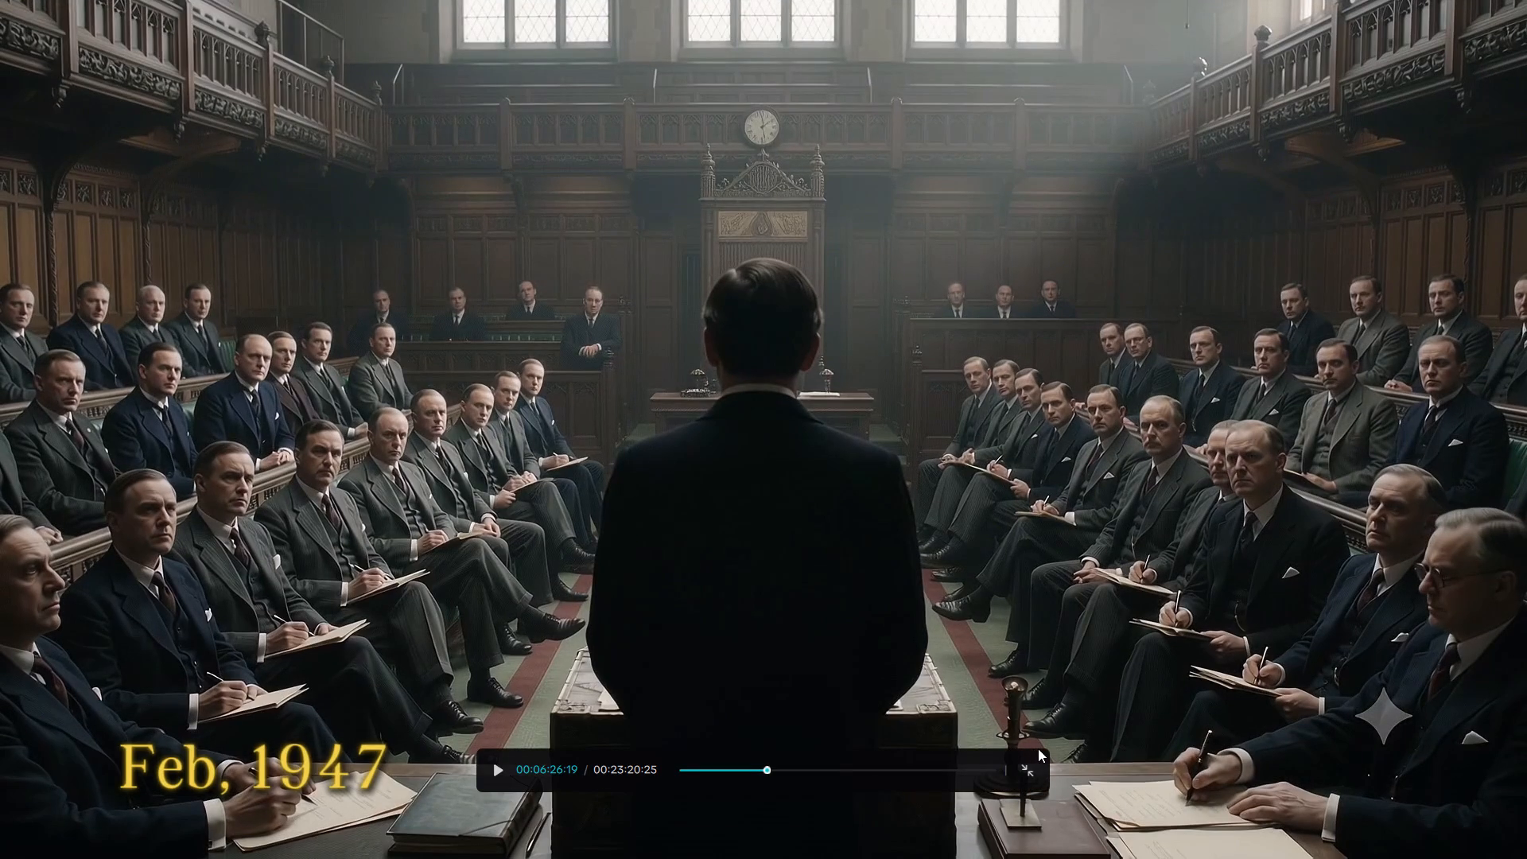
click(1035, 772)
Delete the Dividing_British_India_in_1947 clip at the end of the main video track.
click(968, 589)
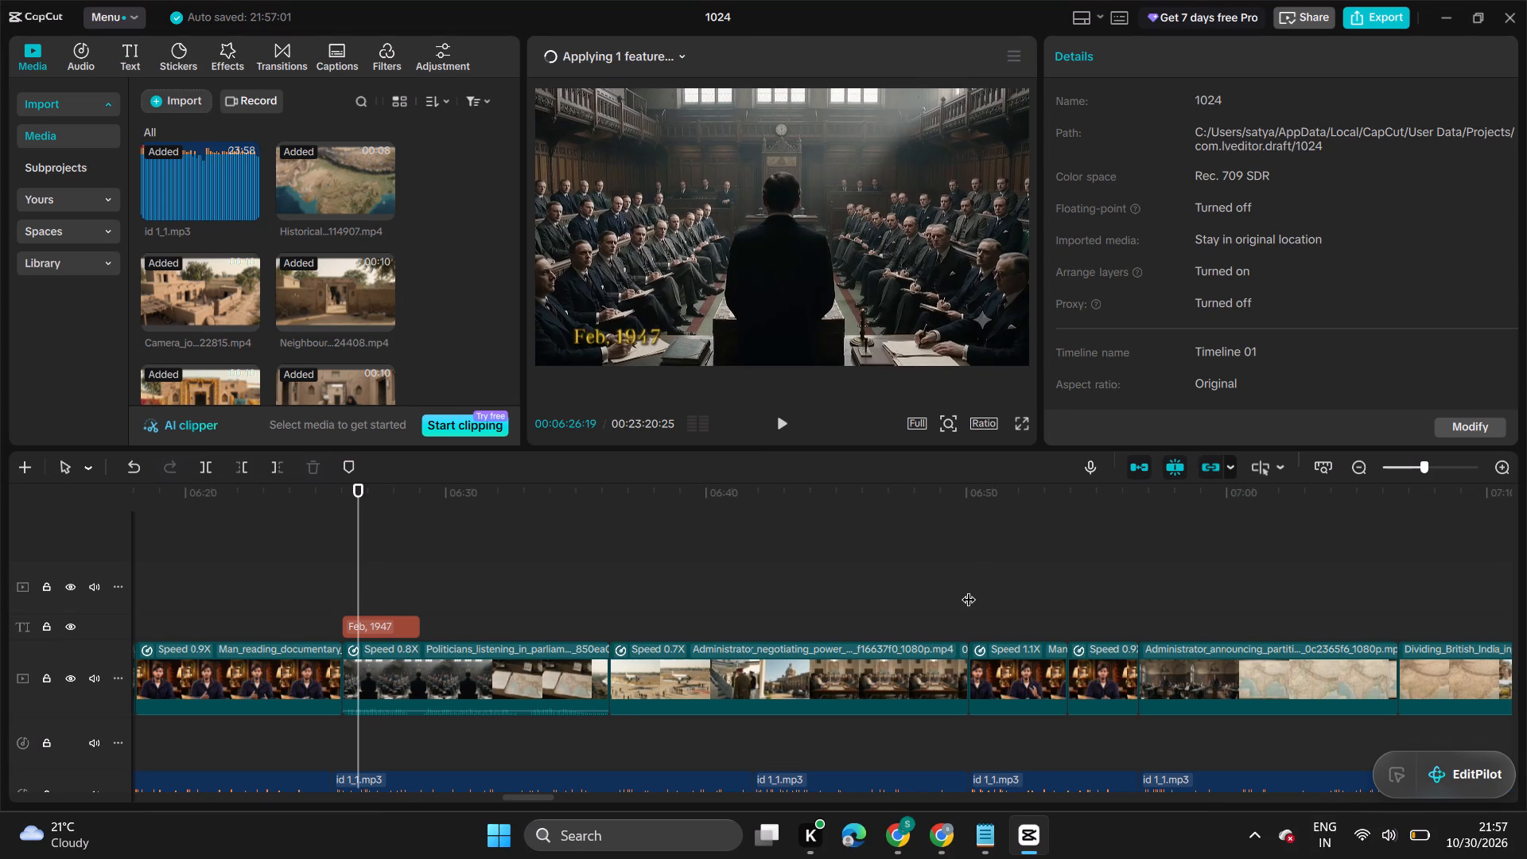
drag(969, 589, 1526, 522)
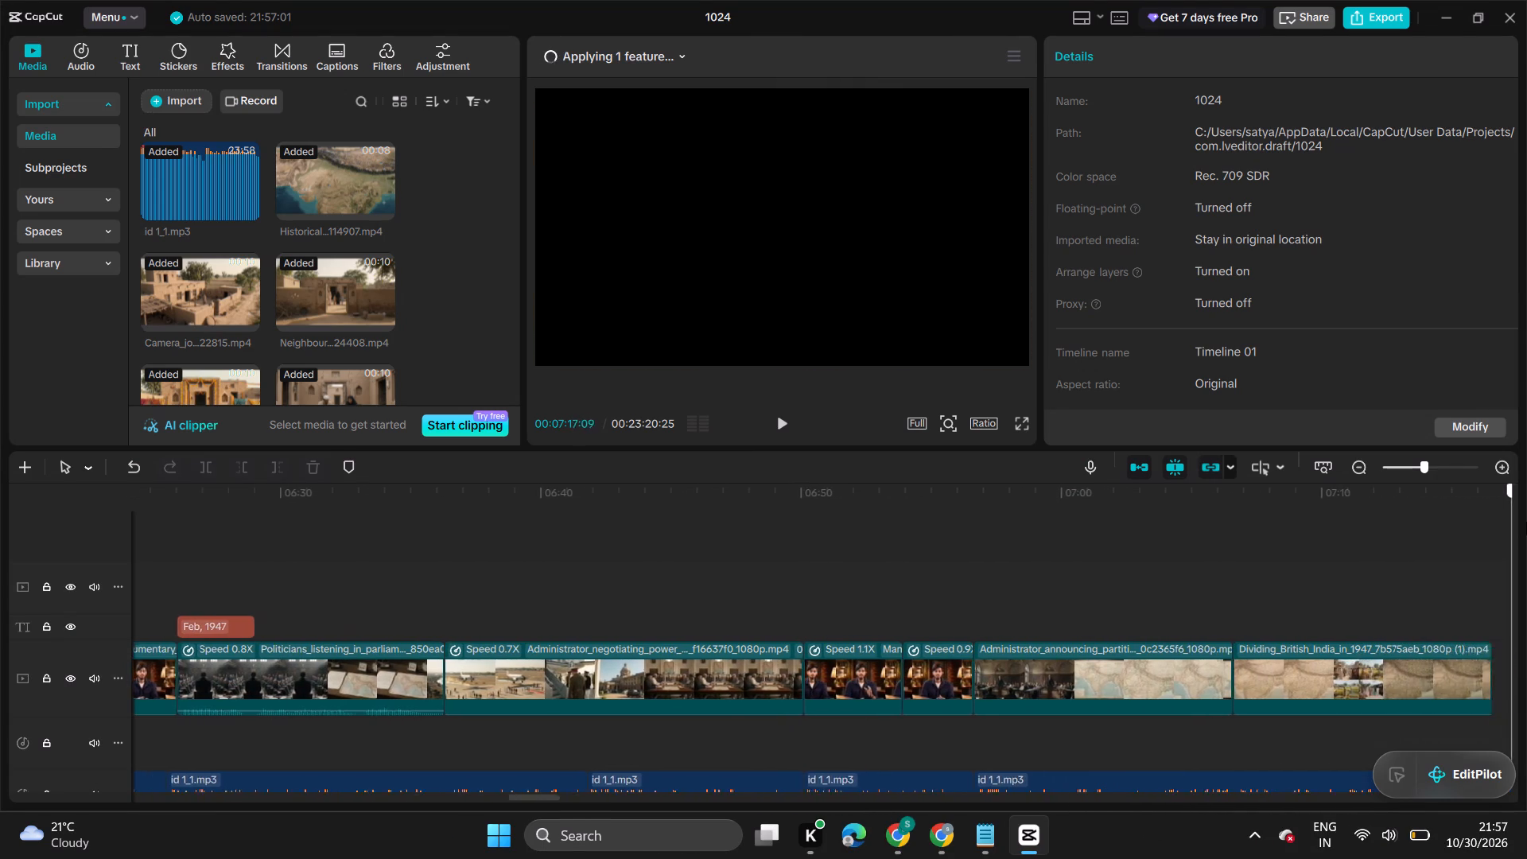
drag(1526, 522, 1253, 552)
click(1227, 657)
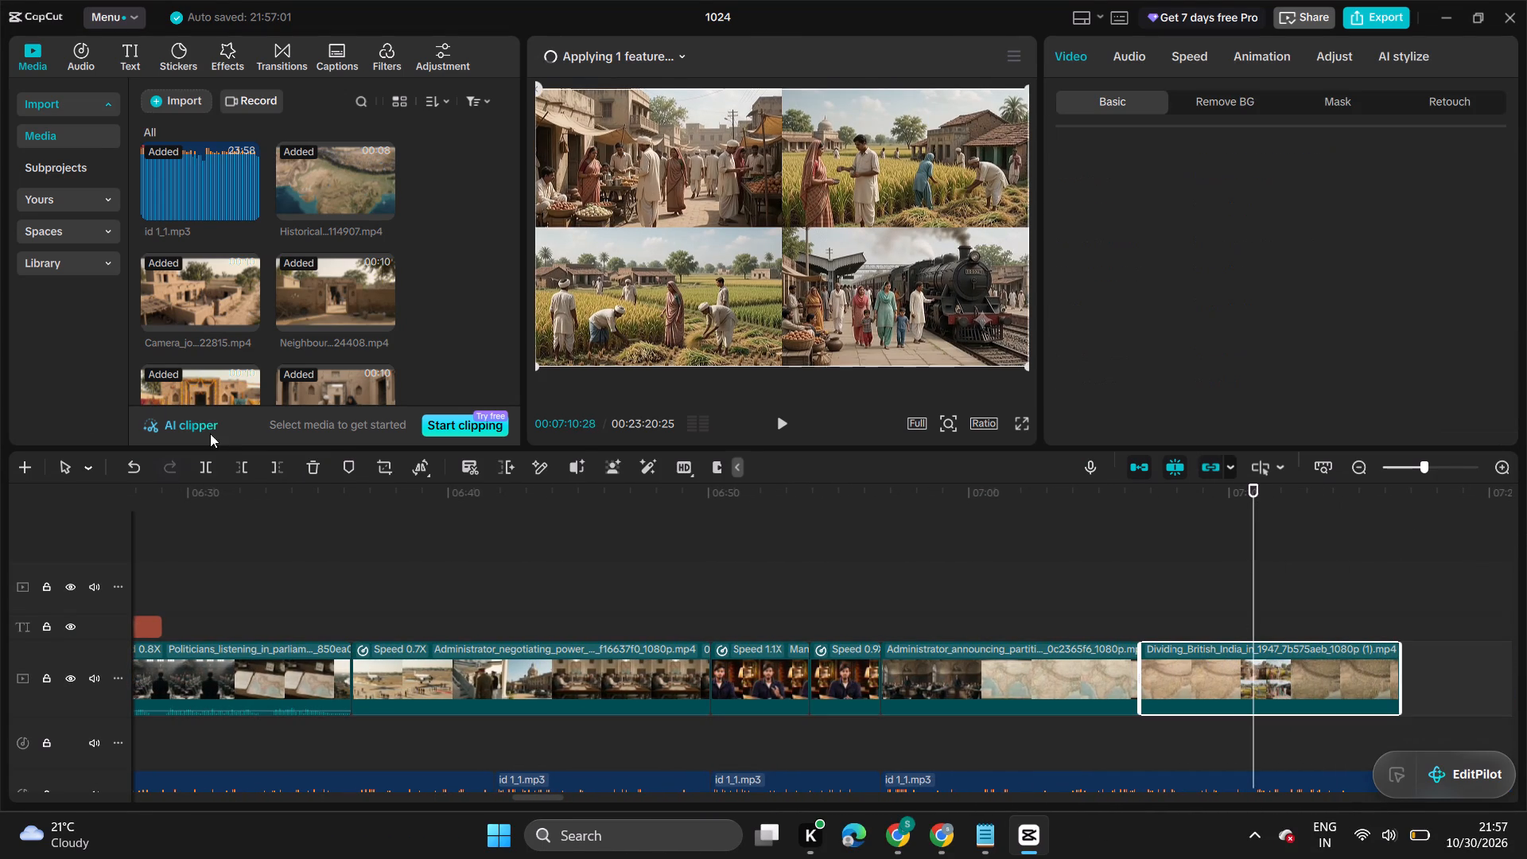
click(308, 464)
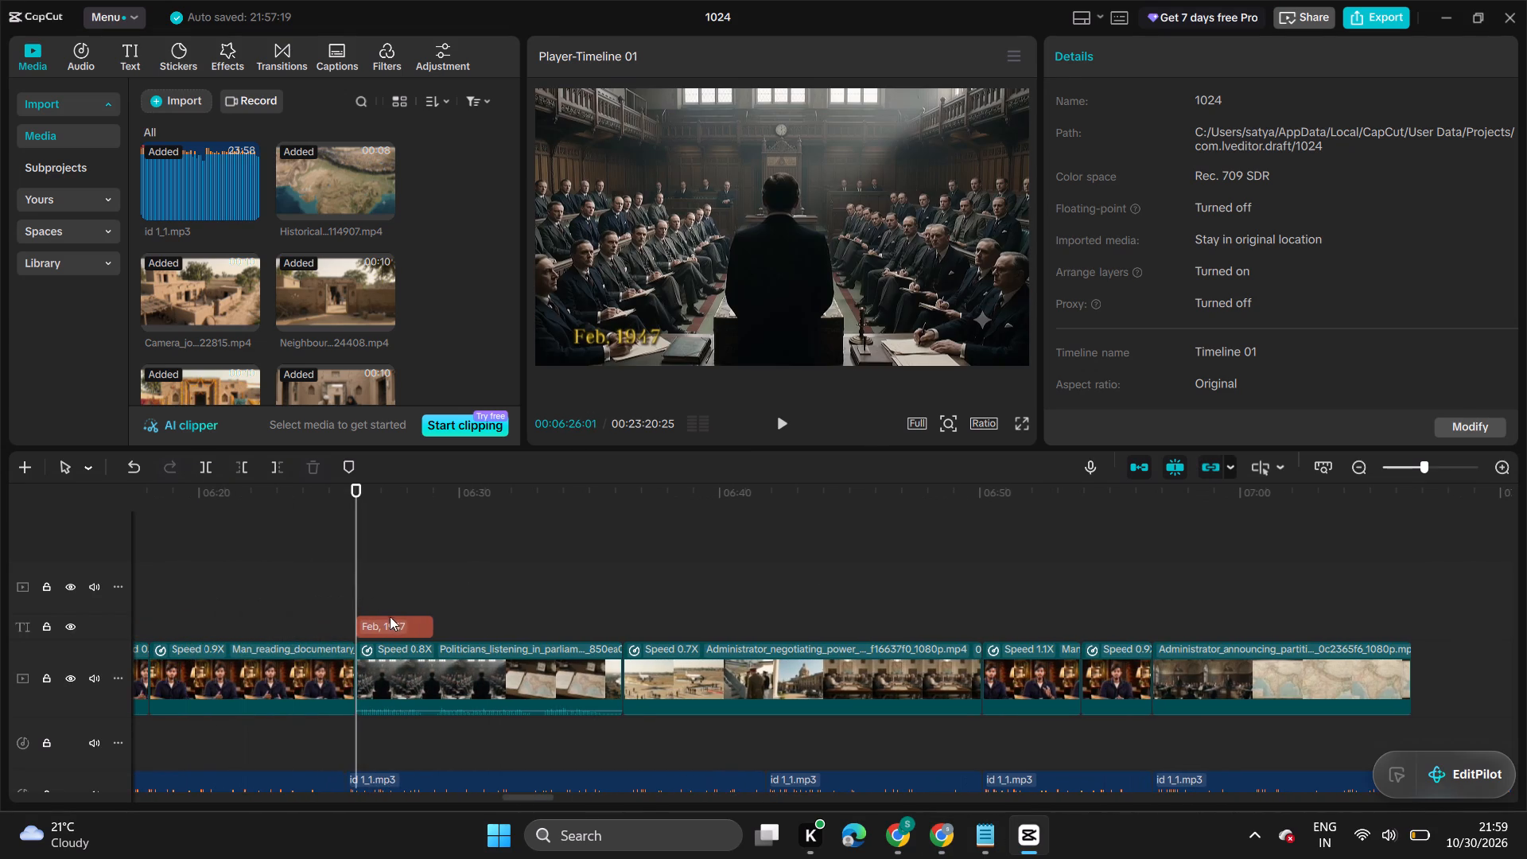
click(399, 632)
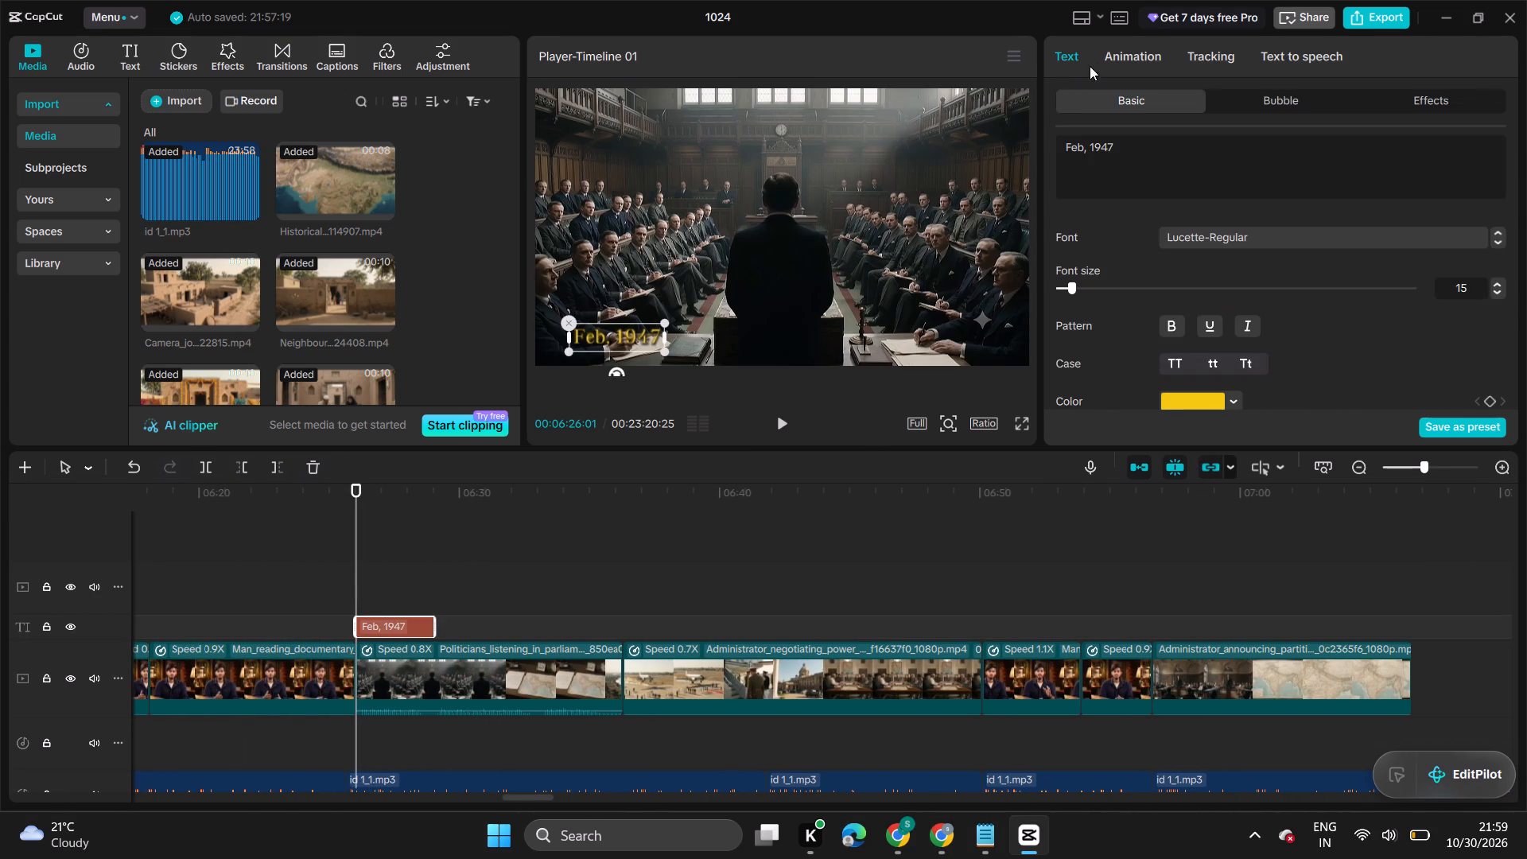
click(1099, 61)
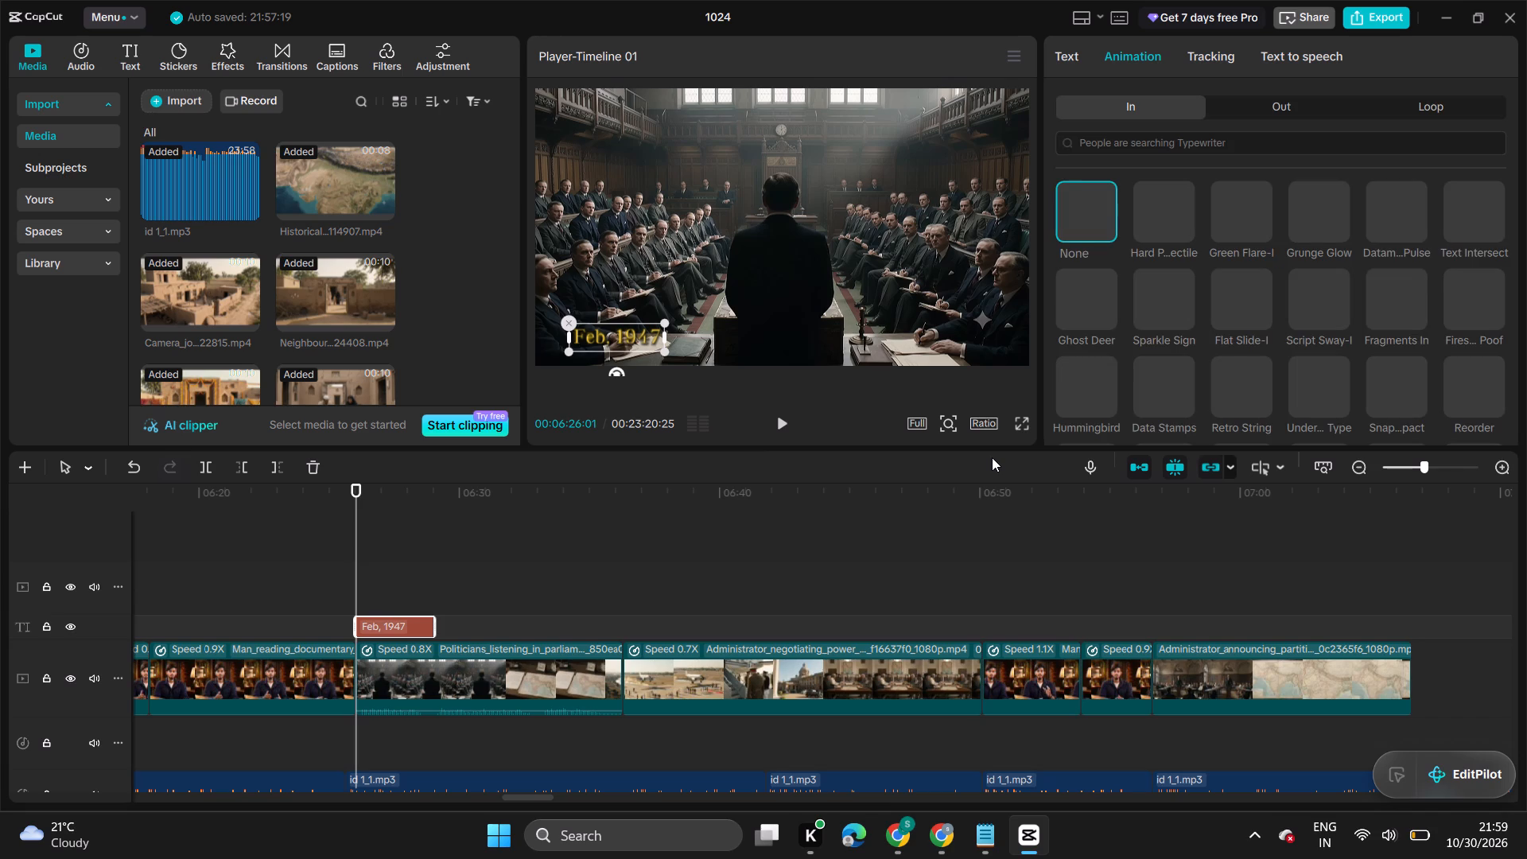
click(1171, 138)
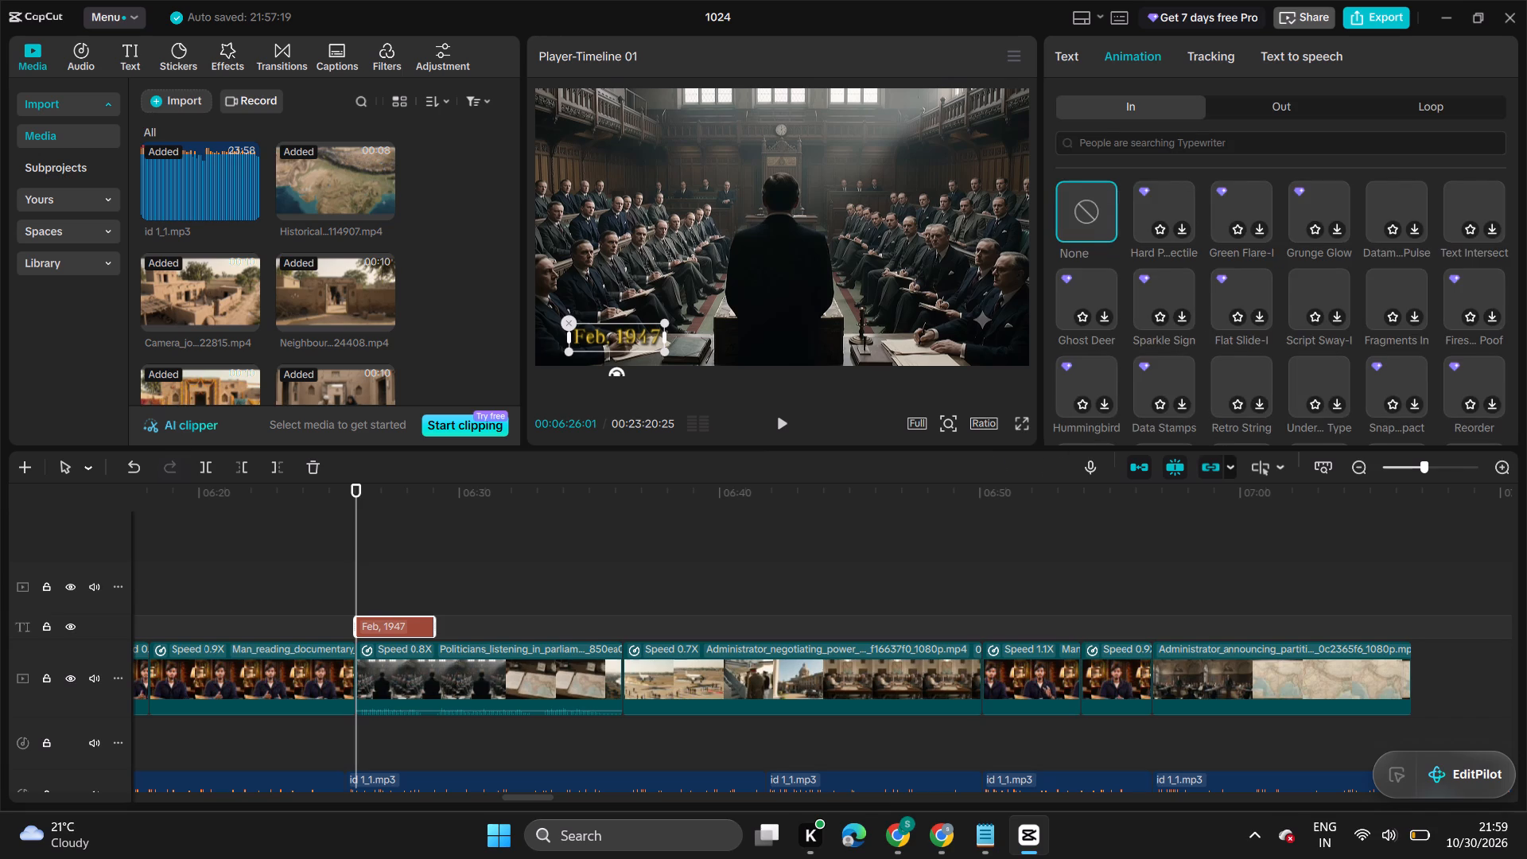
click(1110, 196)
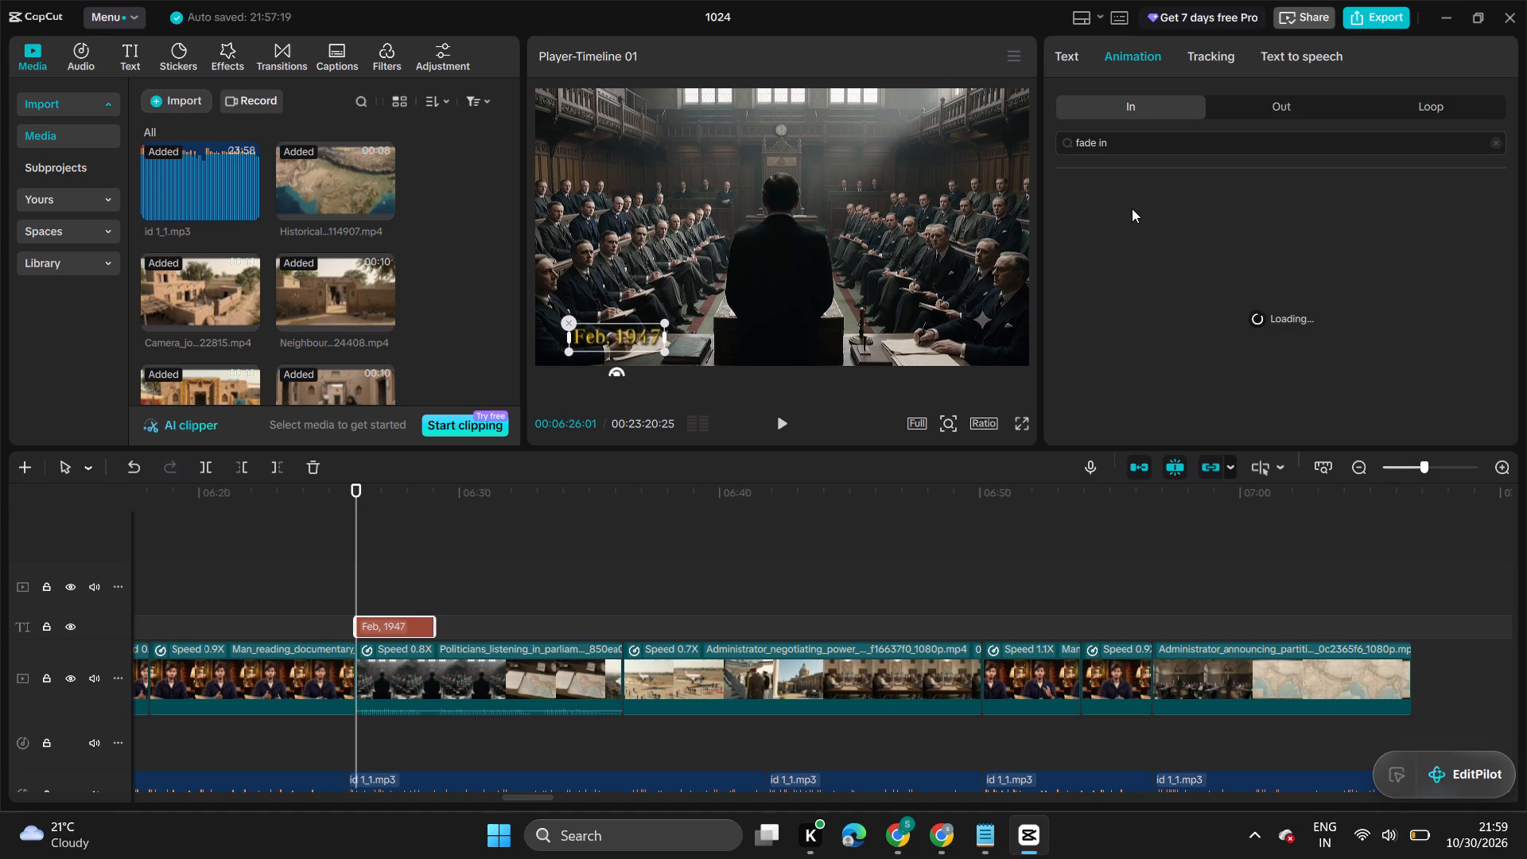
scroll(1135, 210, down, 1)
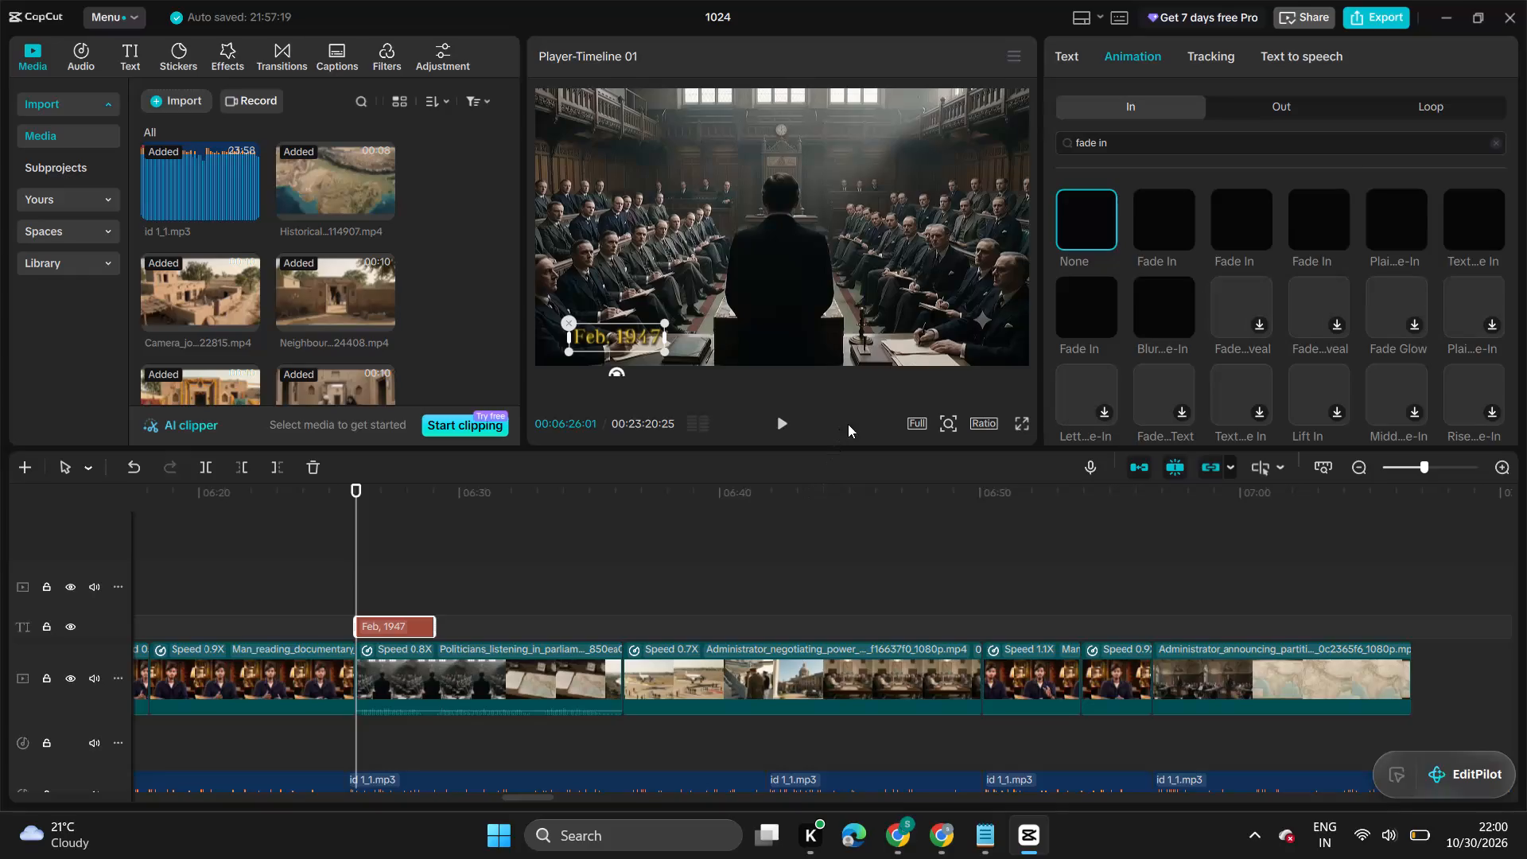
click(1153, 213)
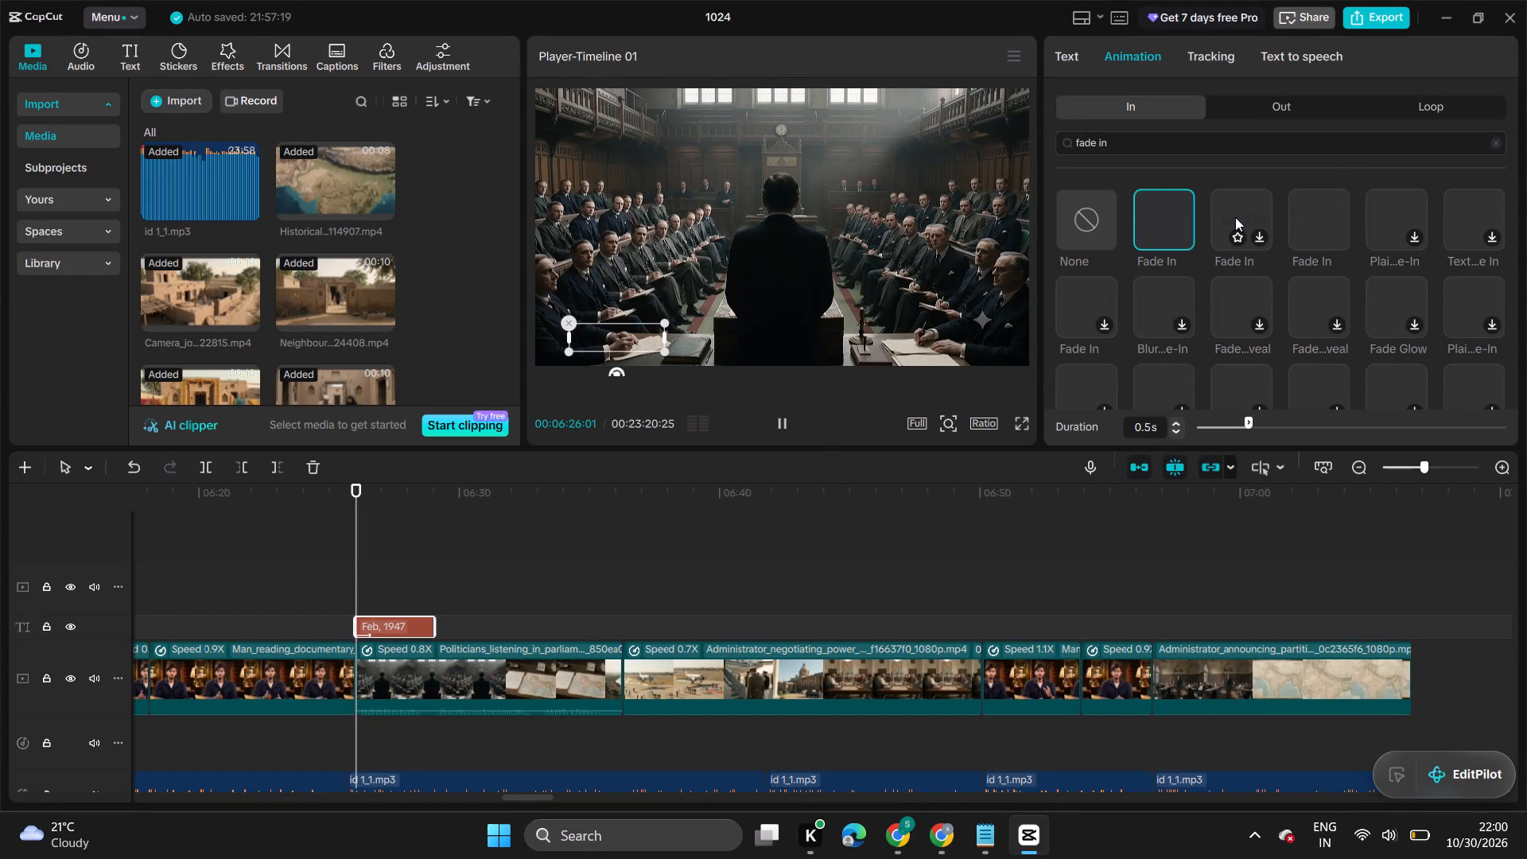
click(1304, 217)
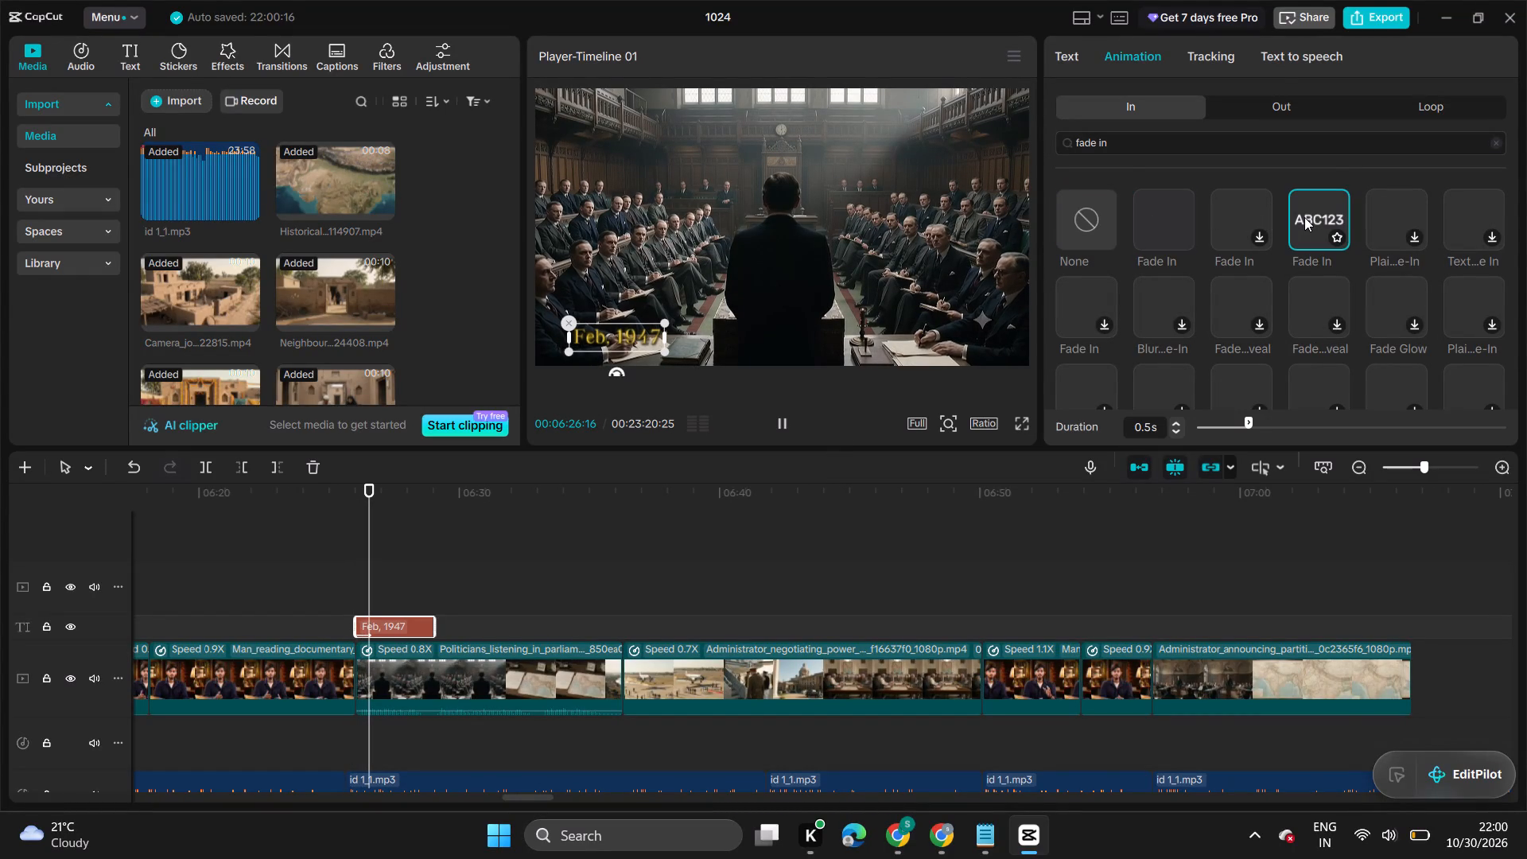
Copy the "Feb, 1947" title and paste it above the Administrator_announcing clip at about 06:59.
click(778, 418)
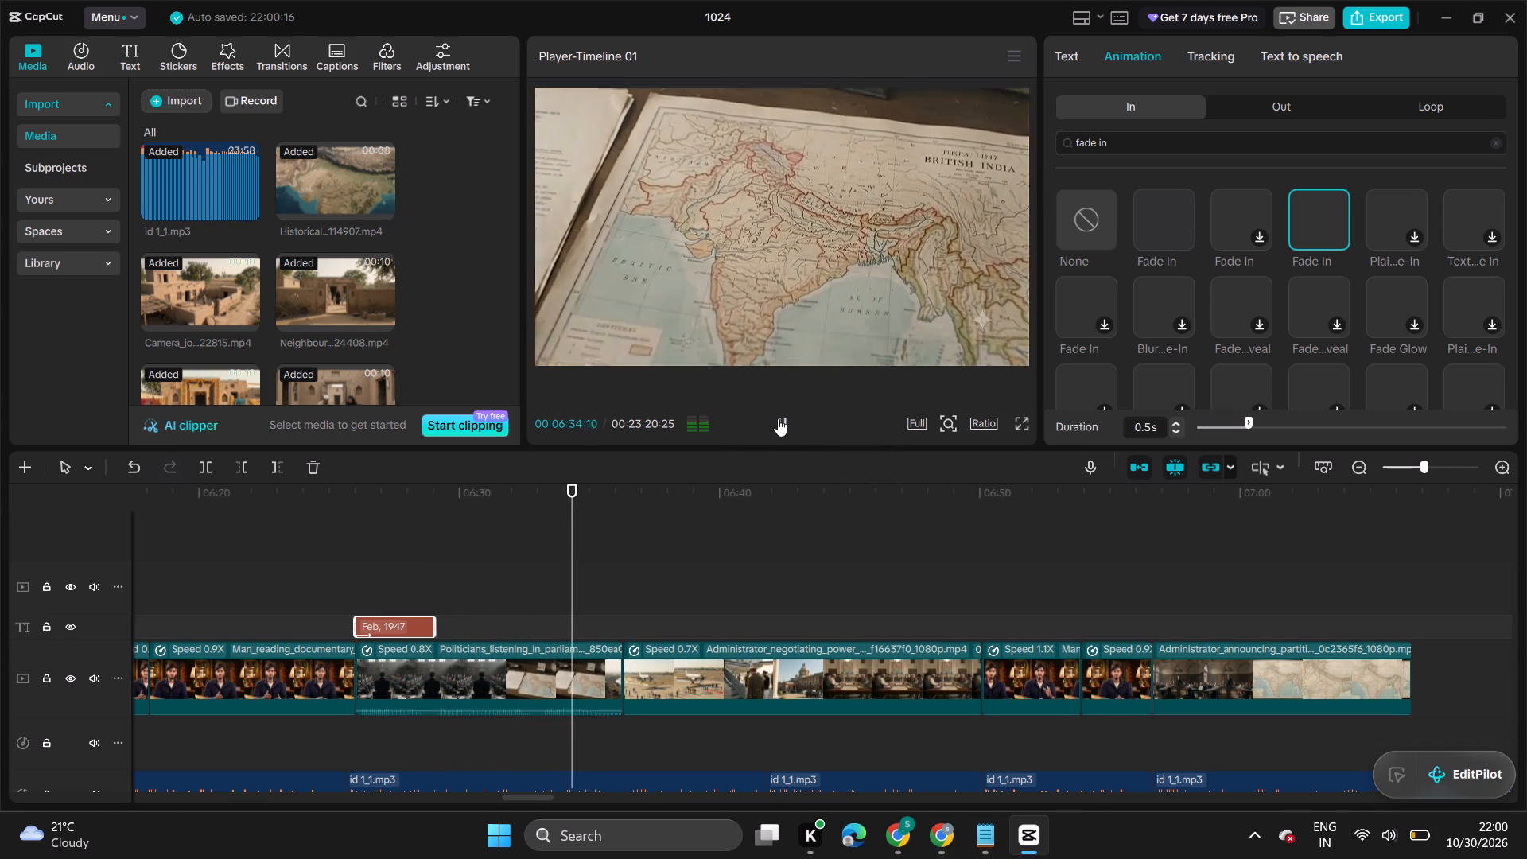
click(778, 418)
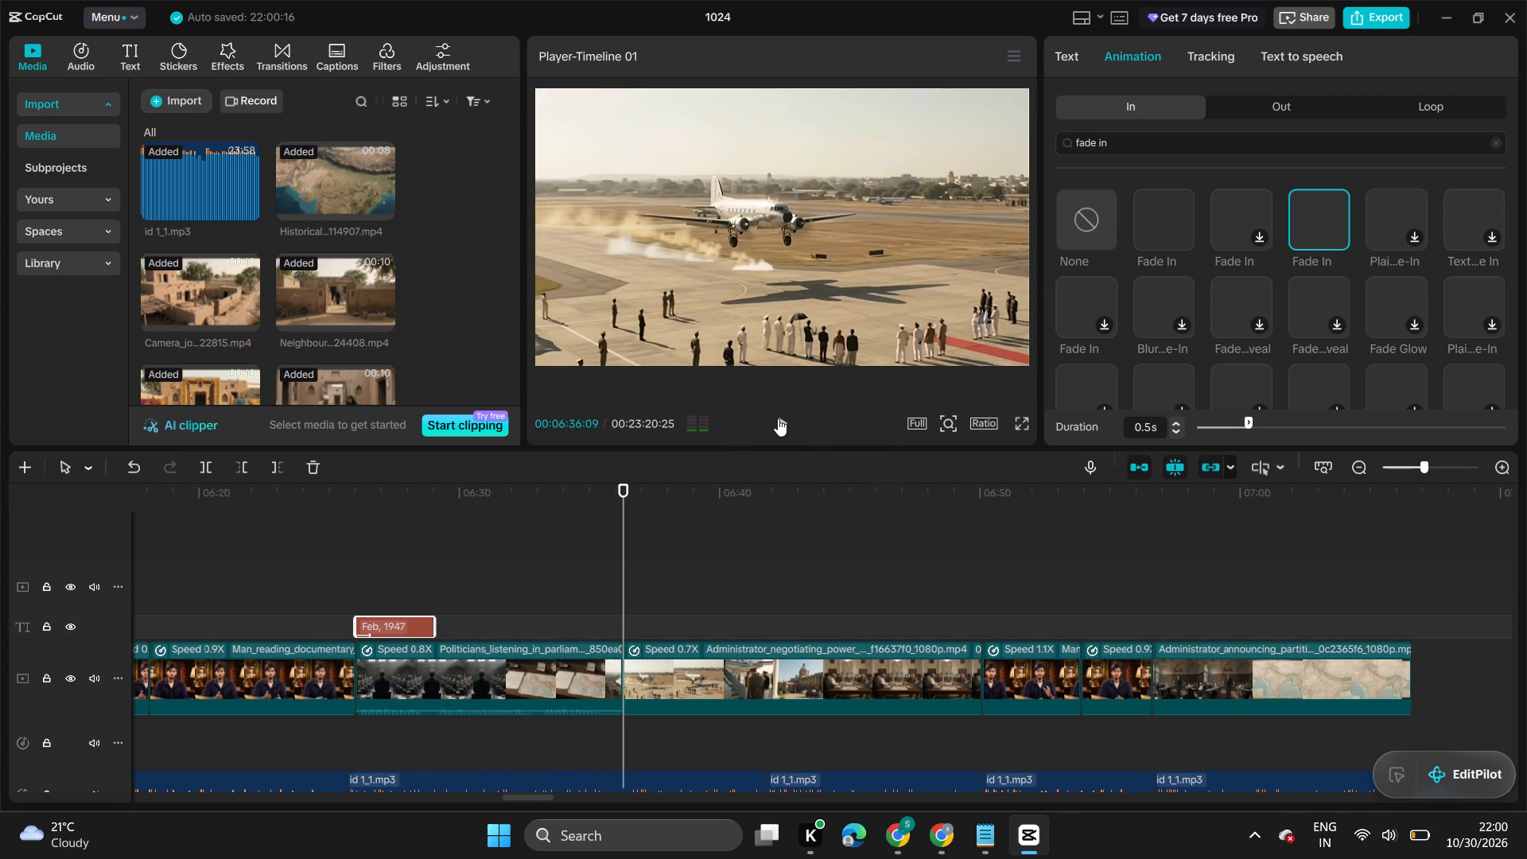
click(778, 418)
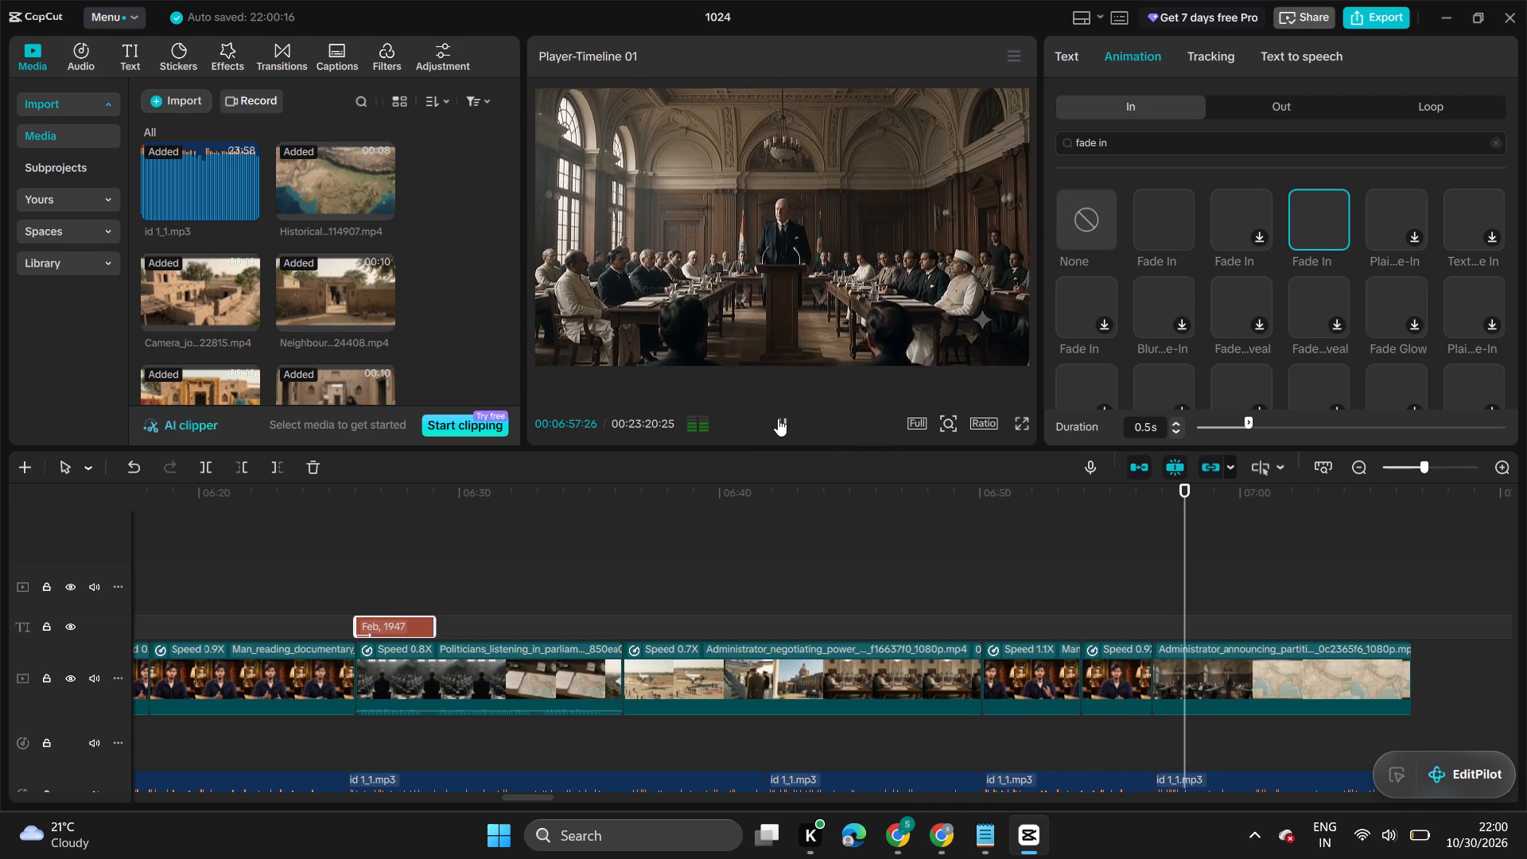
click(778, 418)
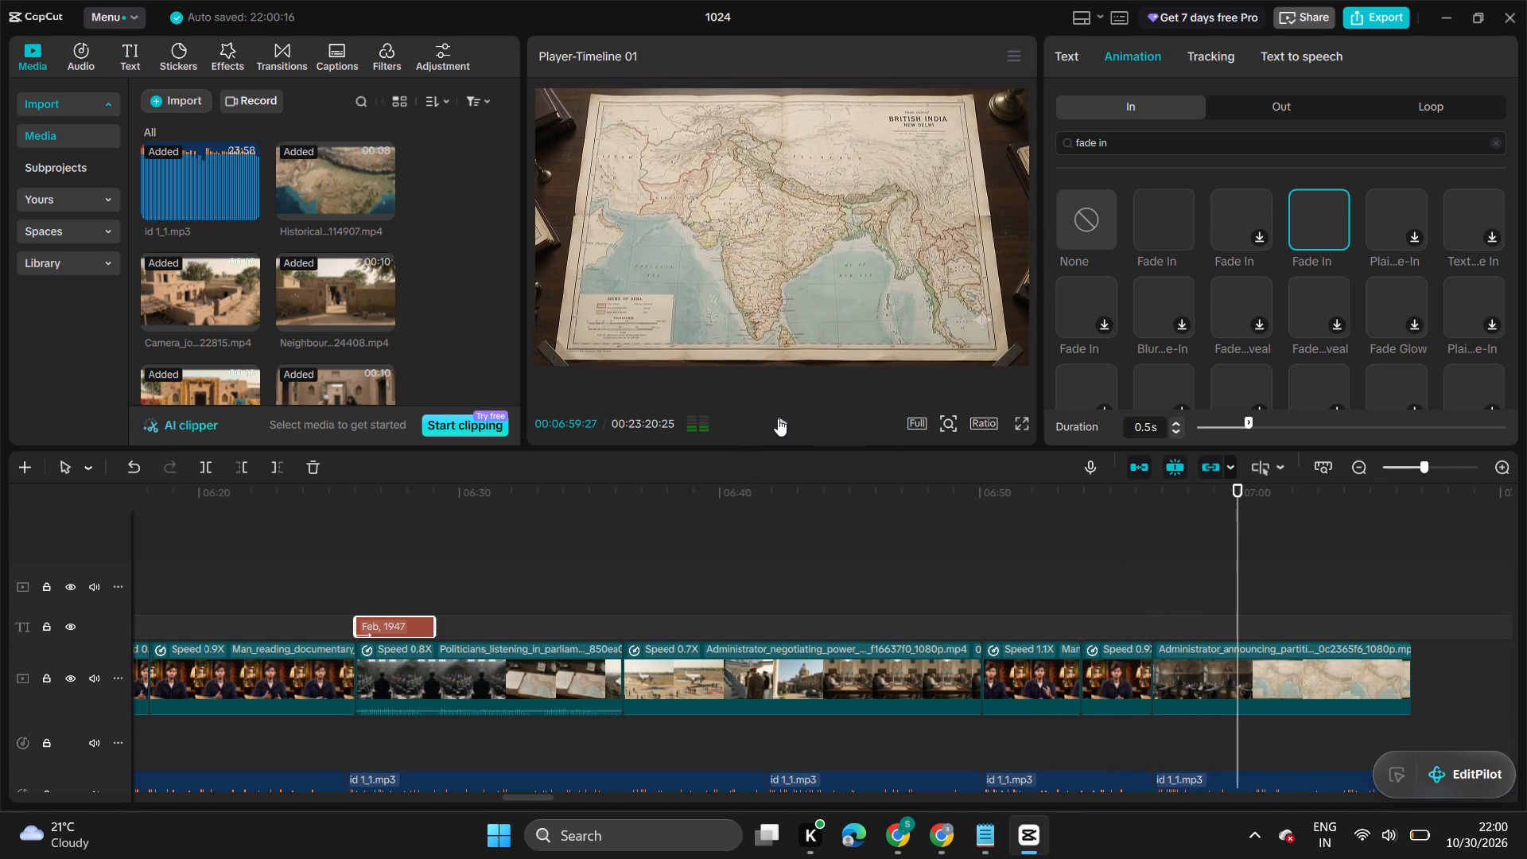
click(393, 618)
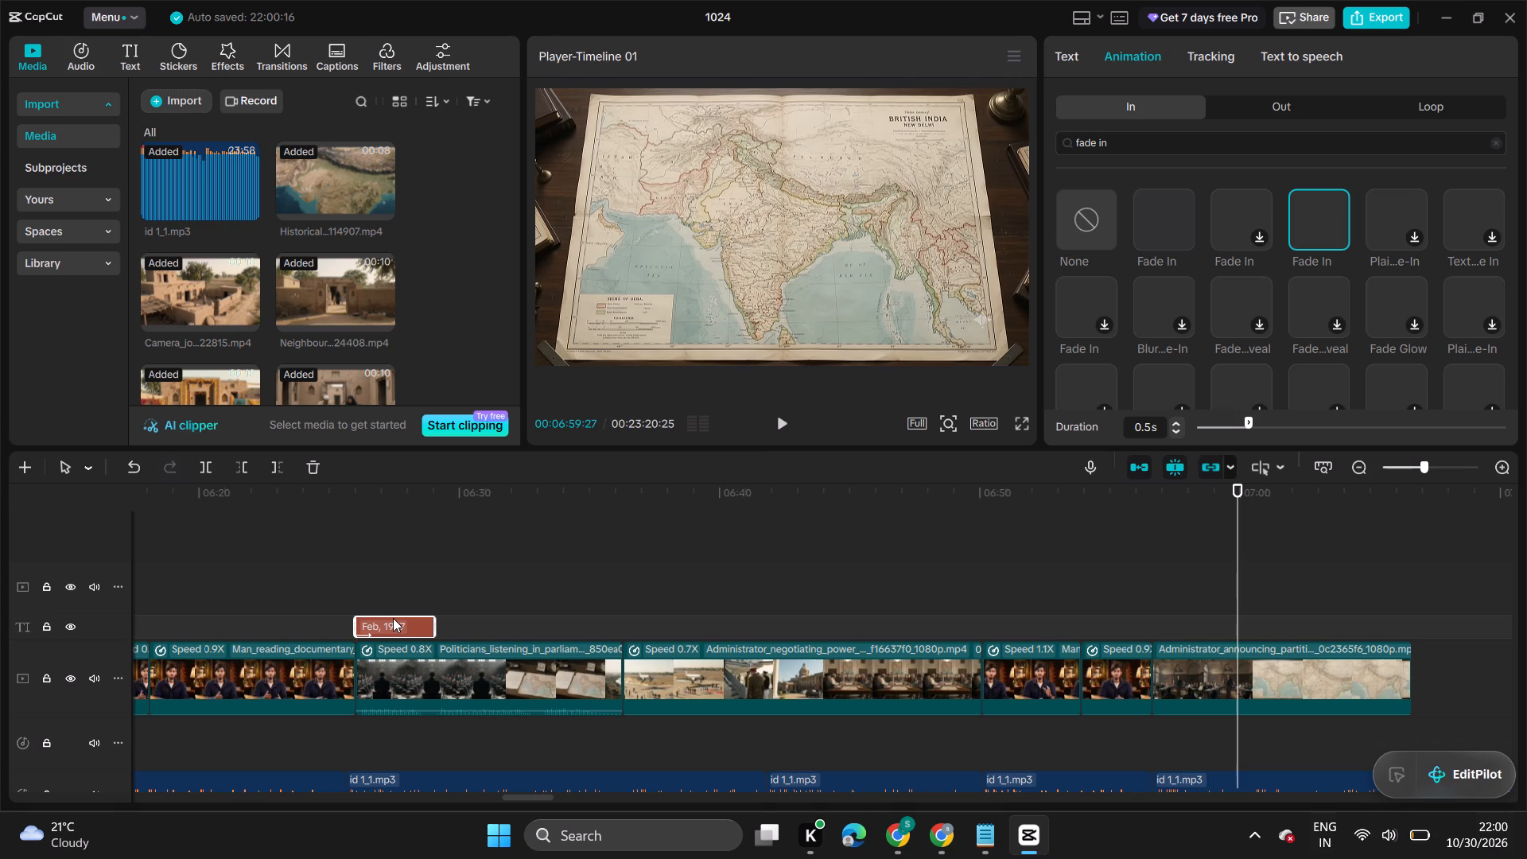
click(393, 618)
key(ctrl+c)
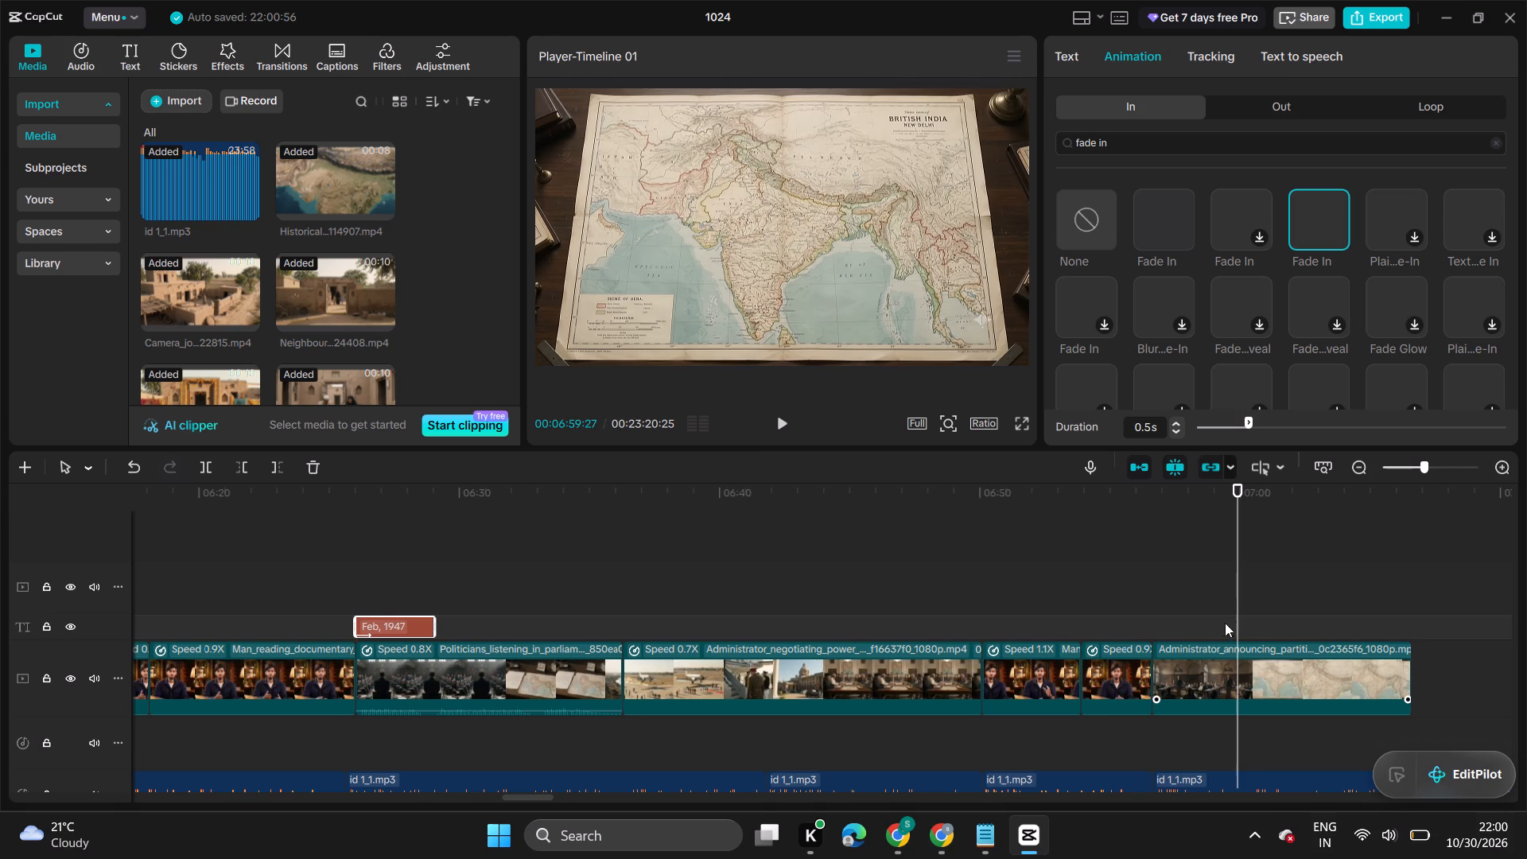
click(1237, 620)
key(ctrl+v)
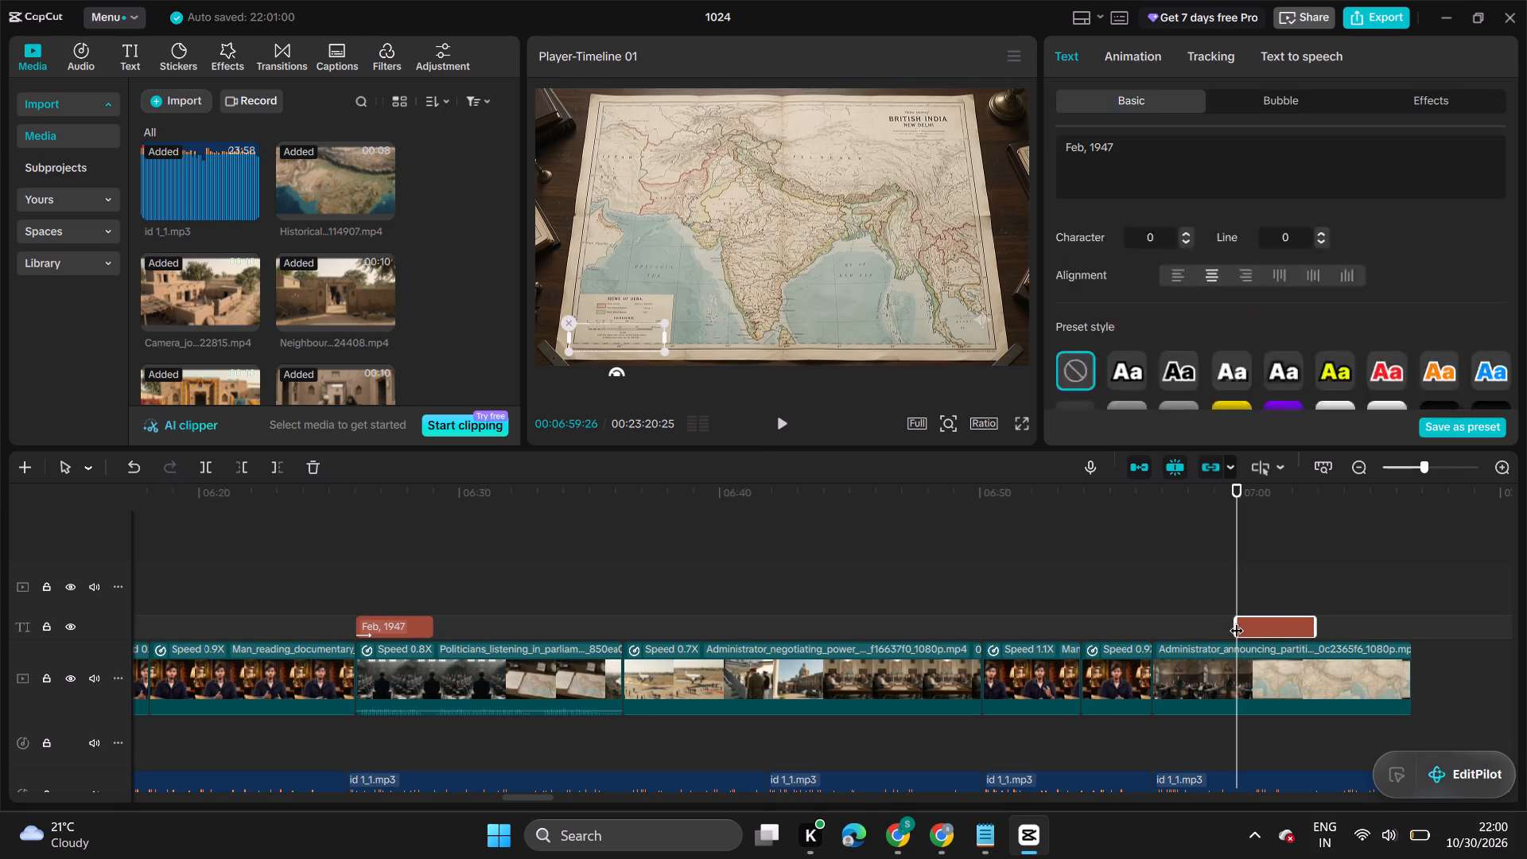
Move the pasted title earlier over the Administrator_announcing clip so it starts at about 06:57:19, checking its timing against playback.
click(1218, 599)
drag(1218, 599, 1184, 597)
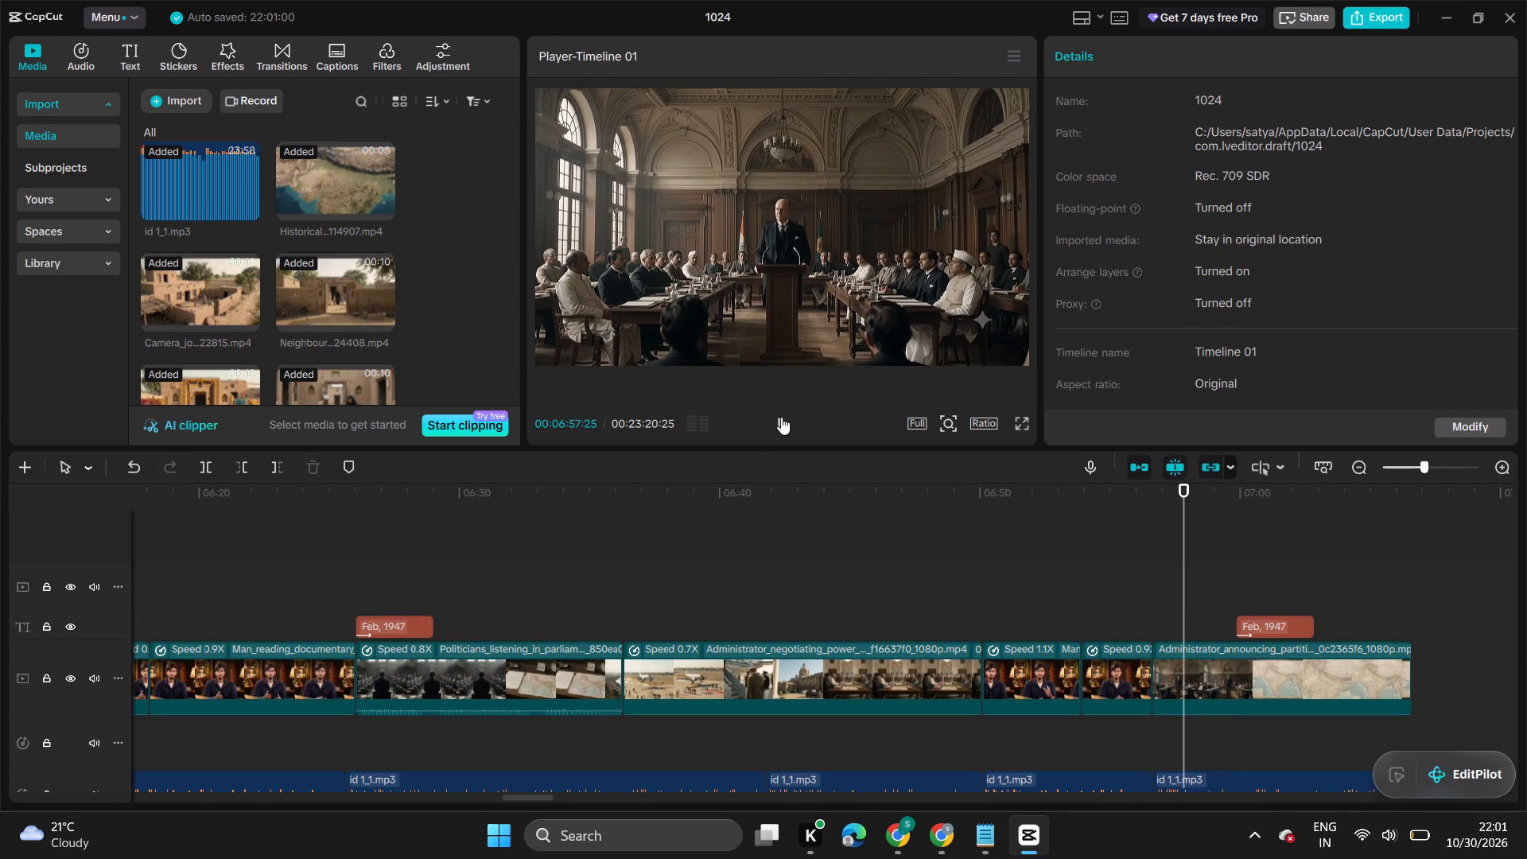
click(781, 417)
click(781, 417)
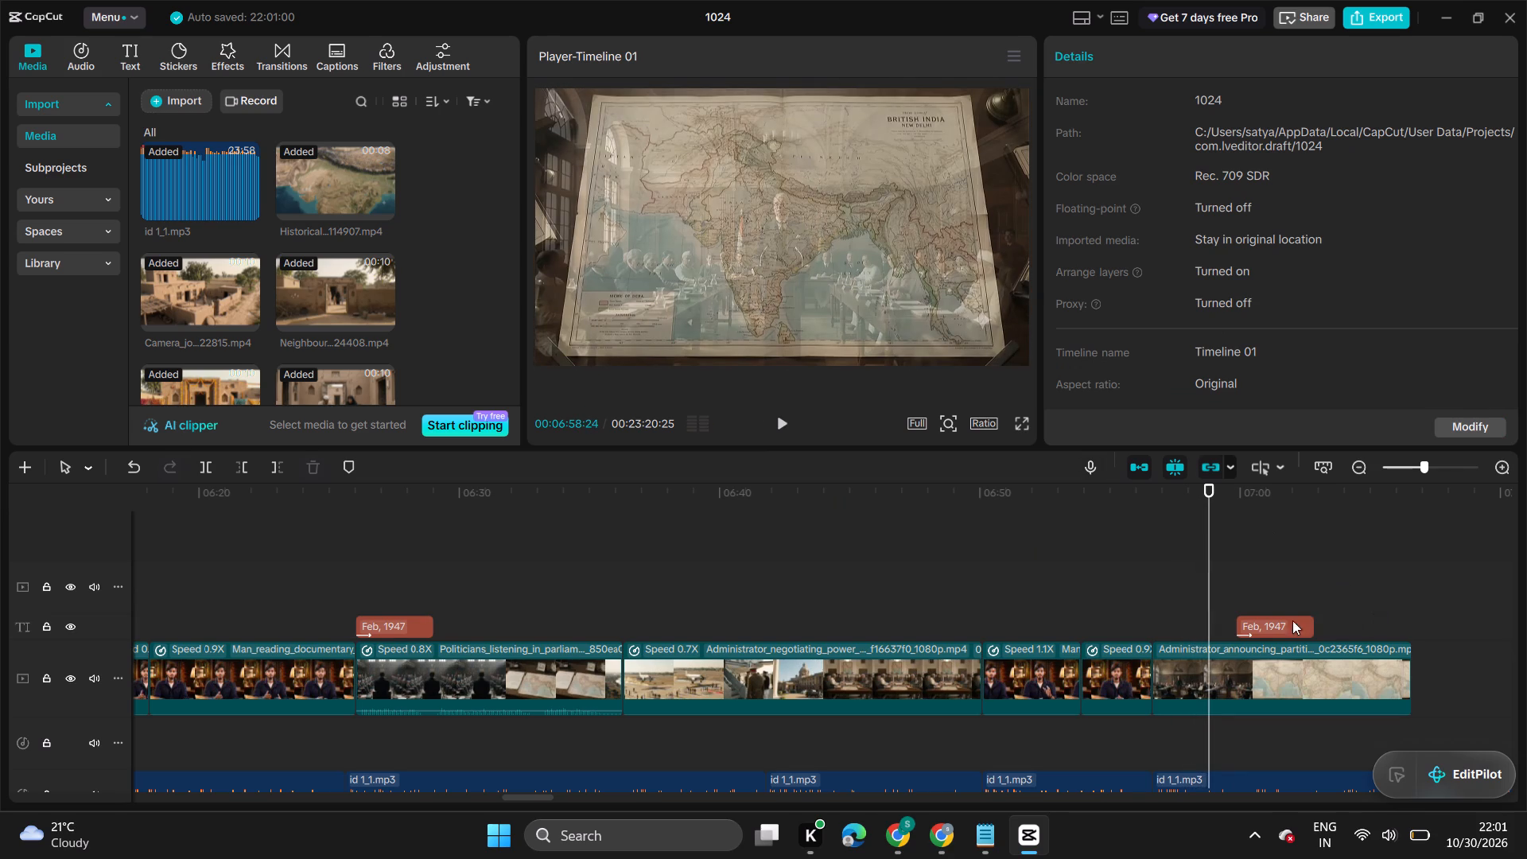
click(1282, 620)
drag(1282, 620, 1199, 626)
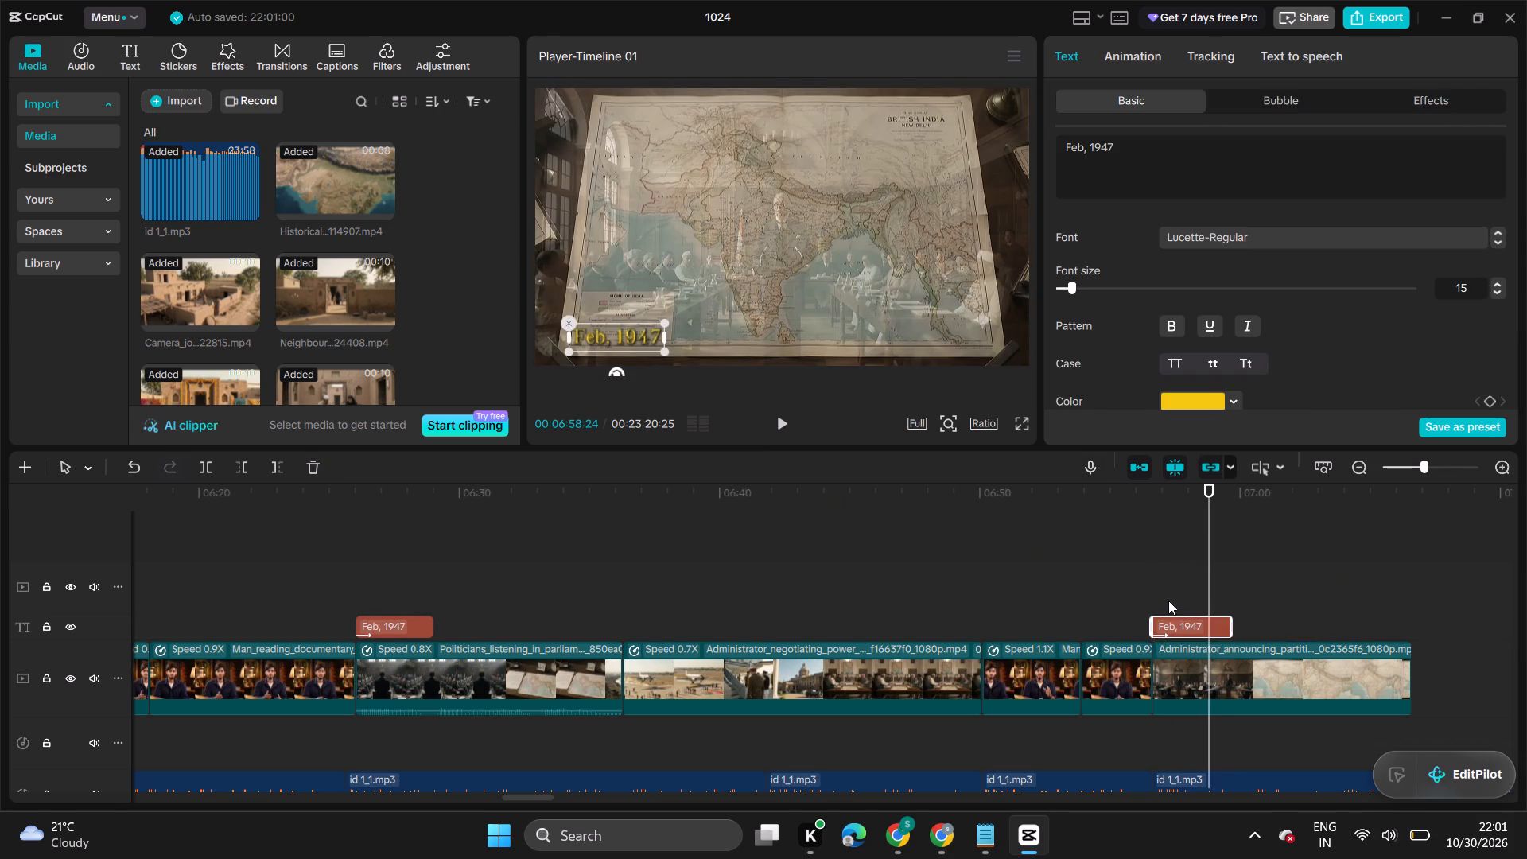
click(1153, 590)
click(781, 421)
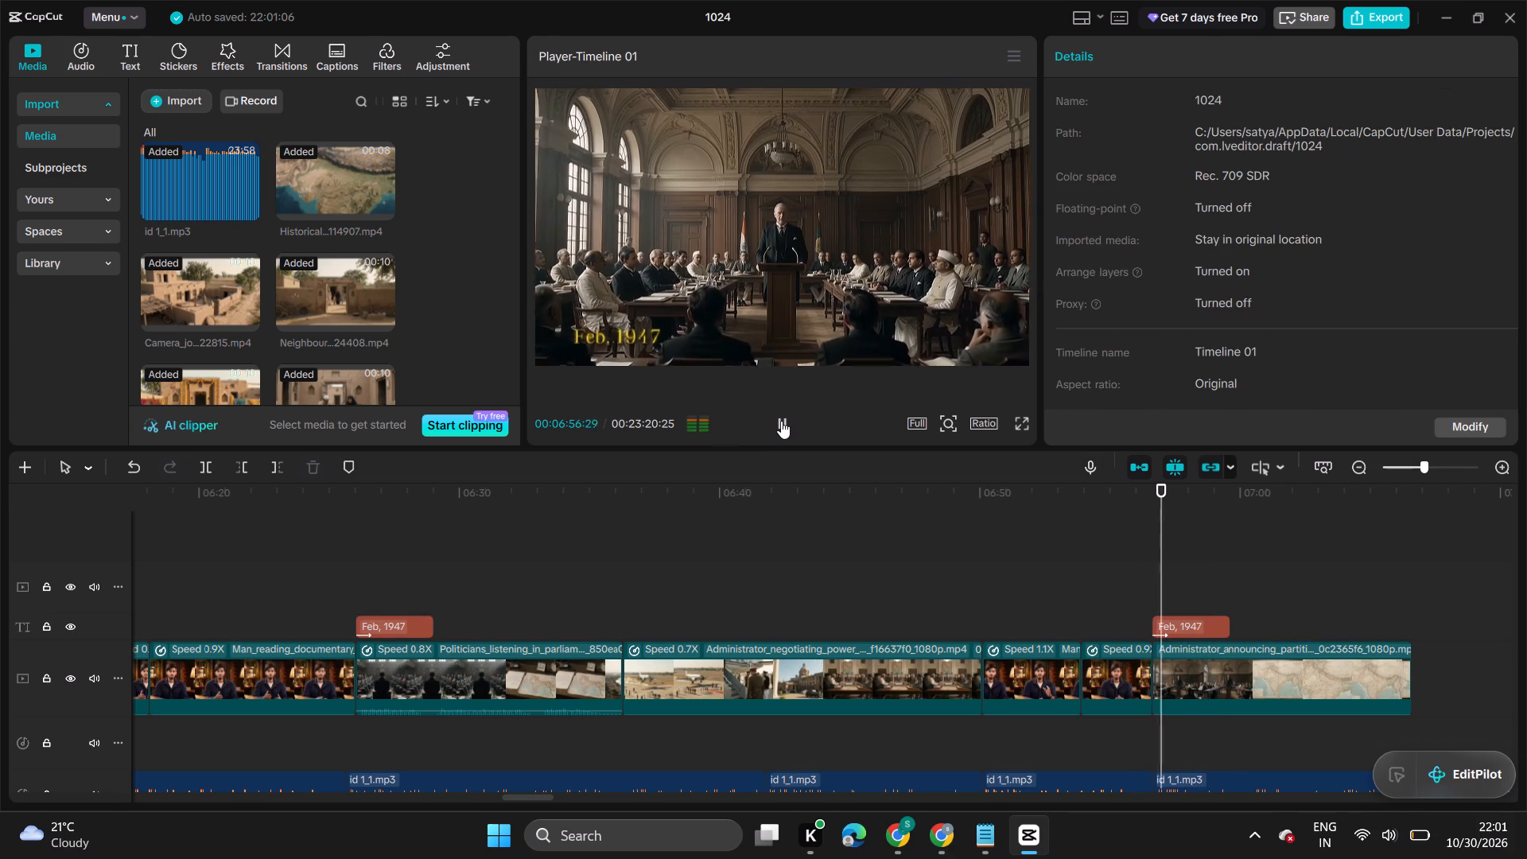
click(781, 421)
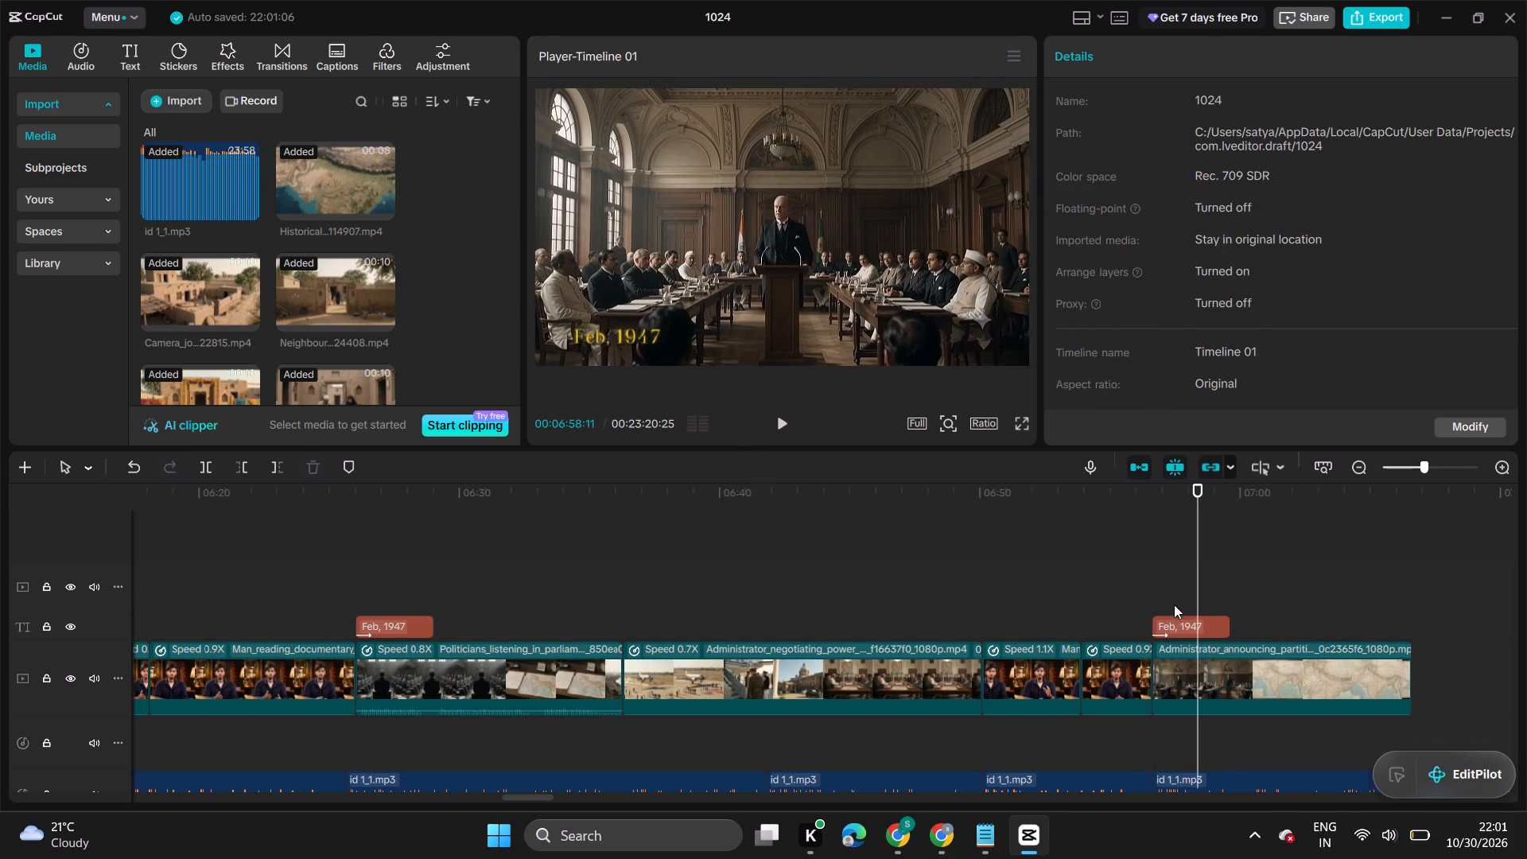
click(1179, 613)
click(1179, 617)
drag(1179, 617, 1199, 622)
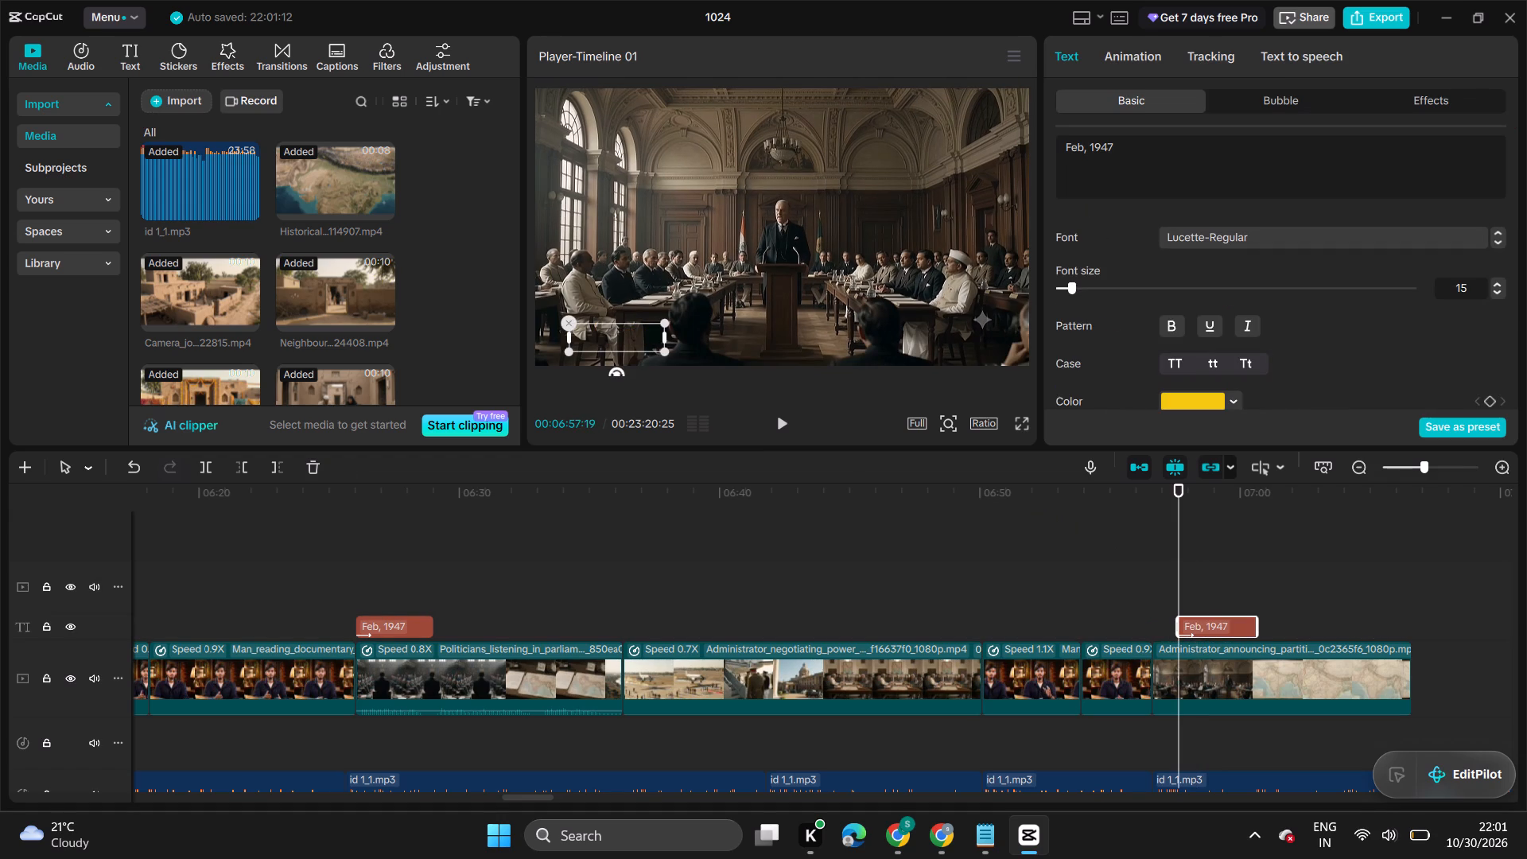
Change the copied title's text to "3 june, 1947" and play the section through.
click(1079, 147)
key(Right)
key(BackSpace)
key(BackSpace)
key(BackSpace)
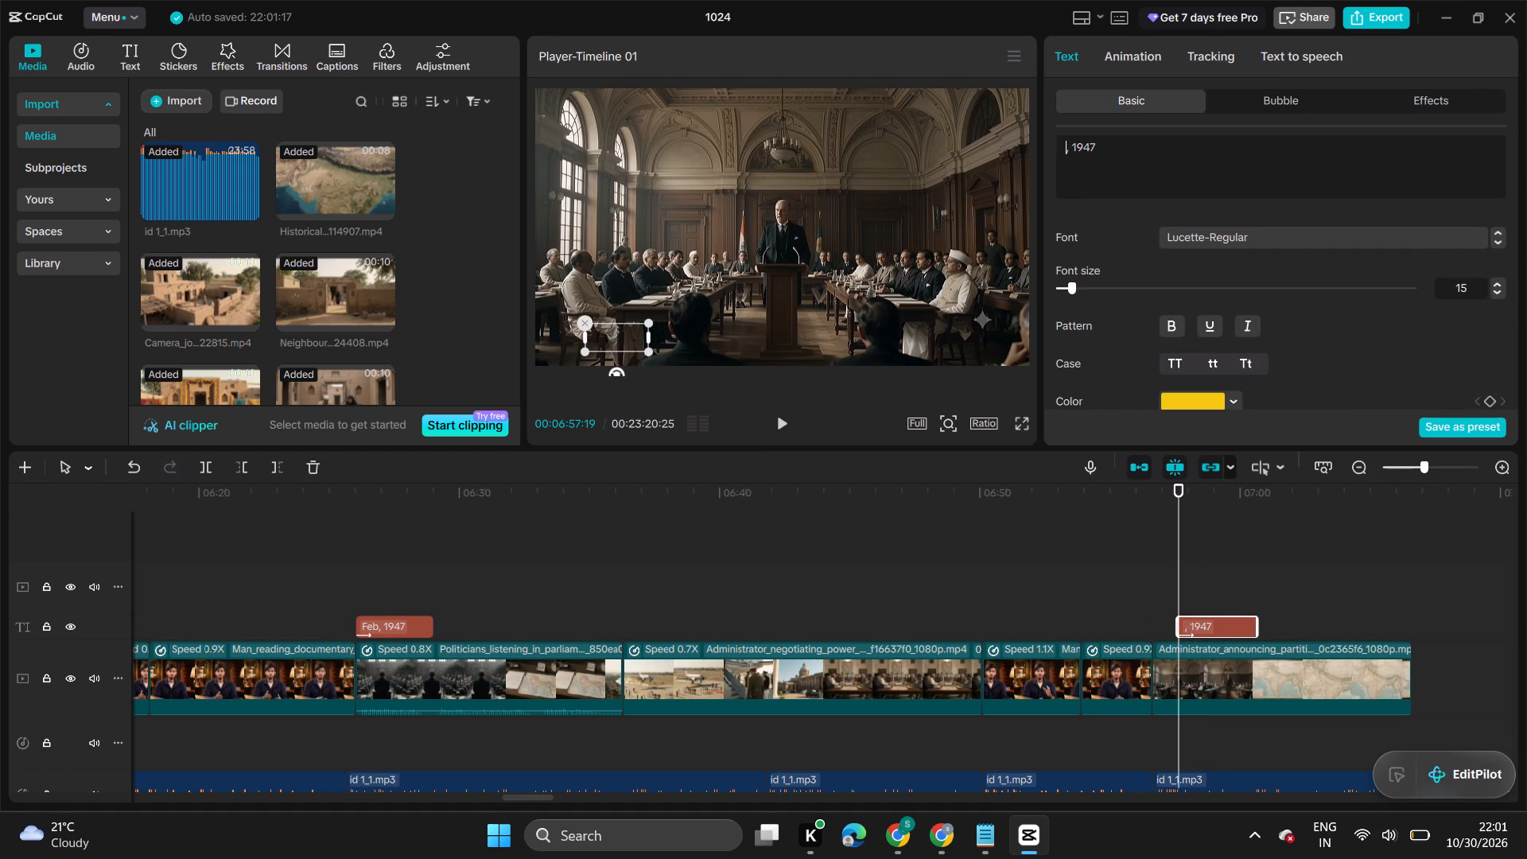
key(3)
key(space)
text(june)
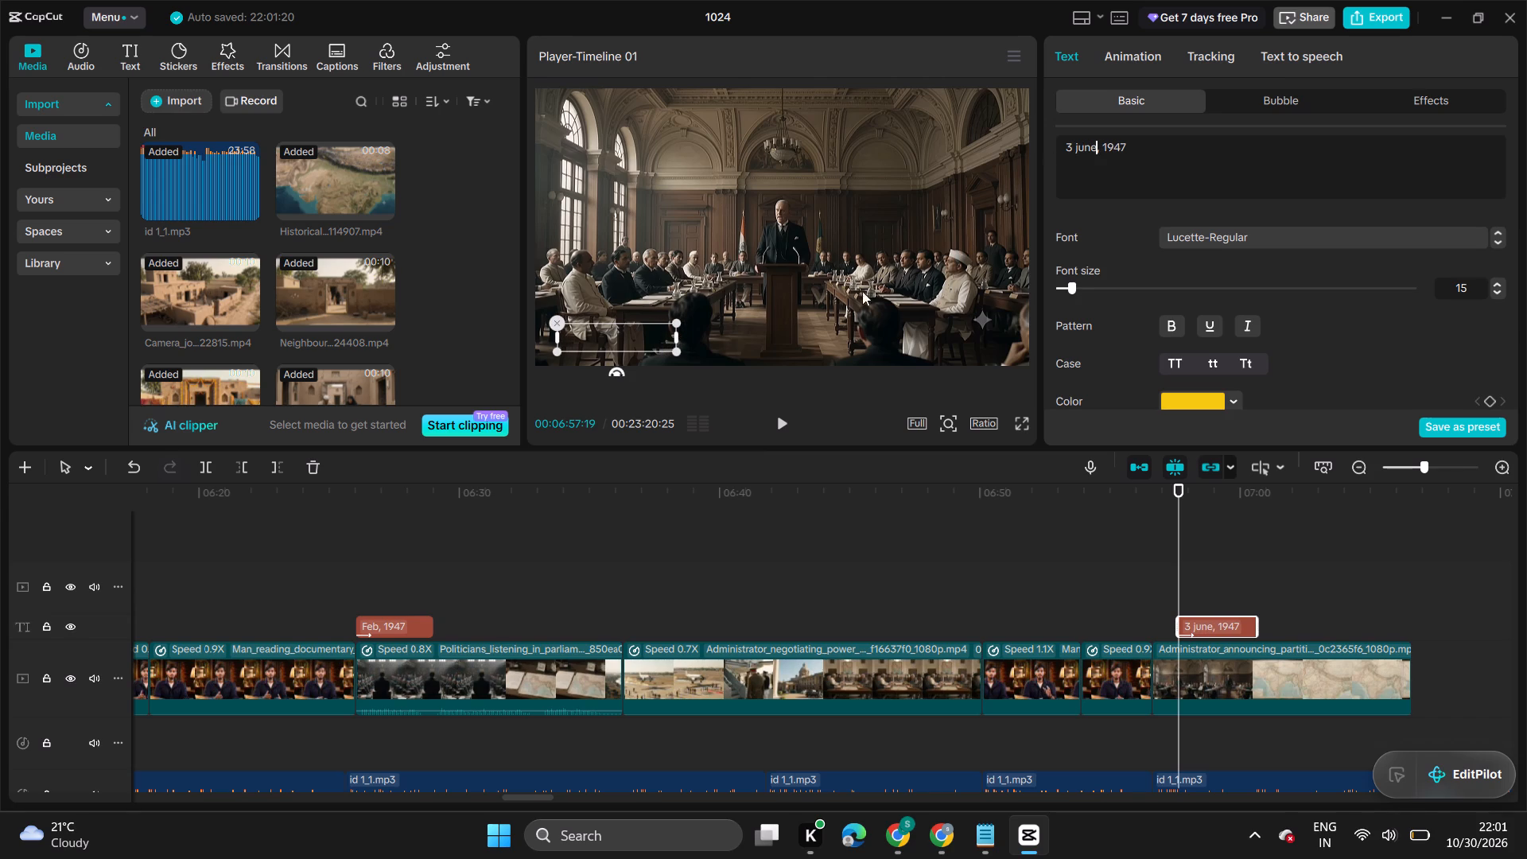
click(1180, 563)
click(777, 420)
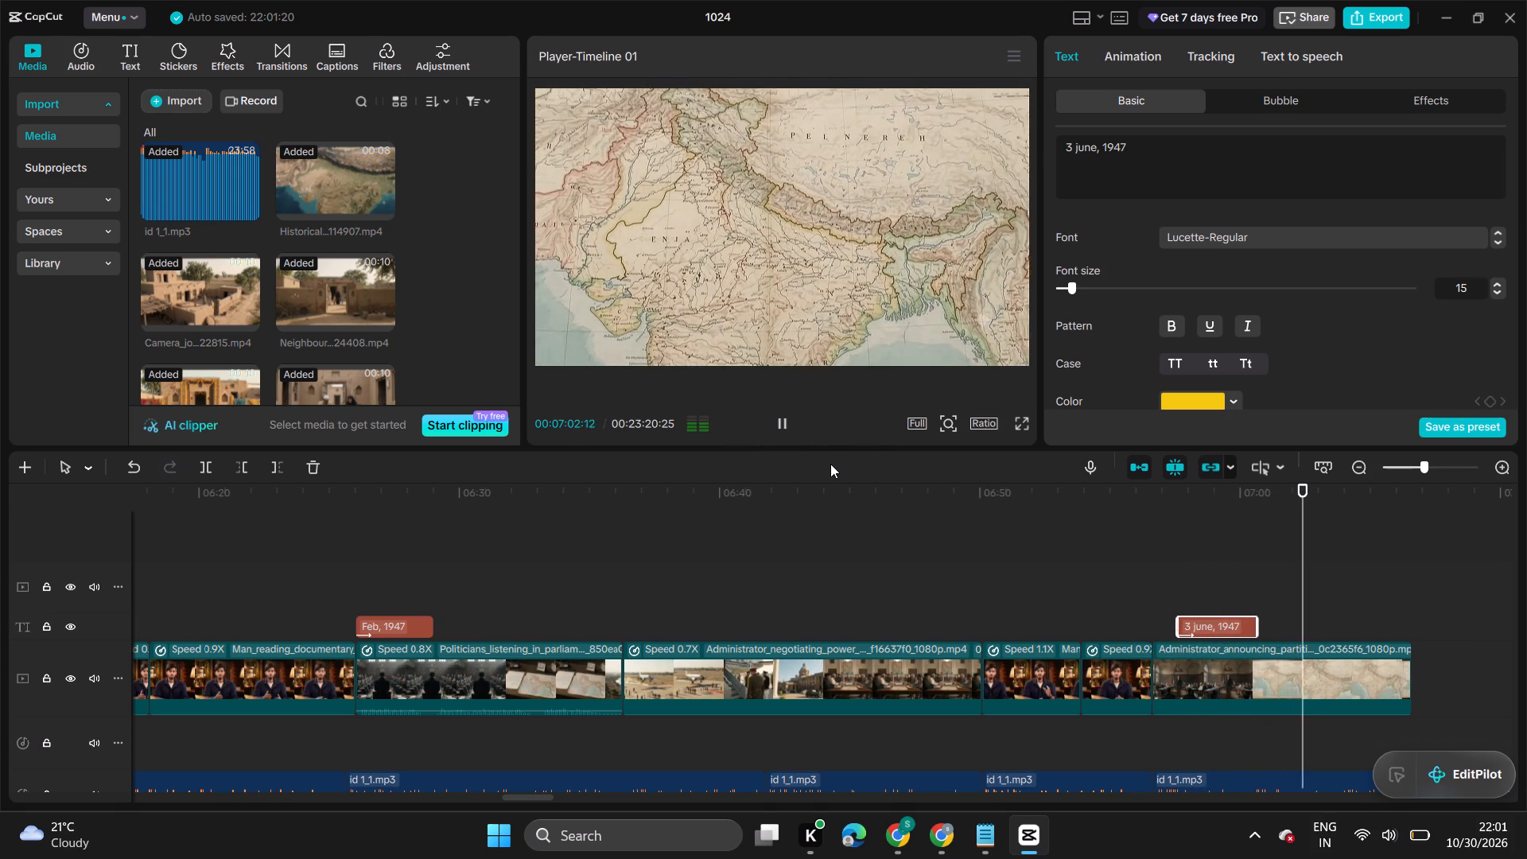
click(1223, 588)
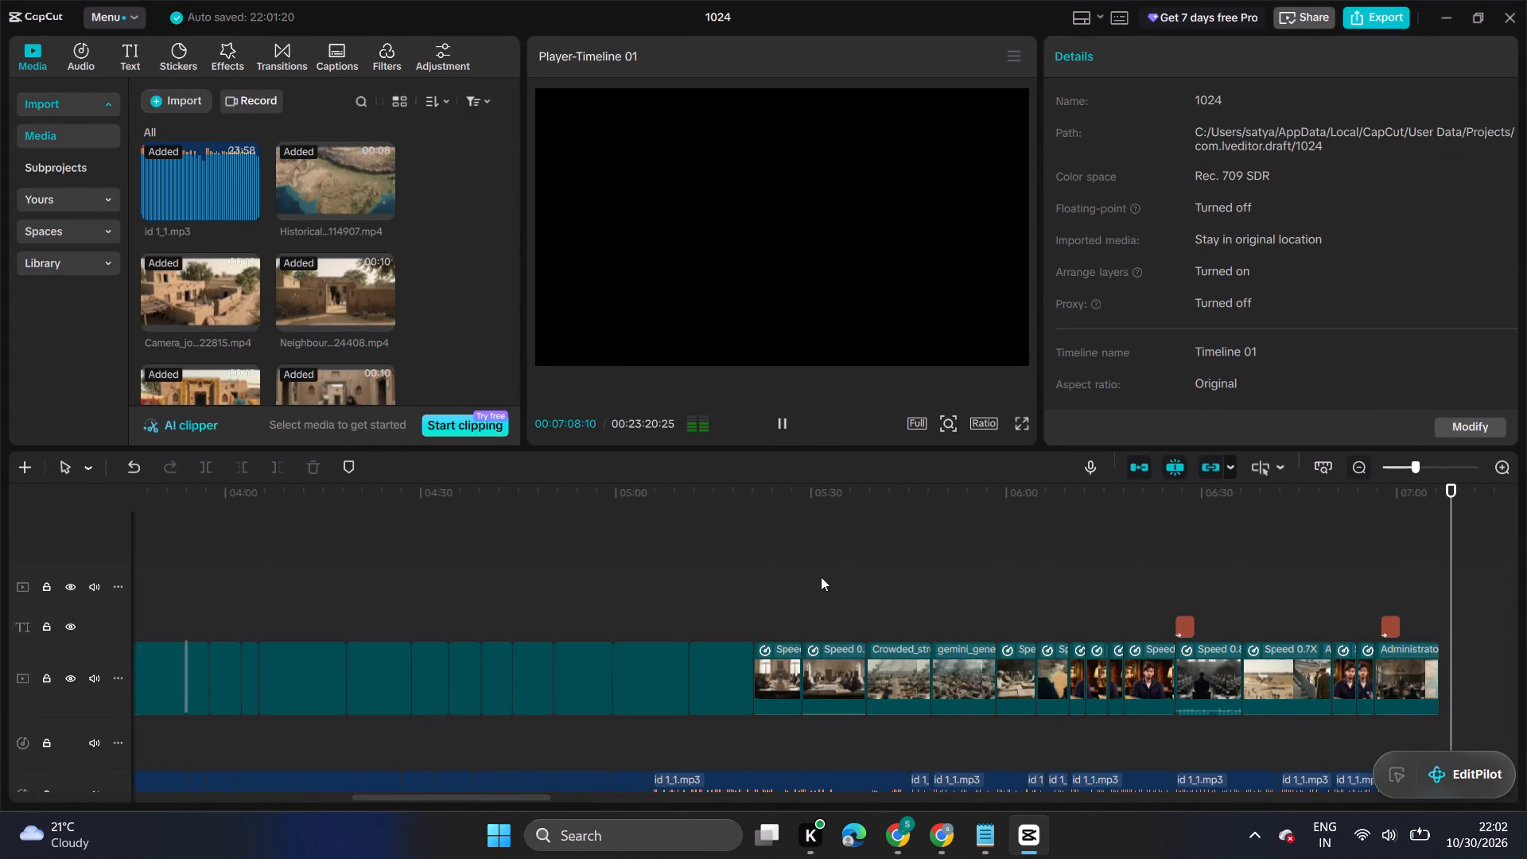
drag(821, 577, 45, 608)
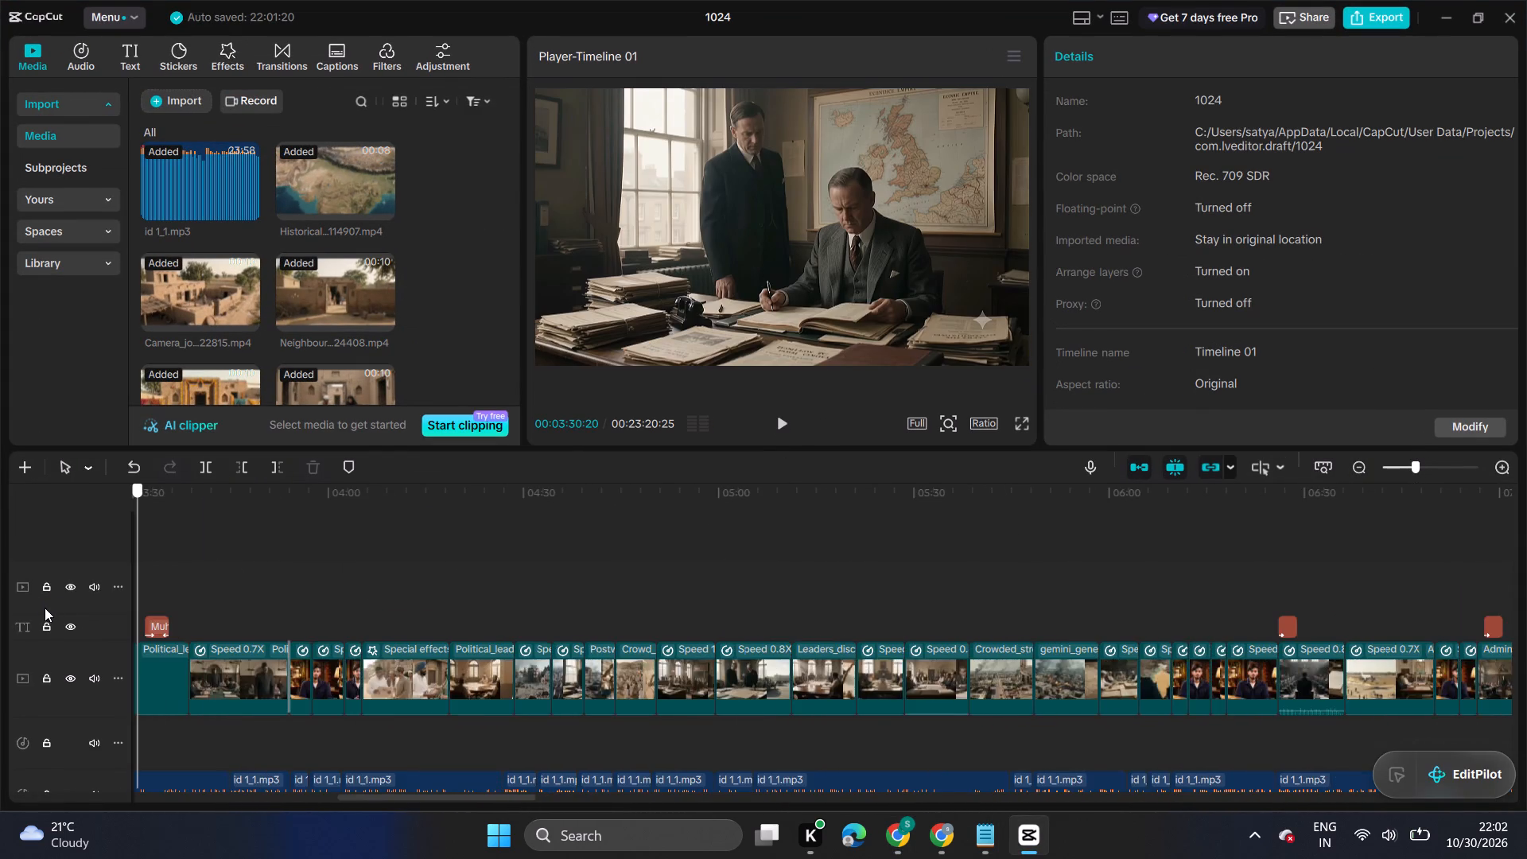
drag(45, 608, 576, 593)
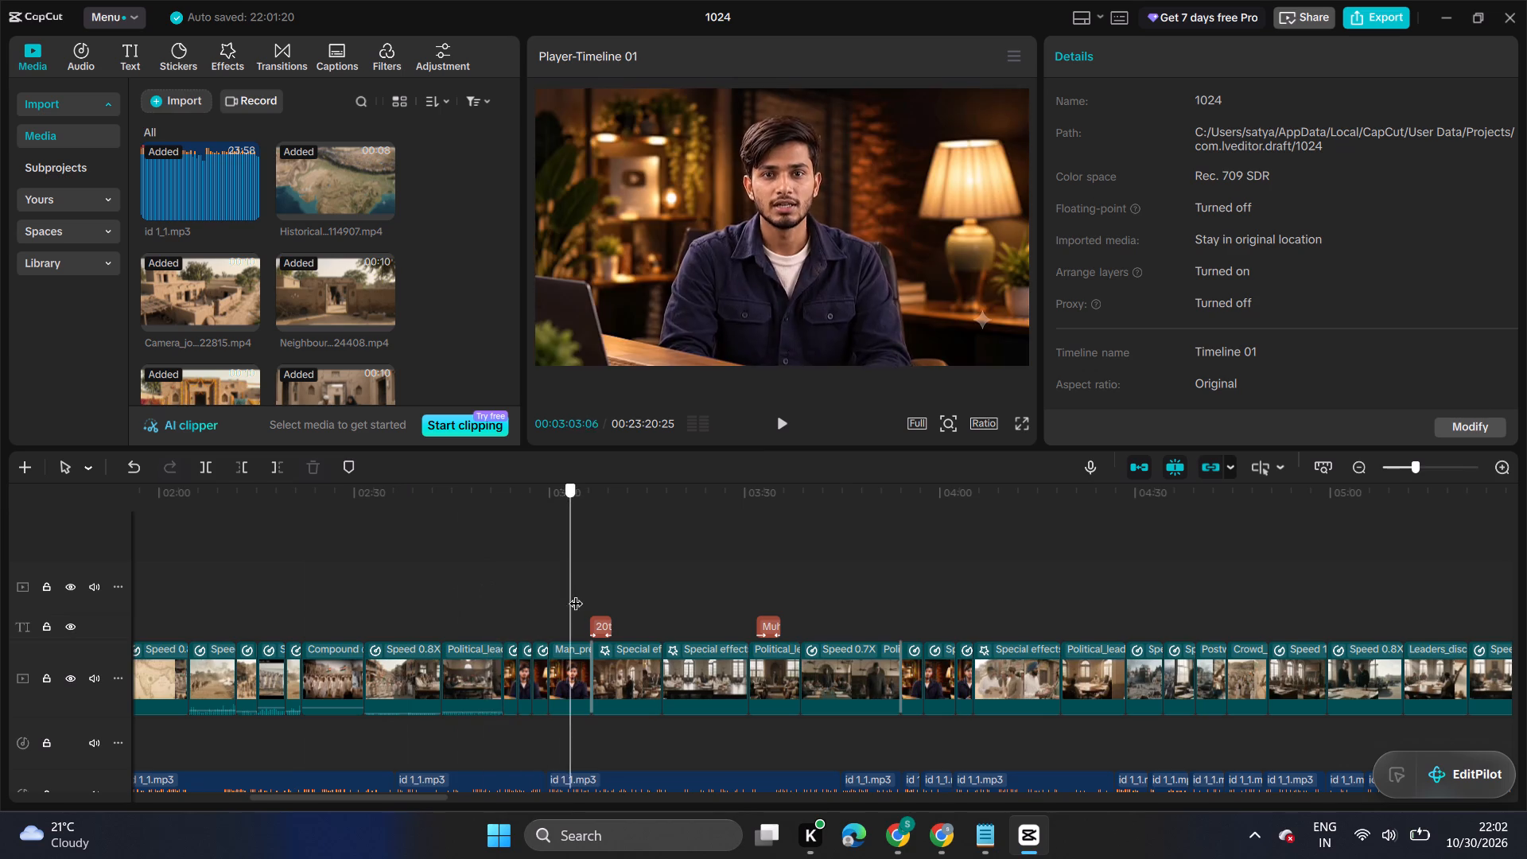
drag(576, 593, 594, 605)
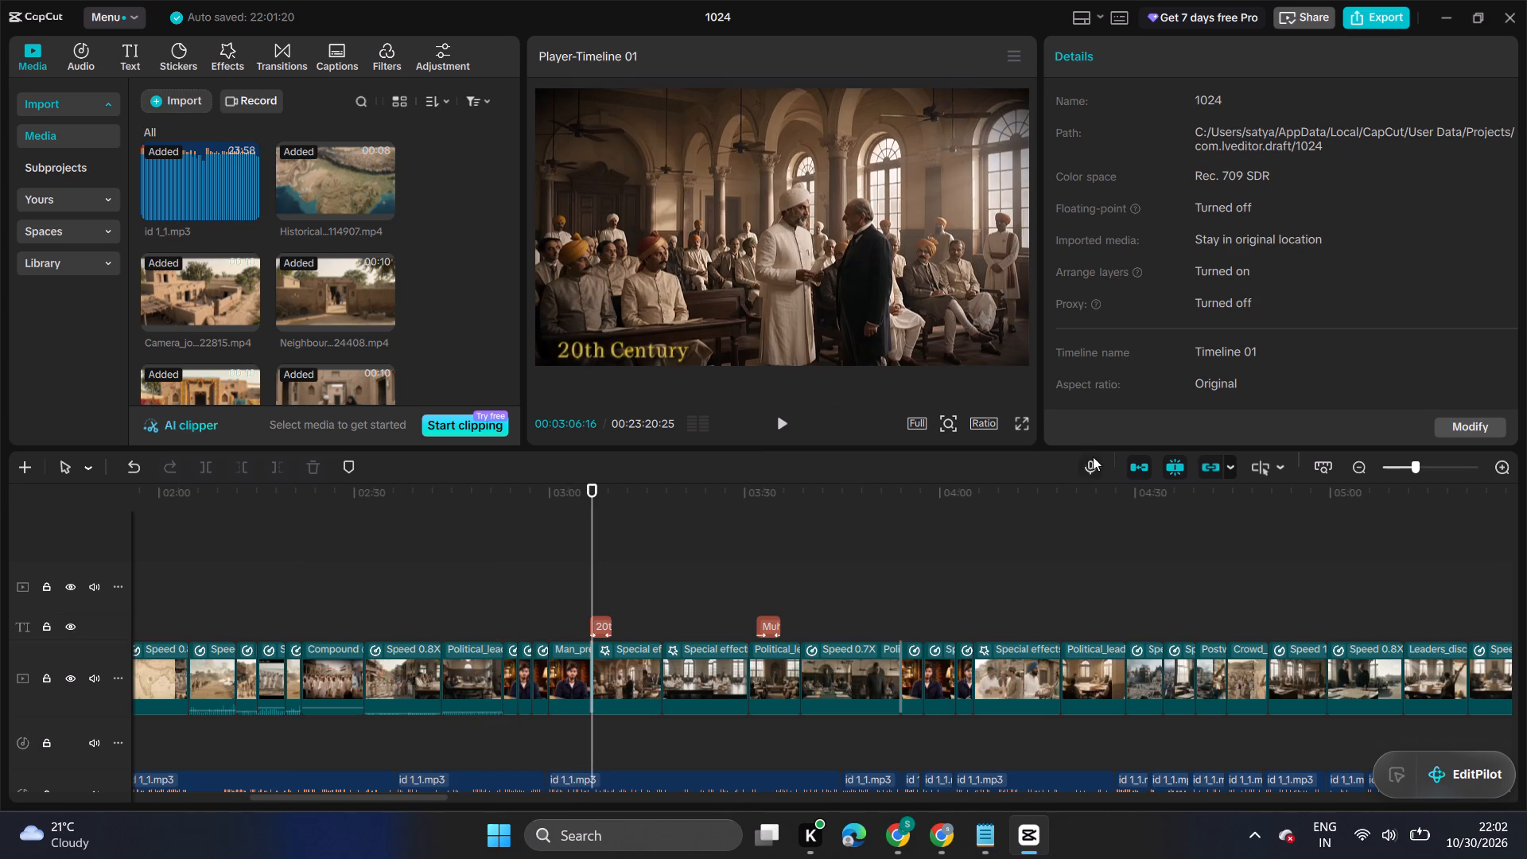
double_click(1504, 467)
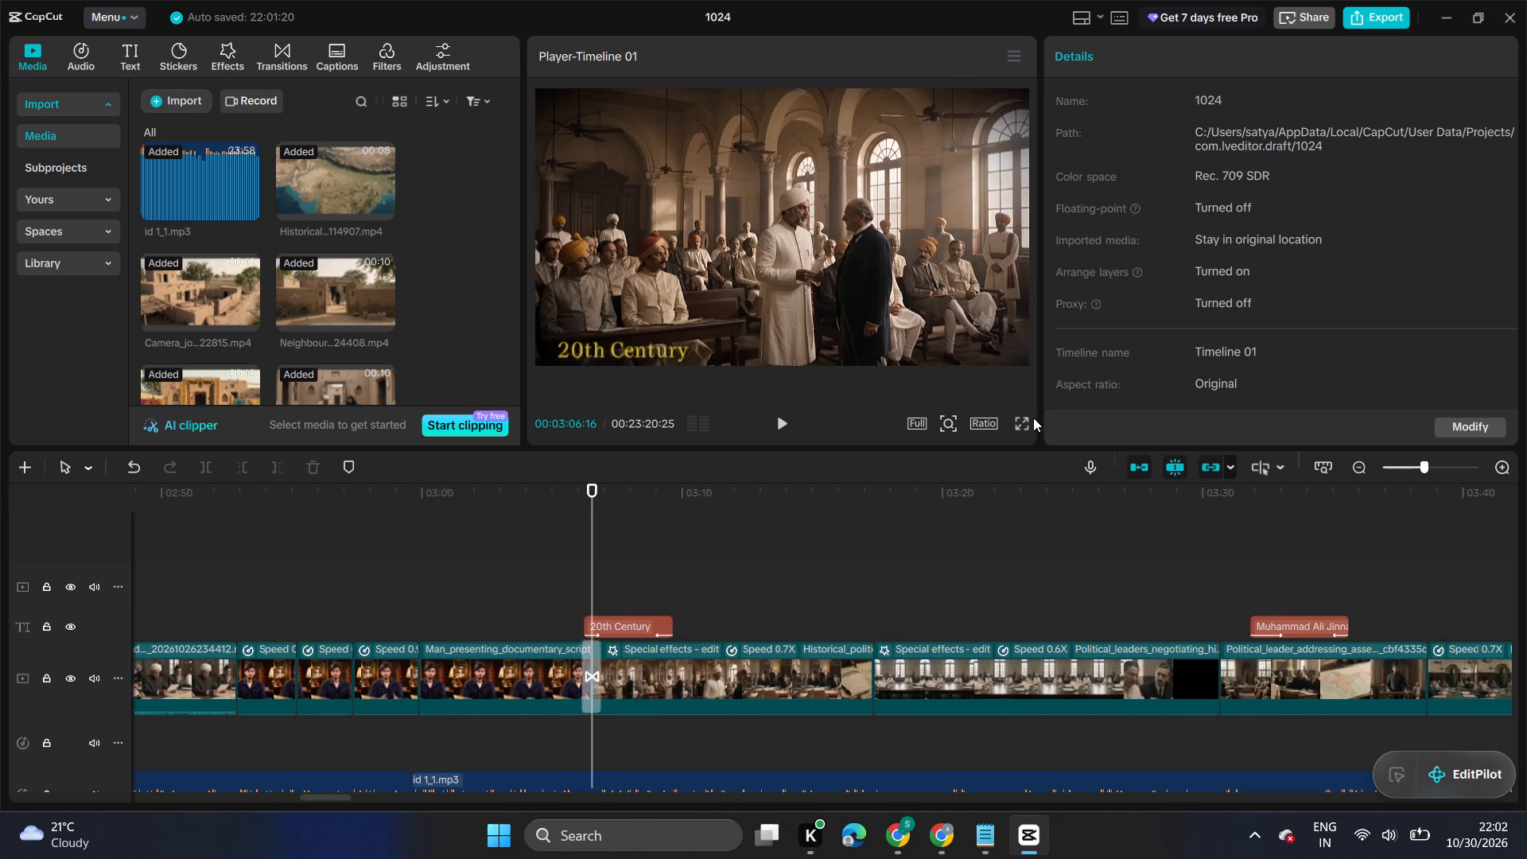
click(1024, 422)
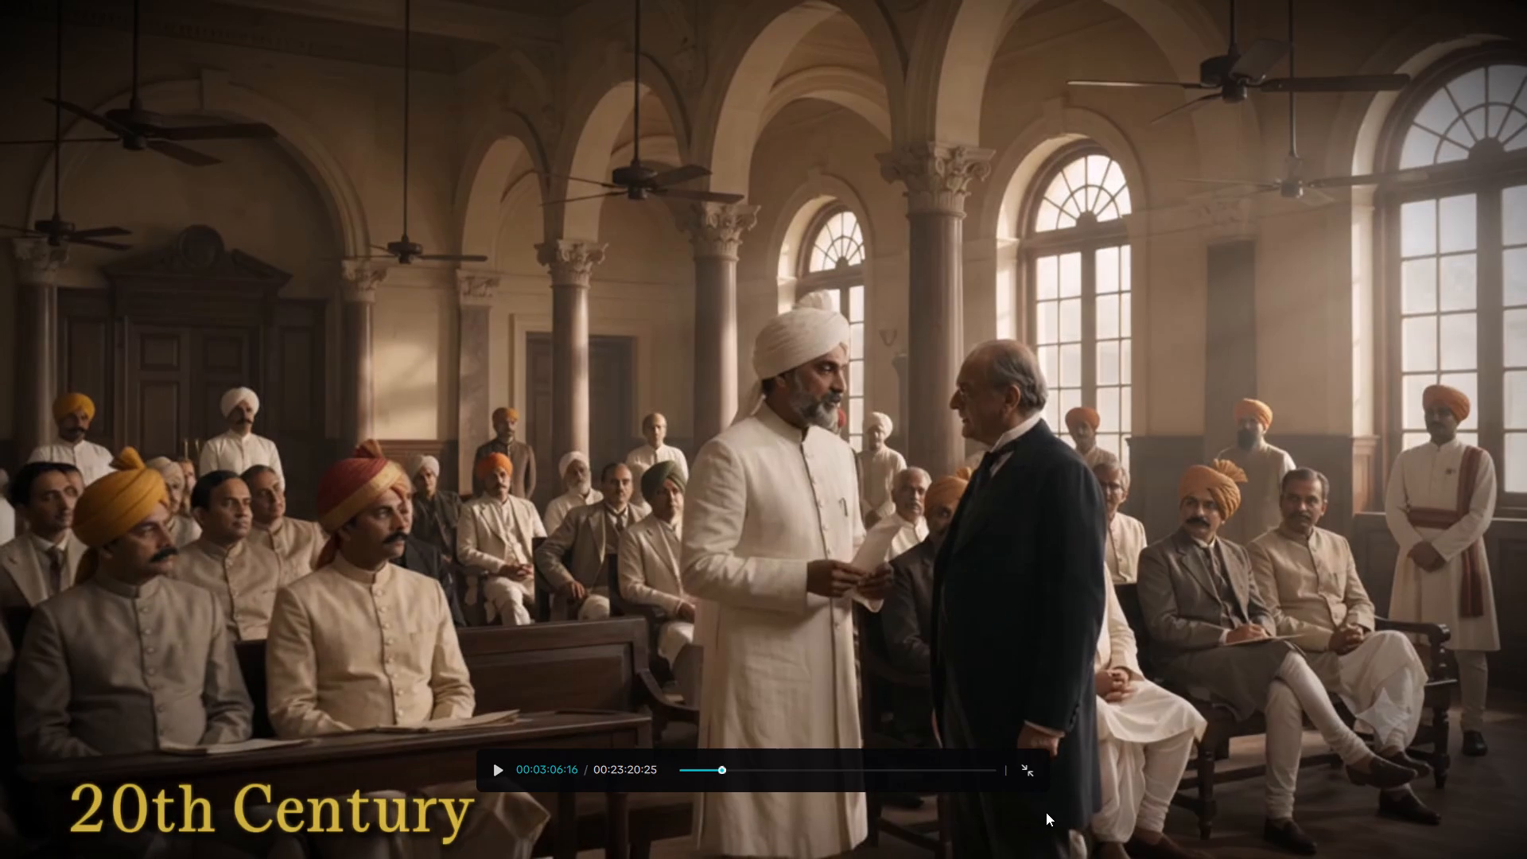
click(1029, 775)
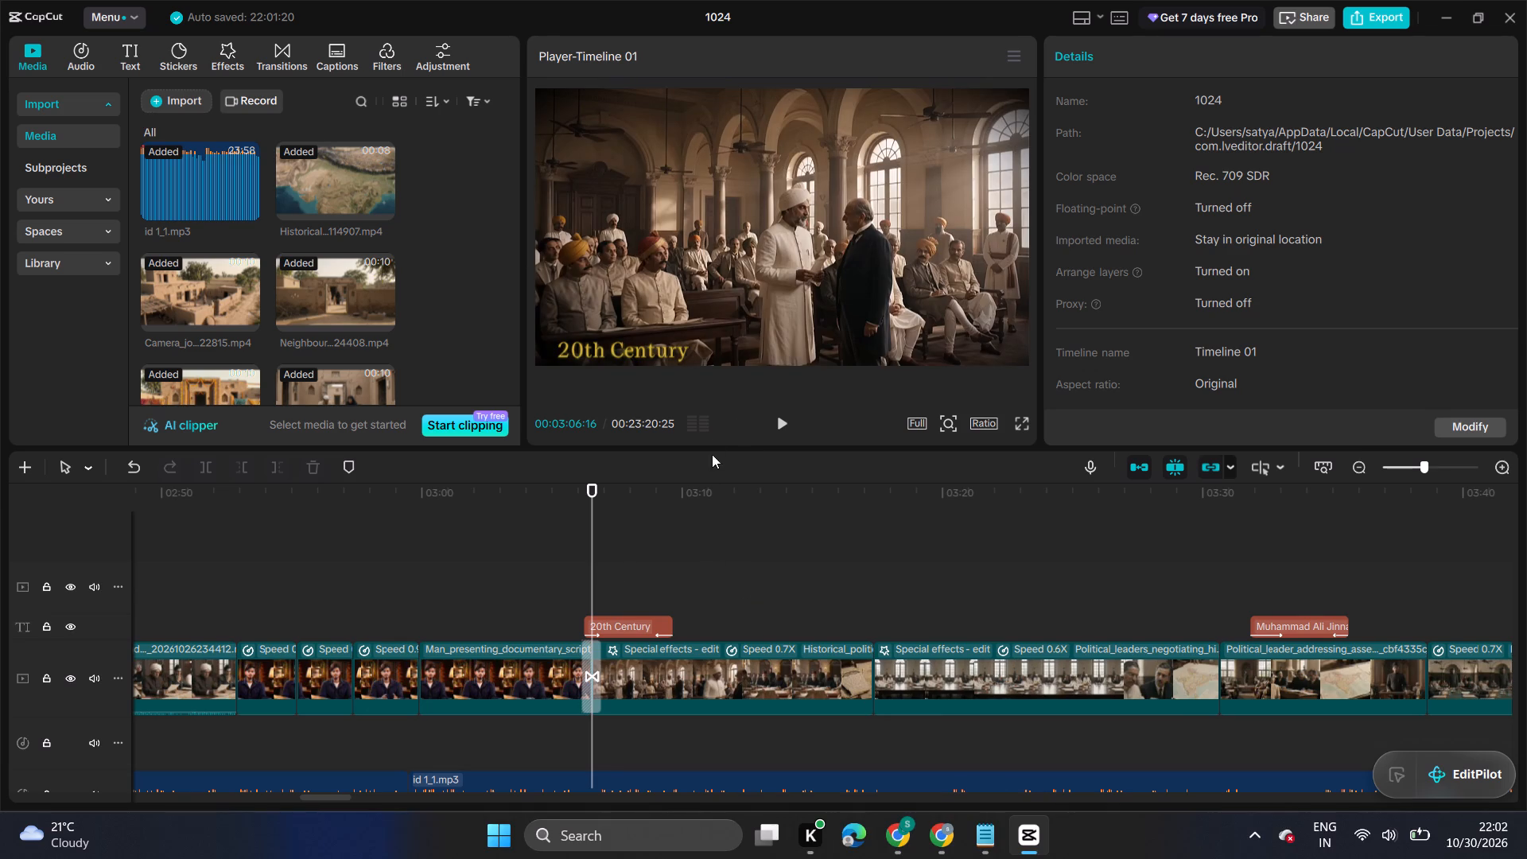
click(783, 412)
click(783, 412)
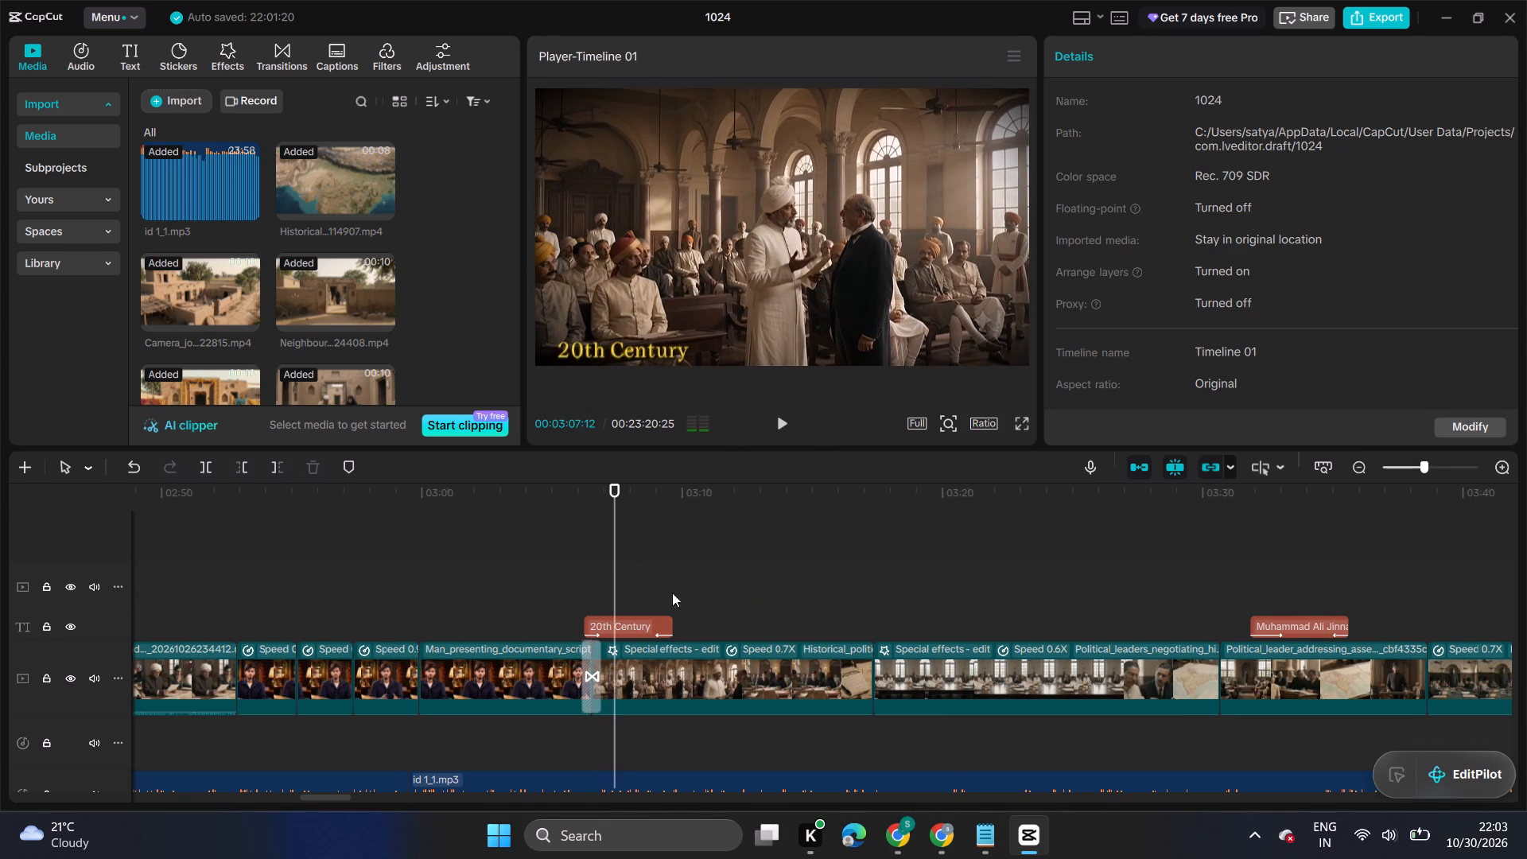
Compare the glow settings of the "20th Century" and "Muhammad Ali Jinnah" titles.
click(649, 617)
scroll(1125, 287, down, 10)
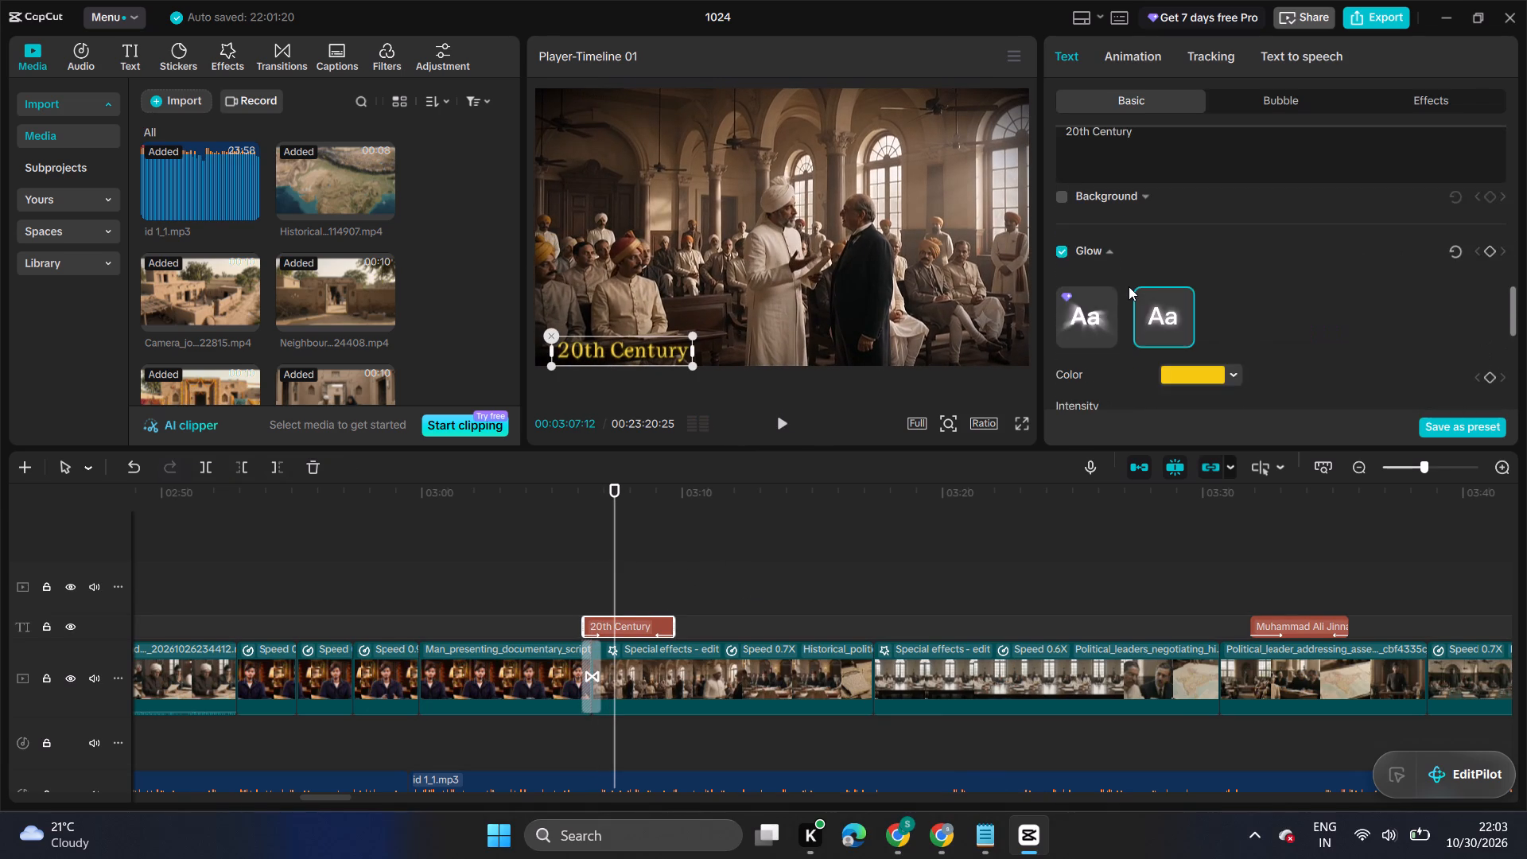
scroll(1129, 286, down, 2)
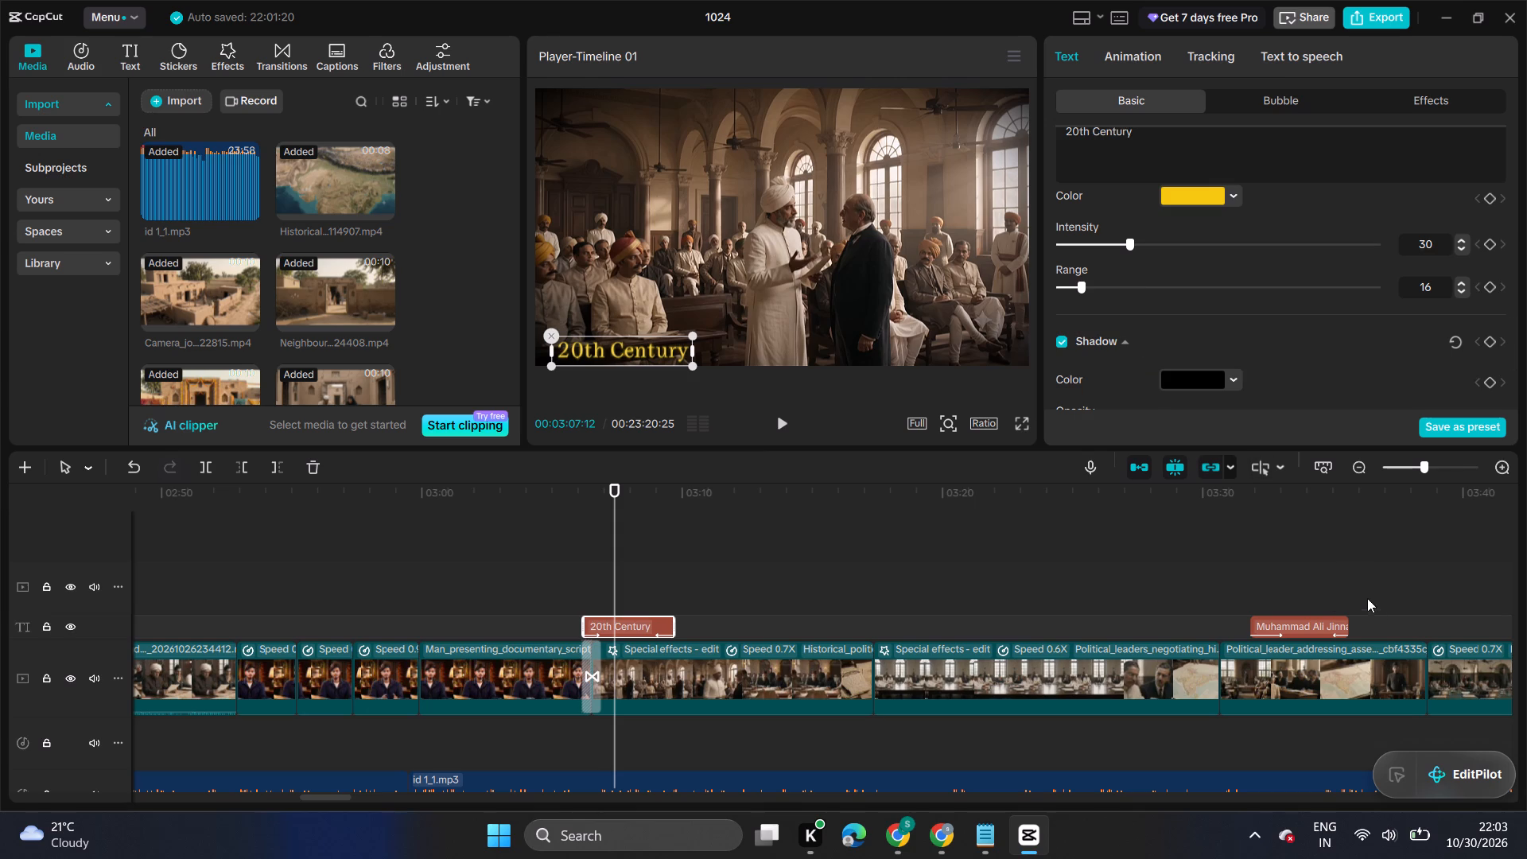
click(1304, 627)
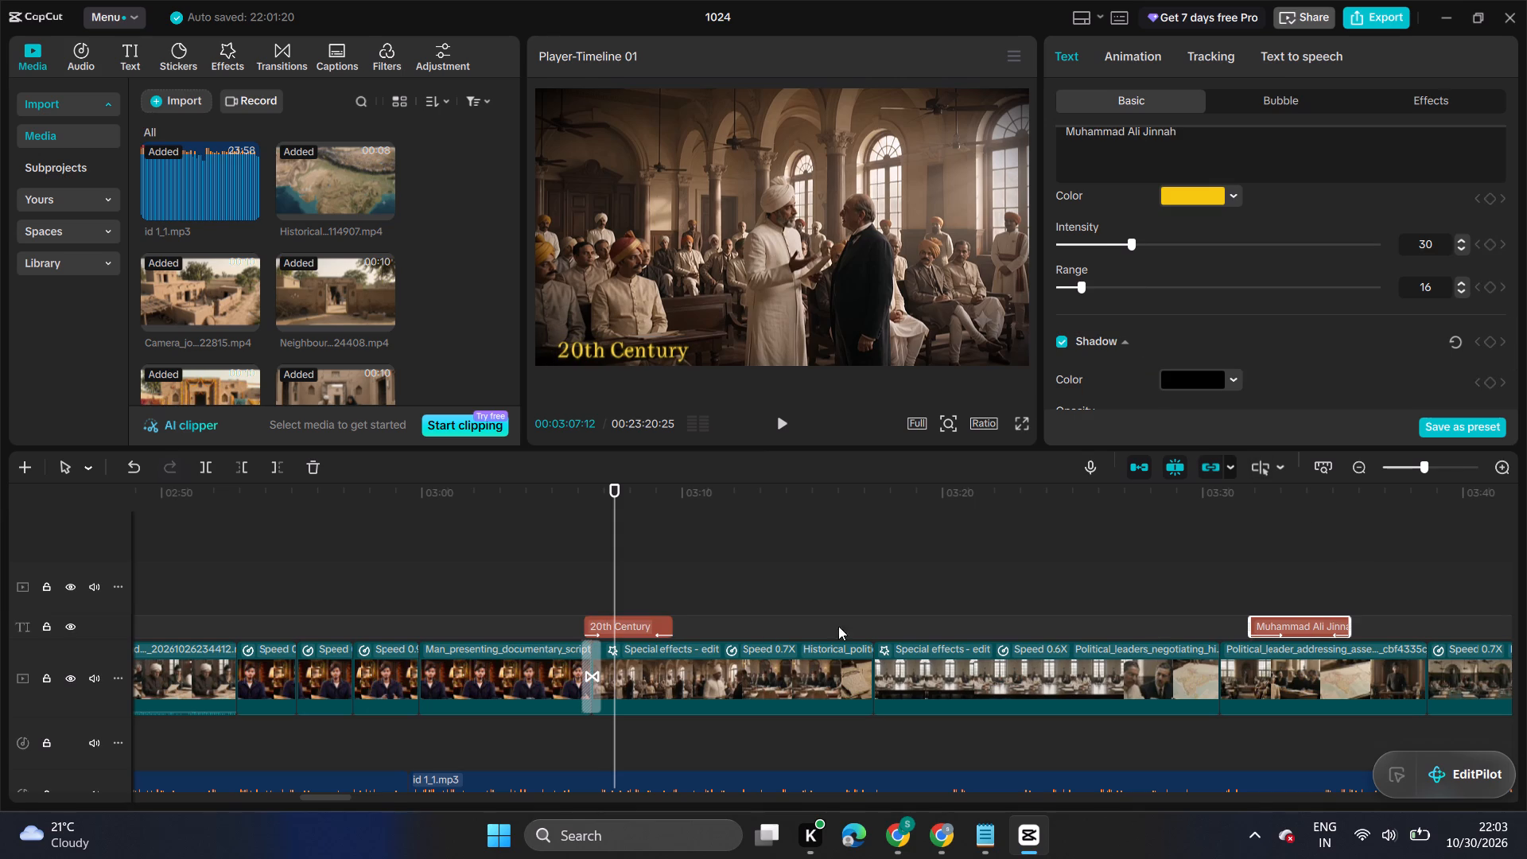
click(639, 629)
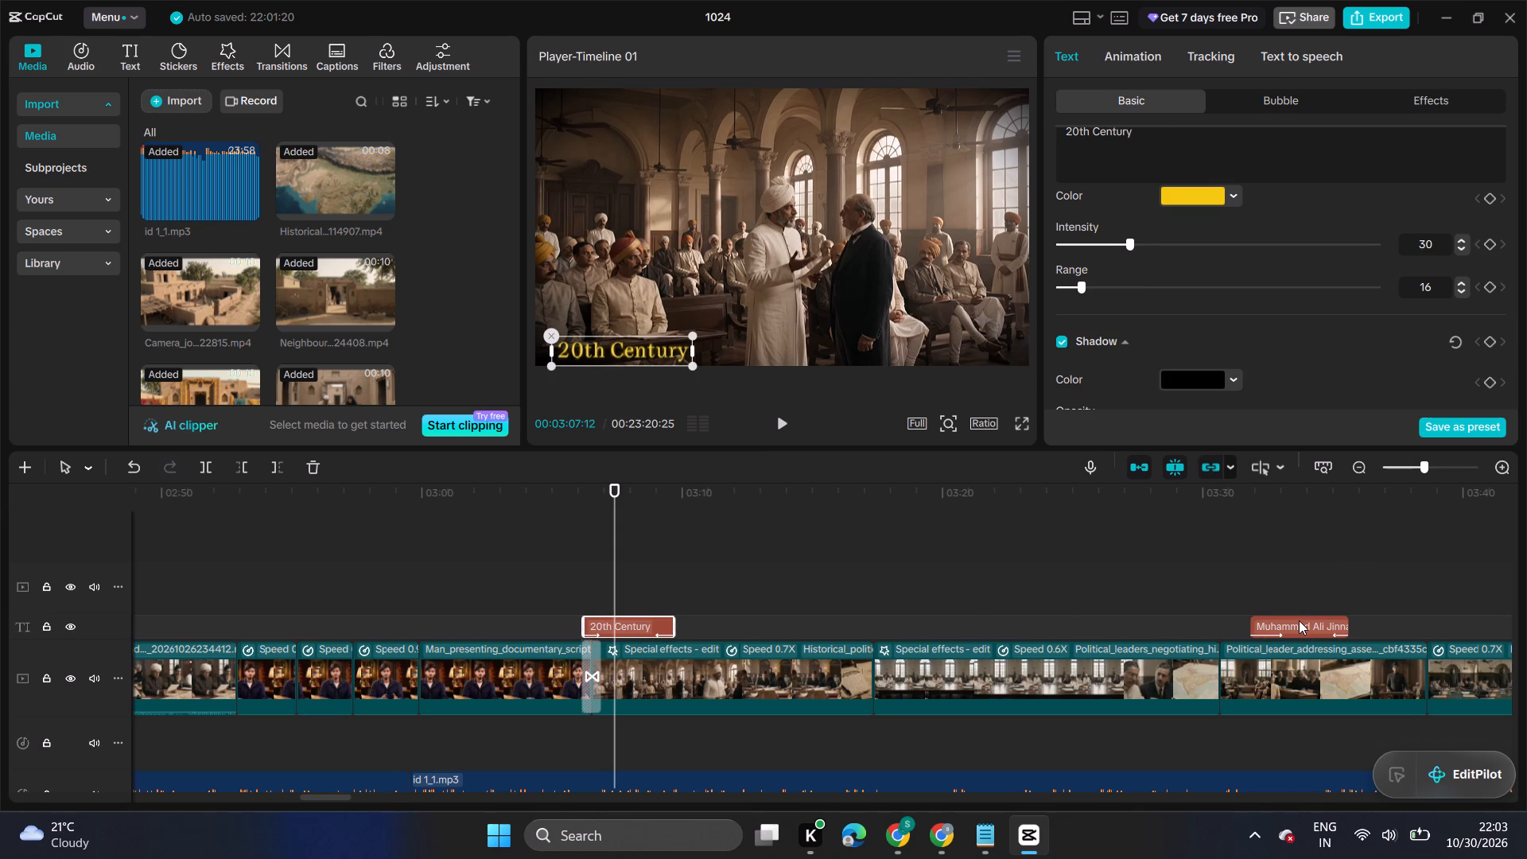
click(1299, 620)
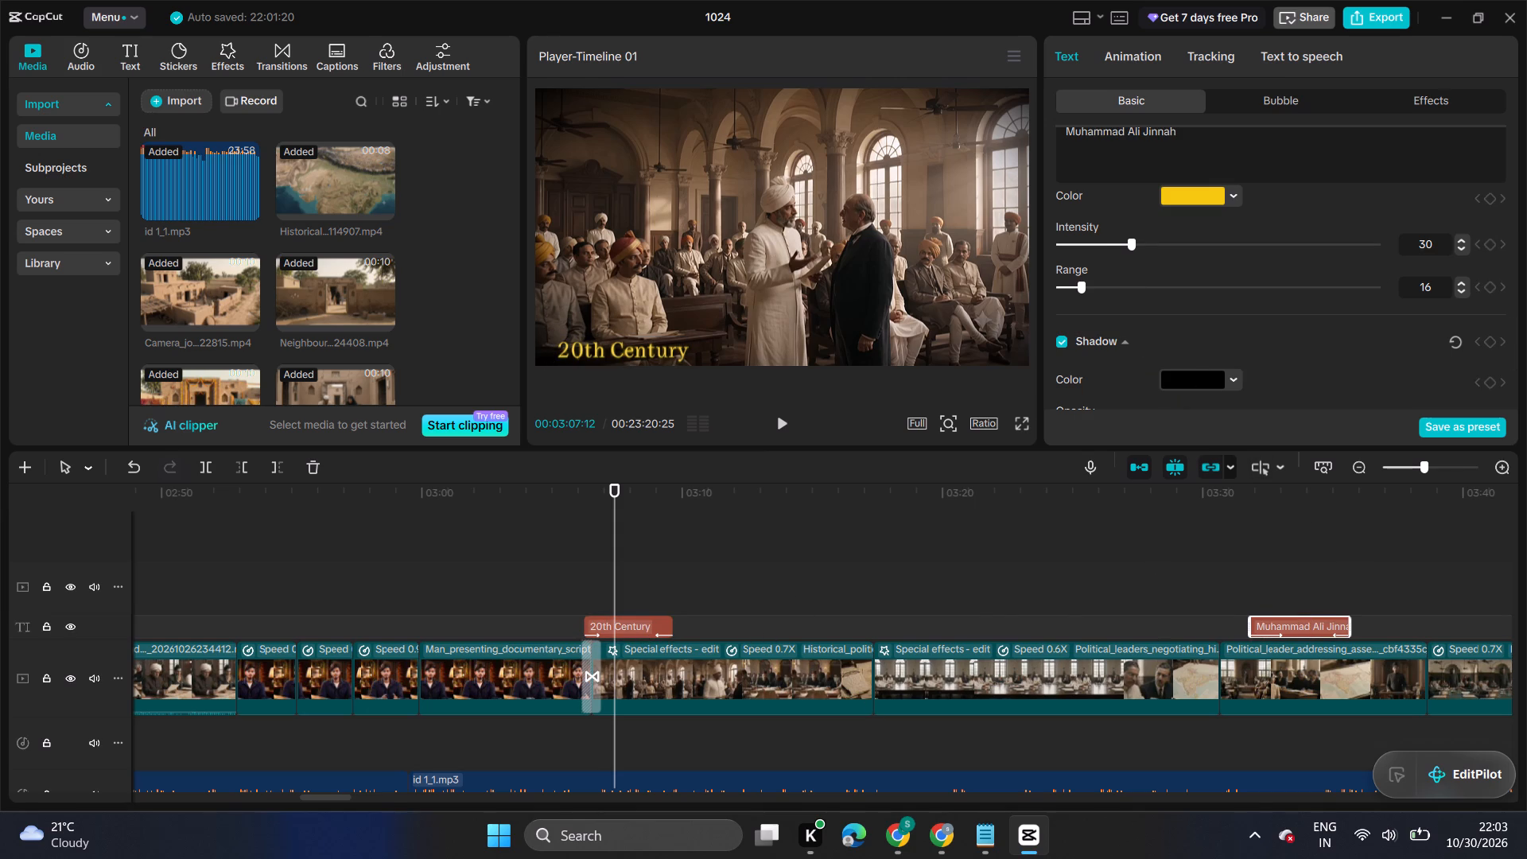
Set the glow intensity of the "20th Century" title to 30.
click(629, 621)
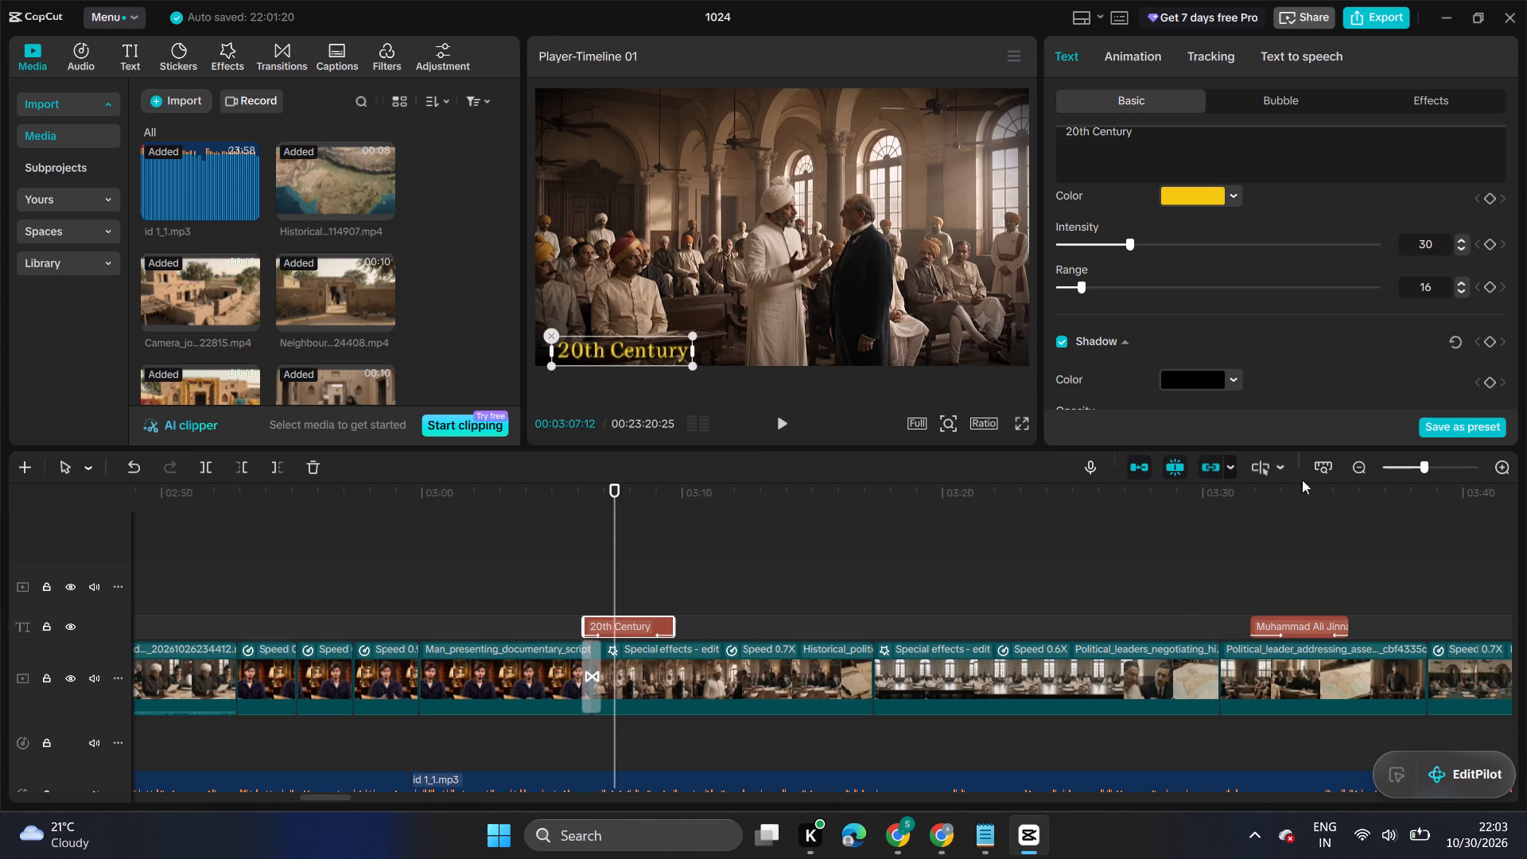
drag(1437, 248, 1412, 249)
key(BackSpace)
text(30)
key(Return)
Set the glow intensity of the "Muhammad Ali Jinnah" title to 30.
click(1292, 623)
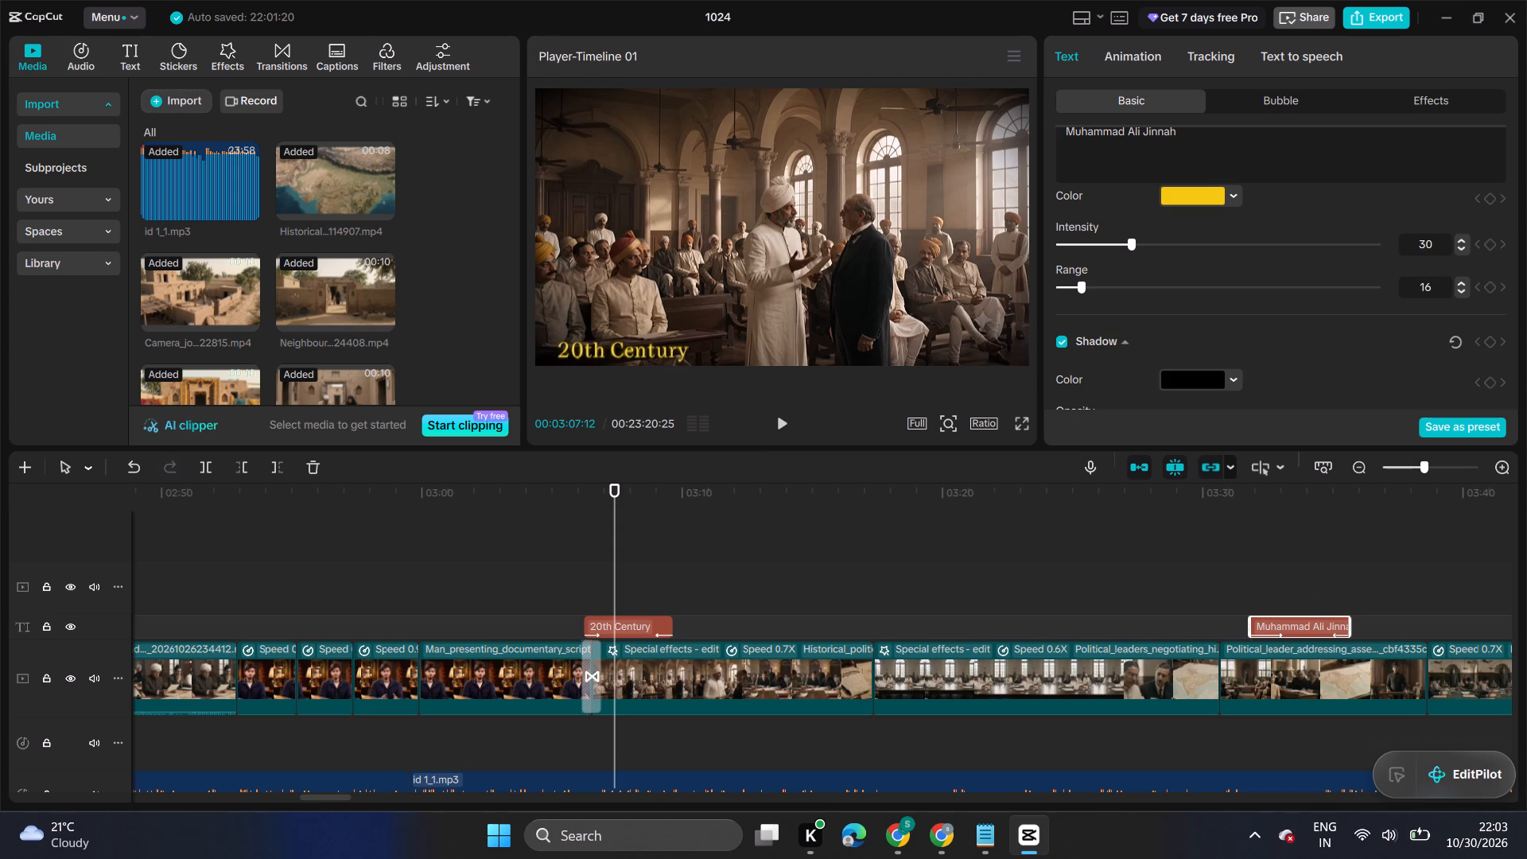
drag(1439, 246, 1422, 247)
key(BackSpace)
text(30)
key(Return)
Examine the "Muhammad Ali Jinnah" title in the preview and go through its transform, glow and shadow settings.
click(1249, 591)
drag(1249, 591, 1283, 586)
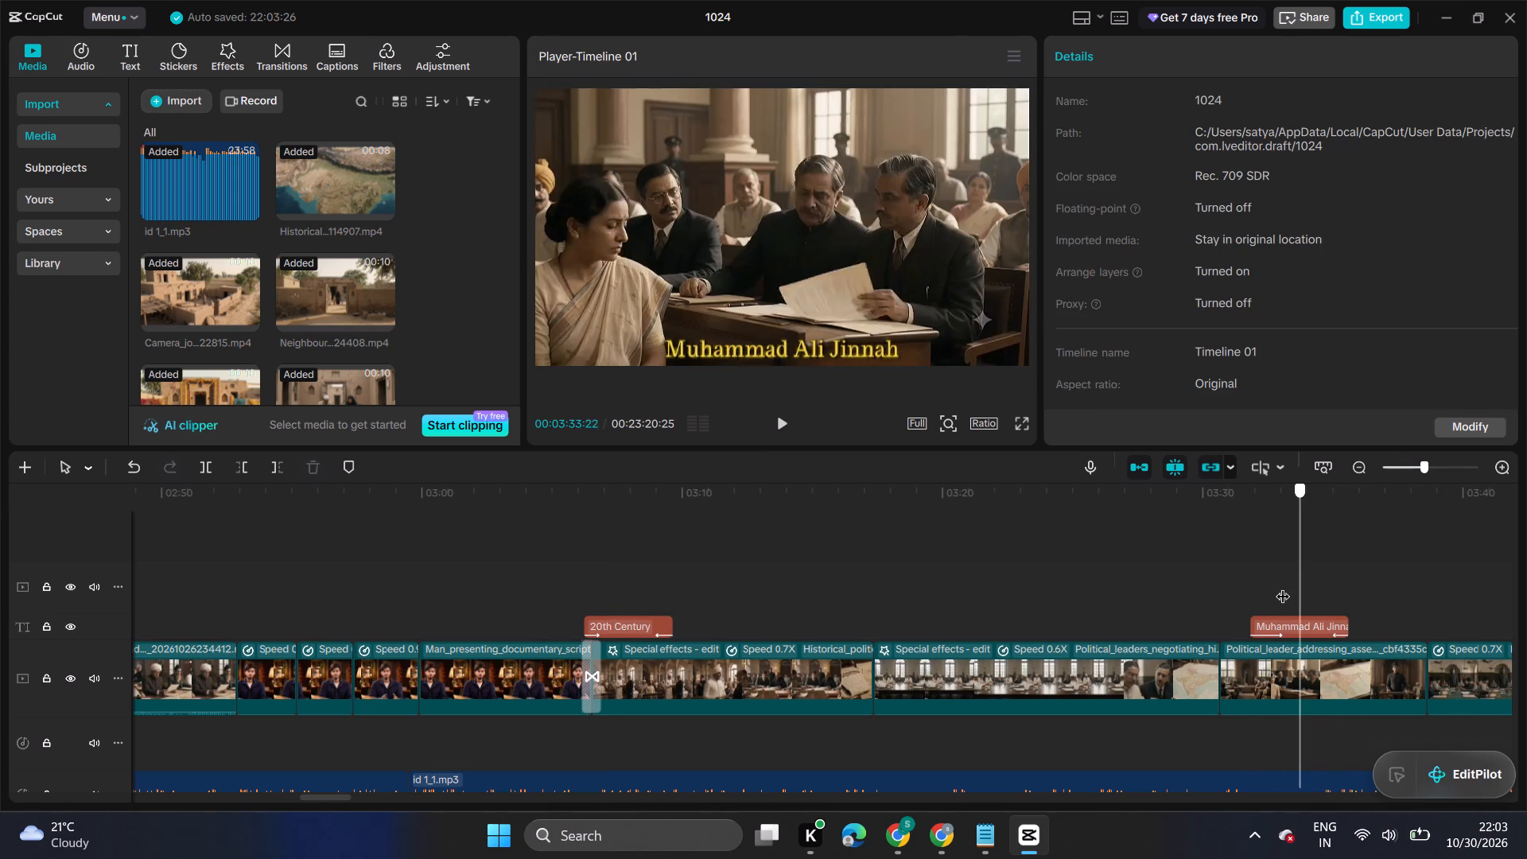
drag(1283, 586, 1296, 568)
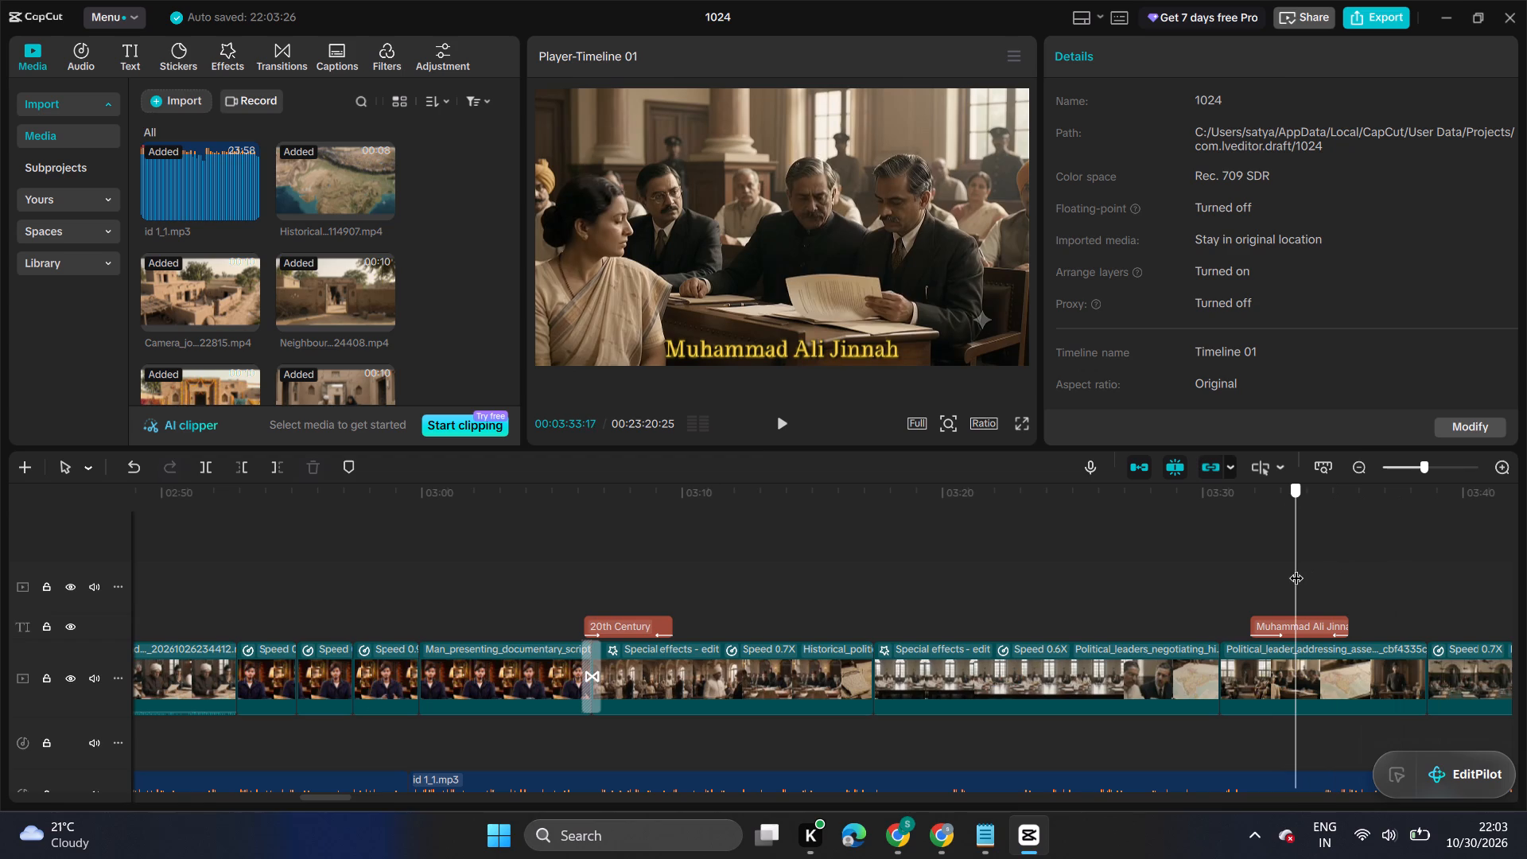
drag(1296, 568, 1309, 568)
click(1328, 627)
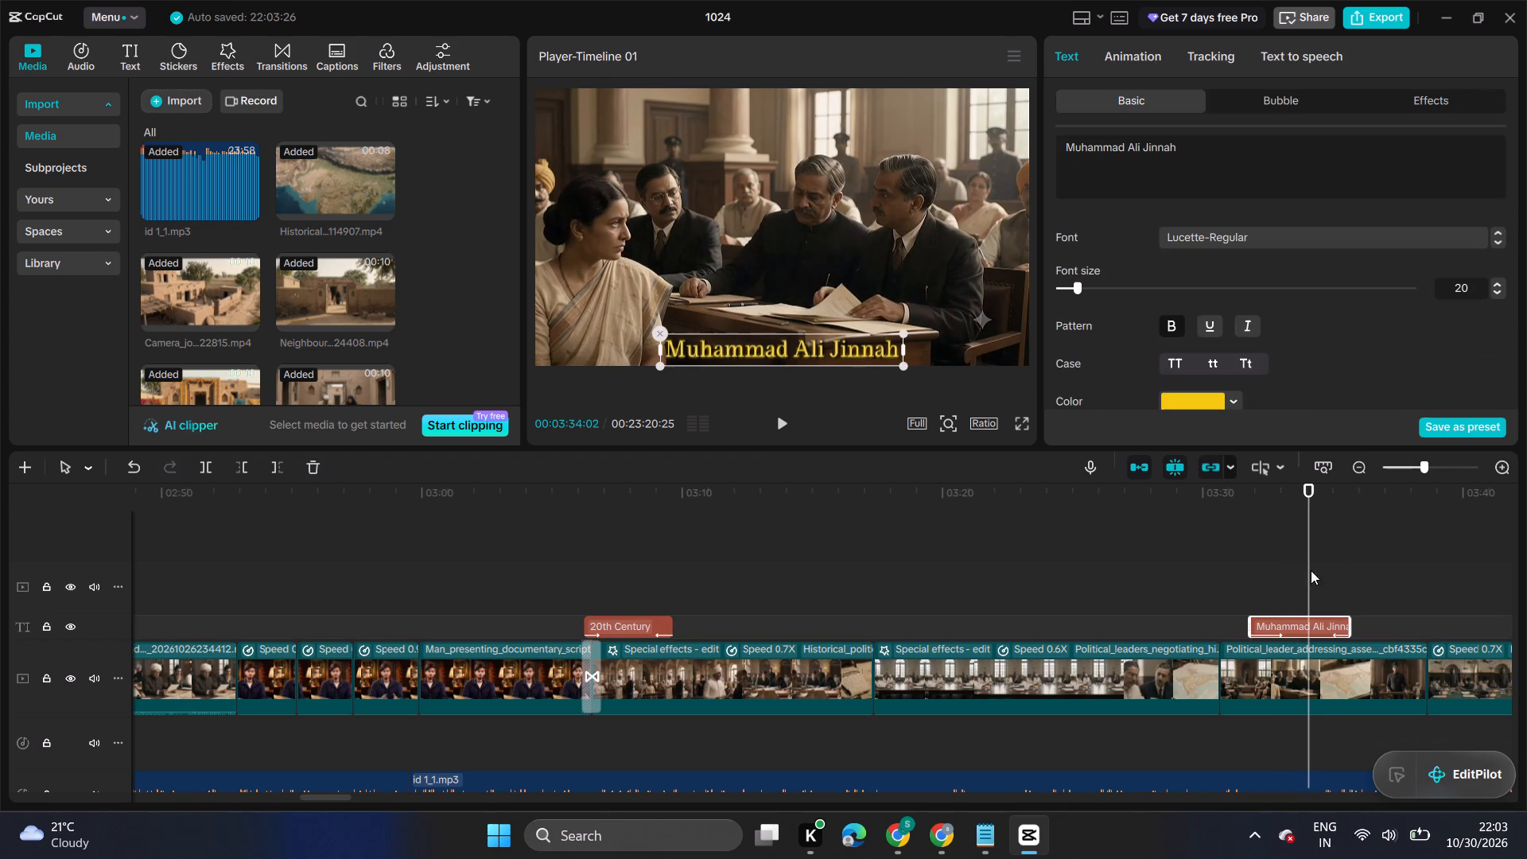
scroll(1234, 305, down, 7)
scroll(1234, 305, up, 2)
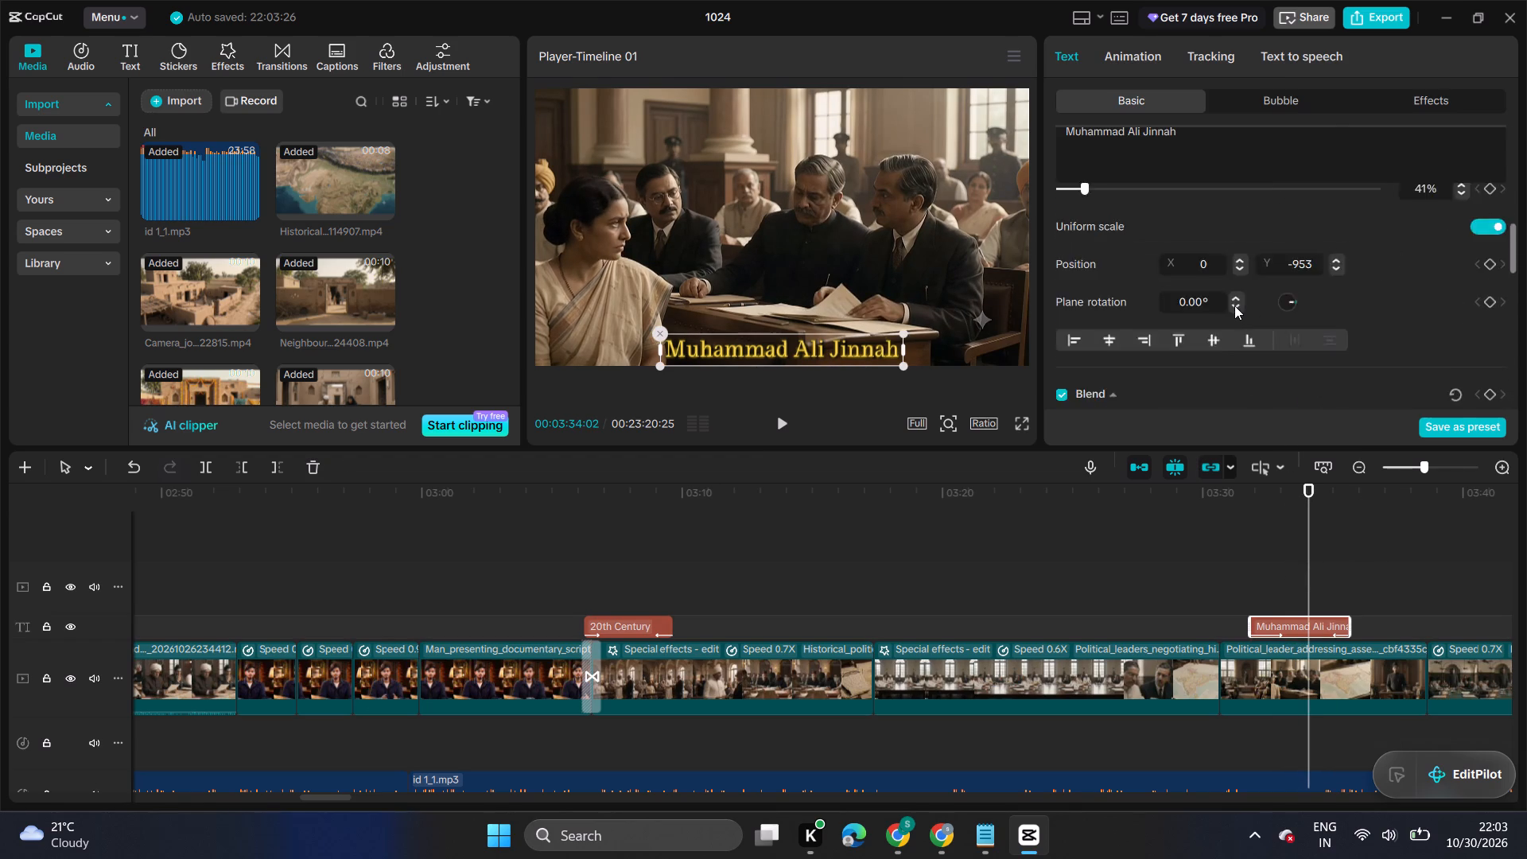
scroll(1234, 305, up, 1)
scroll(1234, 305, down, 8)
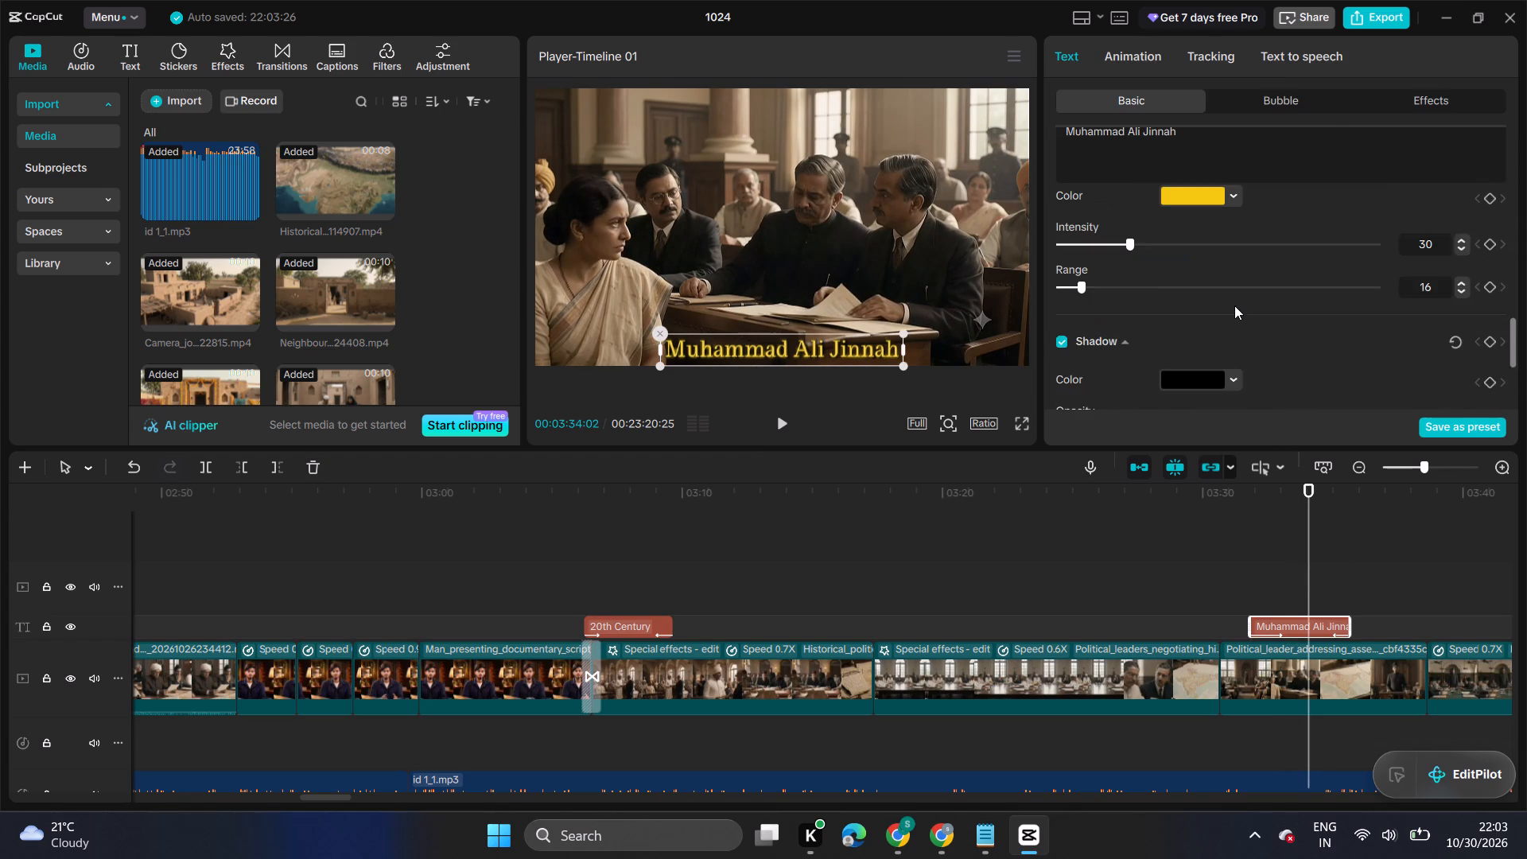
scroll(1234, 305, down, 2)
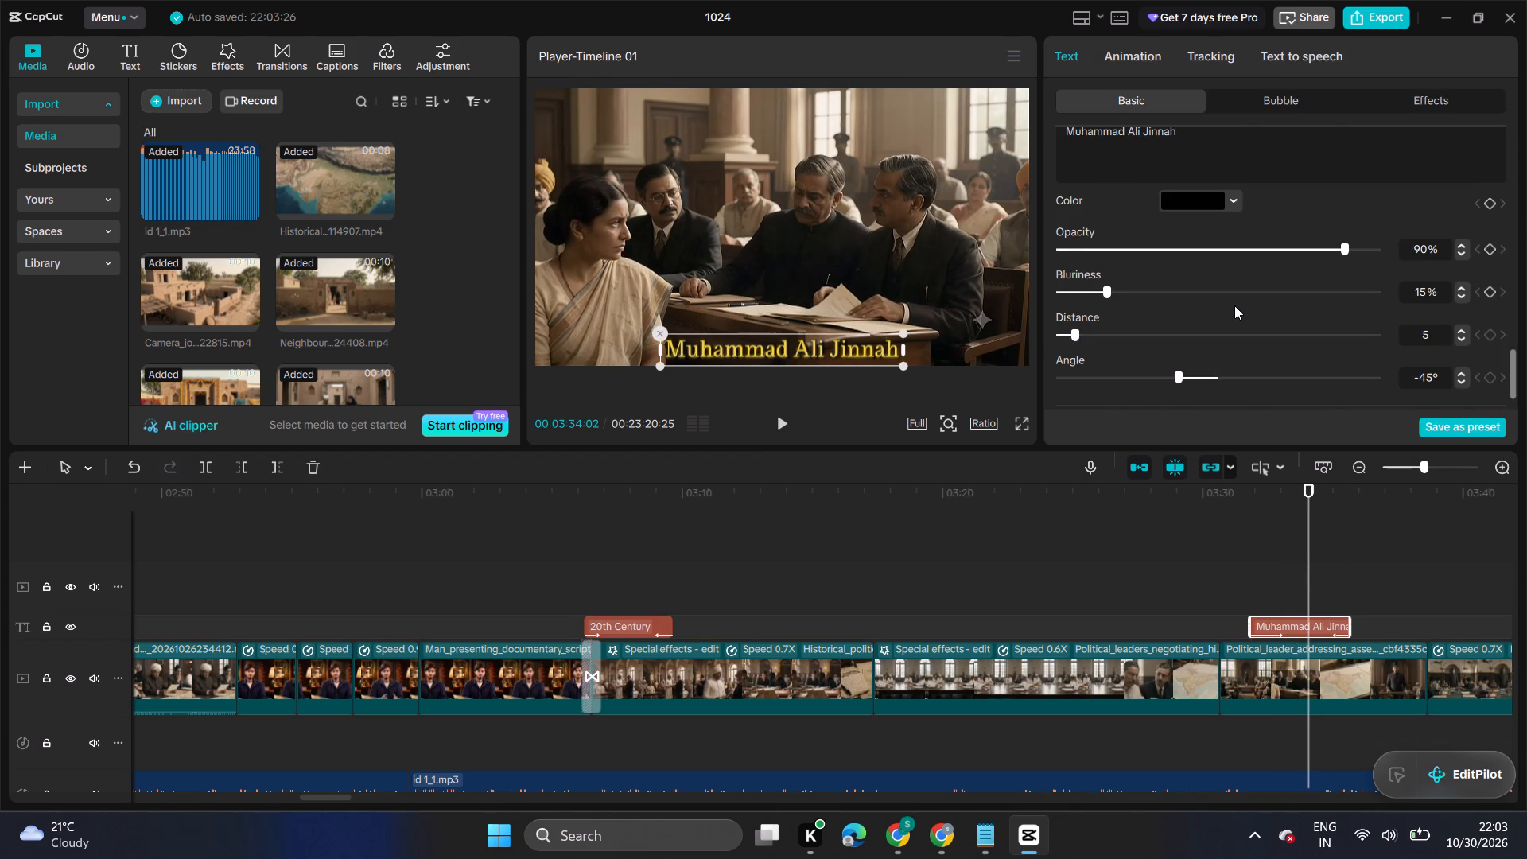
scroll(1234, 305, down, 1)
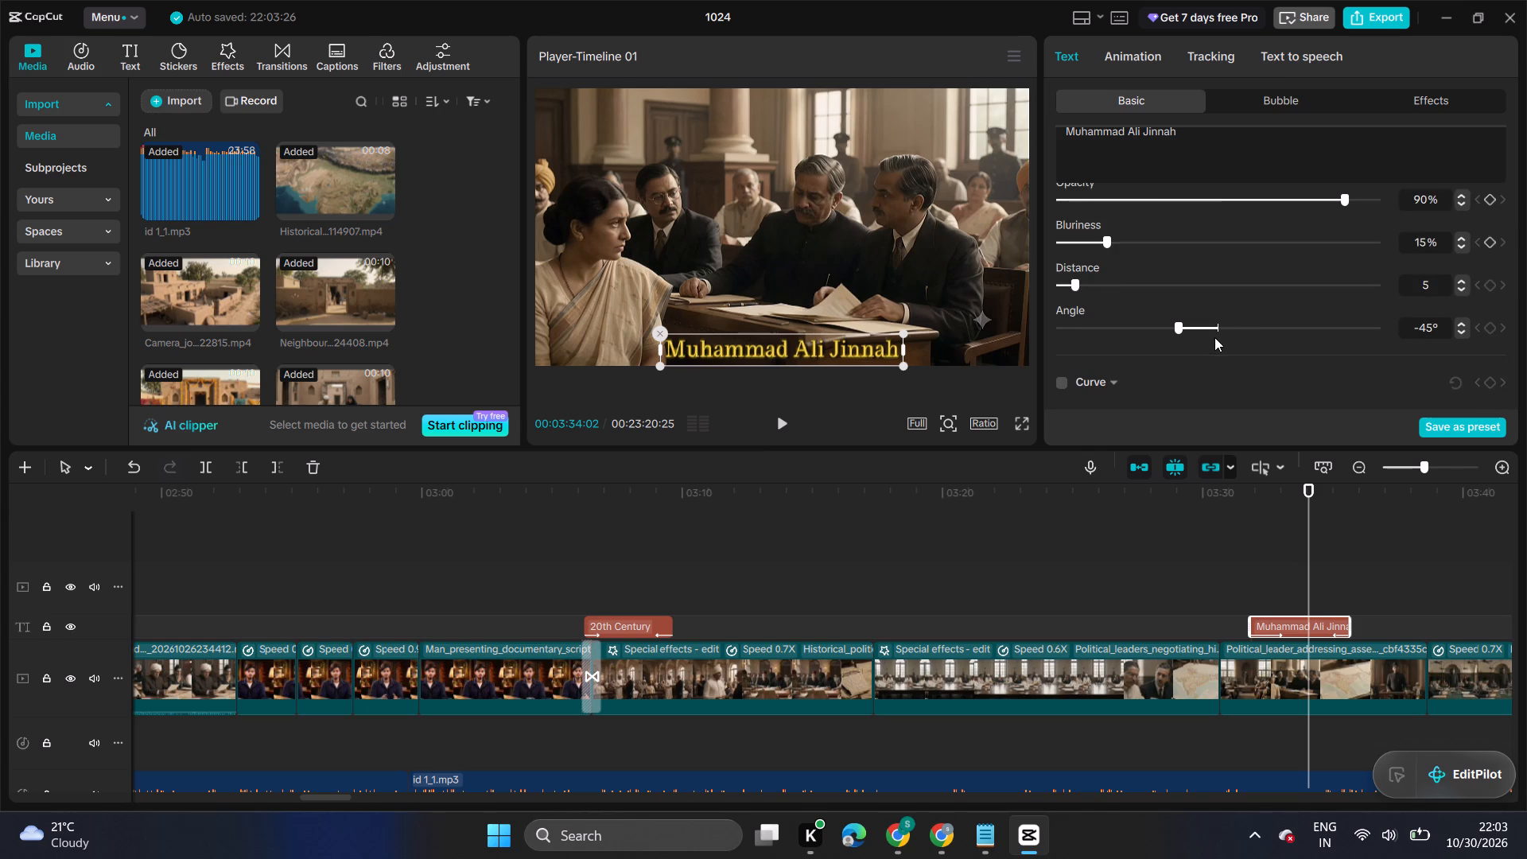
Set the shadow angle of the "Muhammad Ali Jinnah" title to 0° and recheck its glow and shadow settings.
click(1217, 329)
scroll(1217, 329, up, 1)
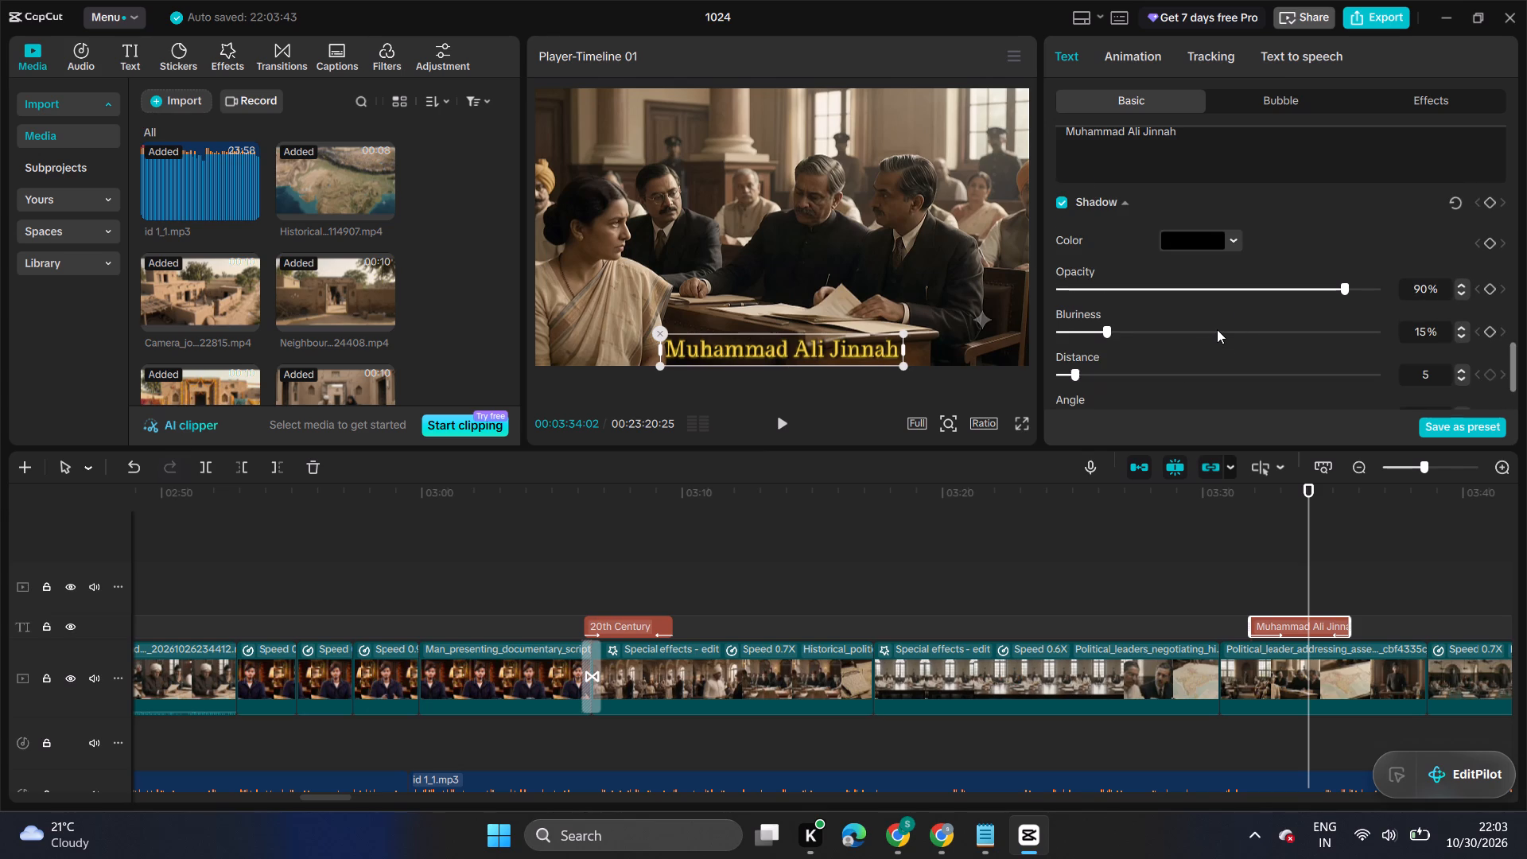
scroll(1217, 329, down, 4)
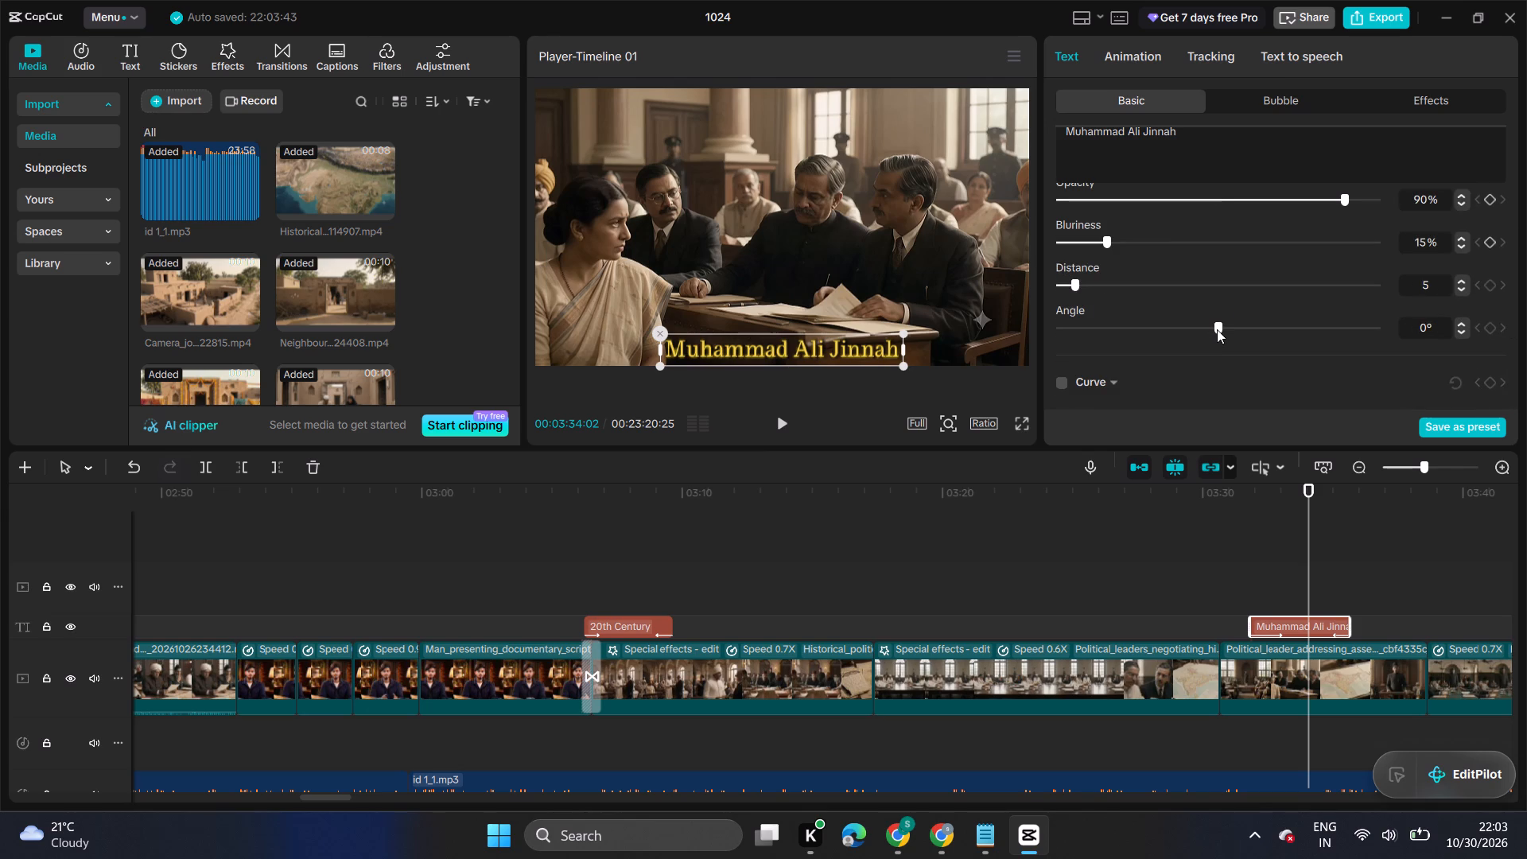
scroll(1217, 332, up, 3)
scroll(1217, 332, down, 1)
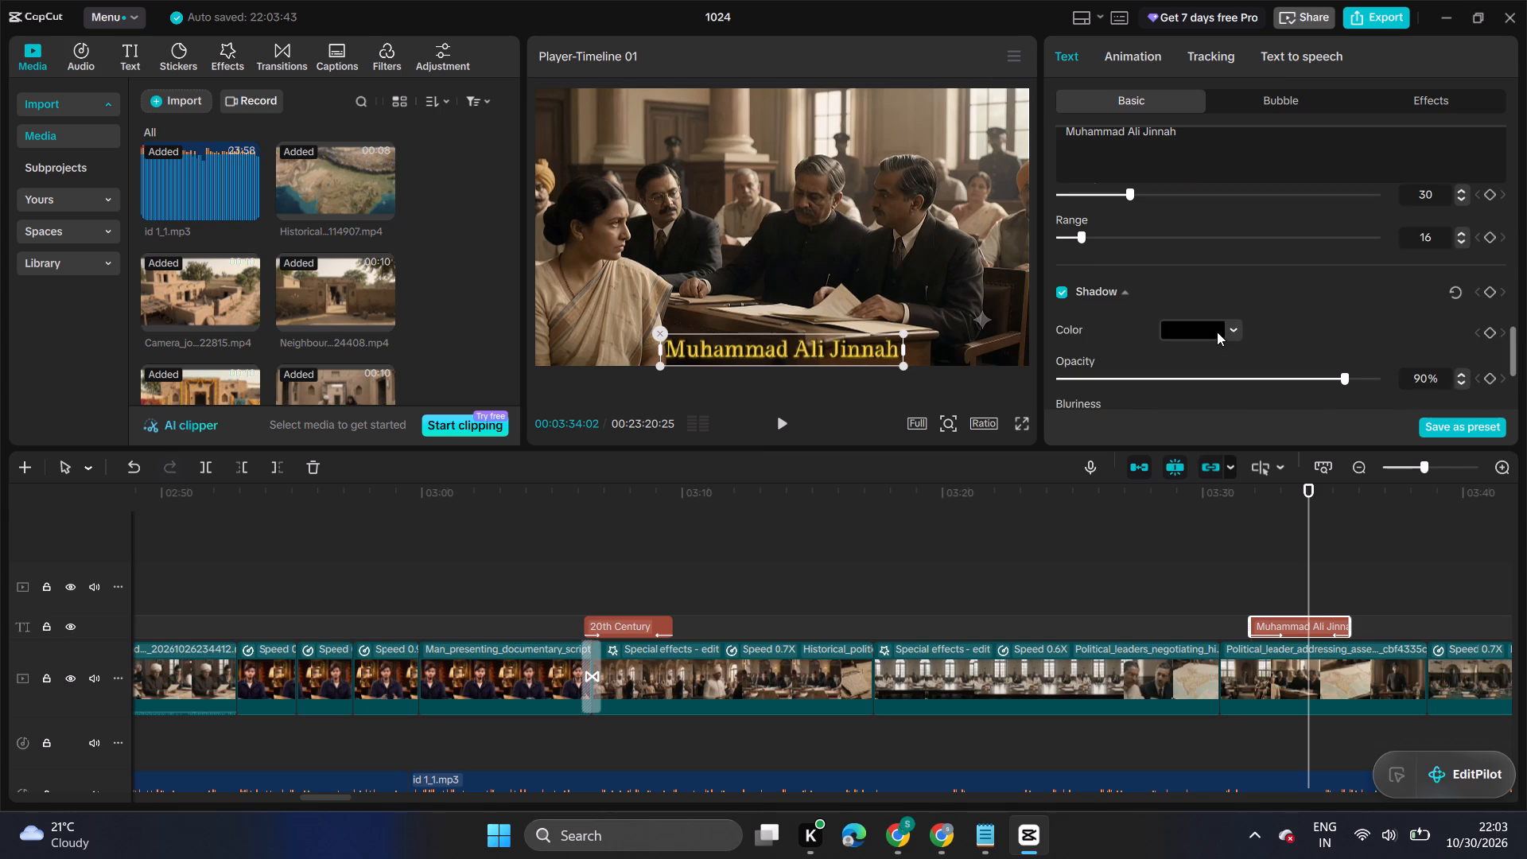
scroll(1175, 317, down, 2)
Set the shadow angle of the "Muhammad Ali Jinnah" title to -45° to match the "20th Century" title.
click(622, 621)
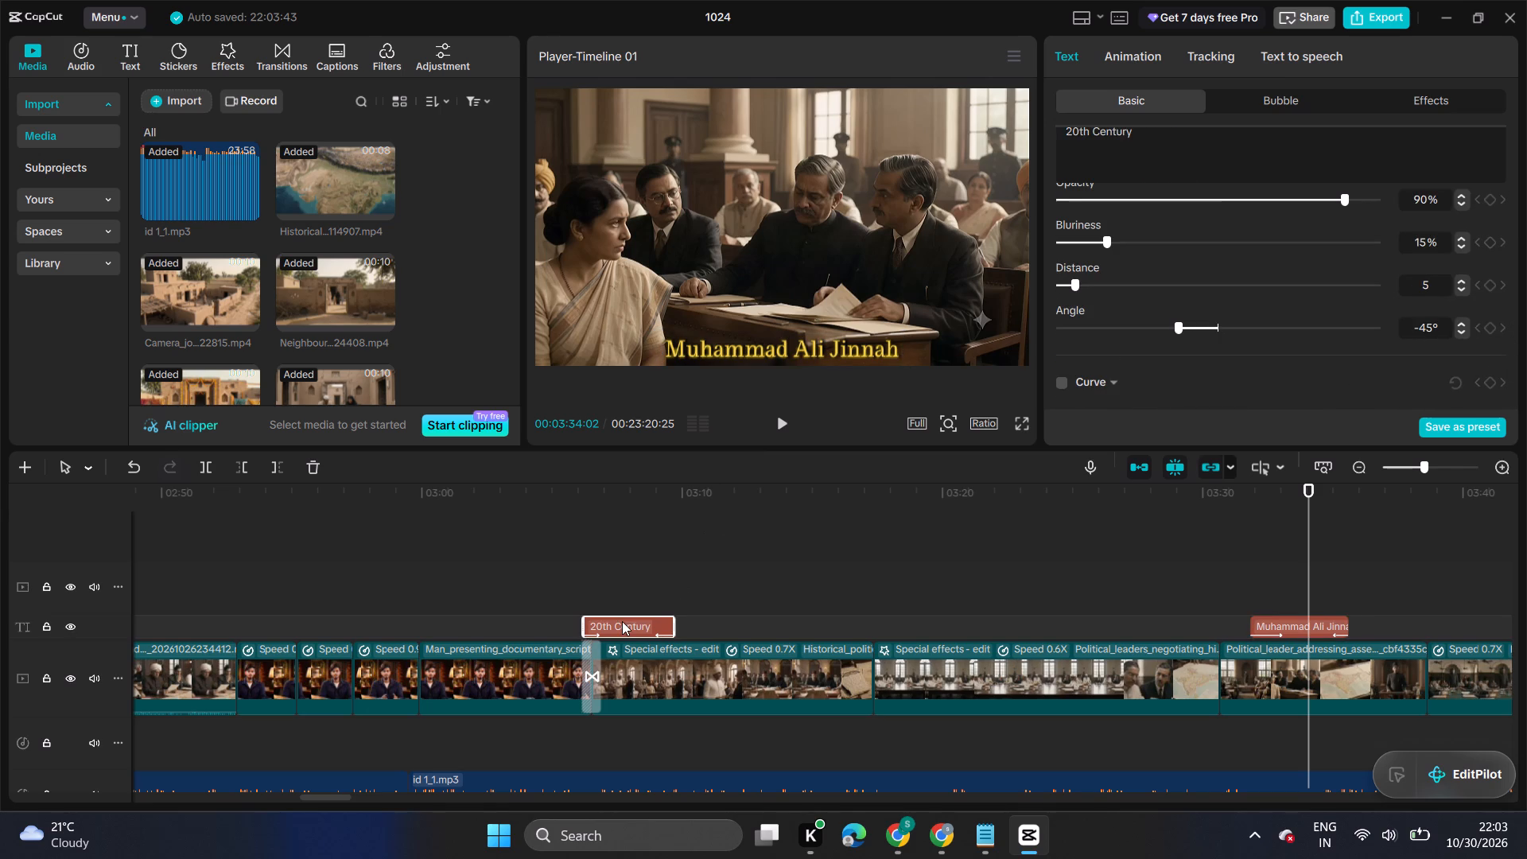
click(1278, 624)
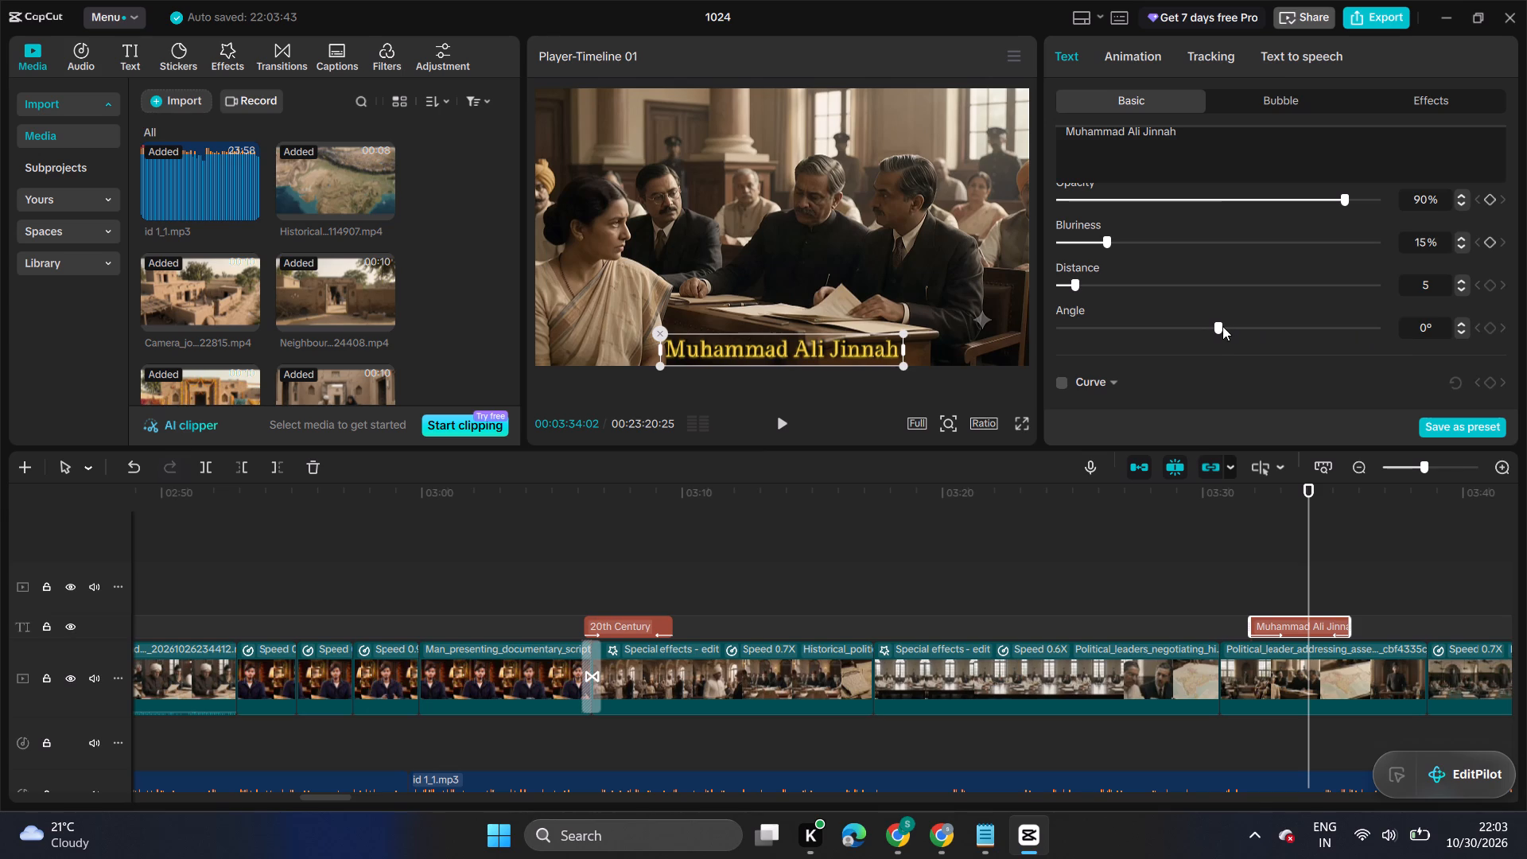
drag(1220, 324, 1169, 321)
drag(1169, 321, 1177, 321)
click(1430, 329)
key(BackSpace)
key(5)
key(Return)
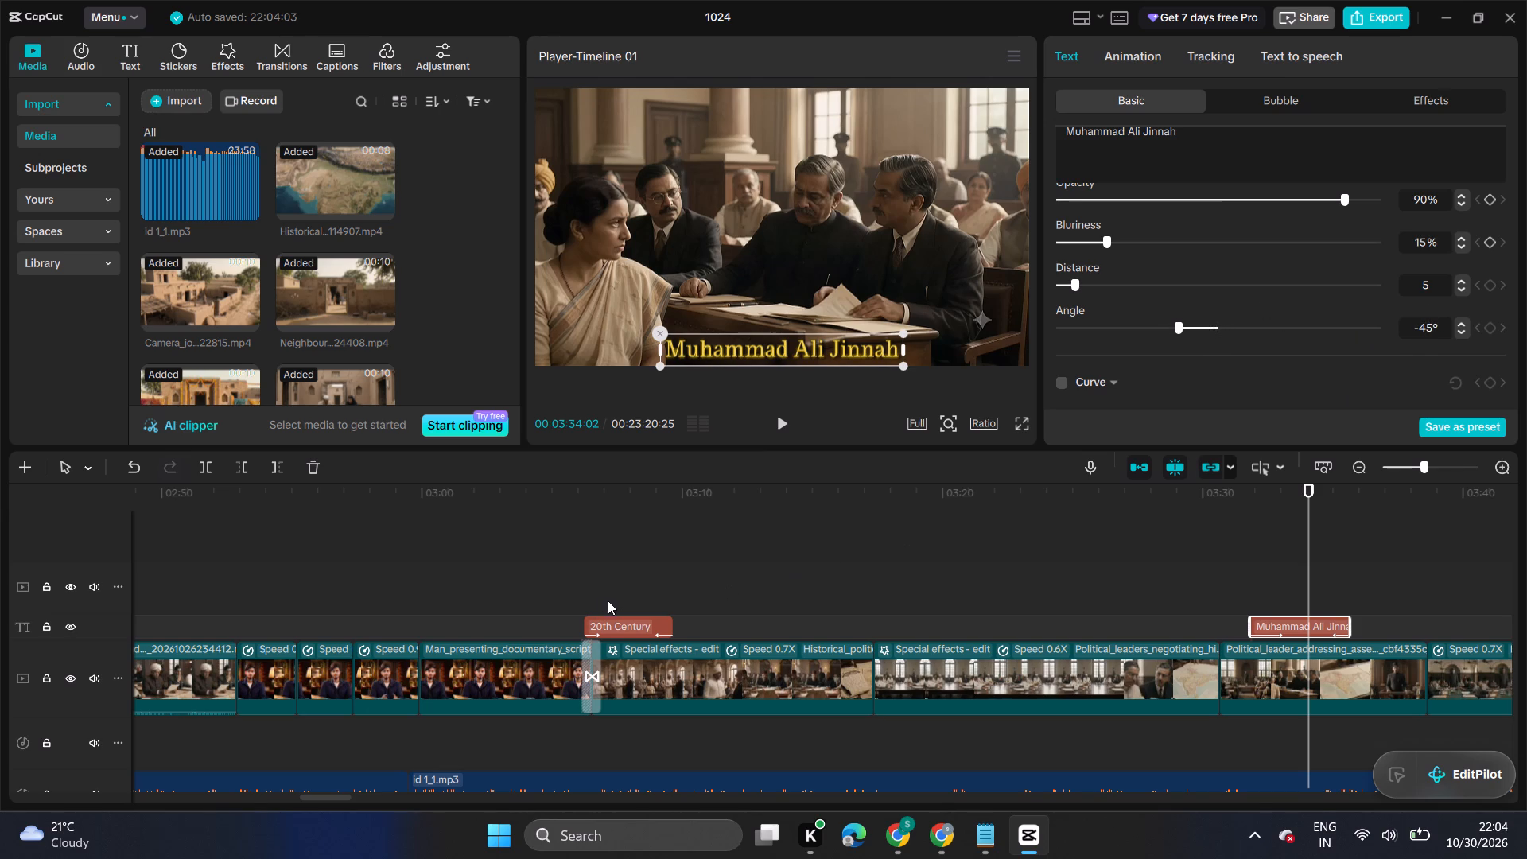
Compare how the "20th Century" and "Muhammad Ali Jinnah" titles look in the preview.
click(595, 584)
click(617, 616)
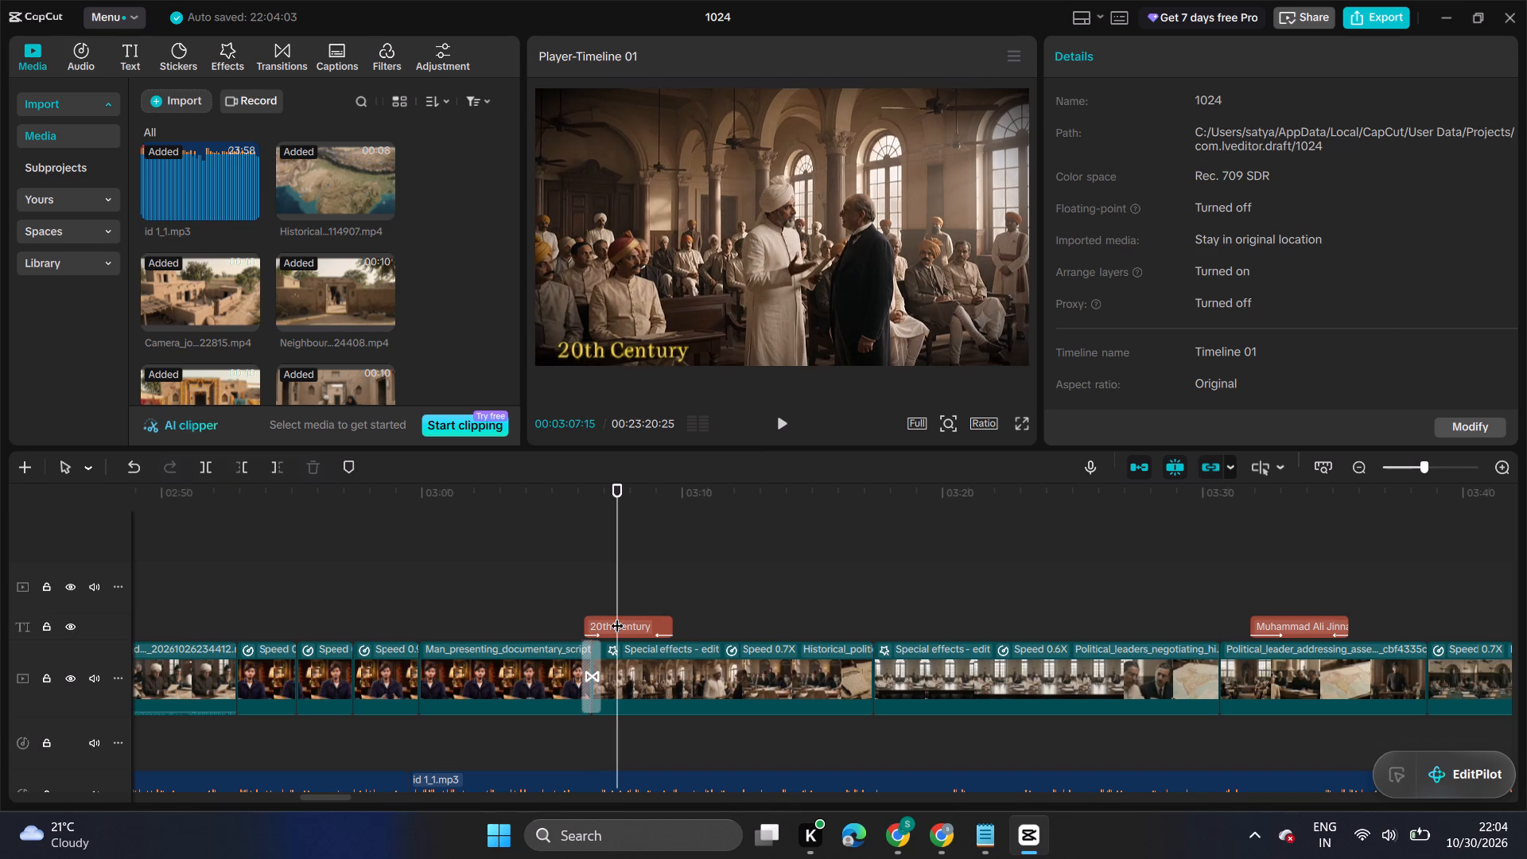
click(1265, 619)
click(1247, 592)
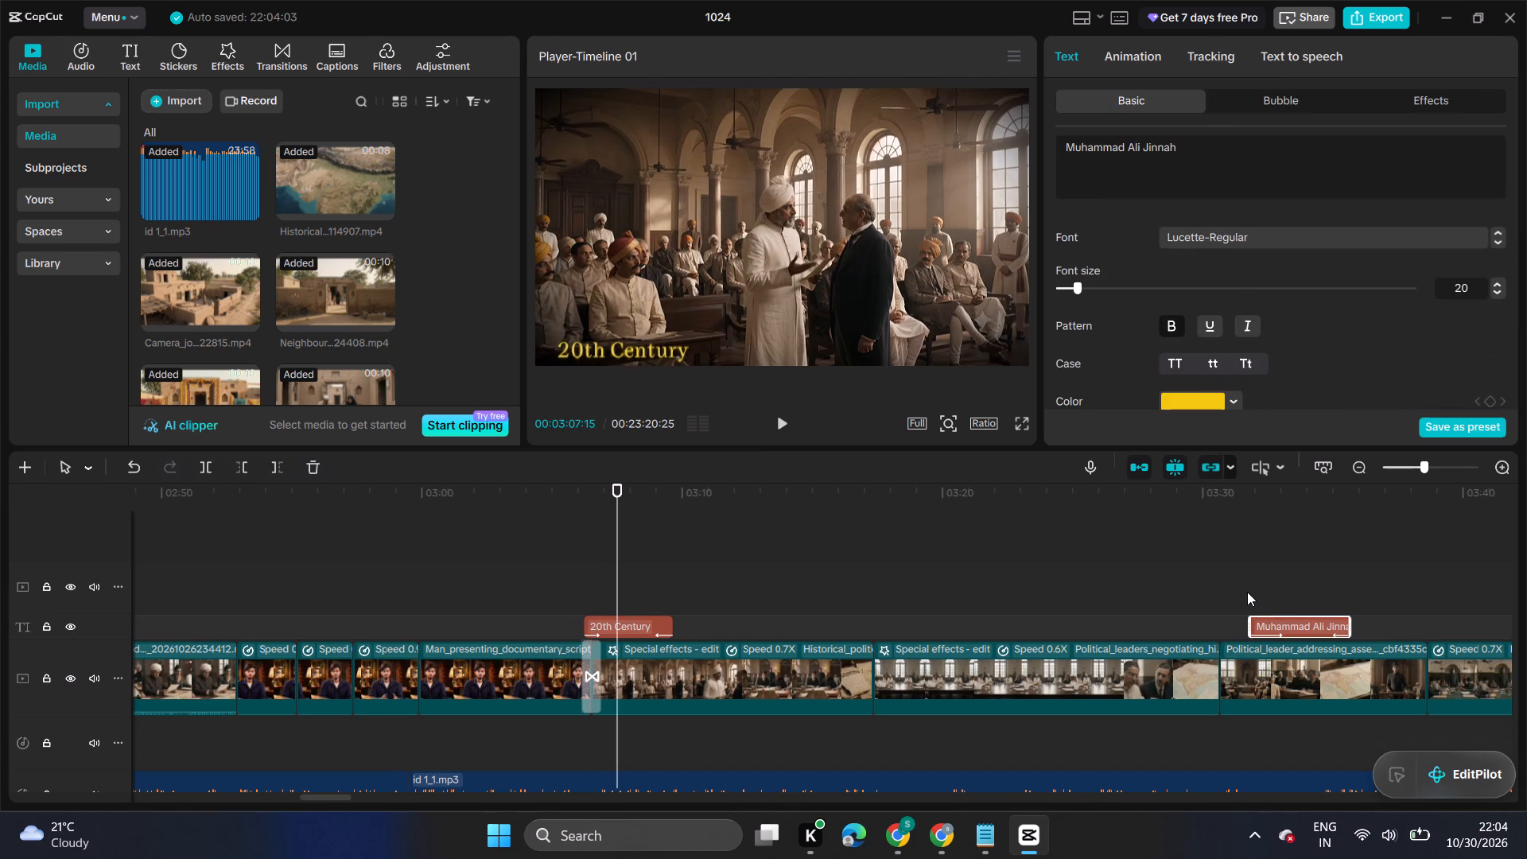
drag(1247, 592, 1292, 586)
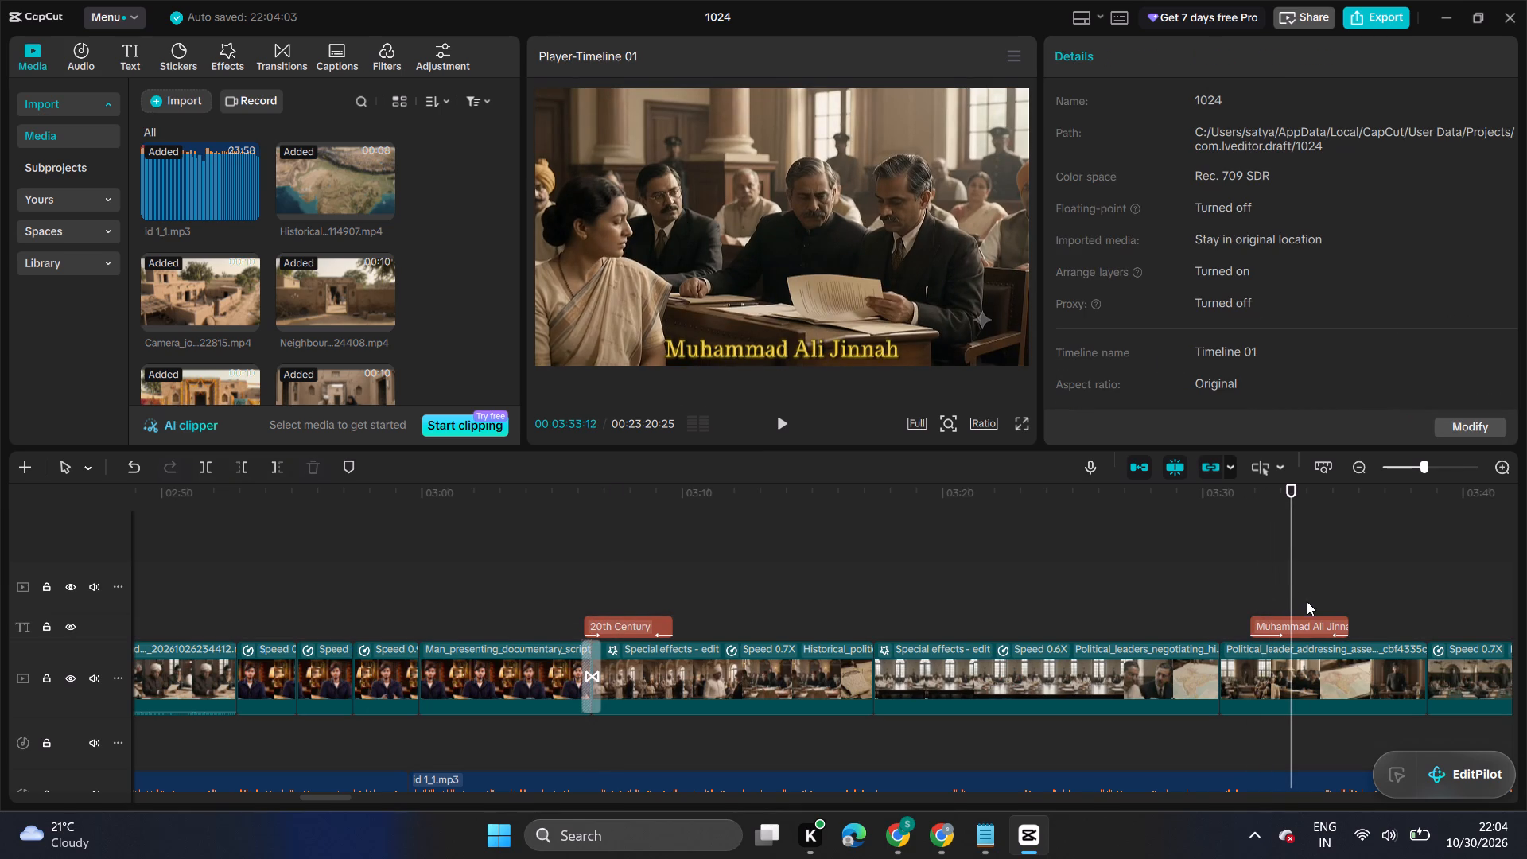
scroll(1234, 387, down, 2)
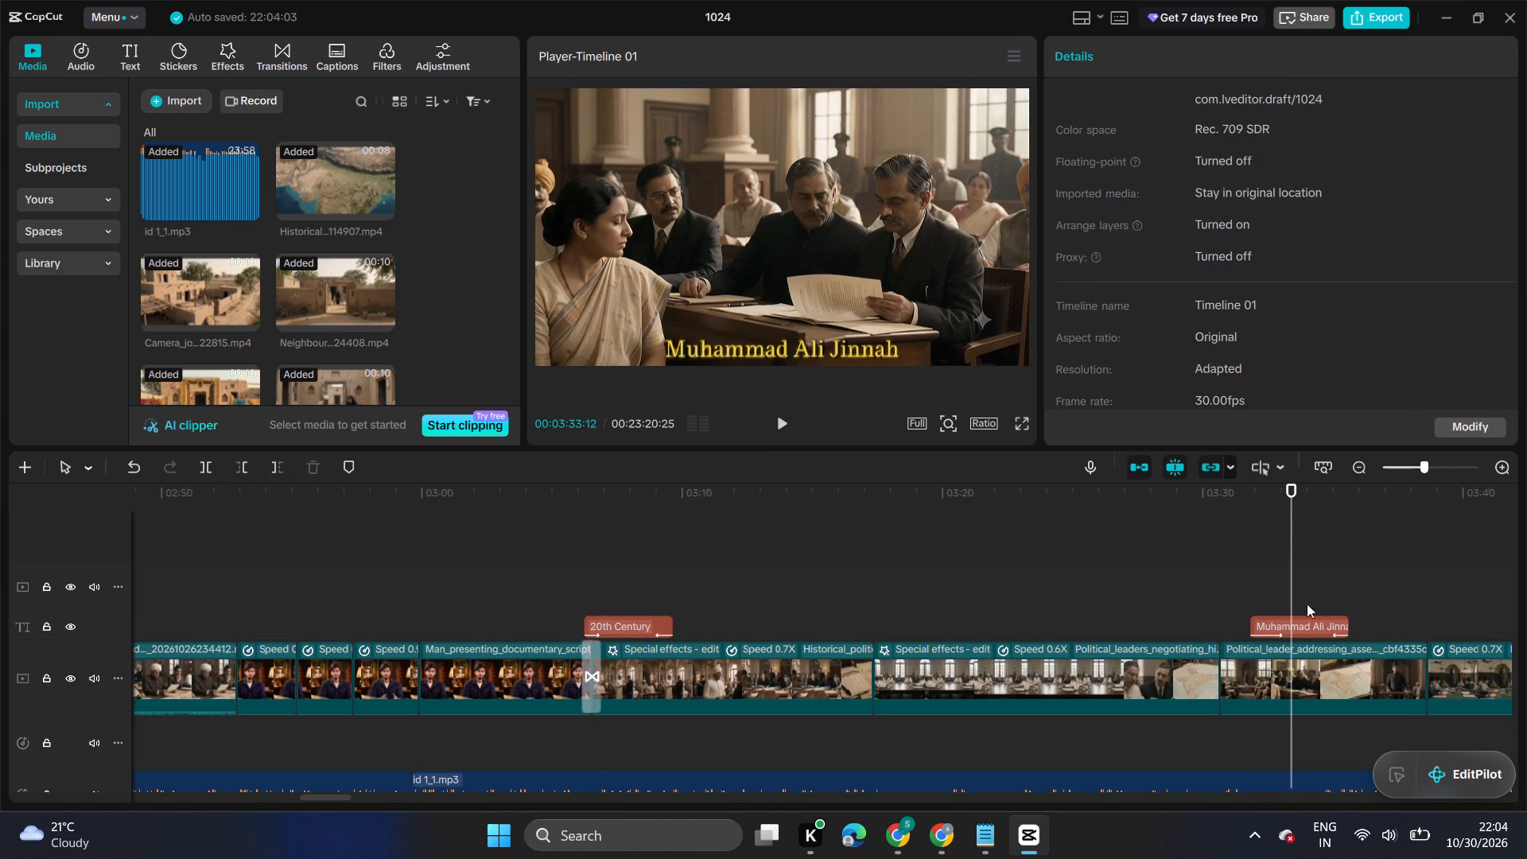
Go through the text, transform, glow and shadow settings of the "Muhammad Ali Jinnah" title and compare them with the "20th Century" title.
click(1307, 620)
scroll(1264, 313, down, 4)
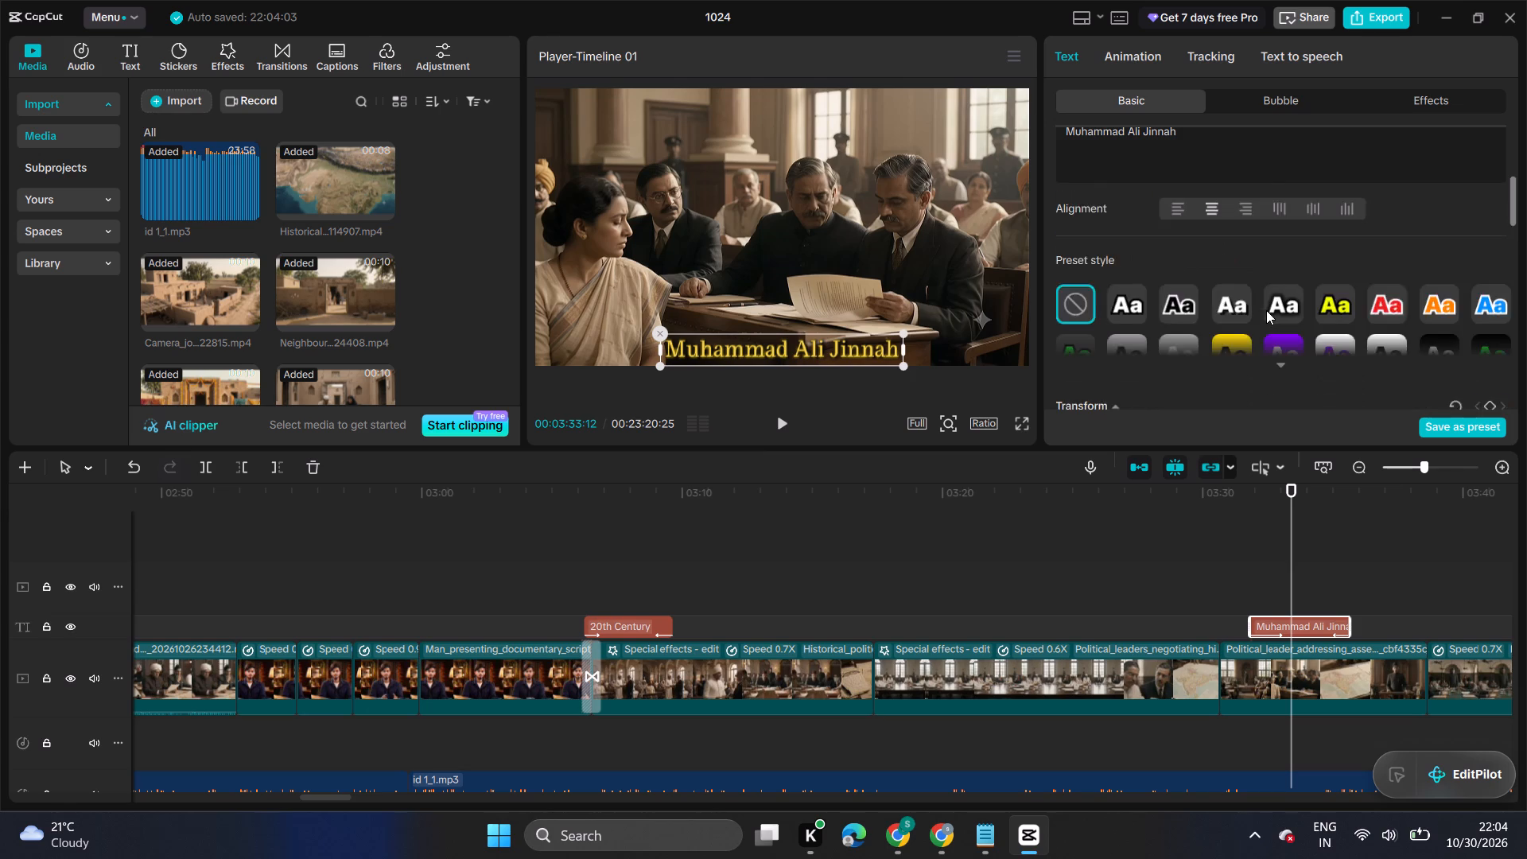
scroll(1266, 310, down, 1)
scroll(1266, 310, up, 3)
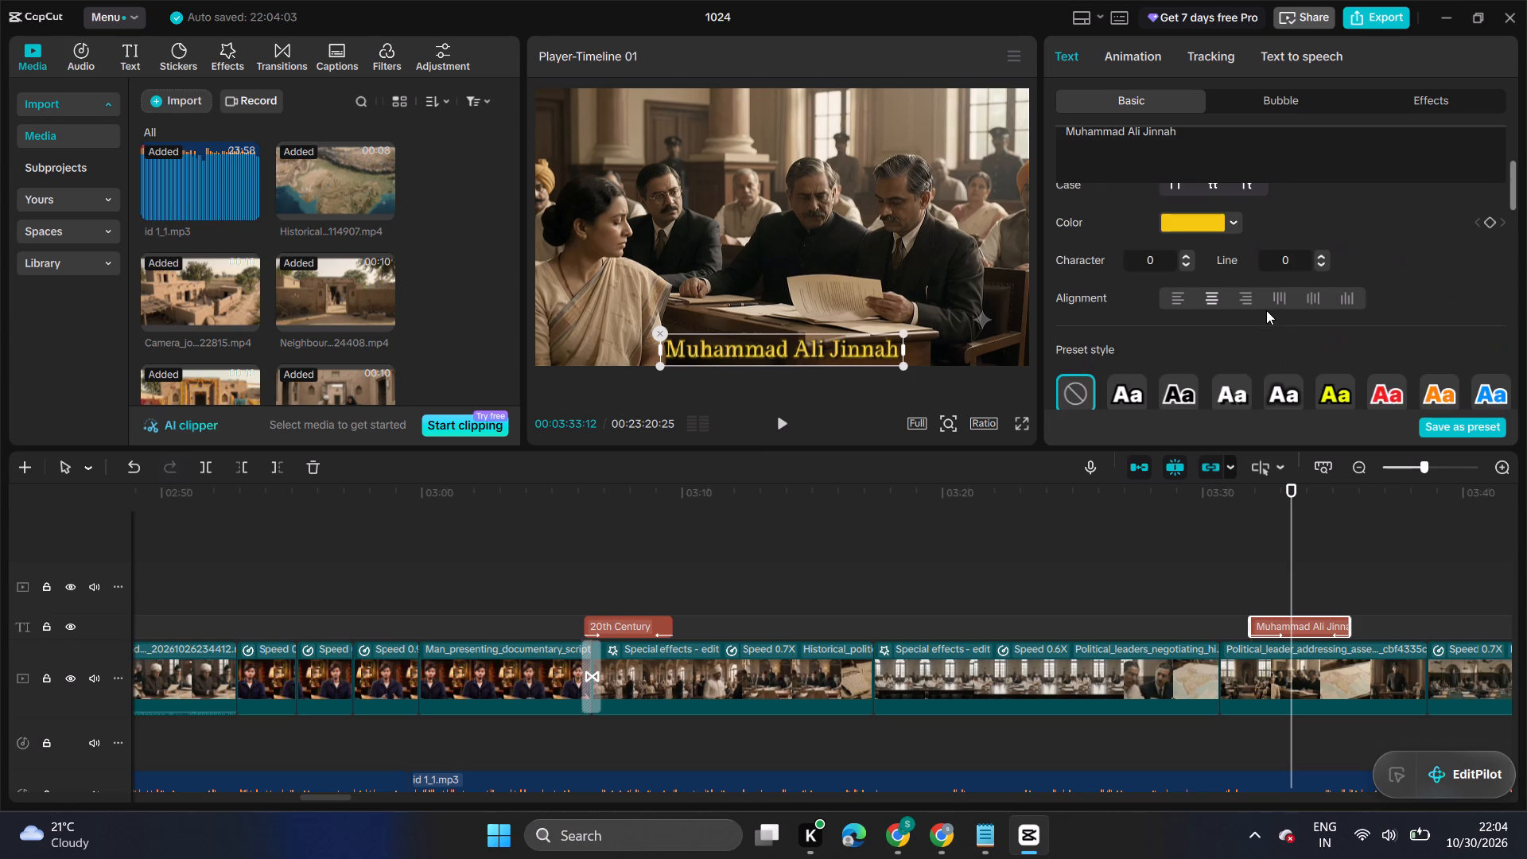
scroll(1251, 266, down, 4)
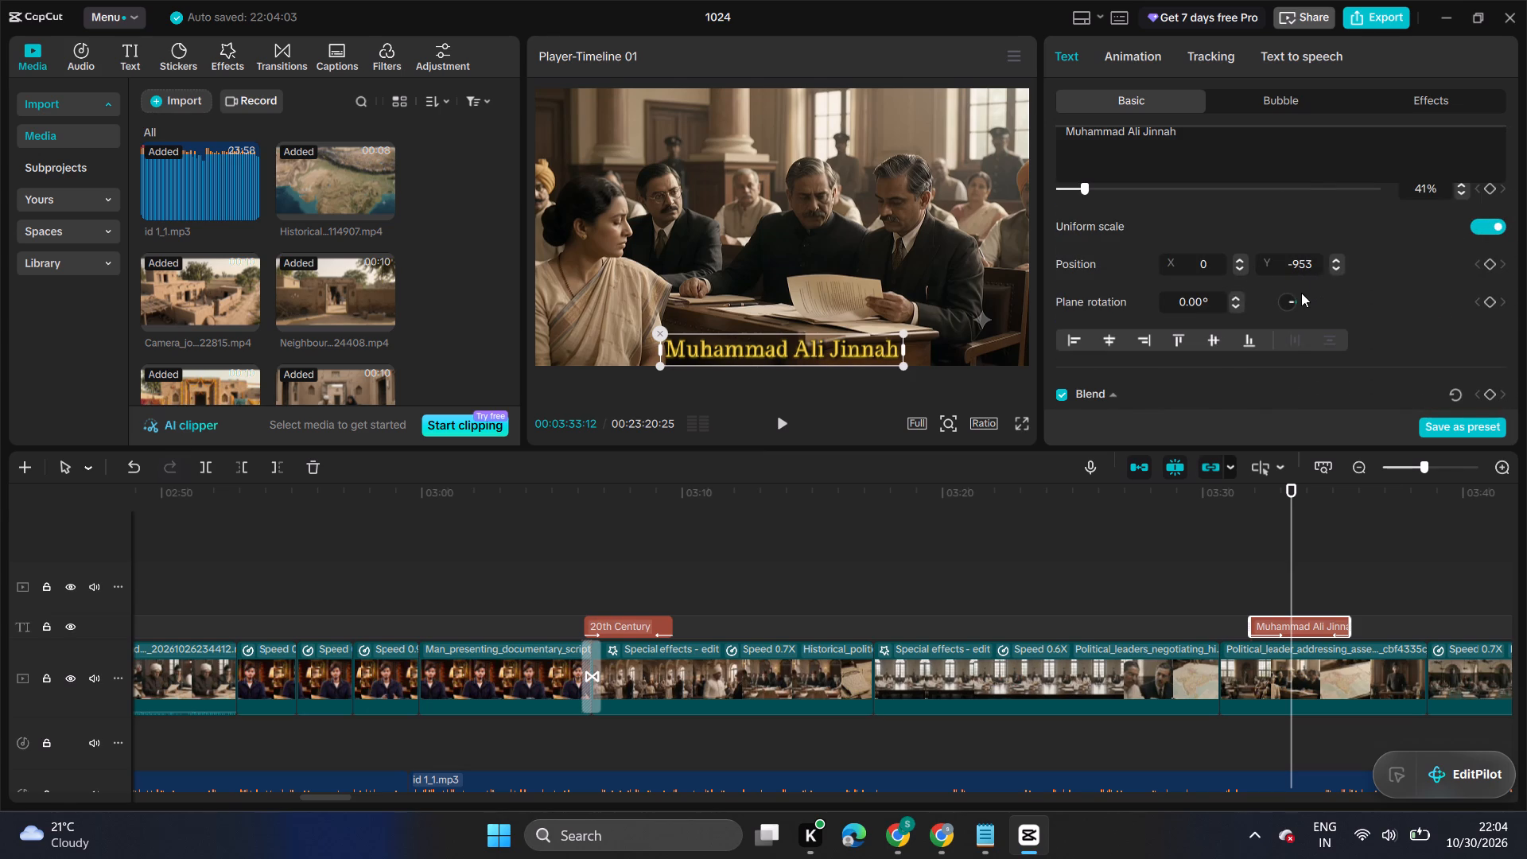
scroll(1301, 293, down, 4)
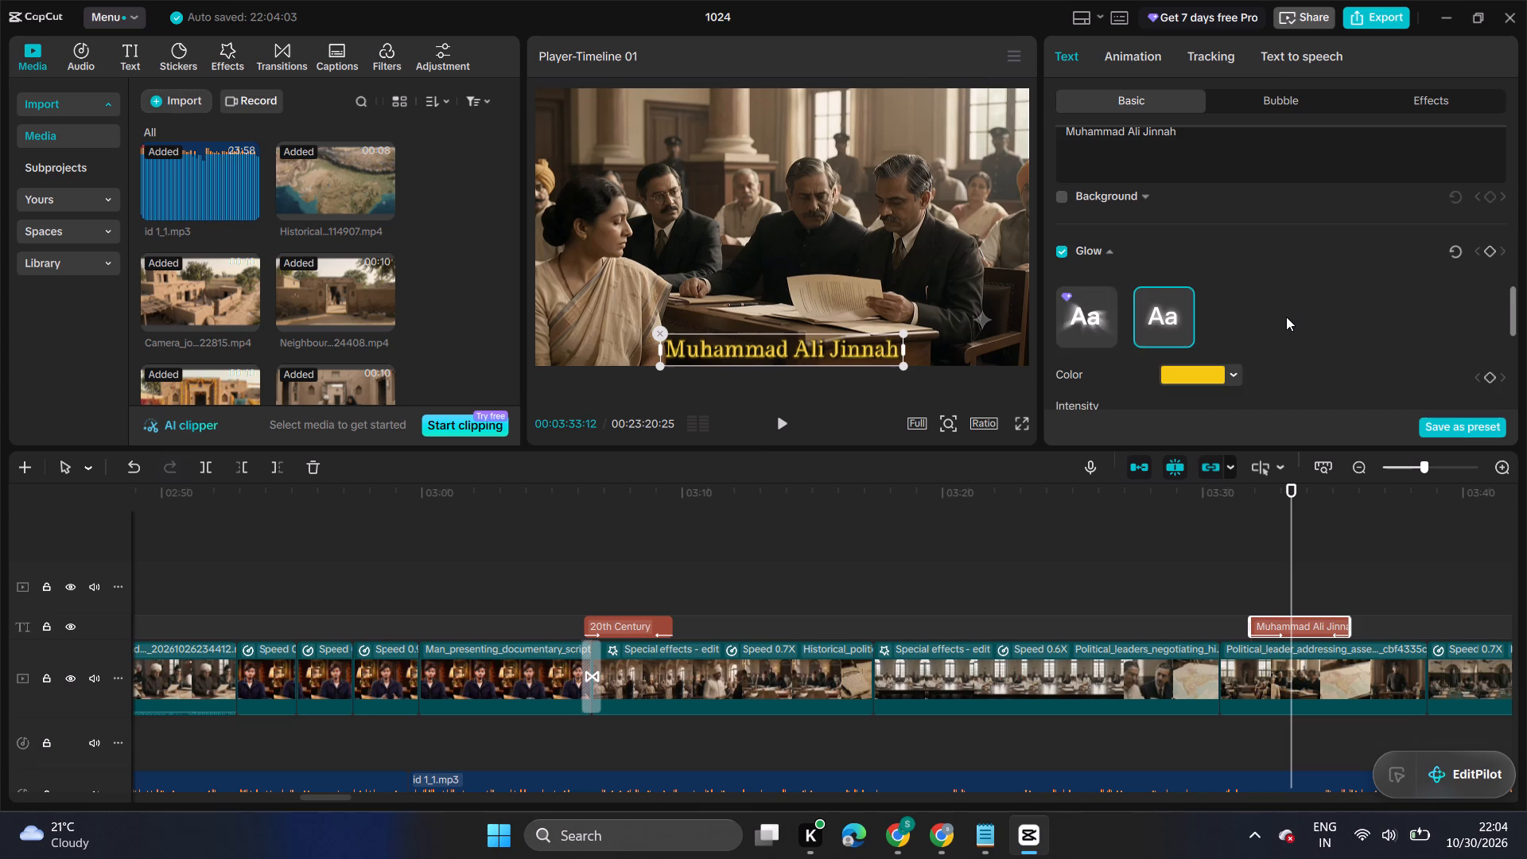
scroll(1286, 318, down, 3)
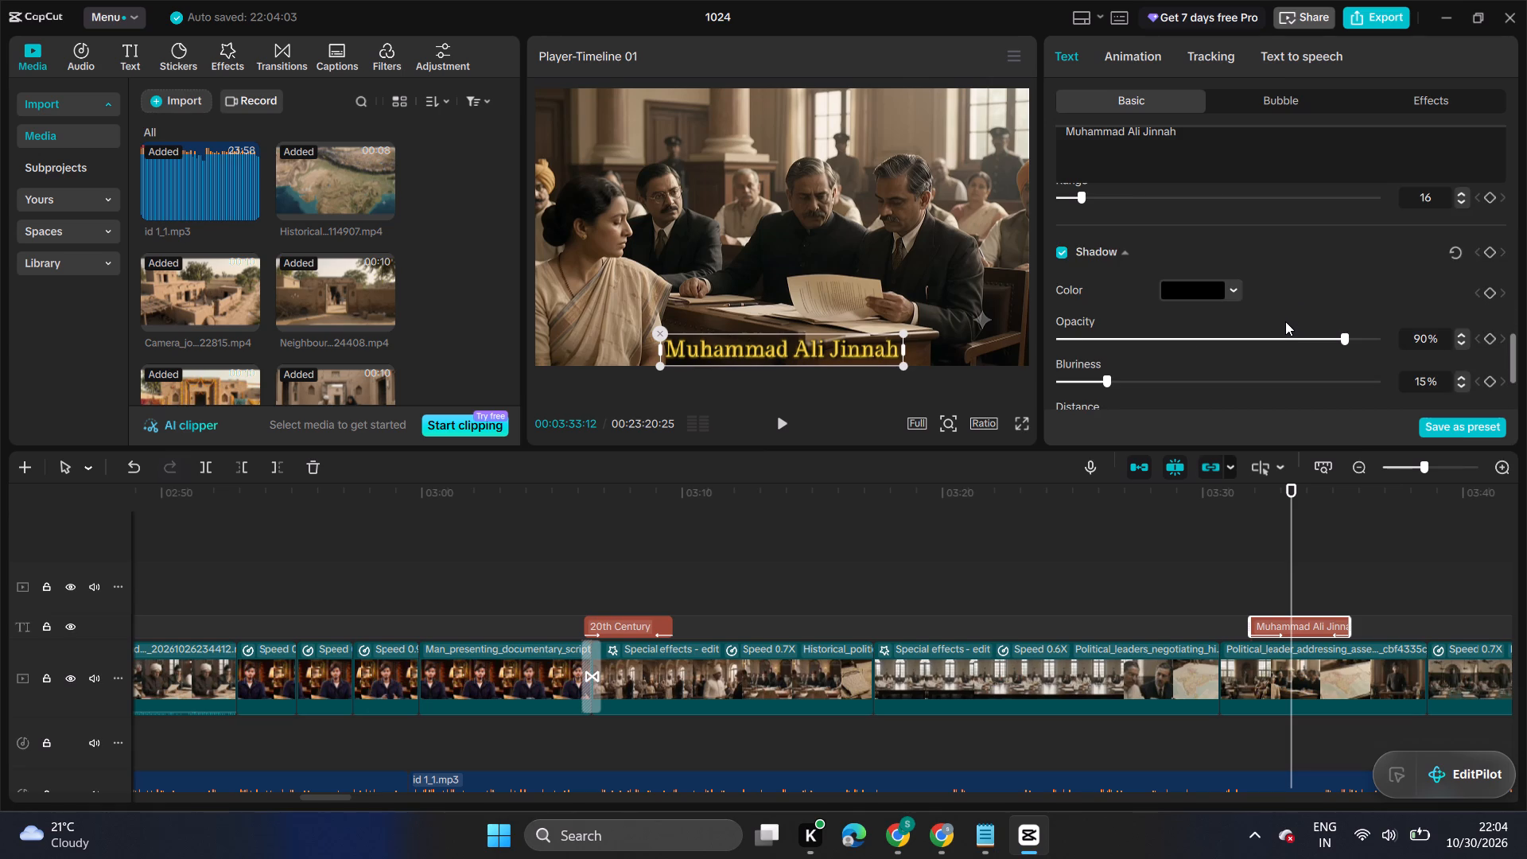
scroll(1285, 321, down, 1)
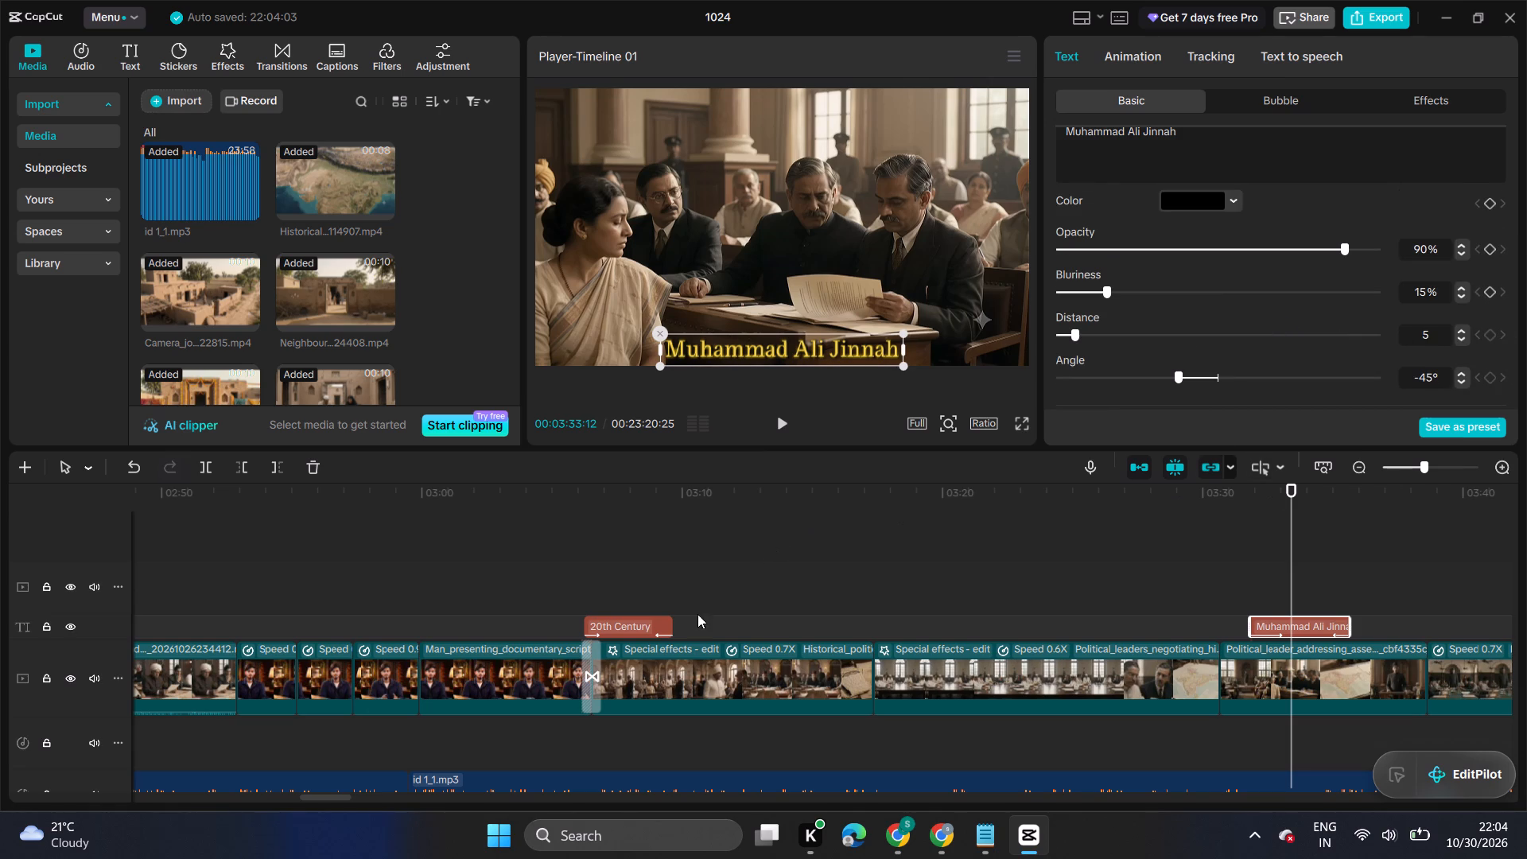
click(639, 624)
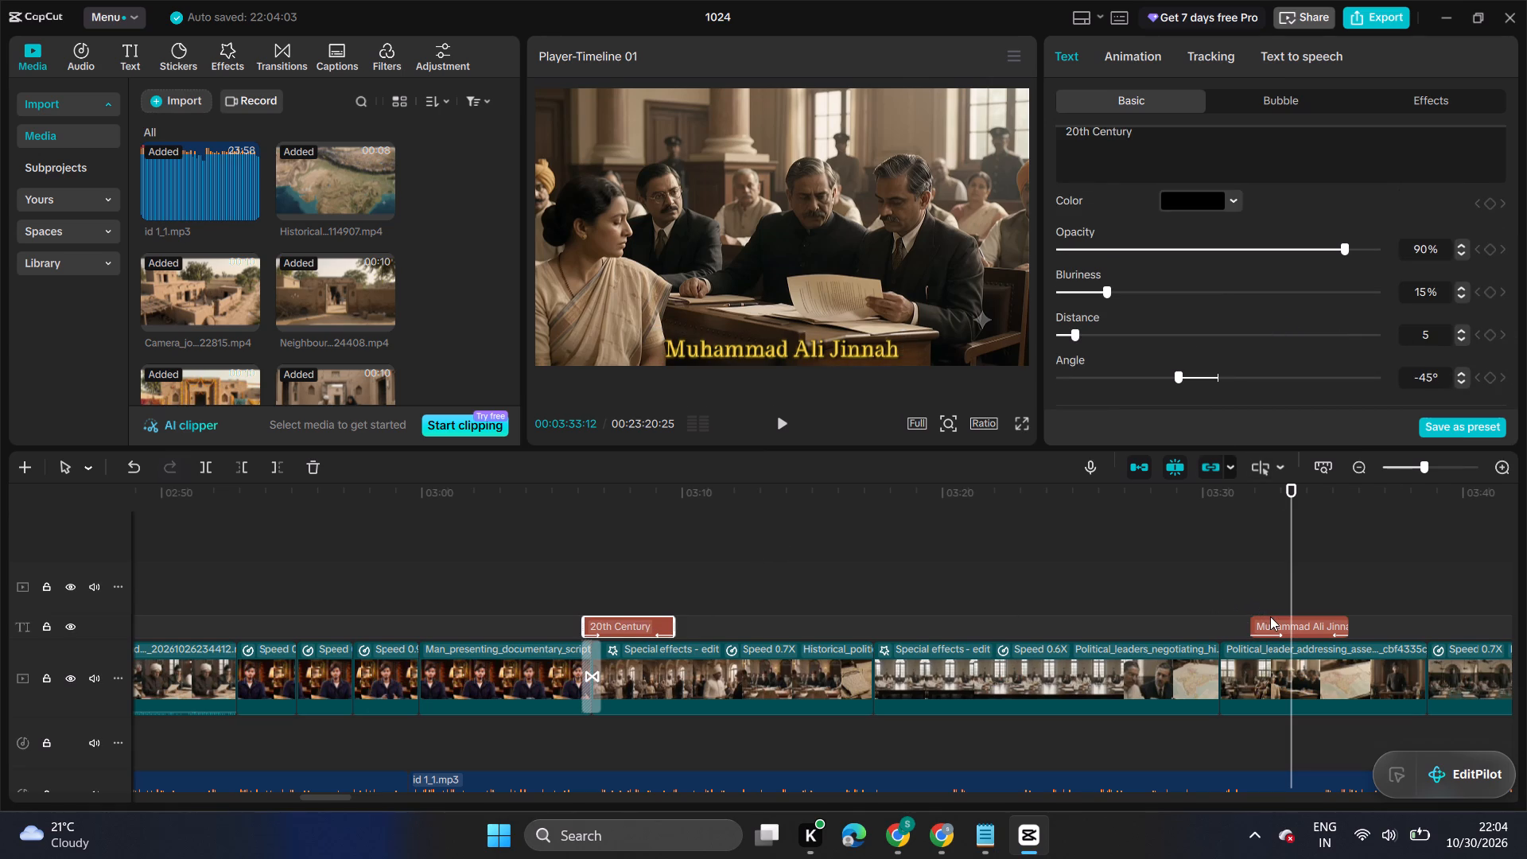
click(1270, 616)
scroll(1233, 367, down, 3)
scroll(1233, 361, up, 3)
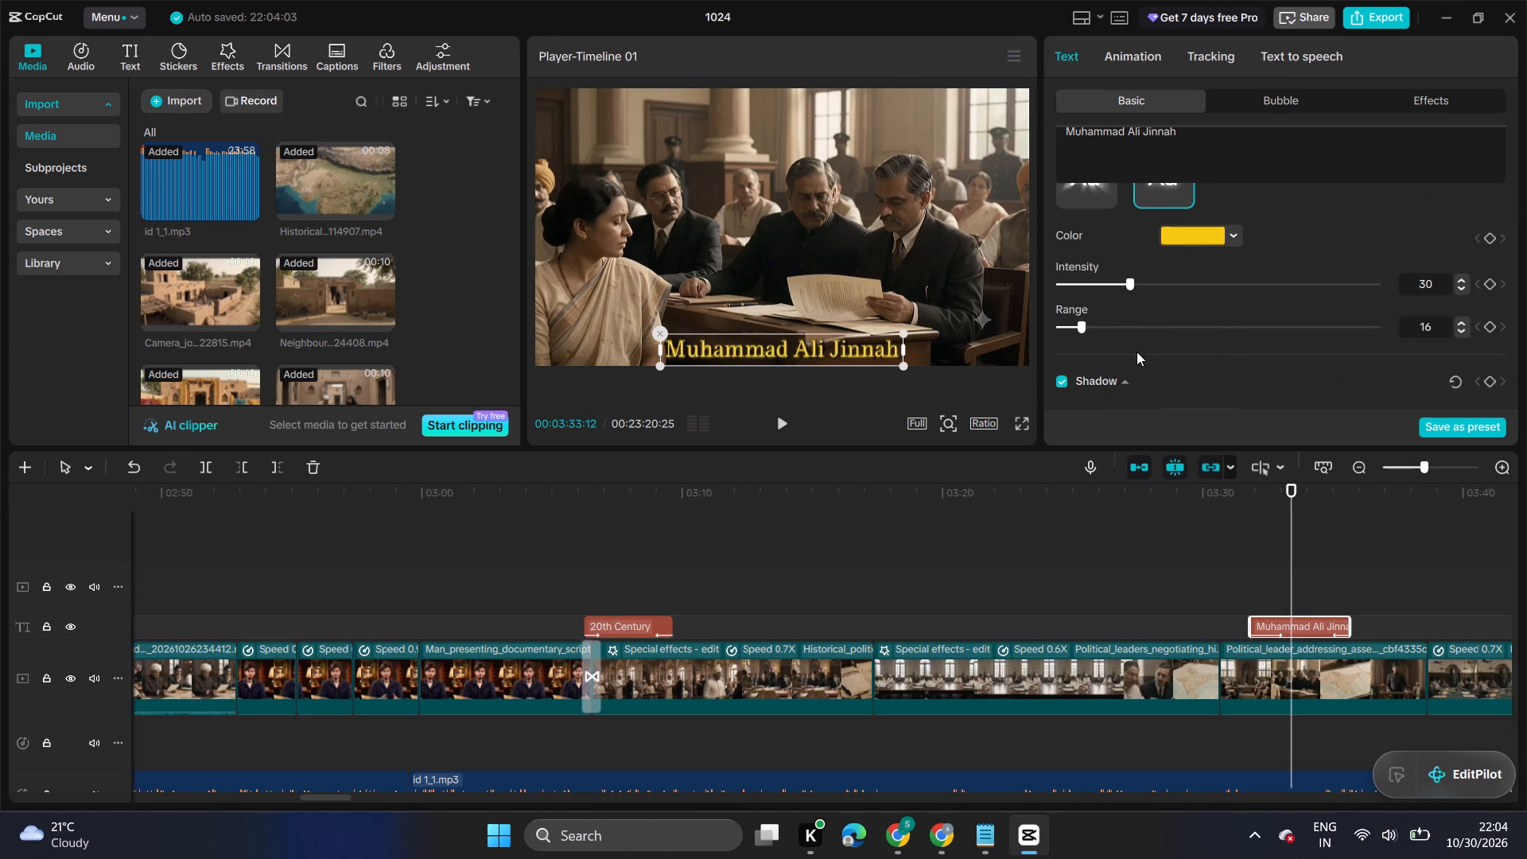
Scrub from the "20th Century" title to the "Muhammad Ali Jinnah" title and play the video from about 03:32.
click(624, 626)
click(617, 591)
drag(617, 591, 1182, 577)
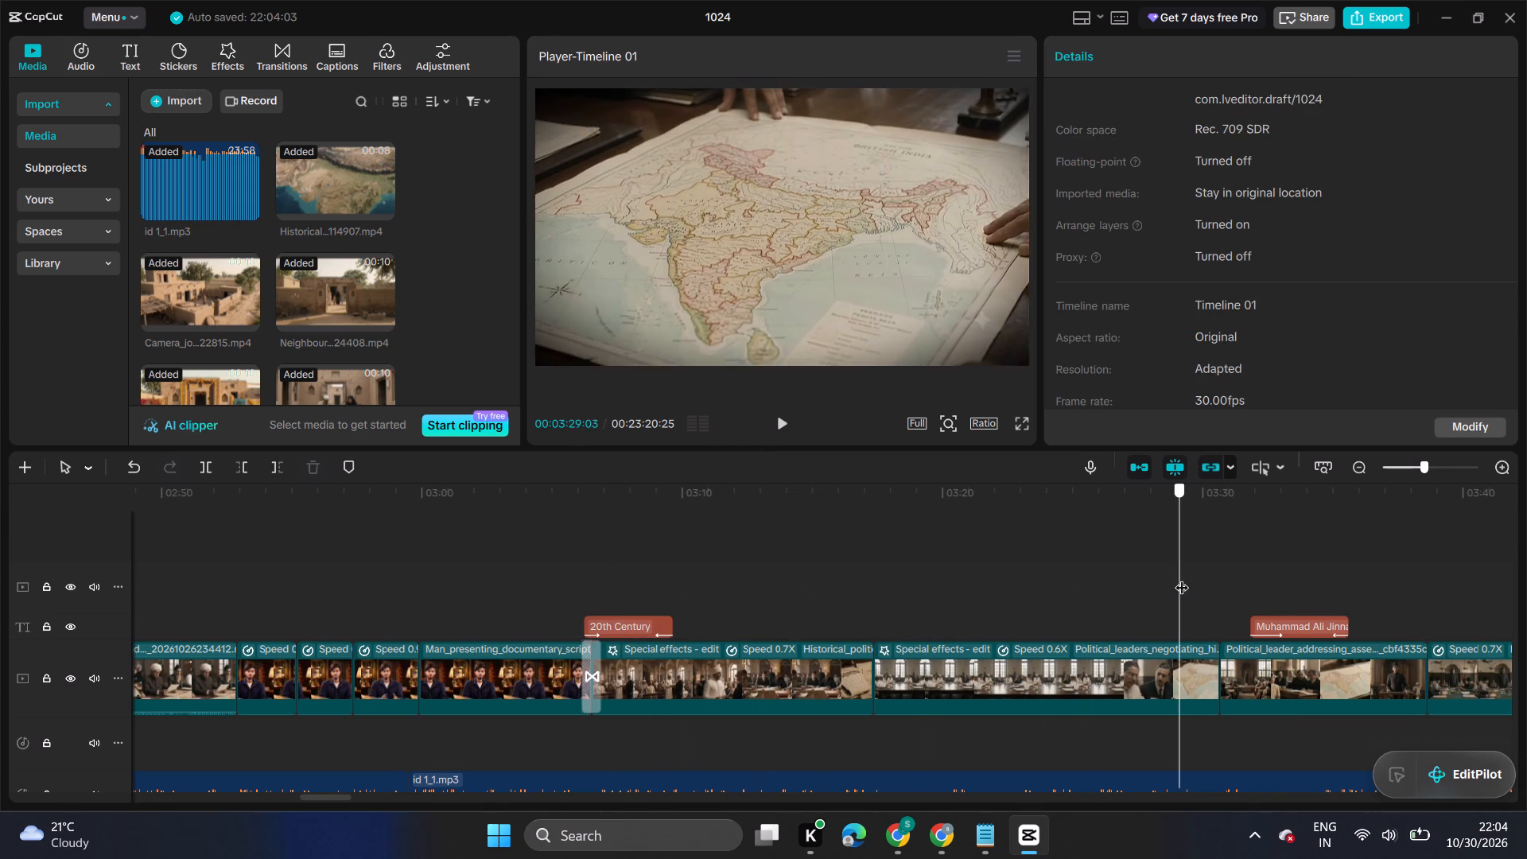
drag(1182, 577, 1269, 588)
click(1281, 616)
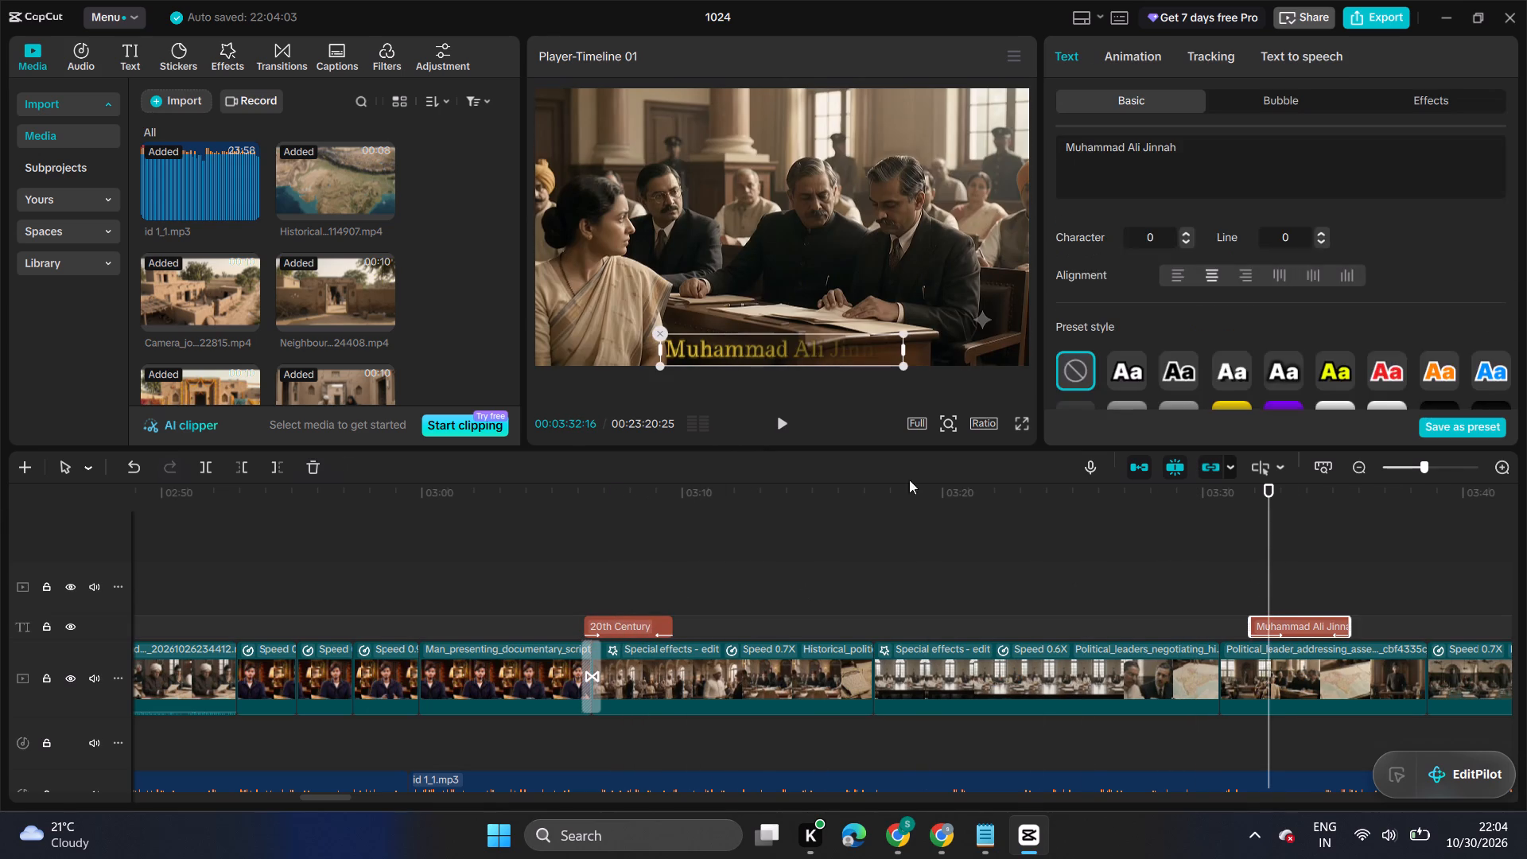
click(786, 418)
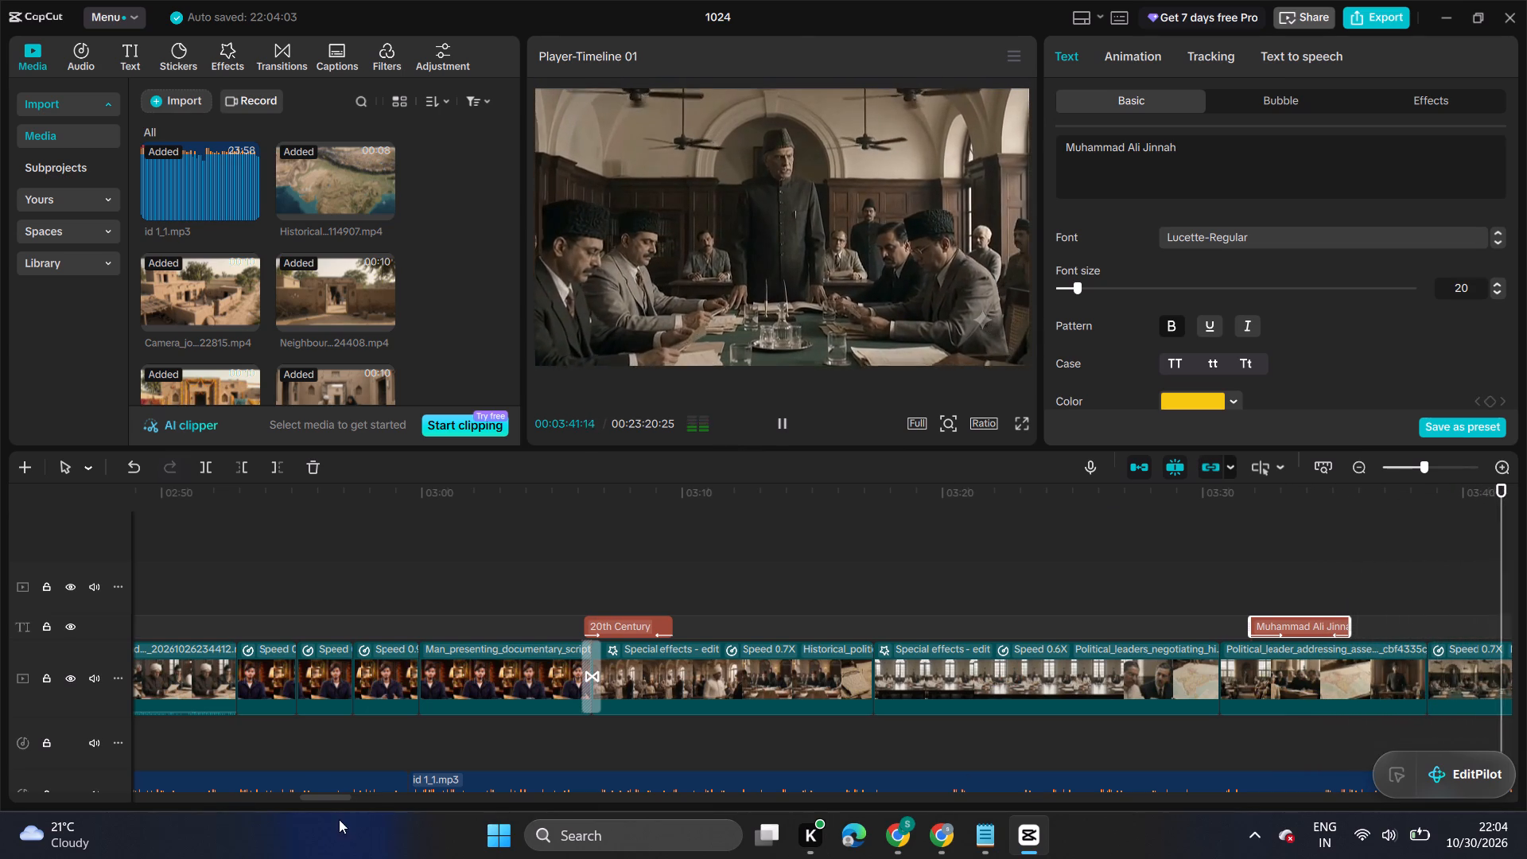
Go to the "3 june, 1947" title near 06:57 and play the video from its start.
drag(336, 798, 383, 791)
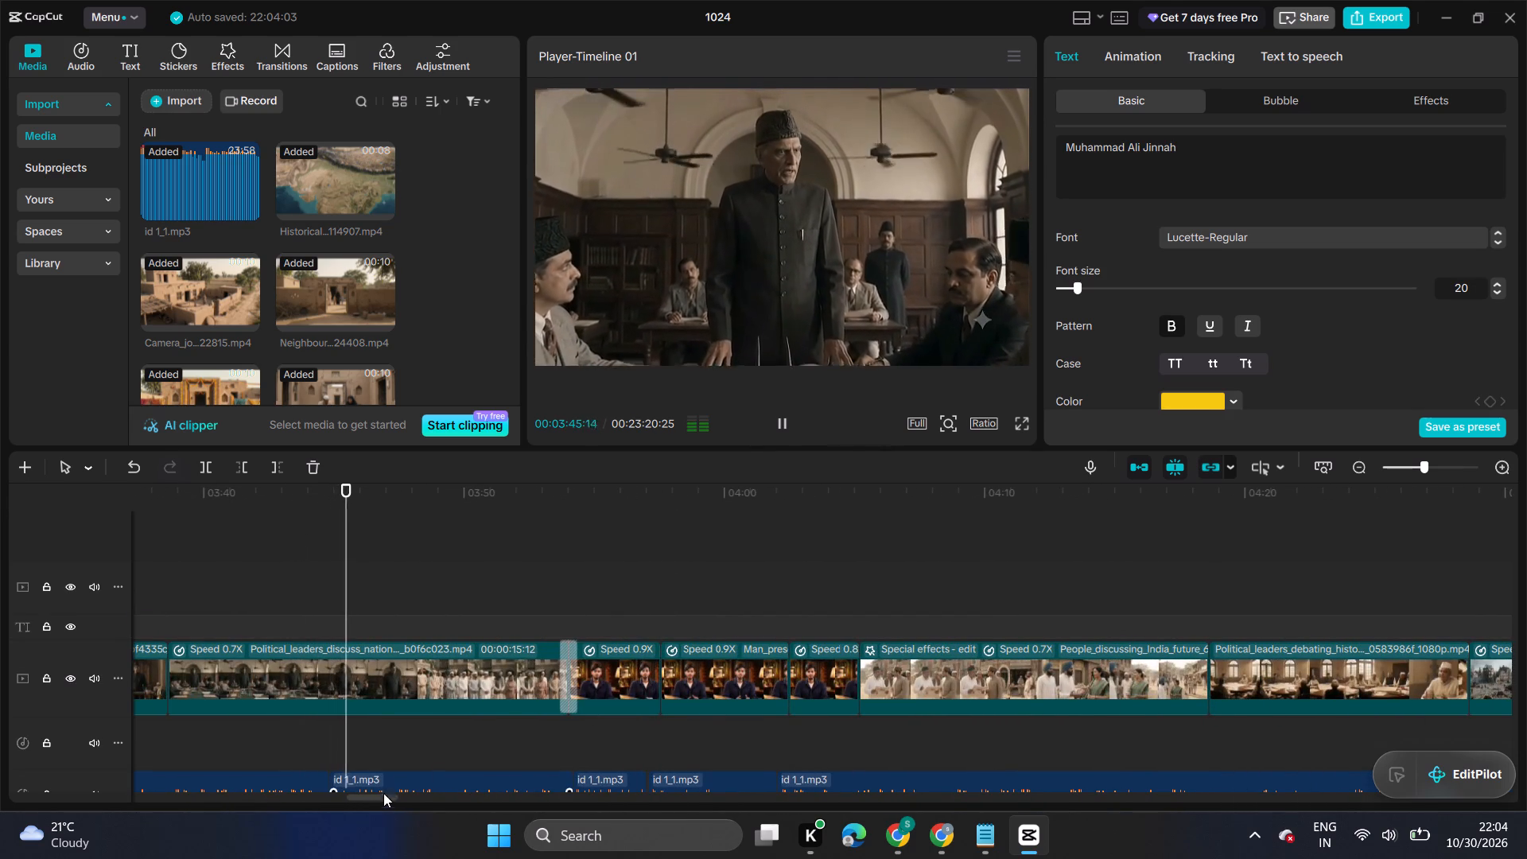
drag(379, 798, 455, 787)
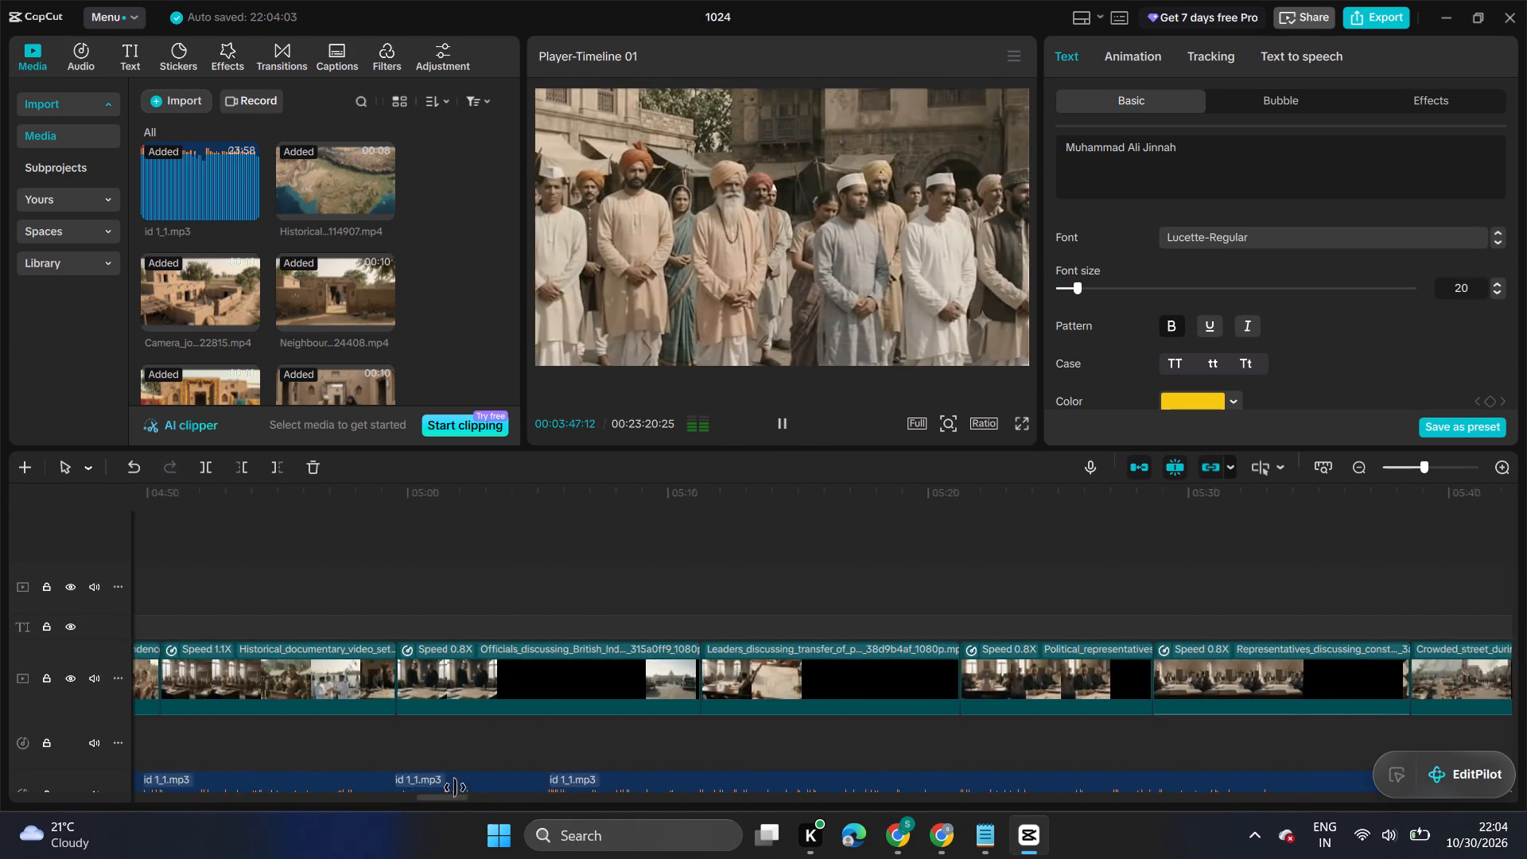
drag(455, 787, 557, 783)
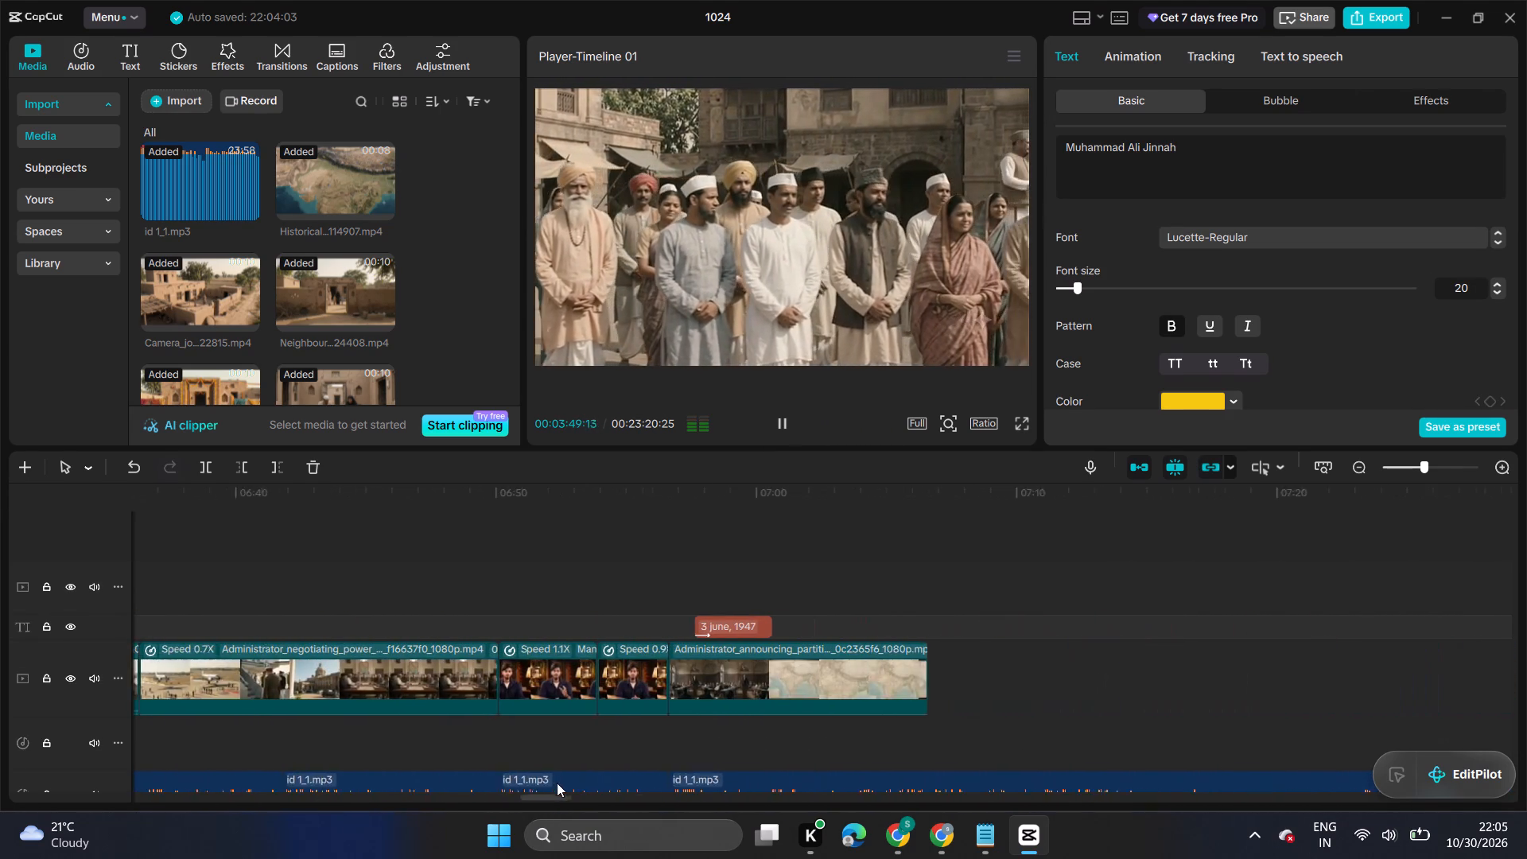
drag(557, 783, 558, 783)
click(551, 576)
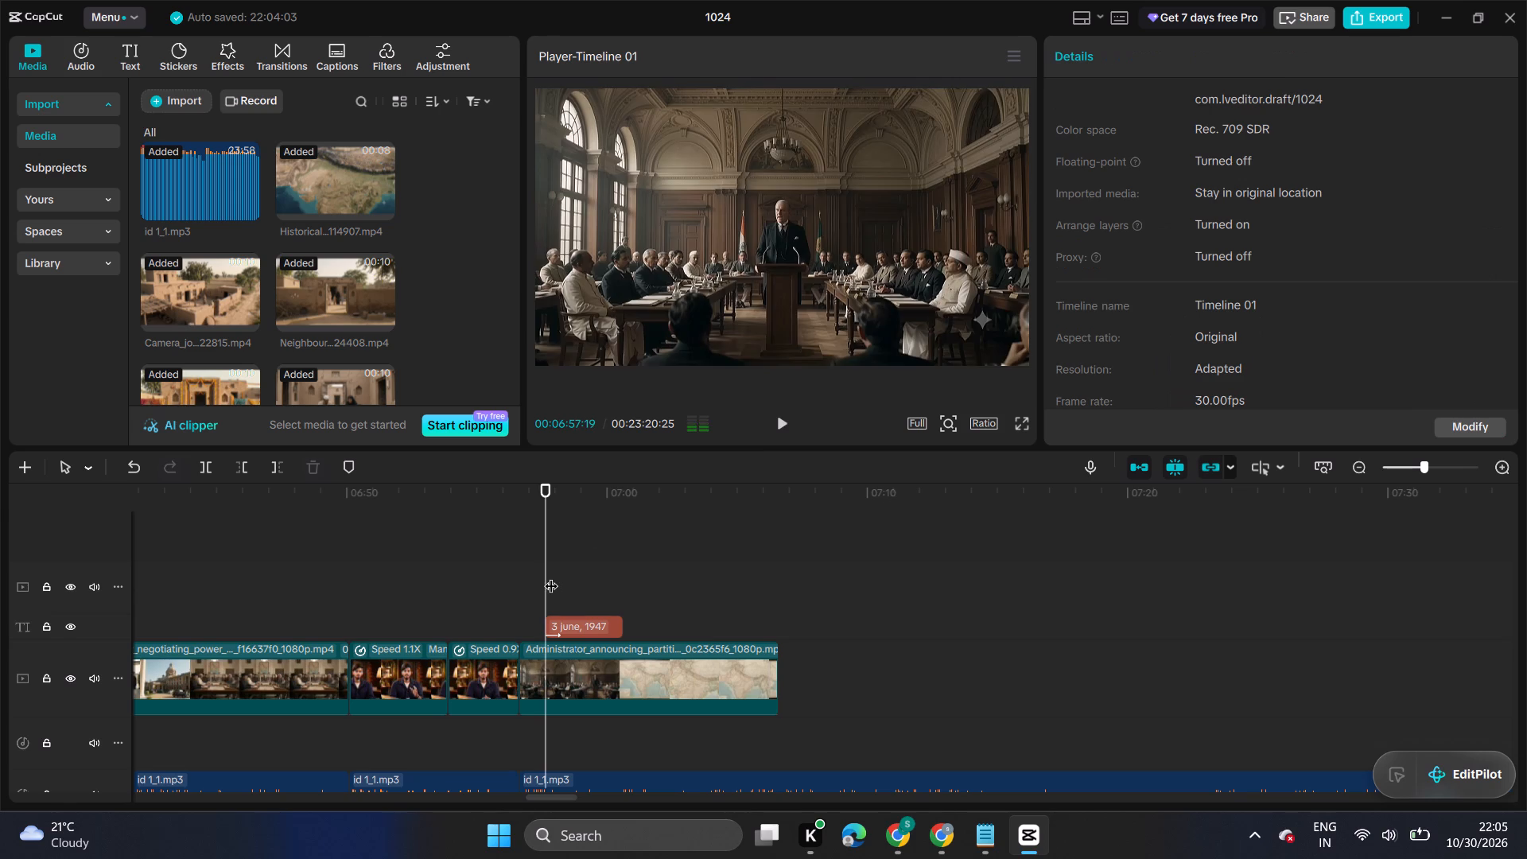
click(781, 429)
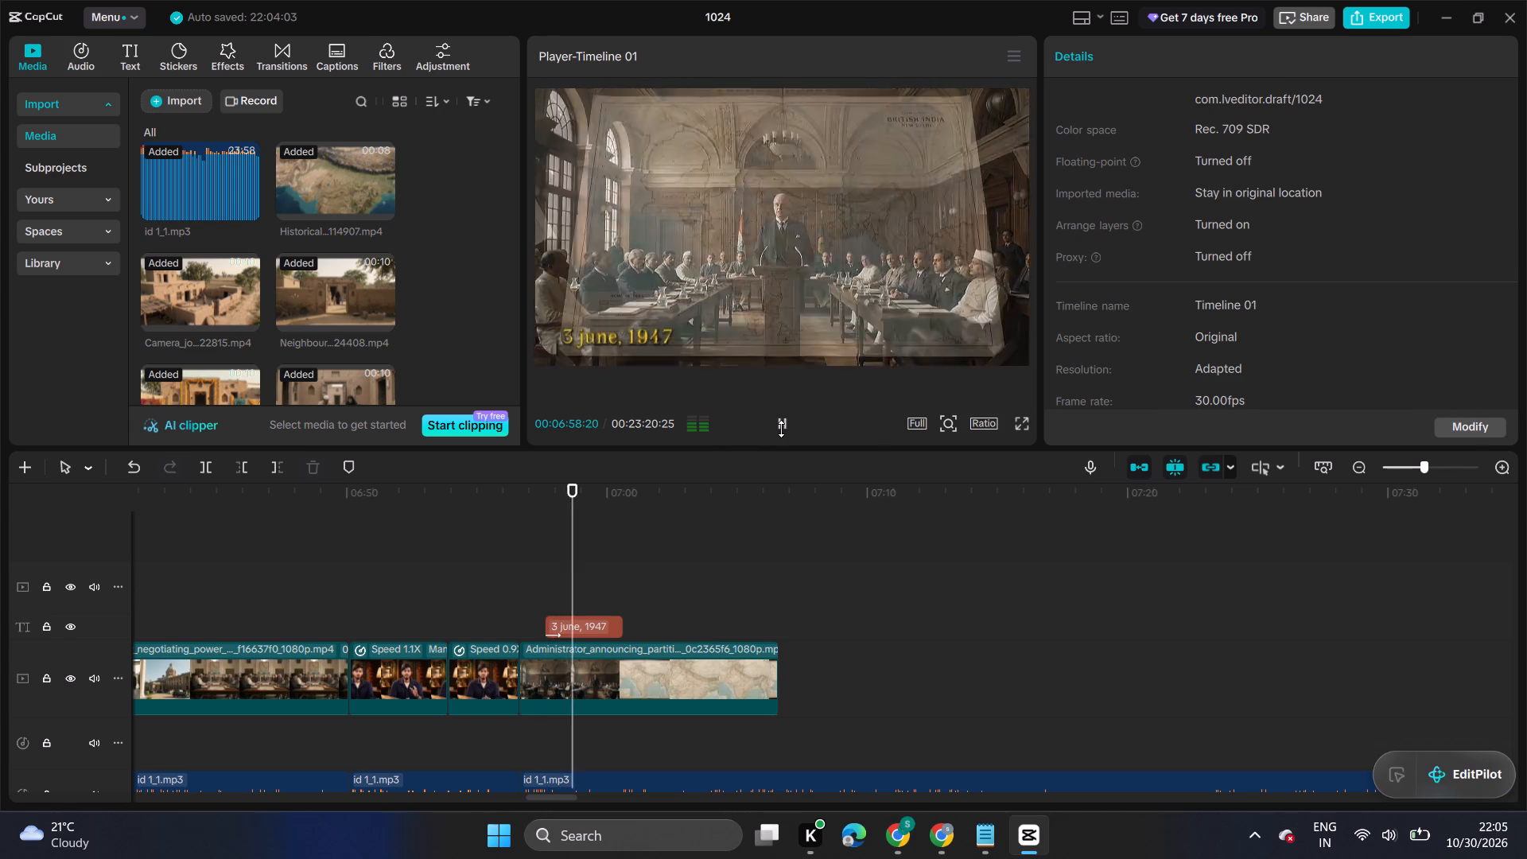
click(781, 429)
Set the glow intensity of the "3 june, 1947" title to 30.
click(584, 632)
scroll(1203, 293, down, 2)
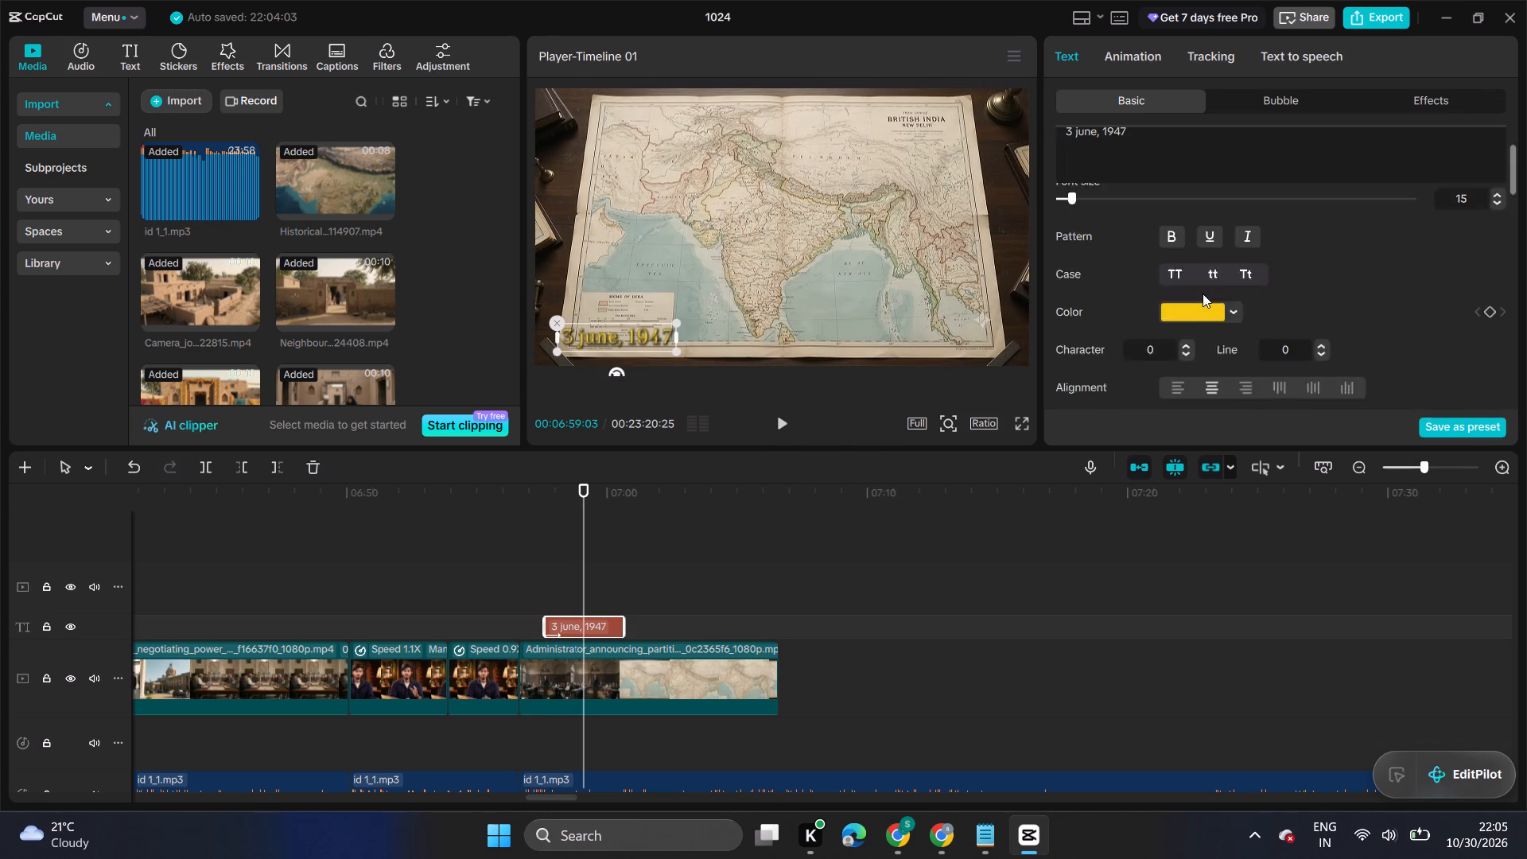
scroll(1203, 293, down, 8)
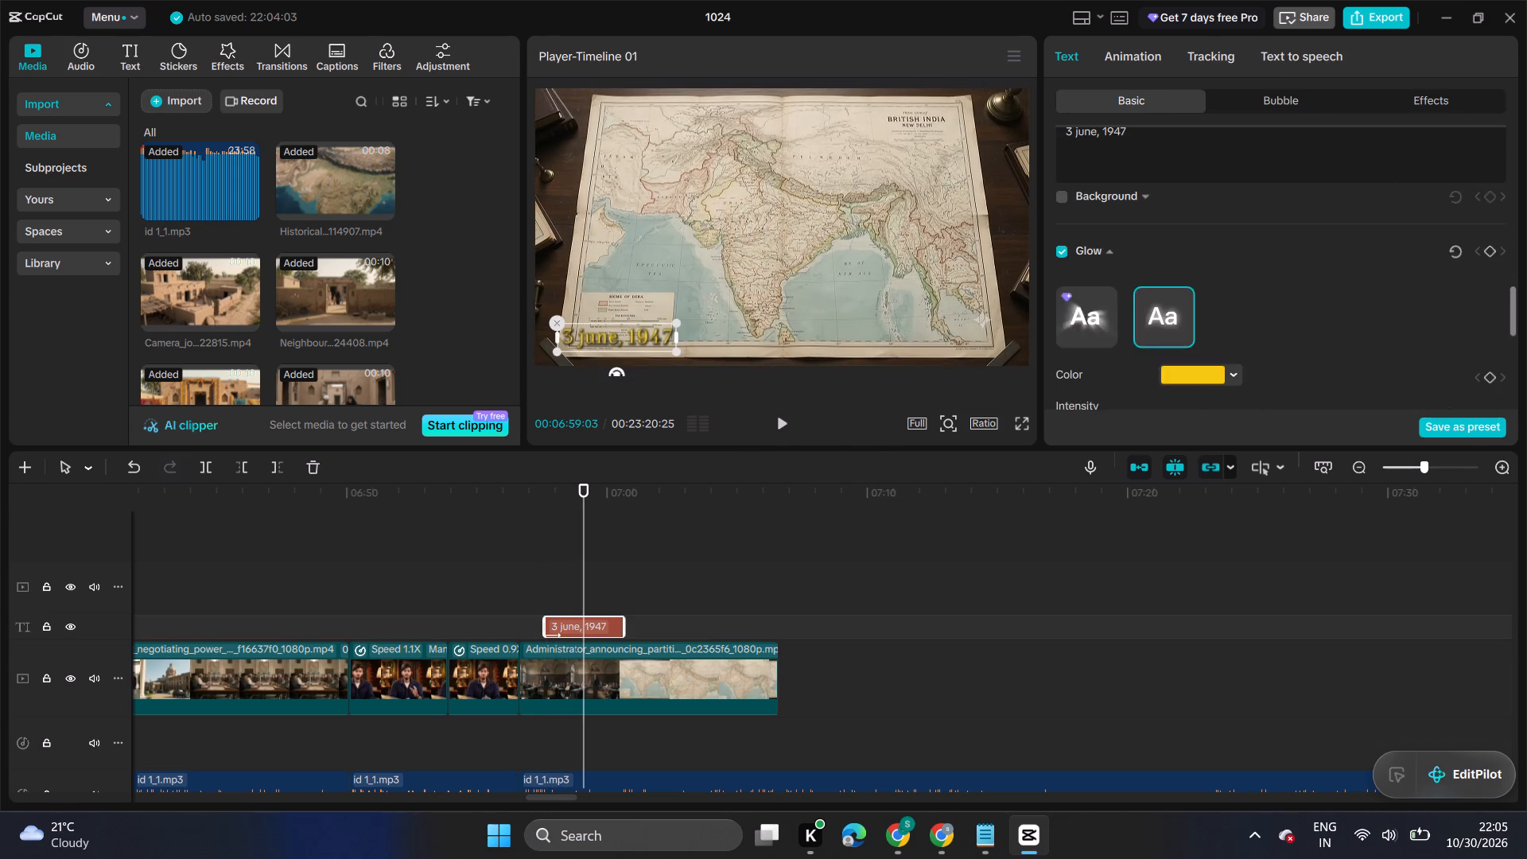
scroll(1206, 292, down, 2)
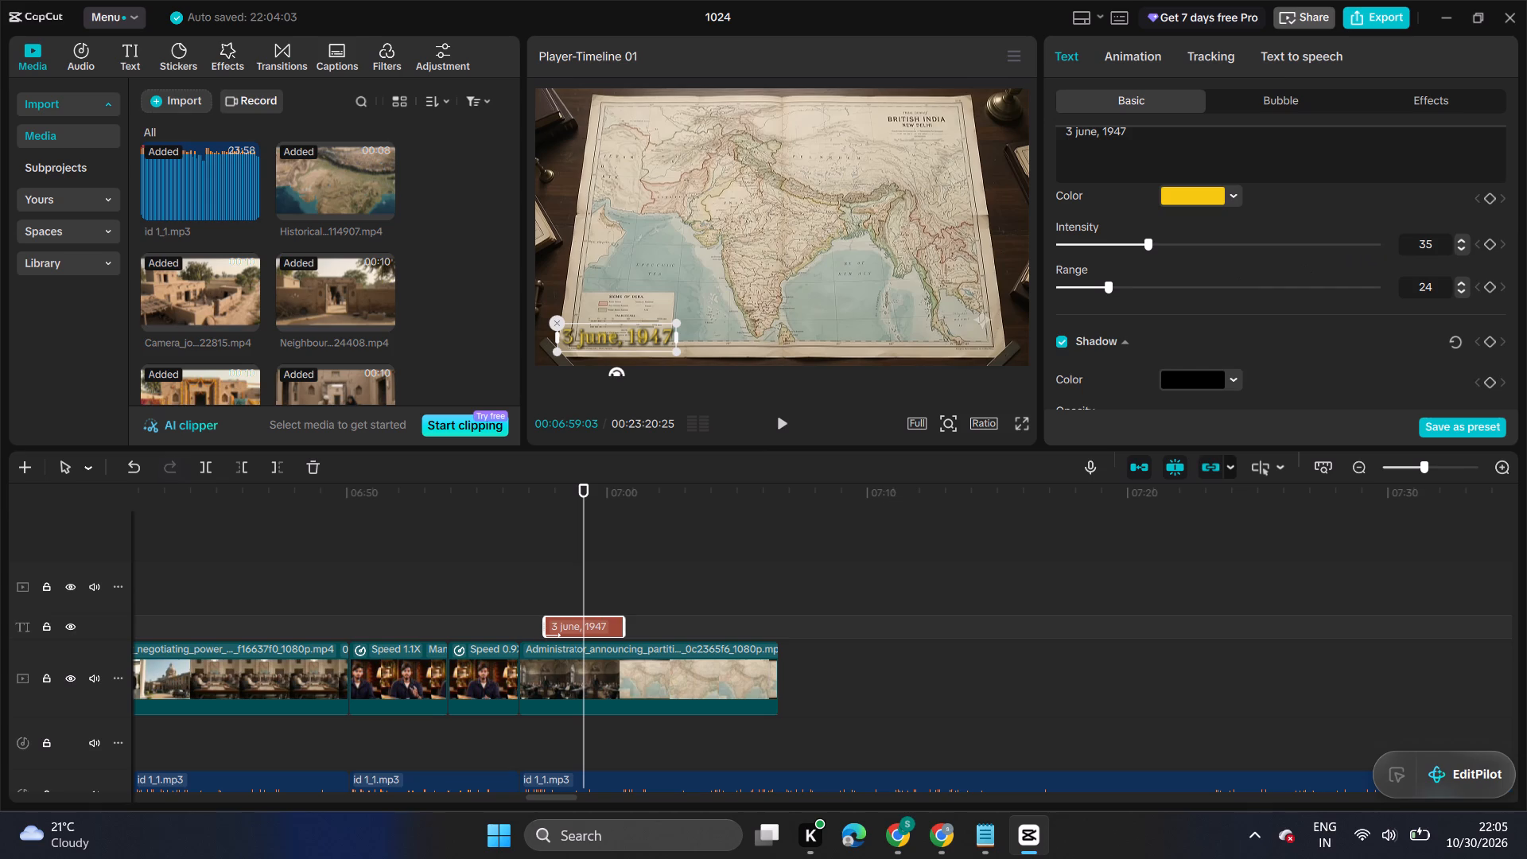
click(1434, 243)
drag(1434, 243, 1424, 247)
click(1424, 247)
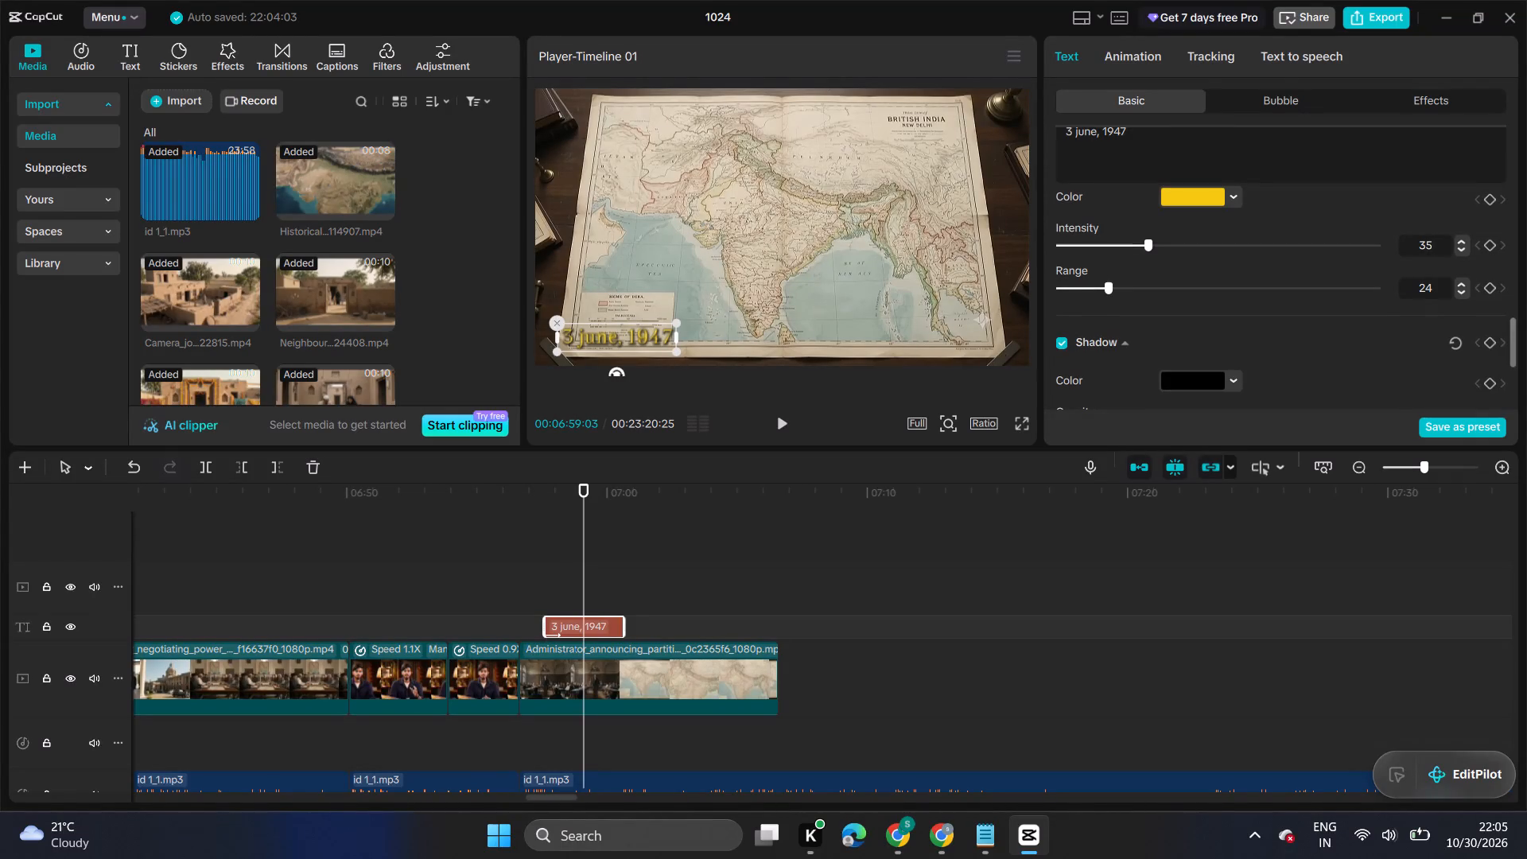
key(Right)
key(BackSpace)
key(0)
Set the glow range of the "3 june, 1947" title to 16.
click(1433, 285)
key(BackSpace)
key(BackSpace)
text(16)
key(Return)
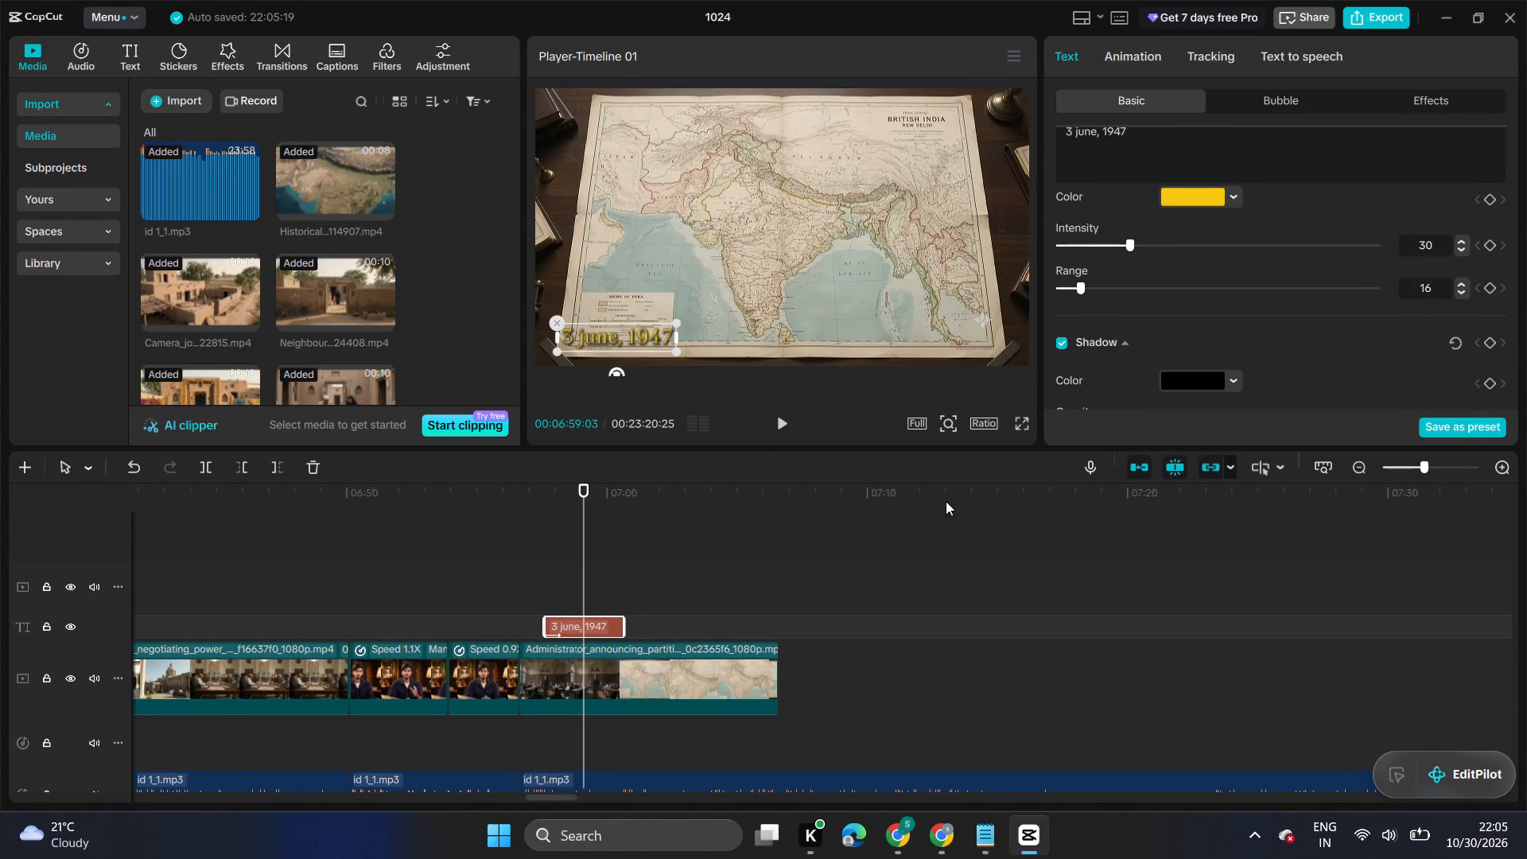
Review the transform, glow and shadow settings of the "3 june, 1947" title.
click(567, 583)
drag(567, 583, 586, 585)
click(599, 621)
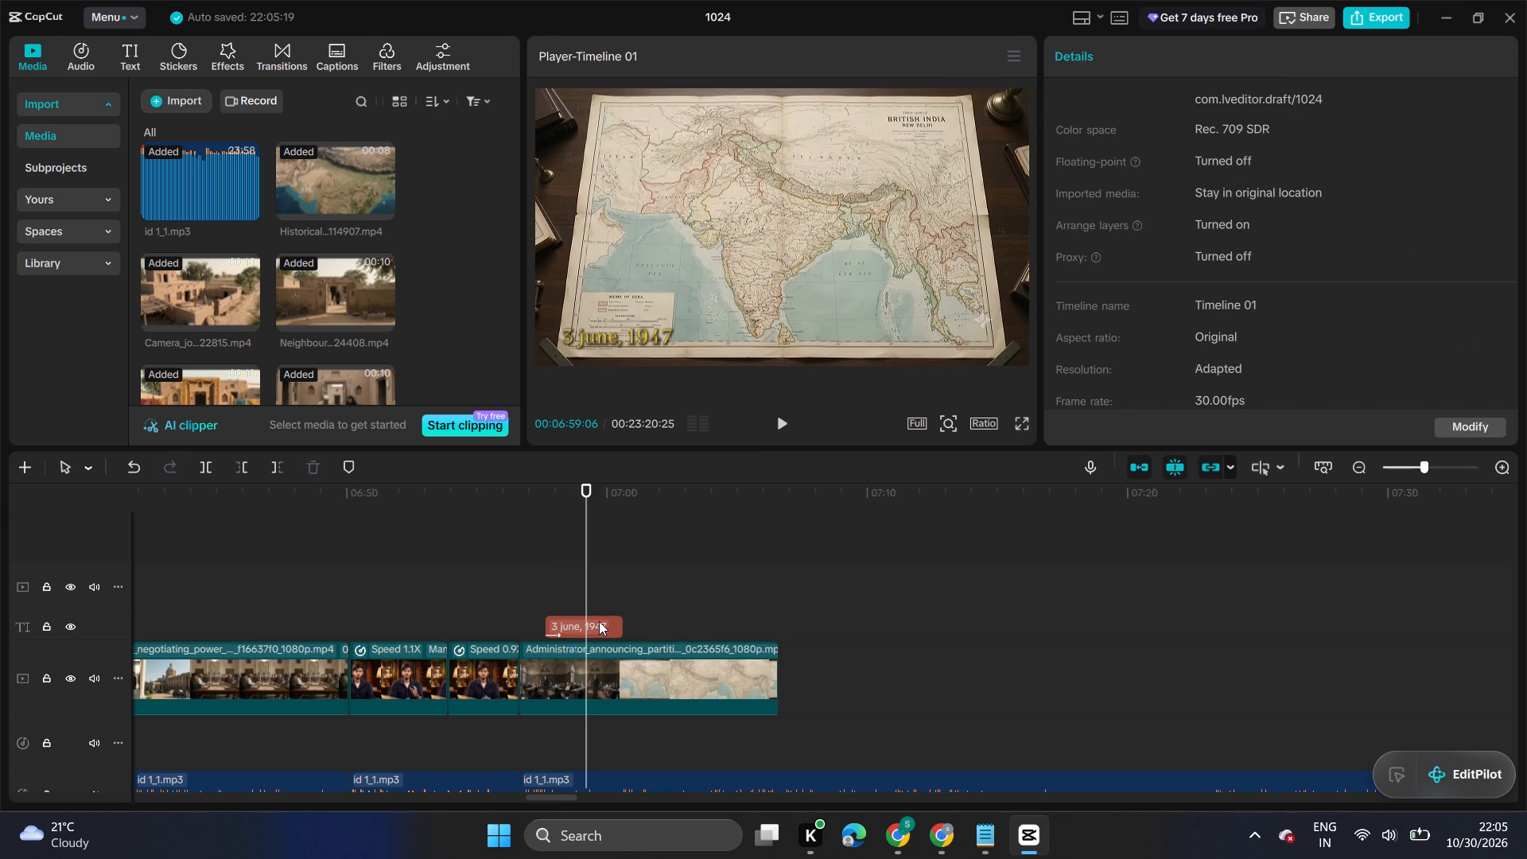
scroll(1130, 239, down, 6)
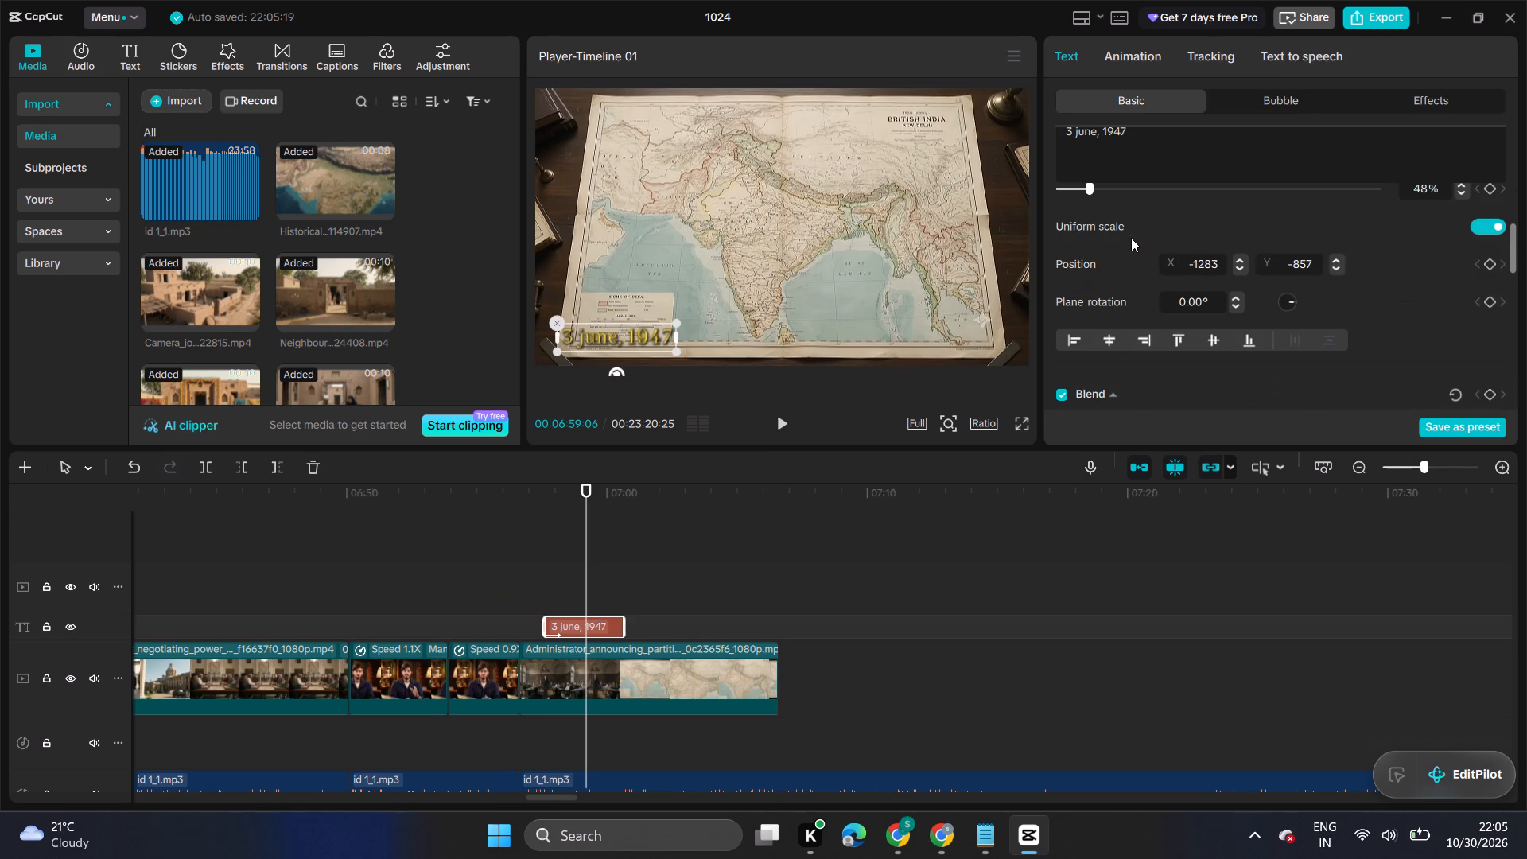
scroll(1131, 238, down, 6)
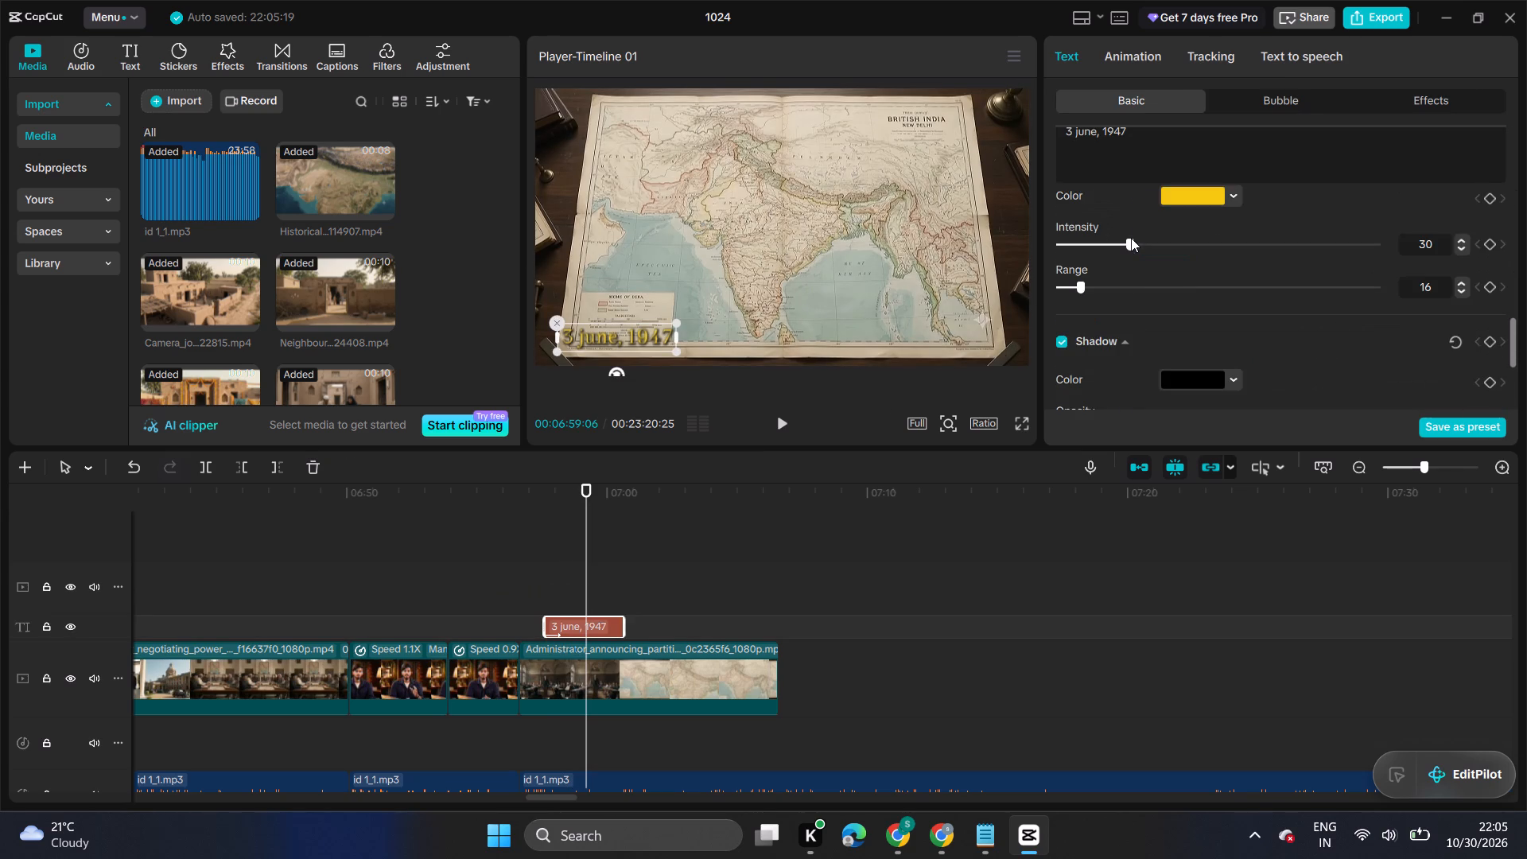
scroll(1131, 238, down, 2)
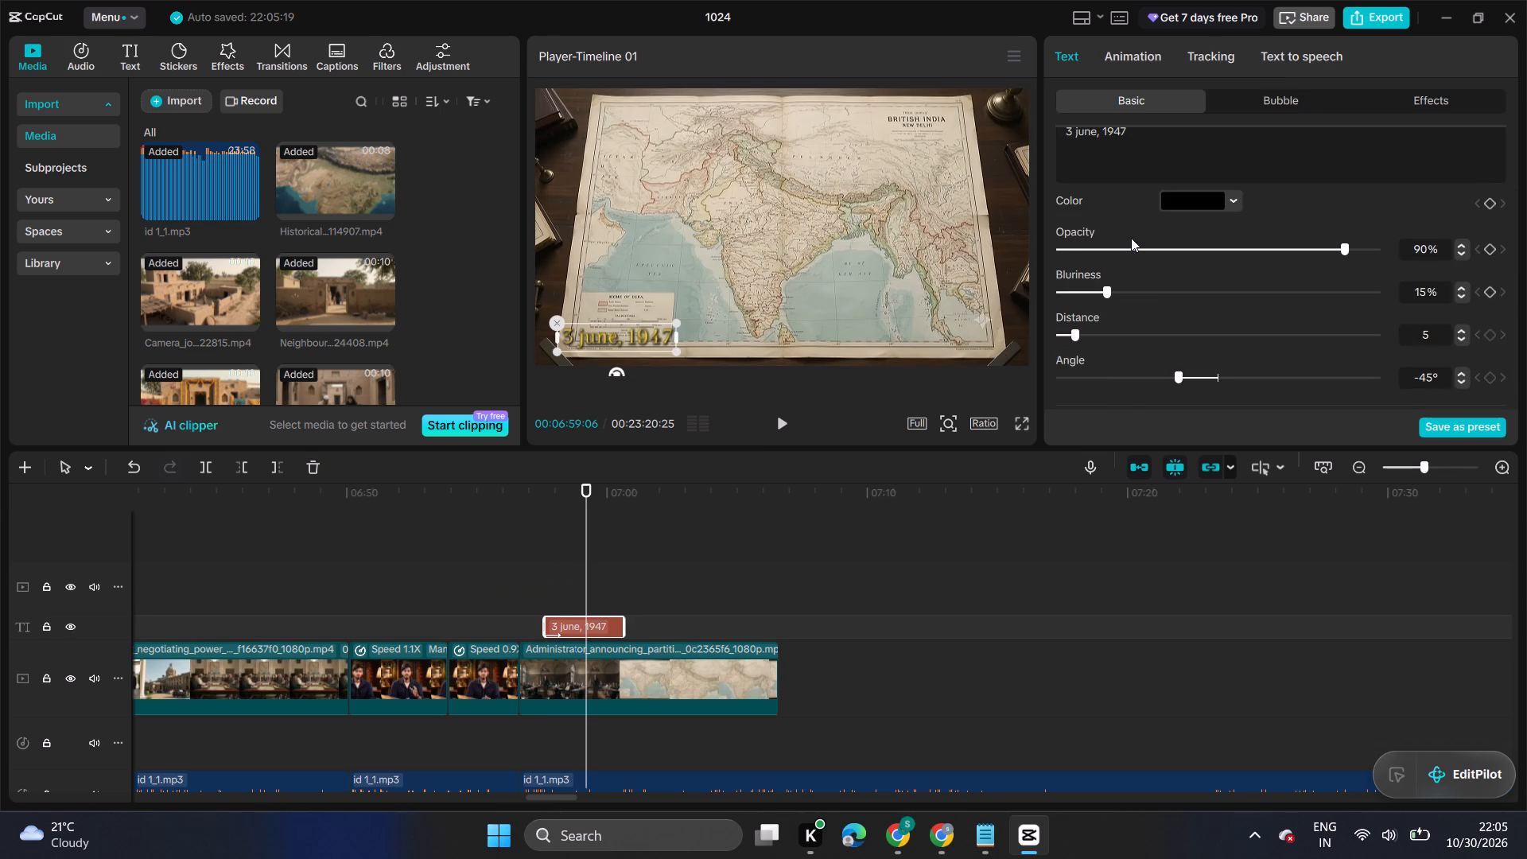
scroll(1131, 238, up, 8)
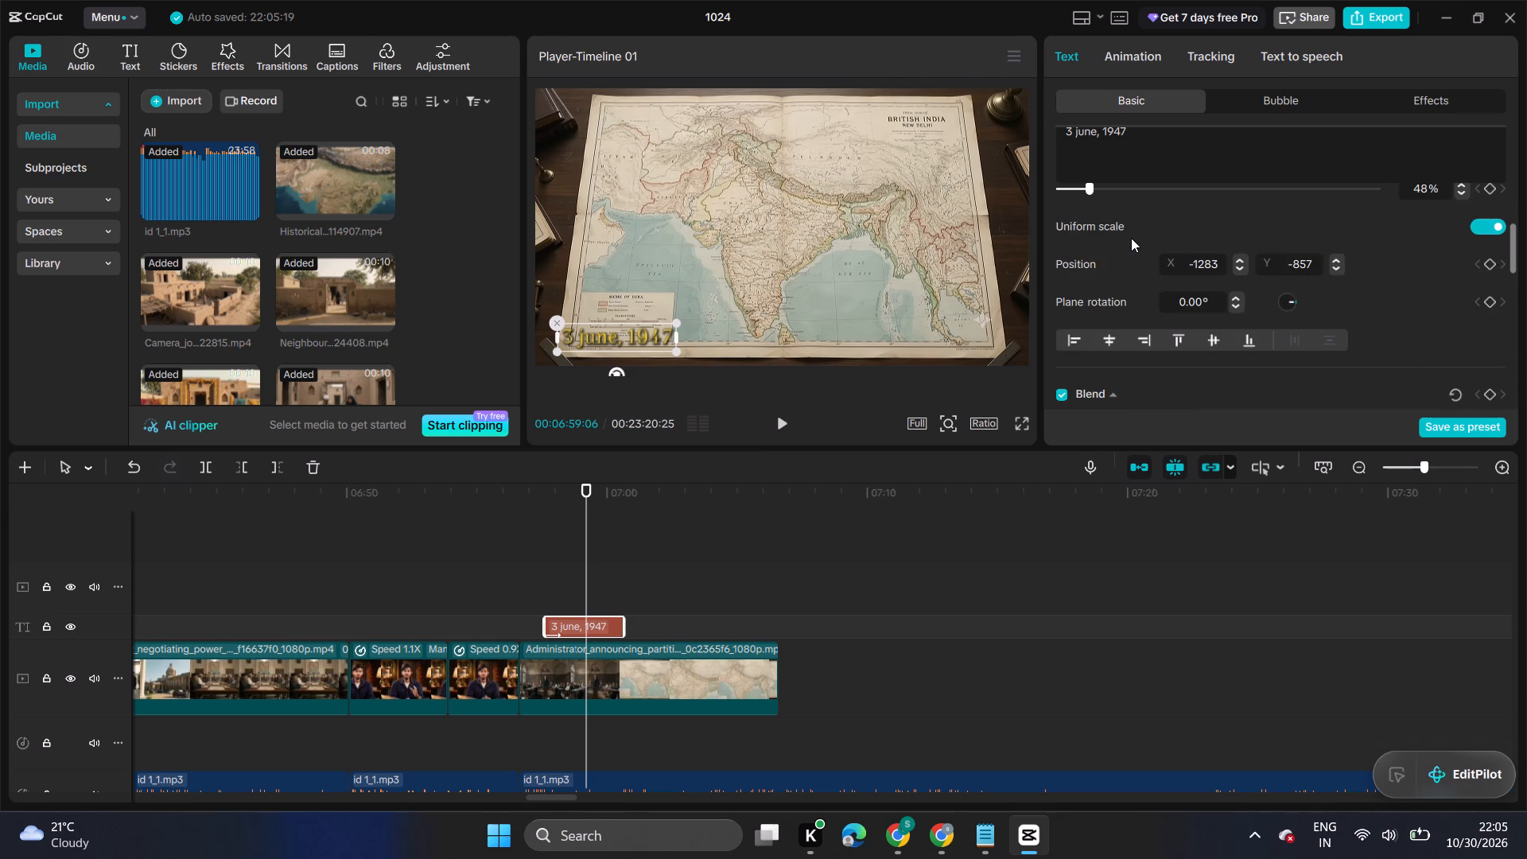
scroll(1131, 238, up, 3)
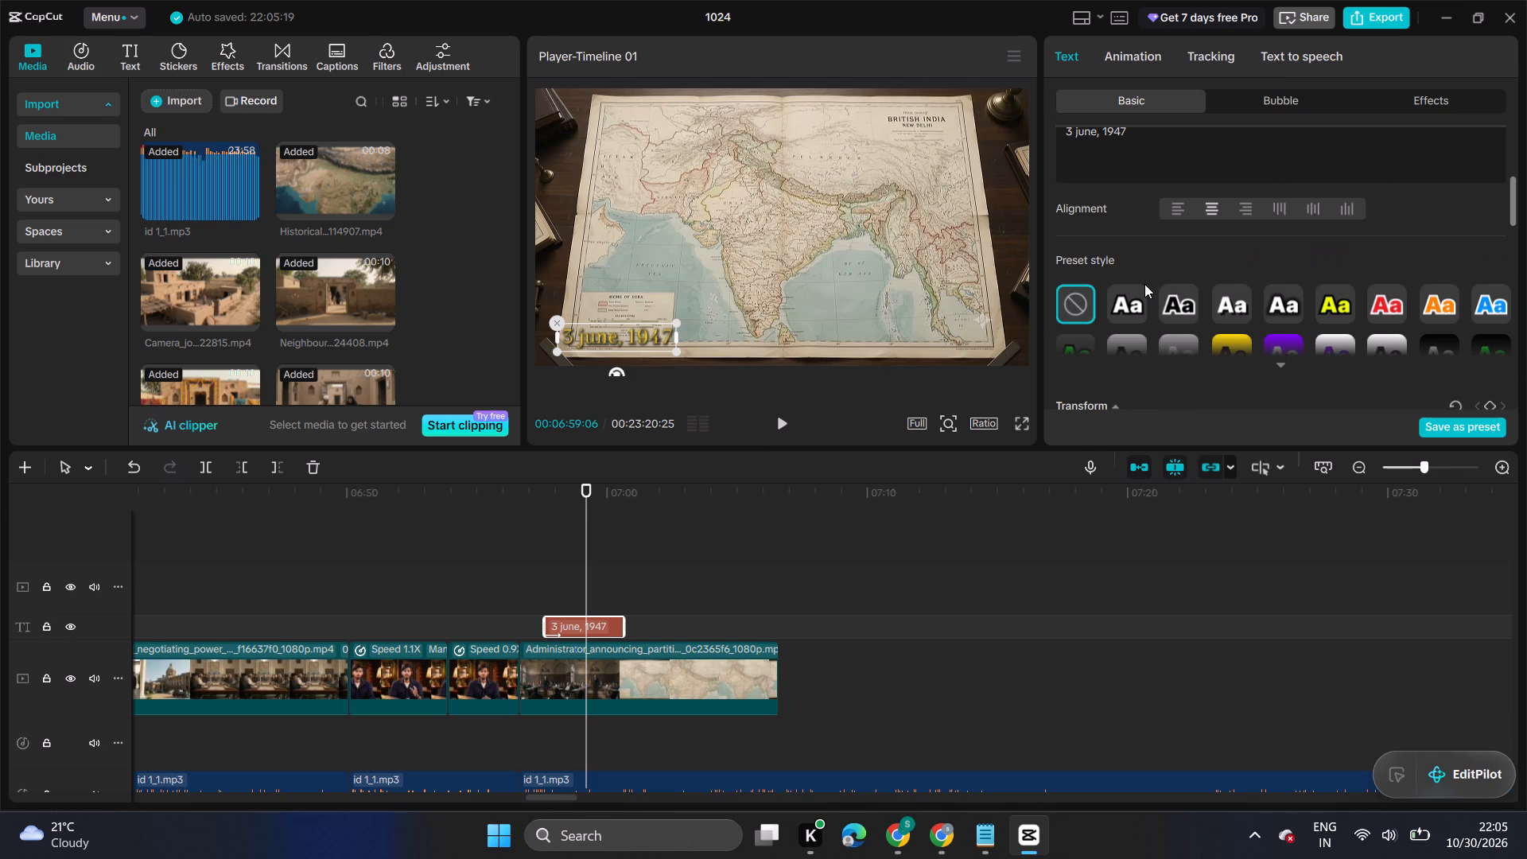
Check the "3 june, 1947" title in the full-screen preview and return to its font settings.
click(1023, 429)
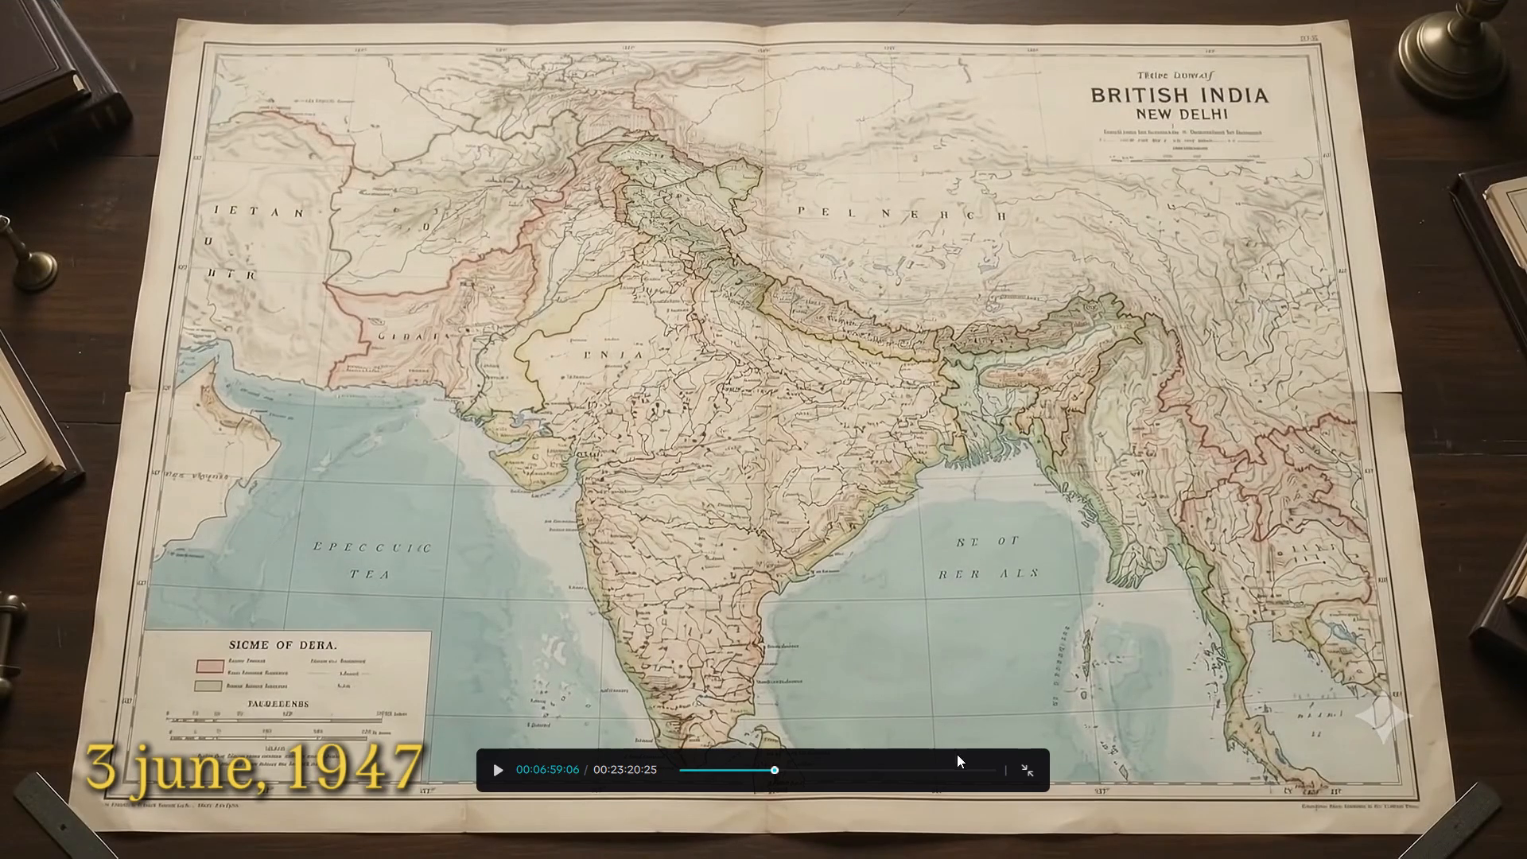
click(1018, 773)
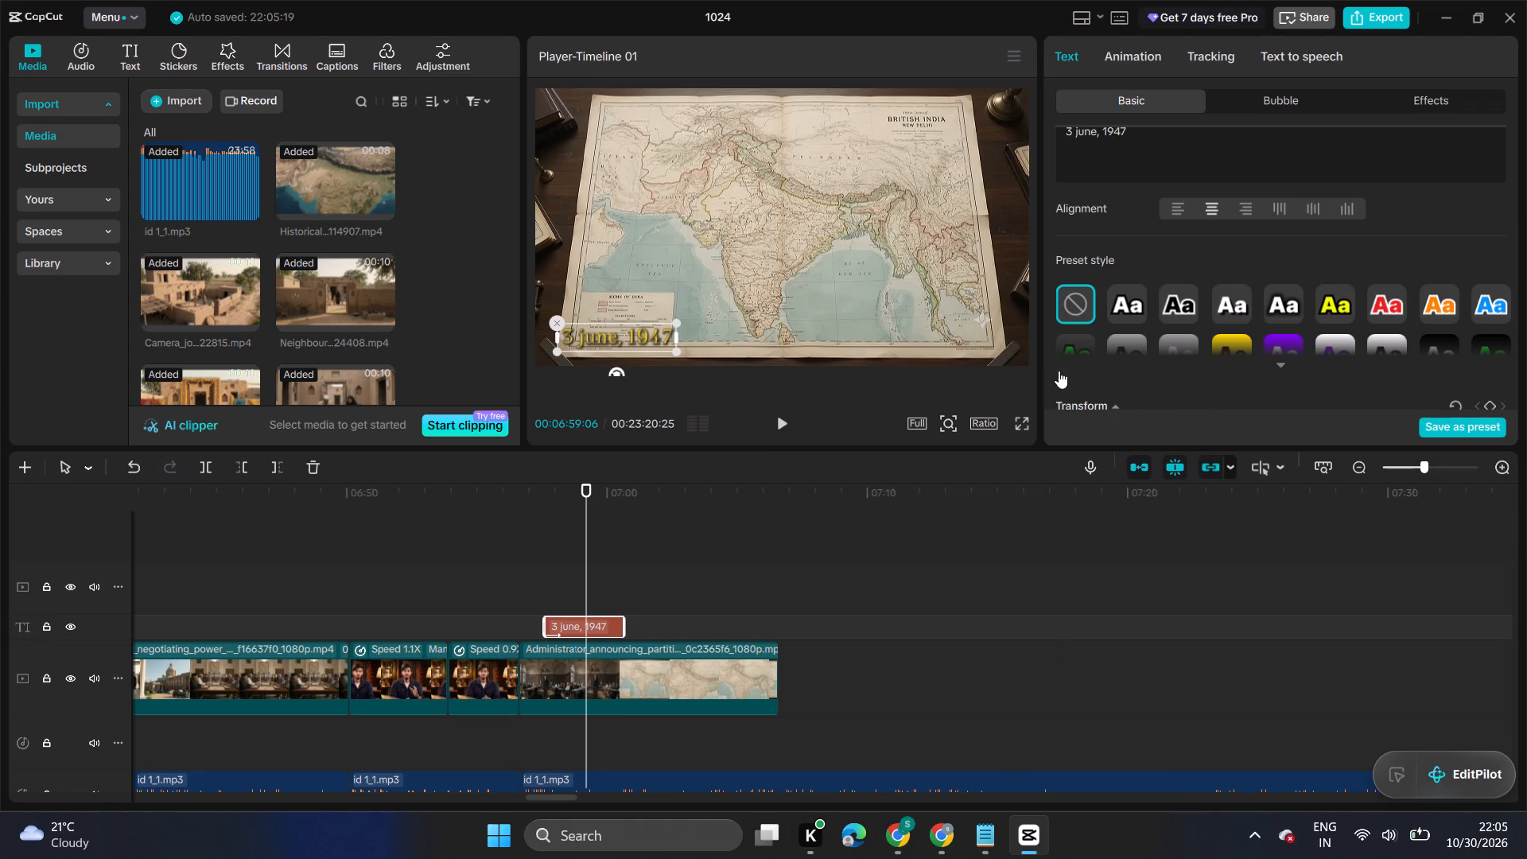
scroll(1075, 331, up, 3)
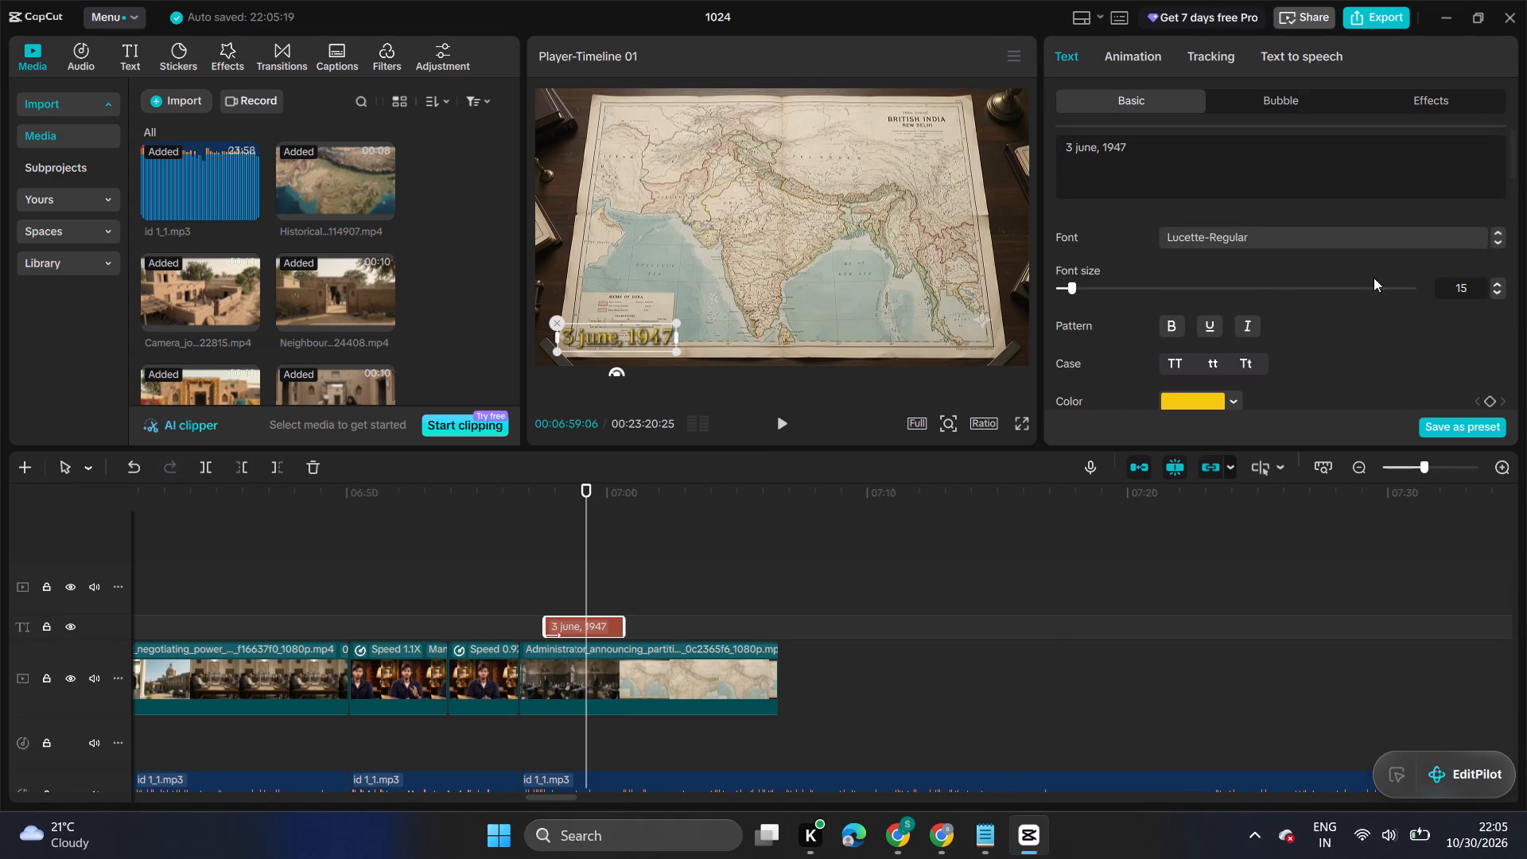
Set the glow intensity of the "Feb, 1947" title to 30.
click(510, 550)
drag(510, 550, 106, 584)
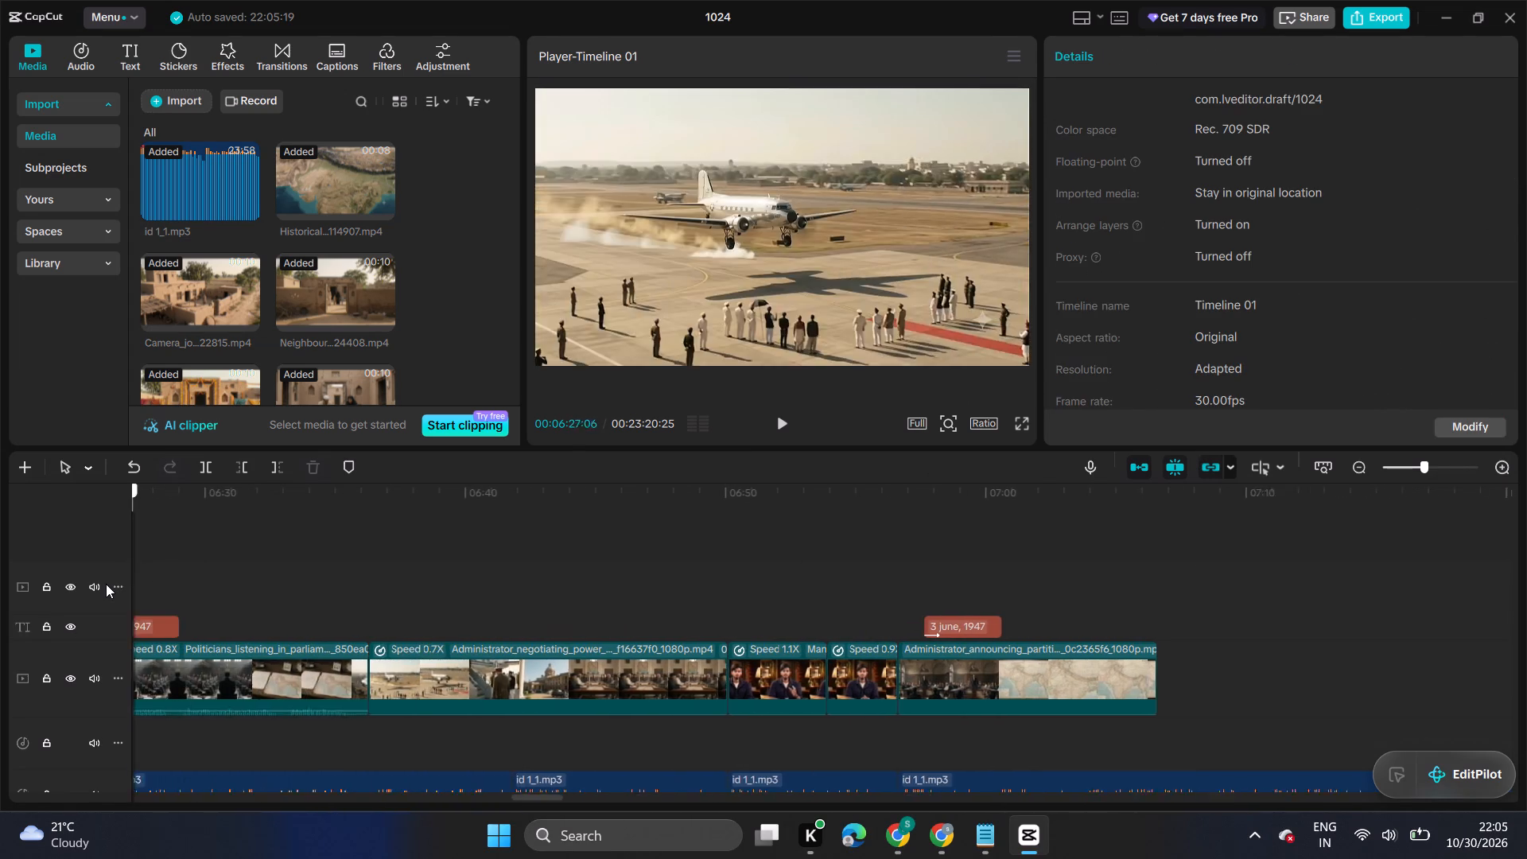
drag(106, 584, 457, 597)
click(485, 628)
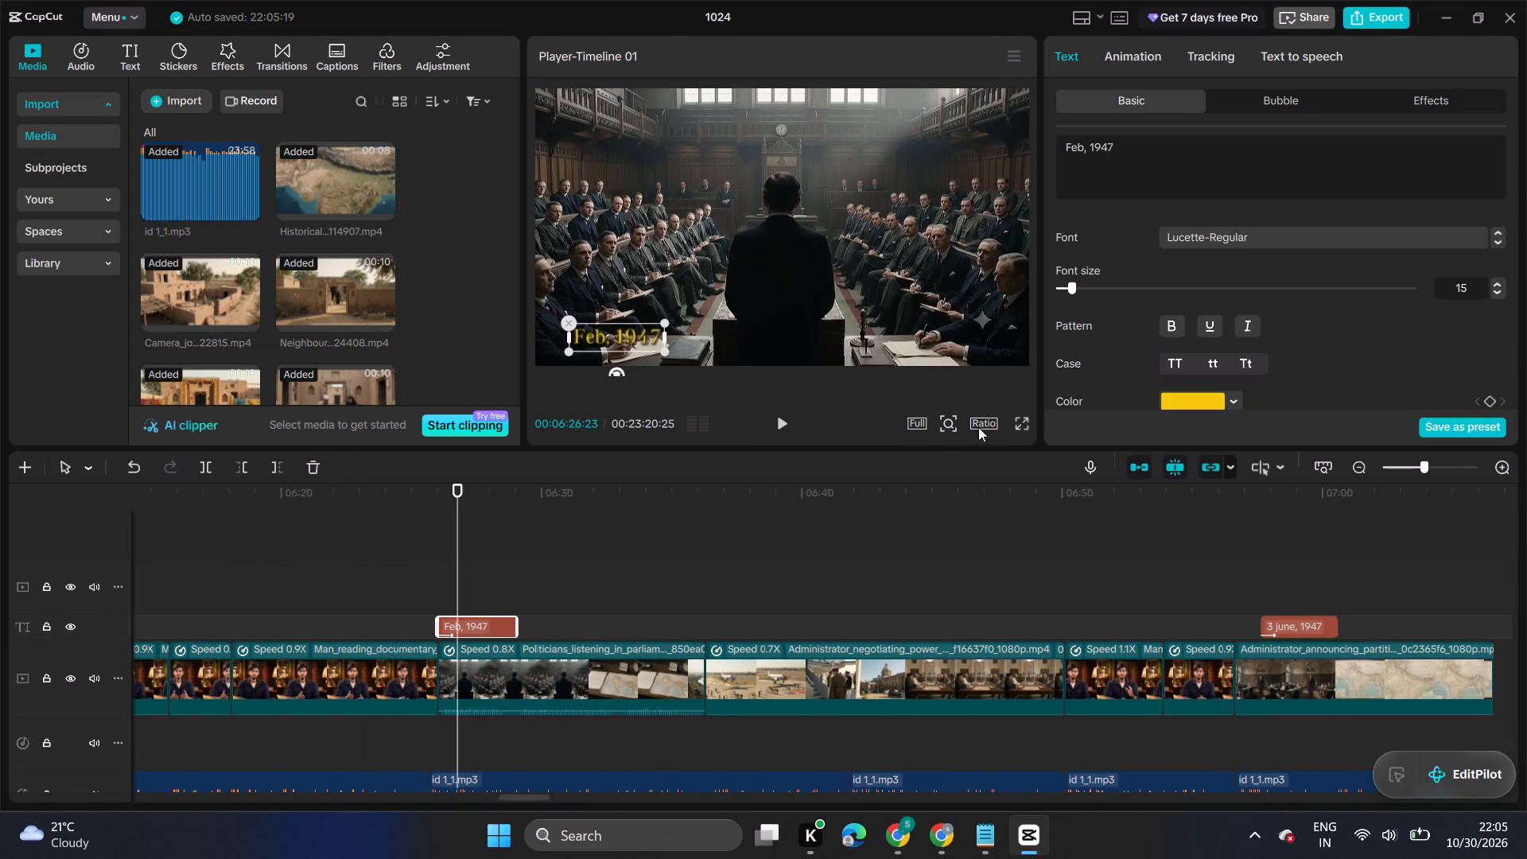
click(326, 573)
drag(326, 573, 456, 586)
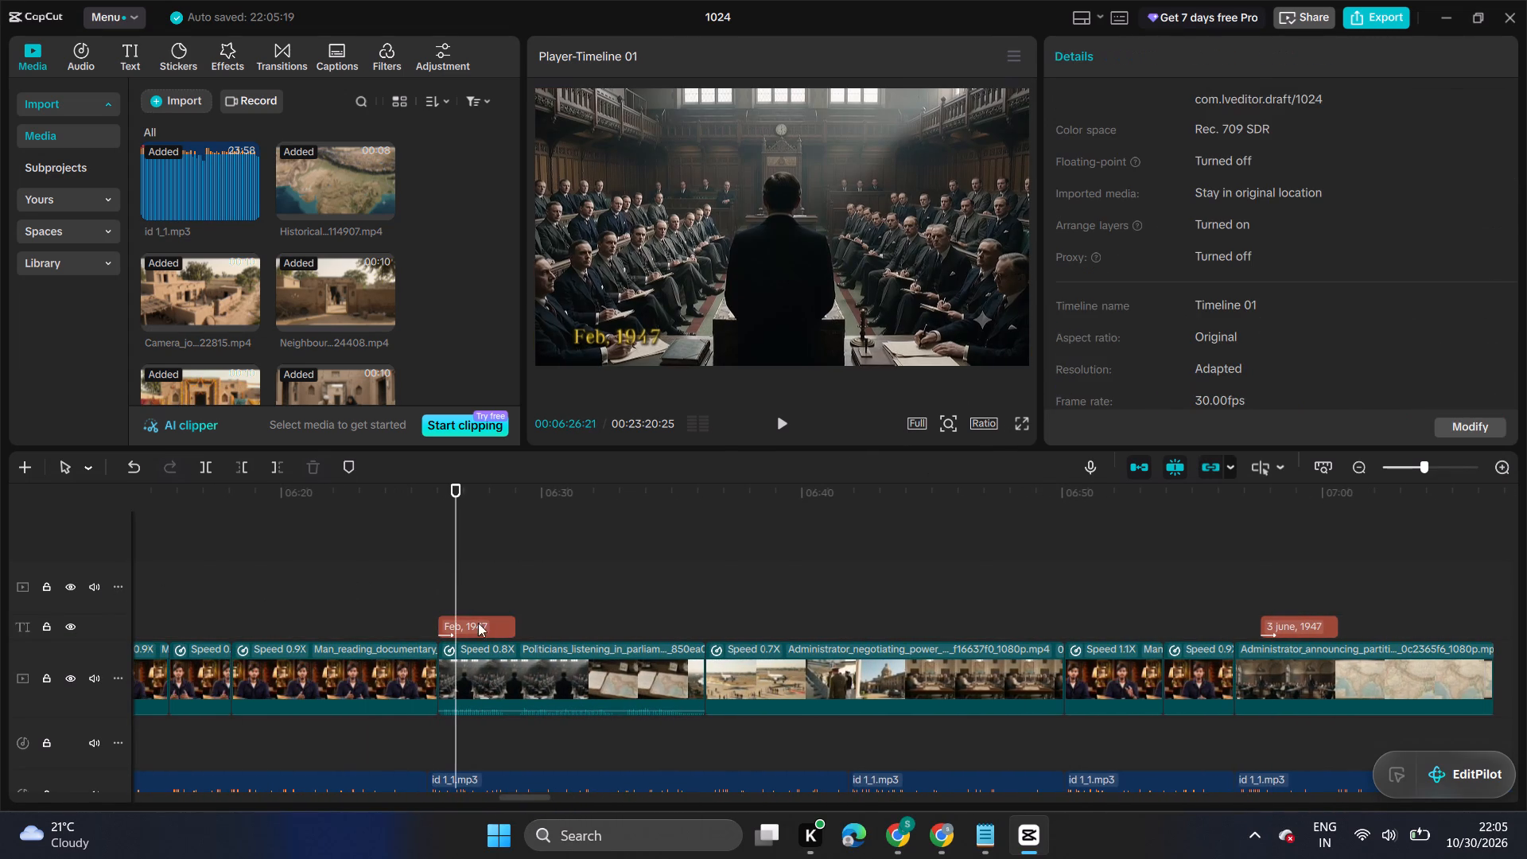
click(480, 625)
scroll(1049, 282, down, 8)
scroll(1167, 293, down, 9)
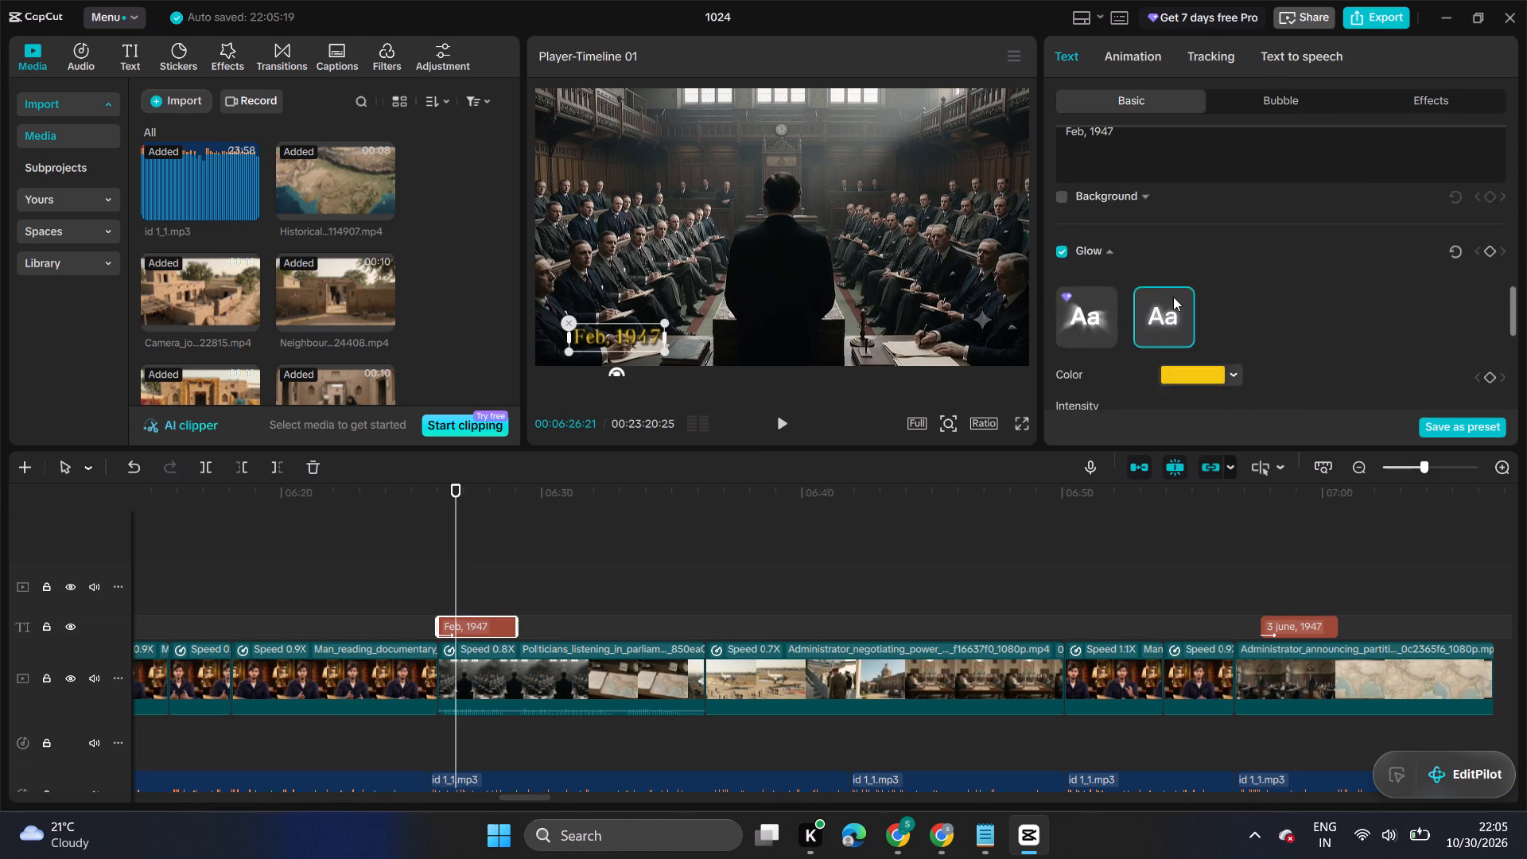
scroll(1173, 297, down, 3)
click(1435, 236)
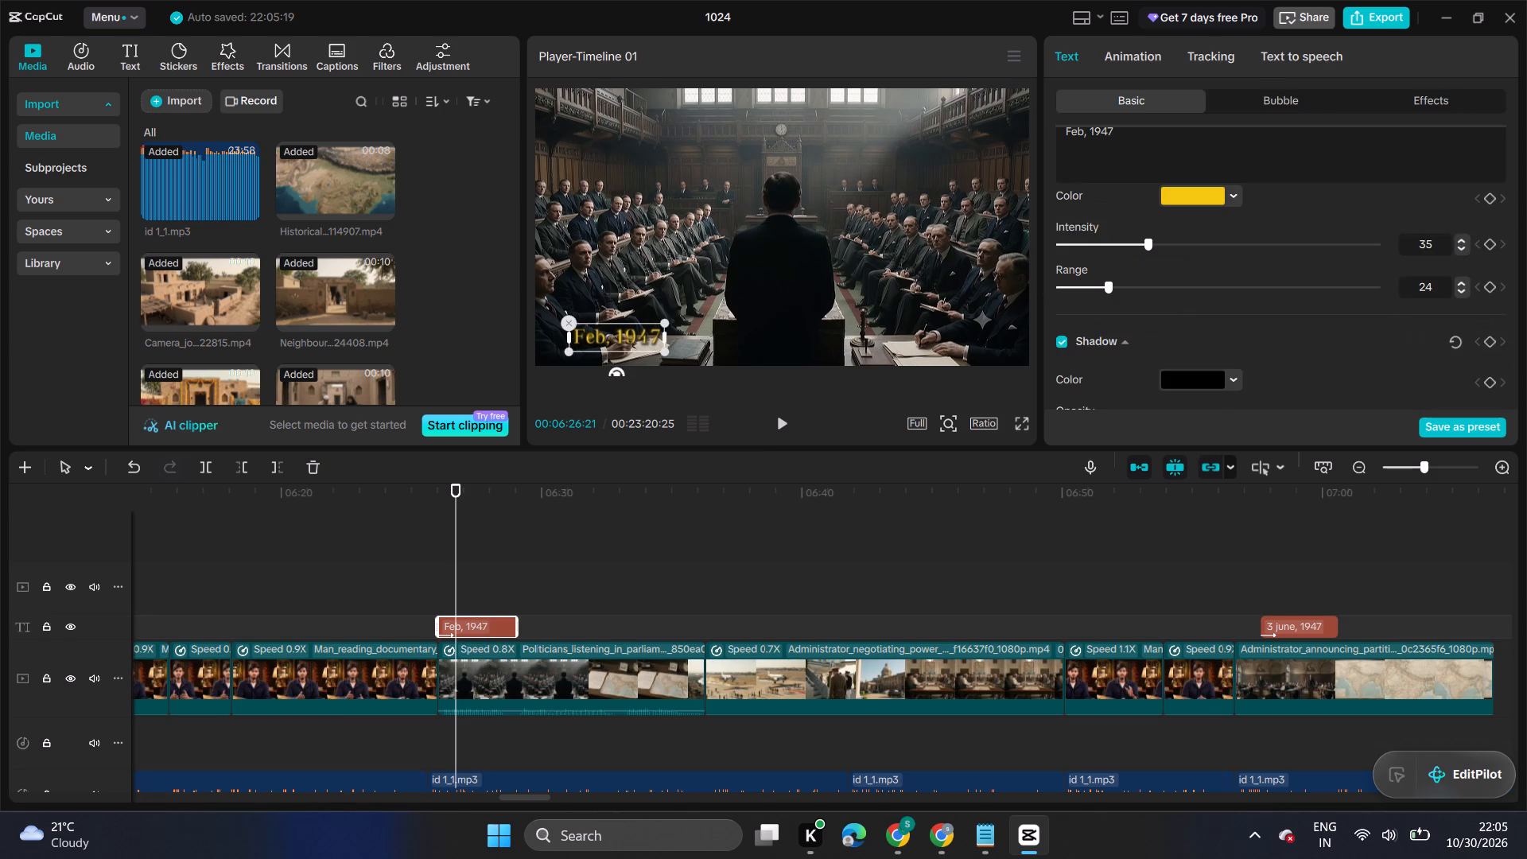
key(BackSpace)
key(0)
key(Return)
Set the glow range of the "Feb, 1947" title to 16.
click(1432, 293)
key(BackSpace)
key(BackSpace)
text(16)
key(Return)
Scrub back from the "Feb, 1947" title to 03:50 and look over the titles on the timeline.
click(478, 538)
drag(478, 538, 154, 608)
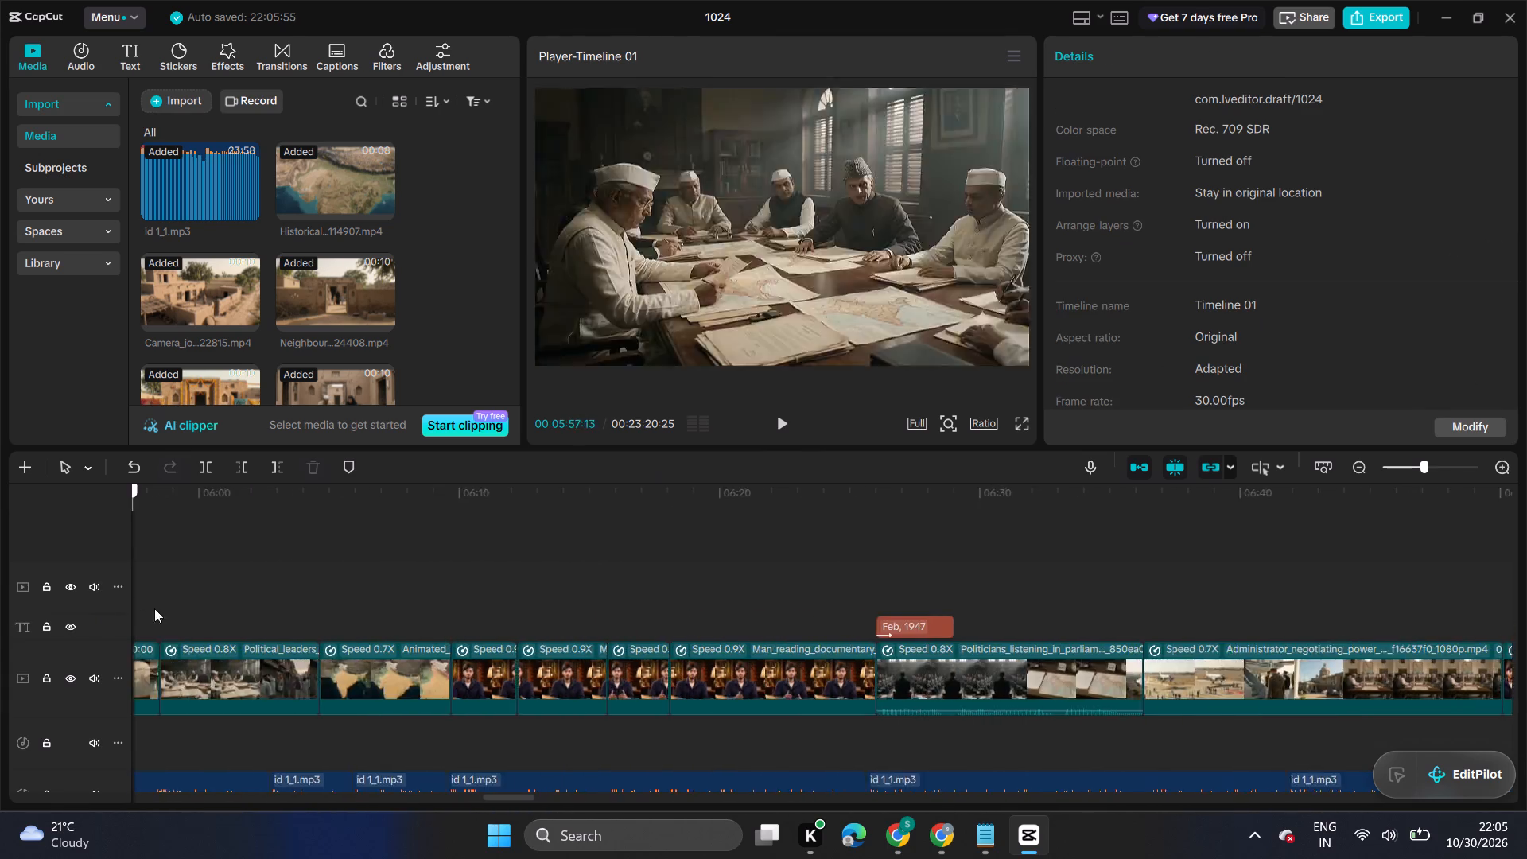
drag(154, 608, 115, 609)
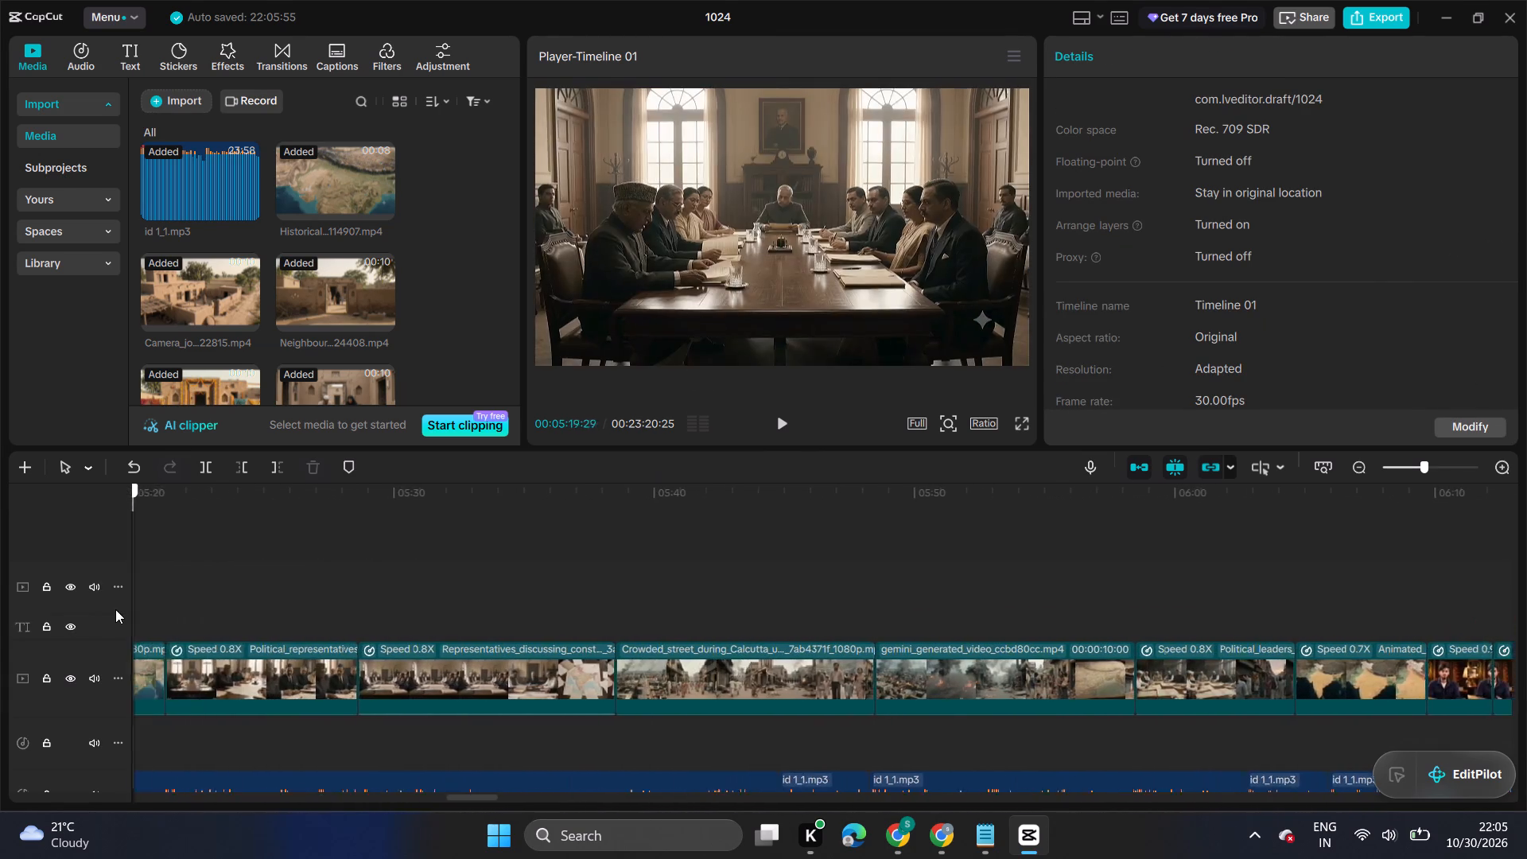
drag(115, 609, 175, 620)
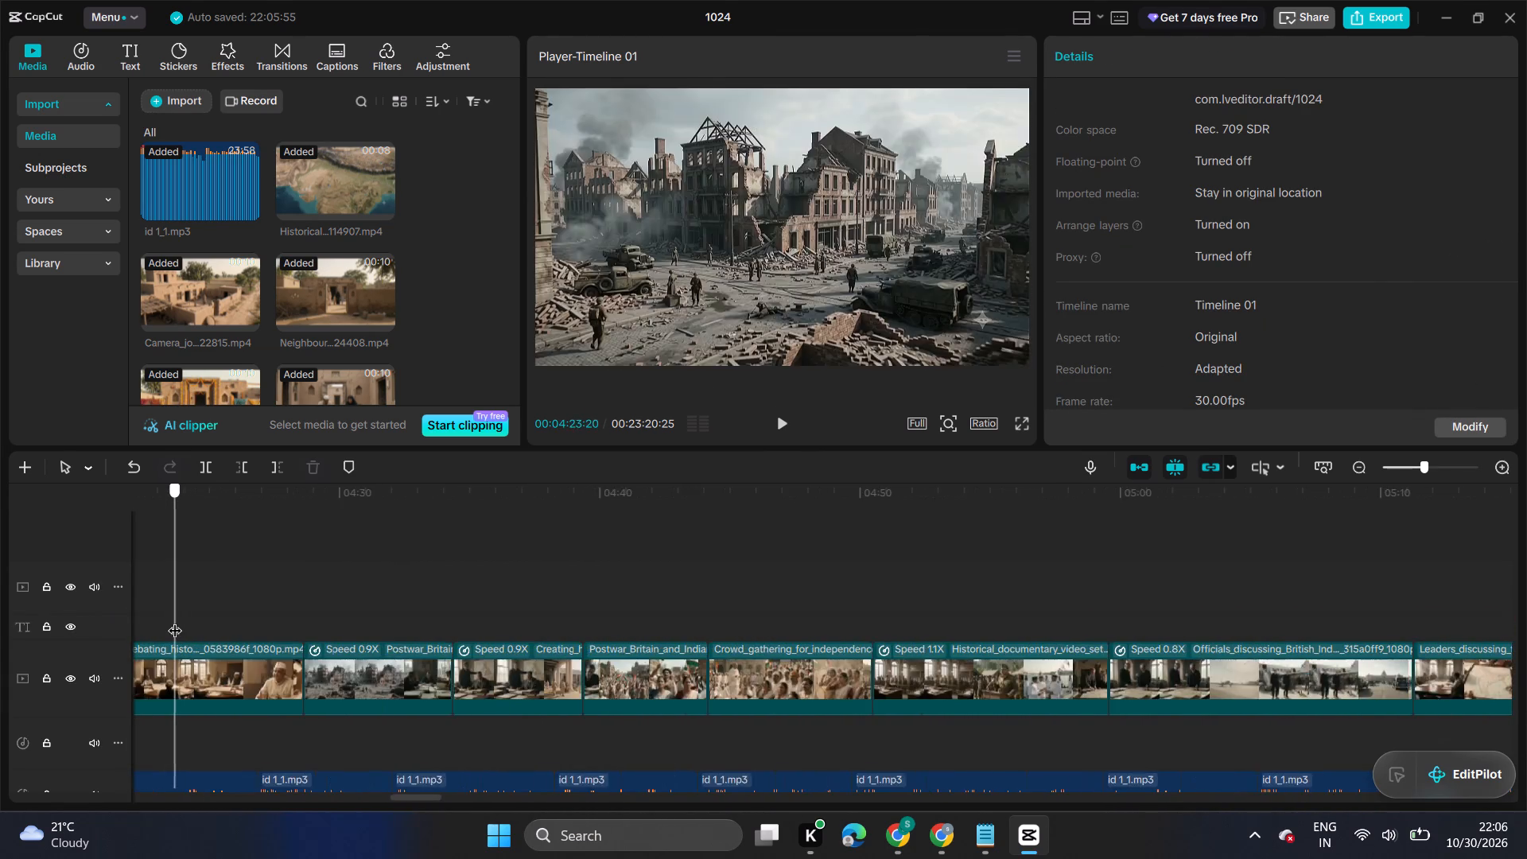
drag(175, 620, 220, 646)
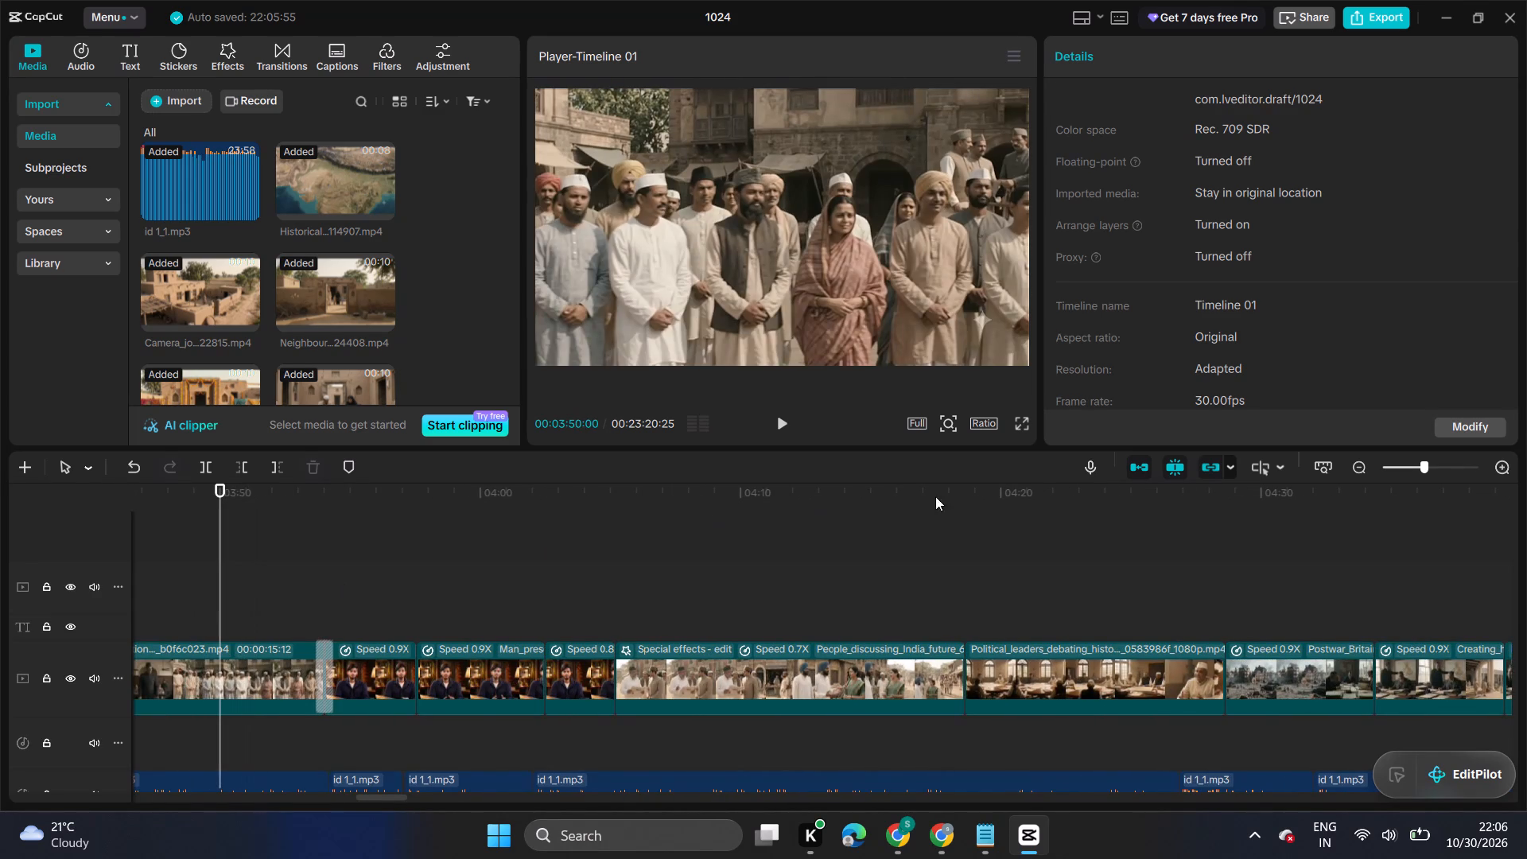
double_click(1354, 461)
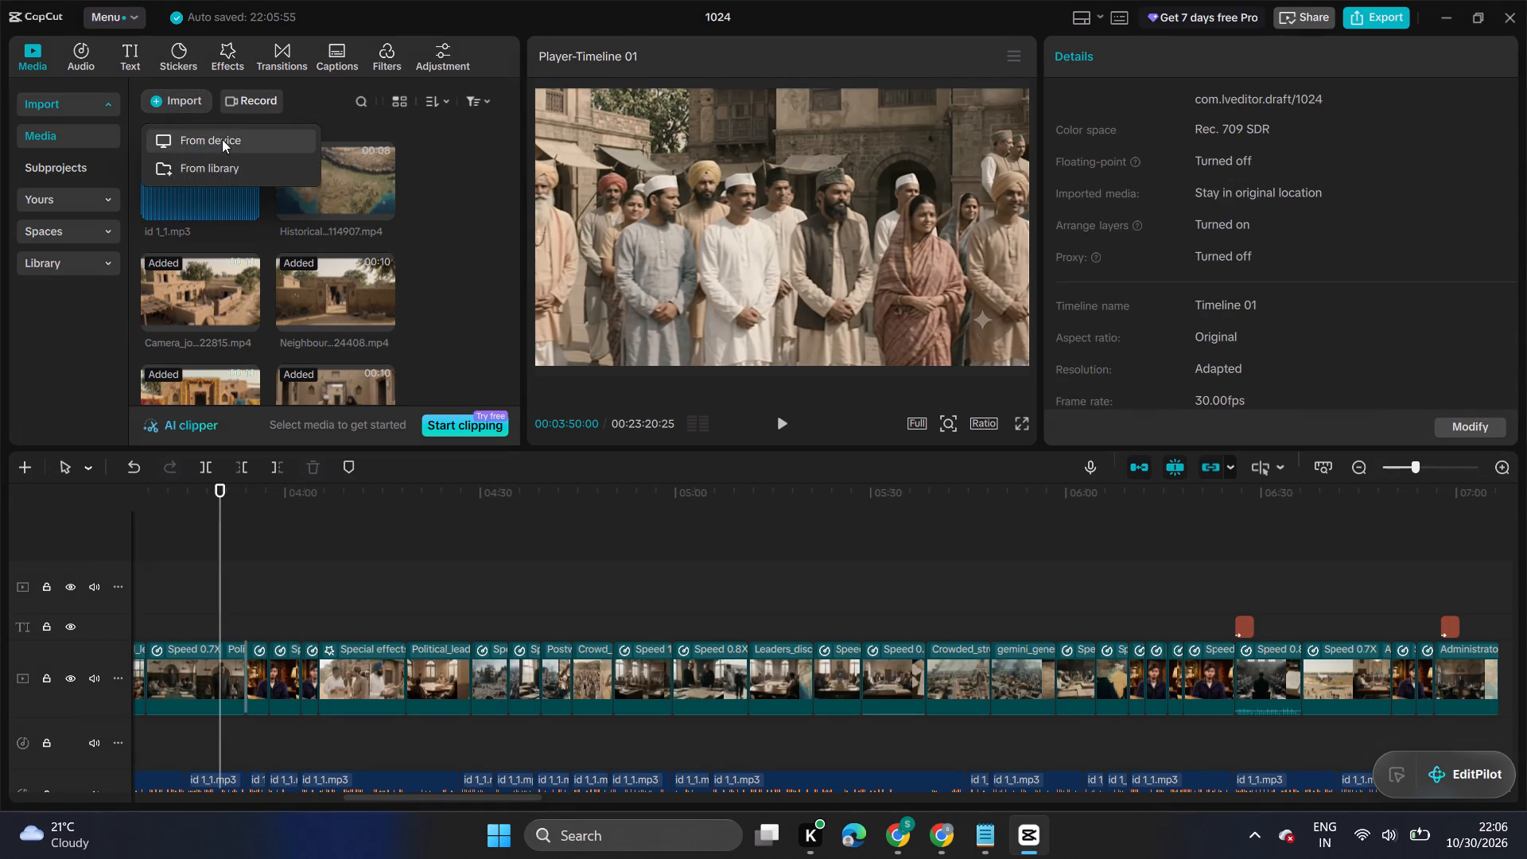
click(222, 139)
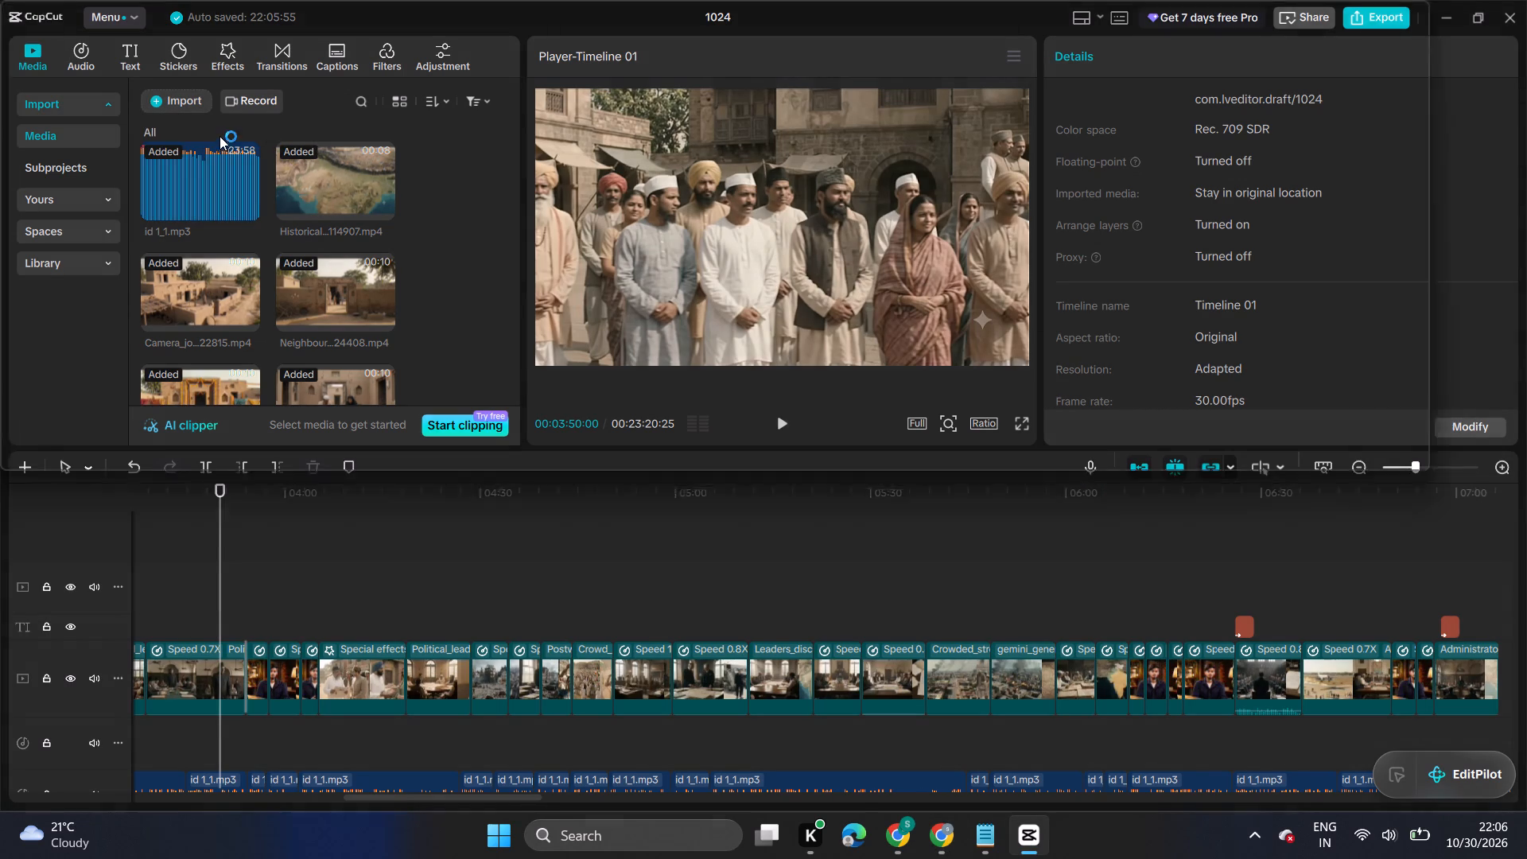
double_click(376, 225)
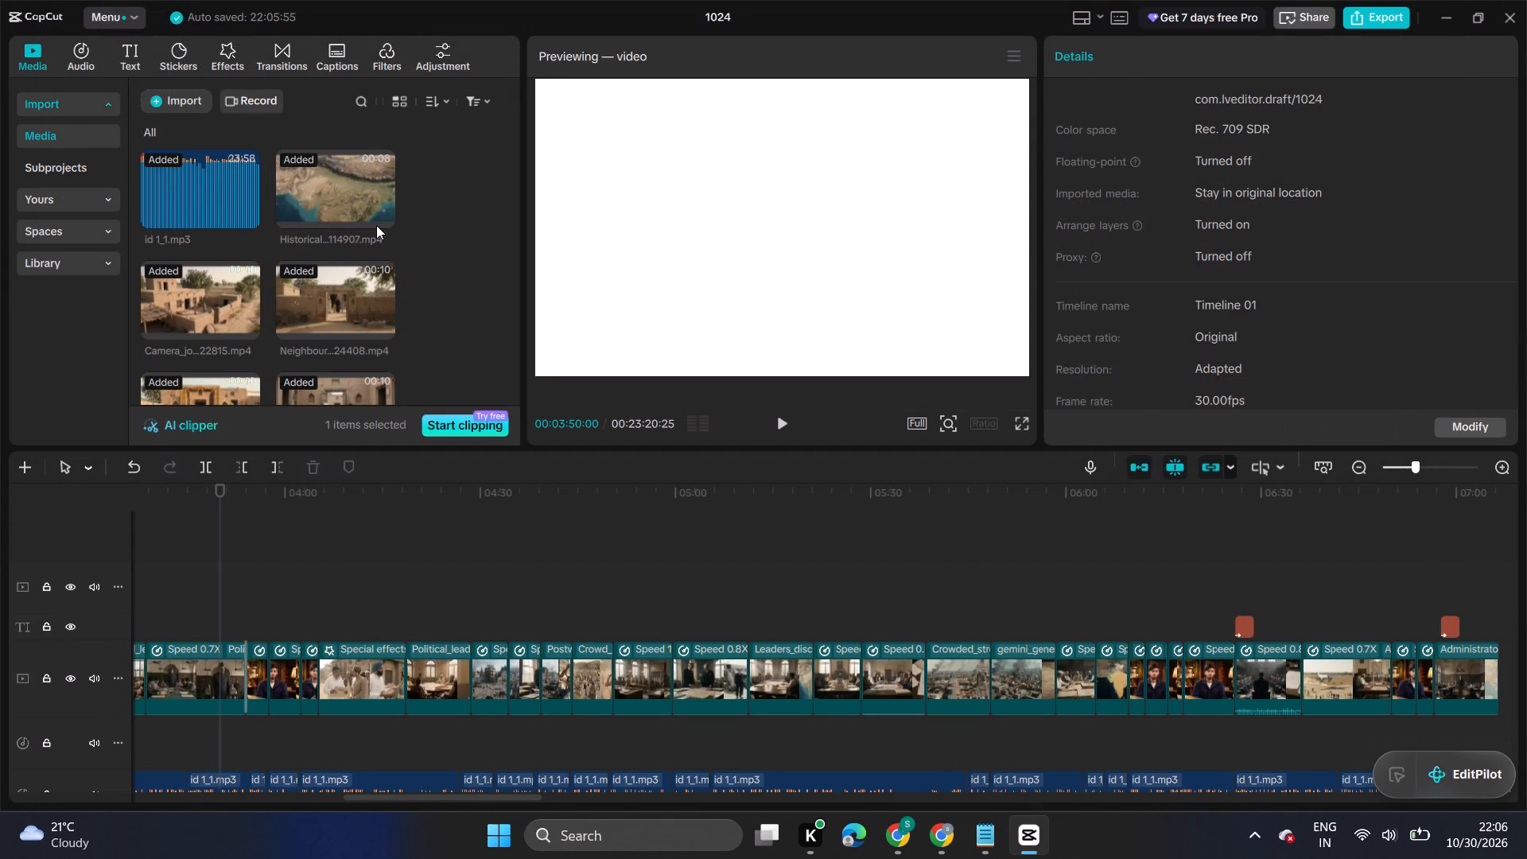
Place the imported Partition of British India map clip on the main video track directly after the last Administrator clip, at 07:06:18.
click(1102, 568)
drag(1103, 566, 1193, 591)
drag(207, 313, 1165, 651)
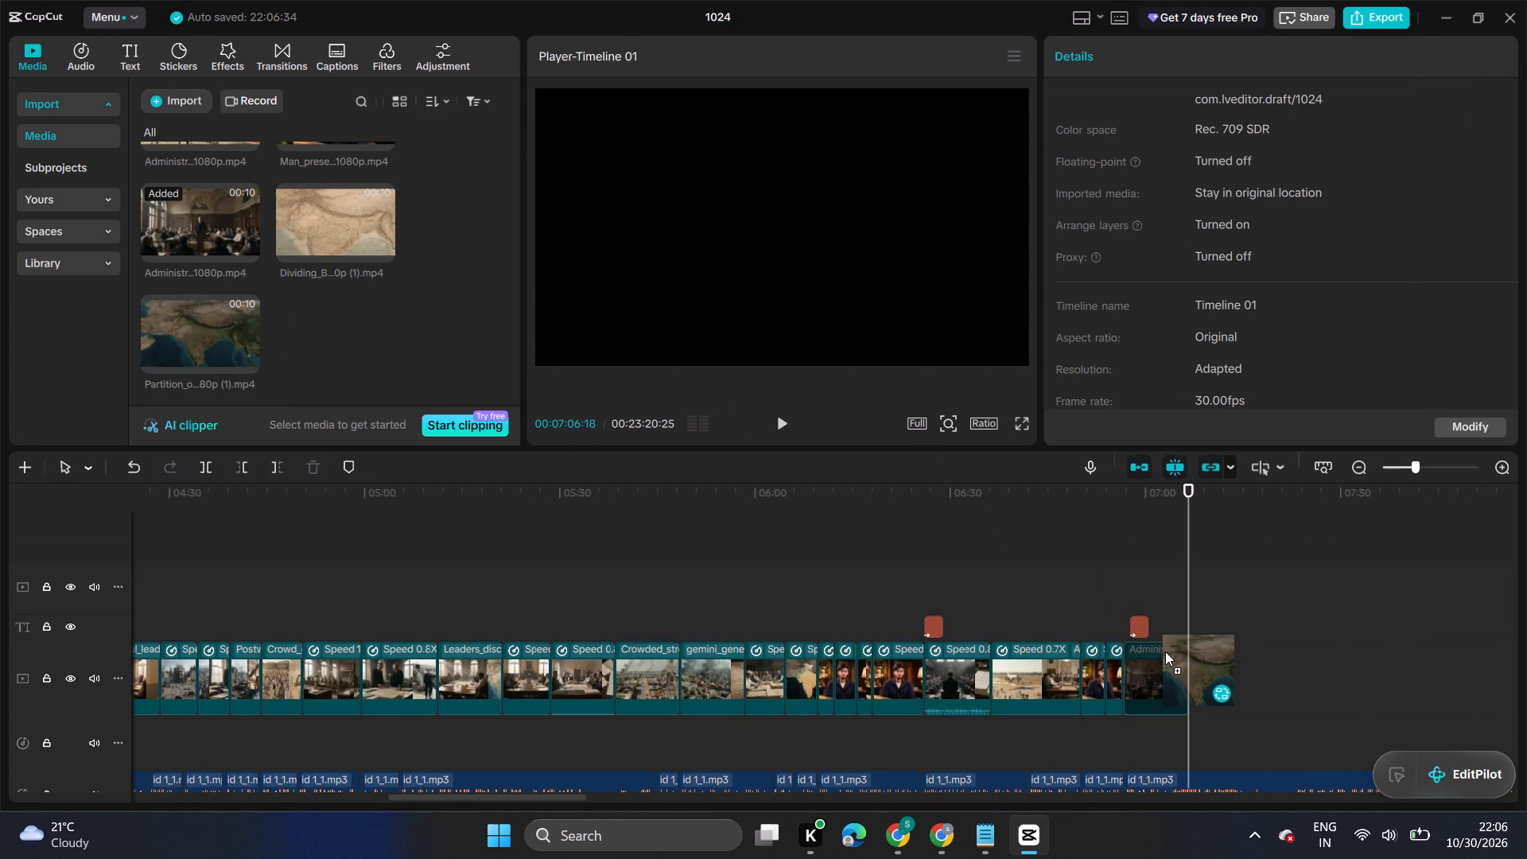
drag(1165, 651, 1189, 661)
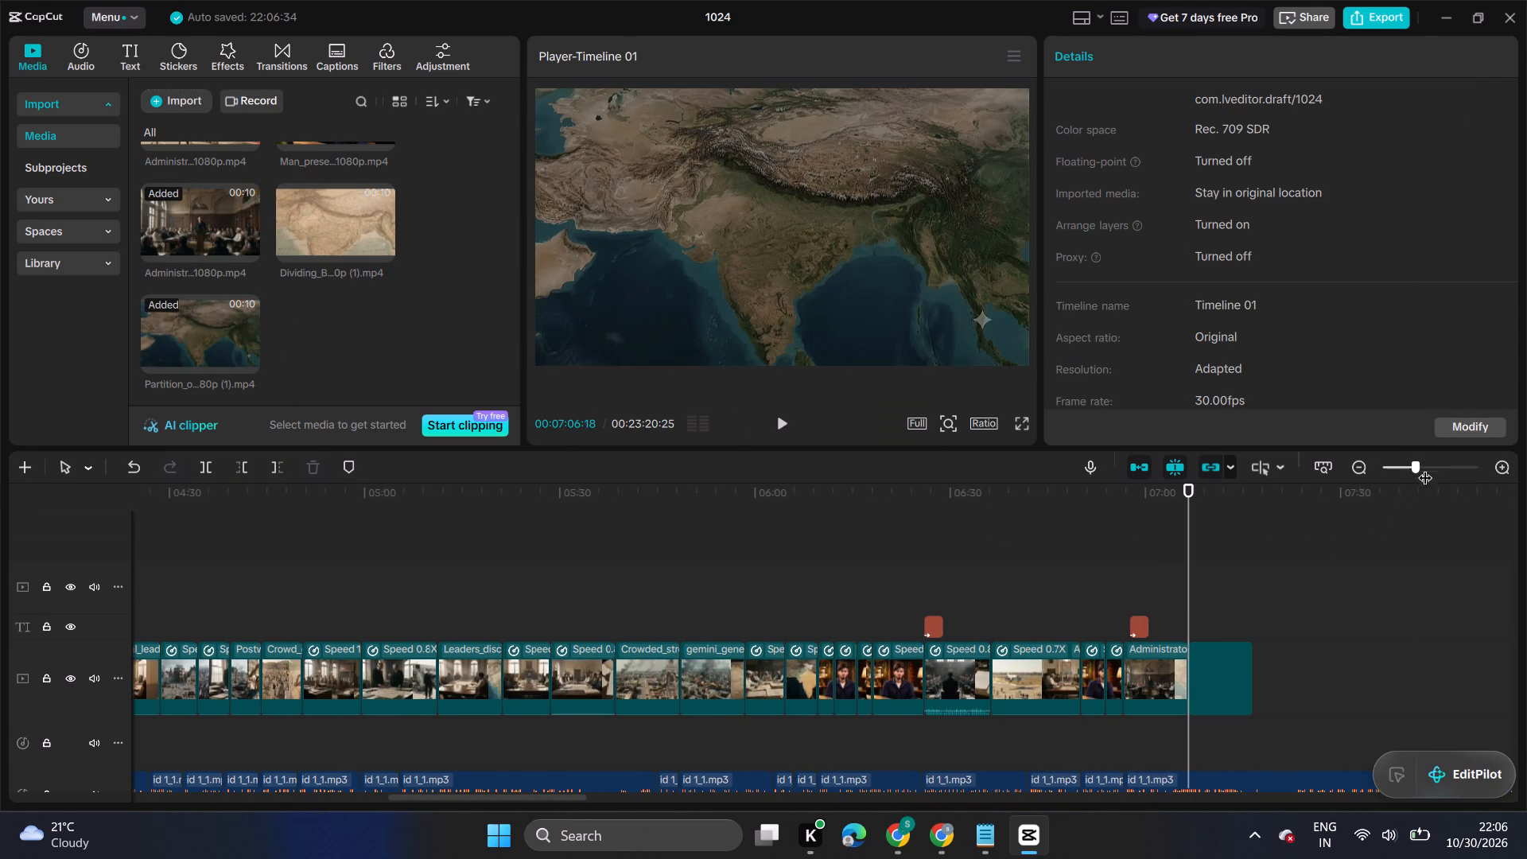
Mute the Partition of British India map clip by lowering its volume to -∞ dB.
click(1430, 464)
click(772, 416)
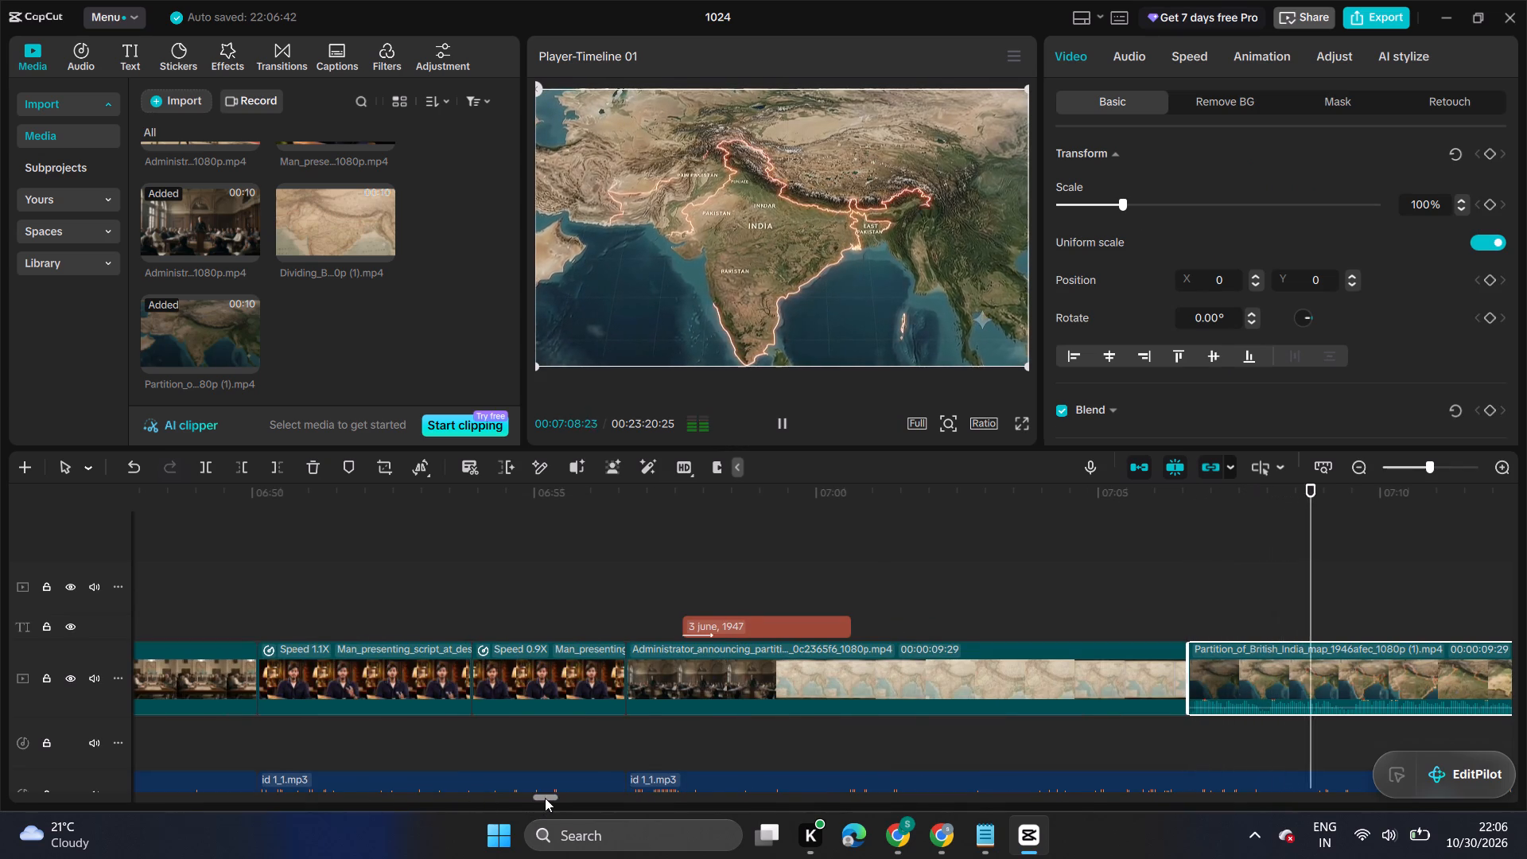
drag(546, 796, 556, 793)
click(1137, 52)
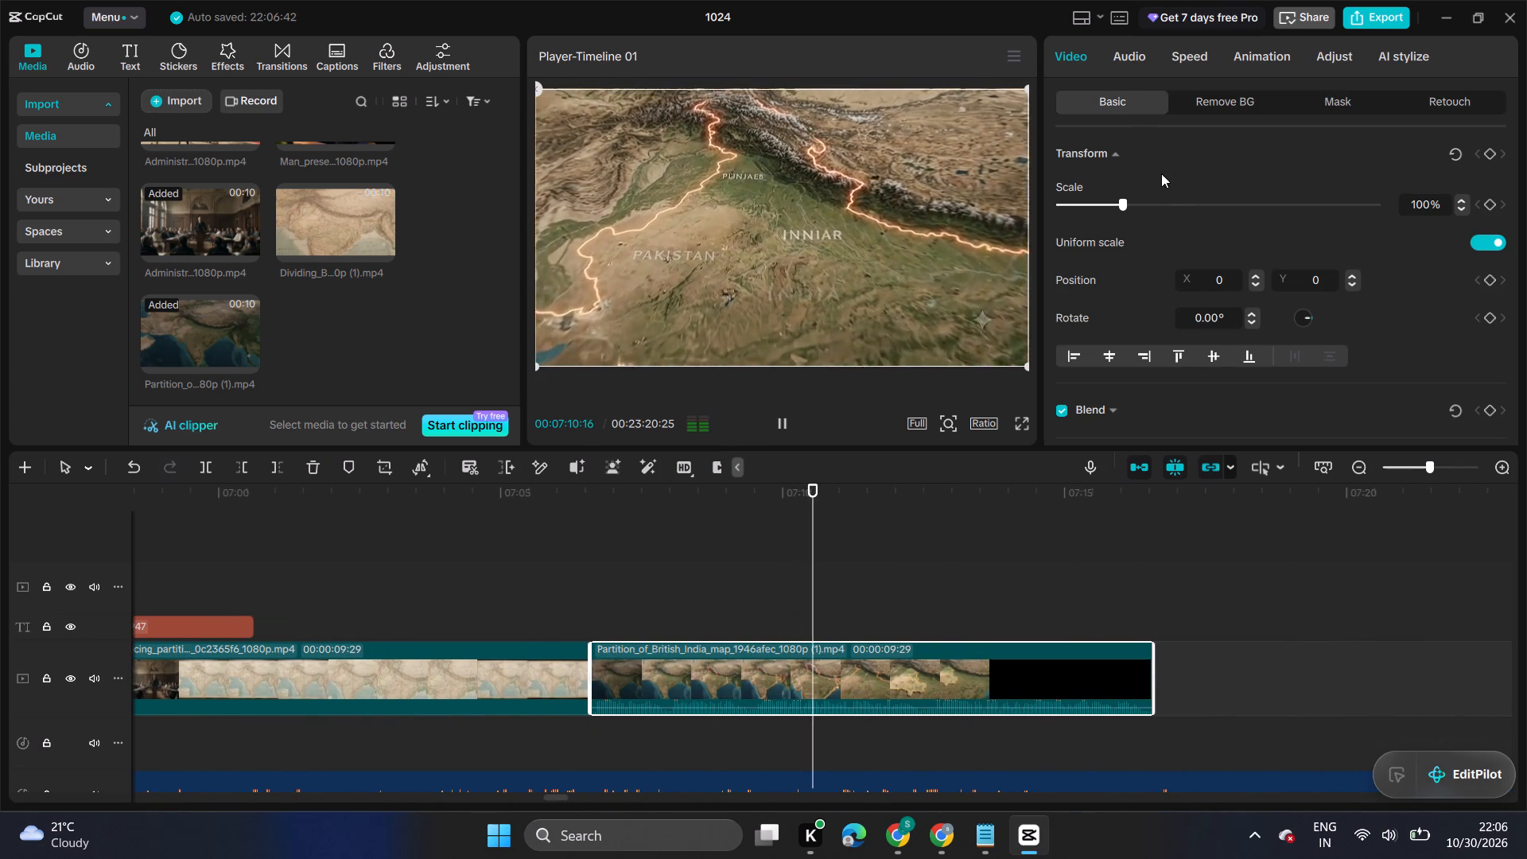
drag(1160, 200, 977, 220)
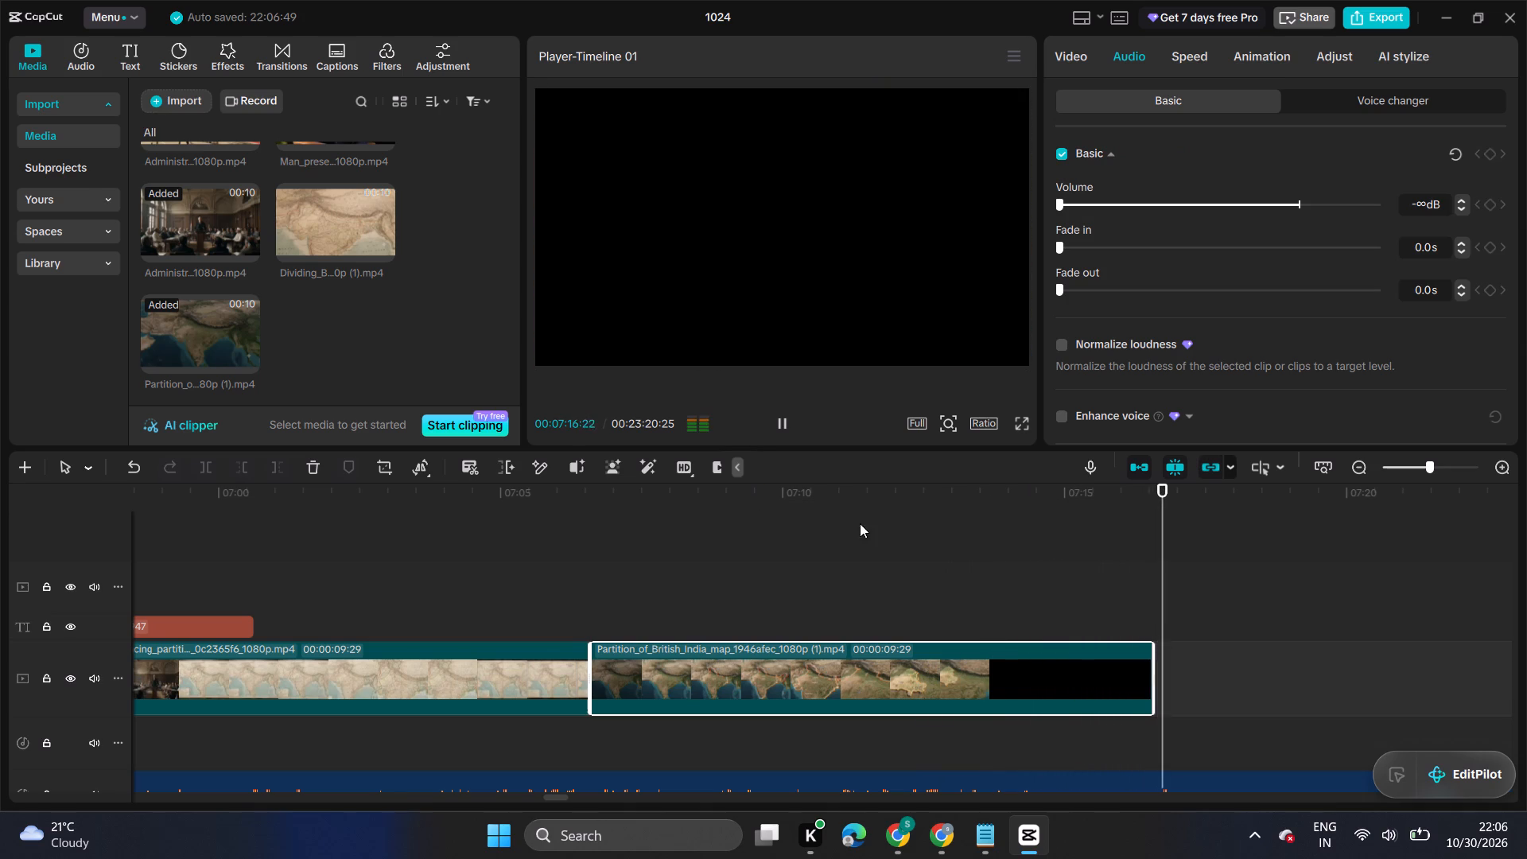
Play the timeline from 07:04:25 to the end of the map clip to check it against the narration.
click(575, 584)
drag(575, 584, 491, 581)
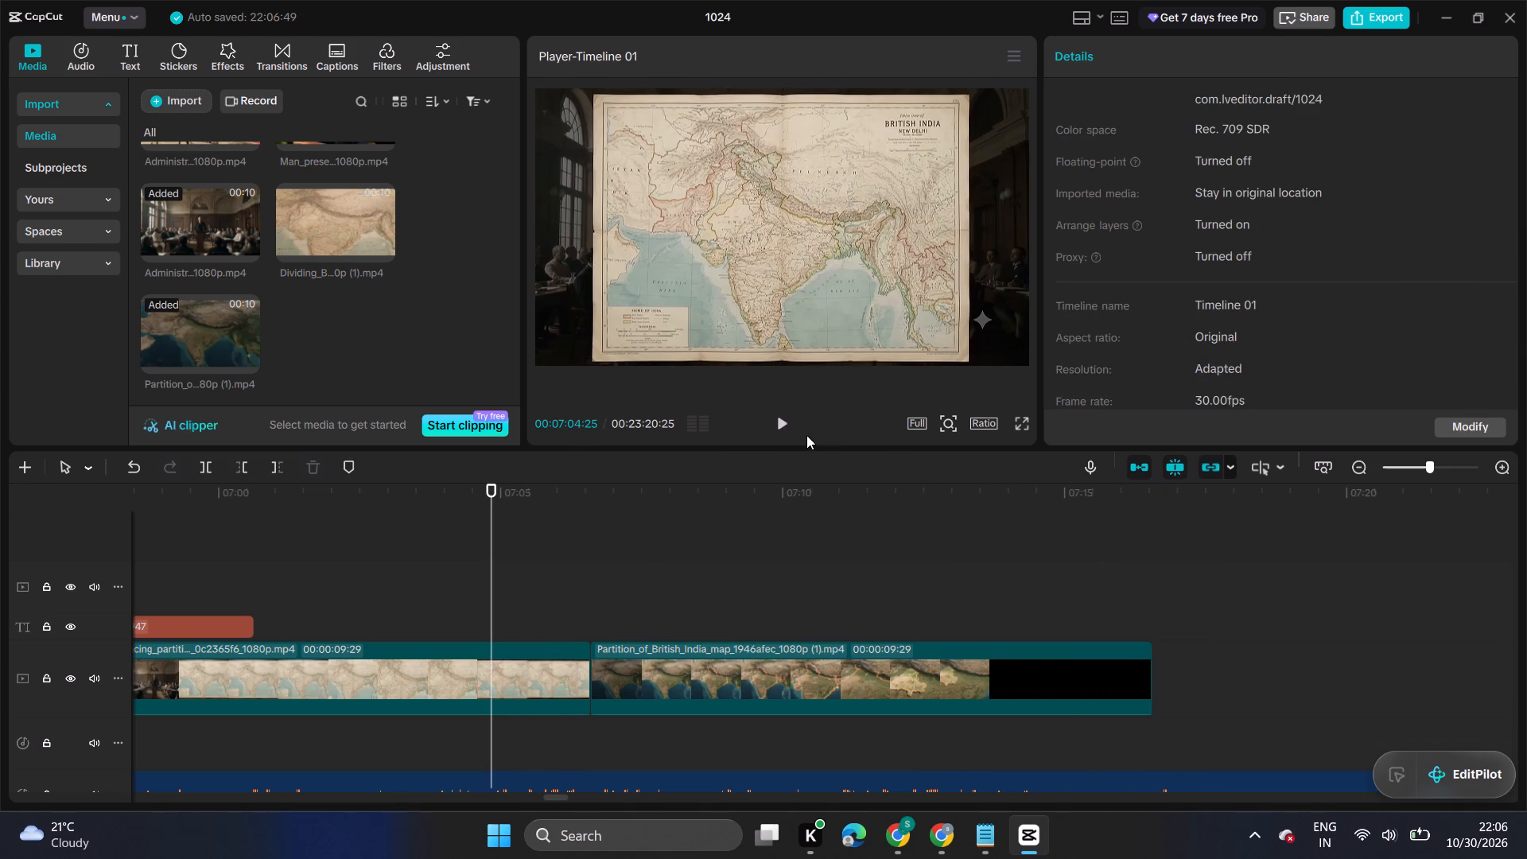
click(785, 429)
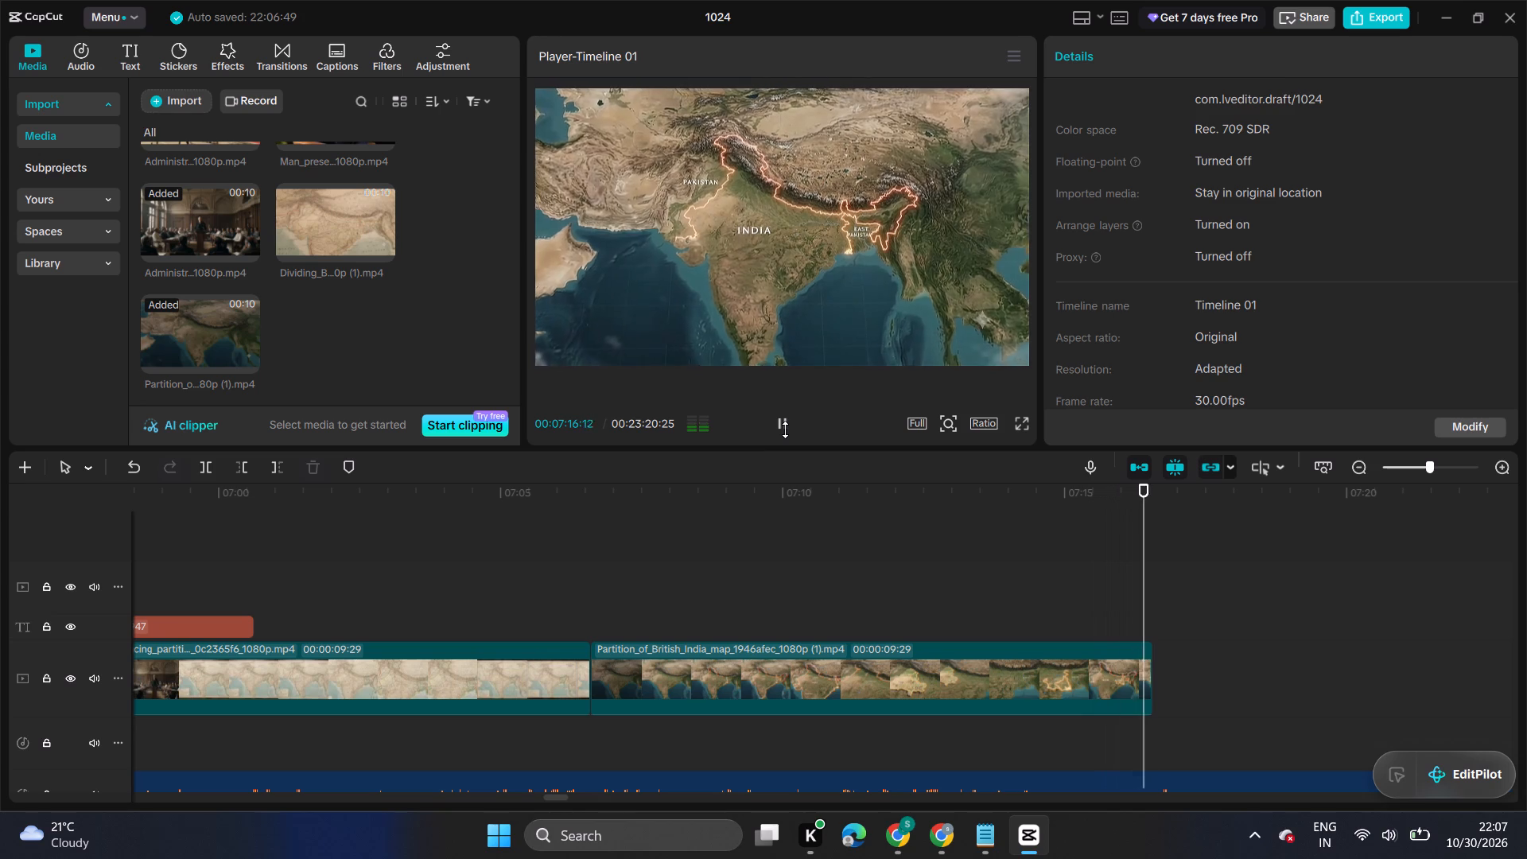
click(785, 429)
Set the saturation of the Partition of British India map clip to 25.
click(791, 576)
click(814, 659)
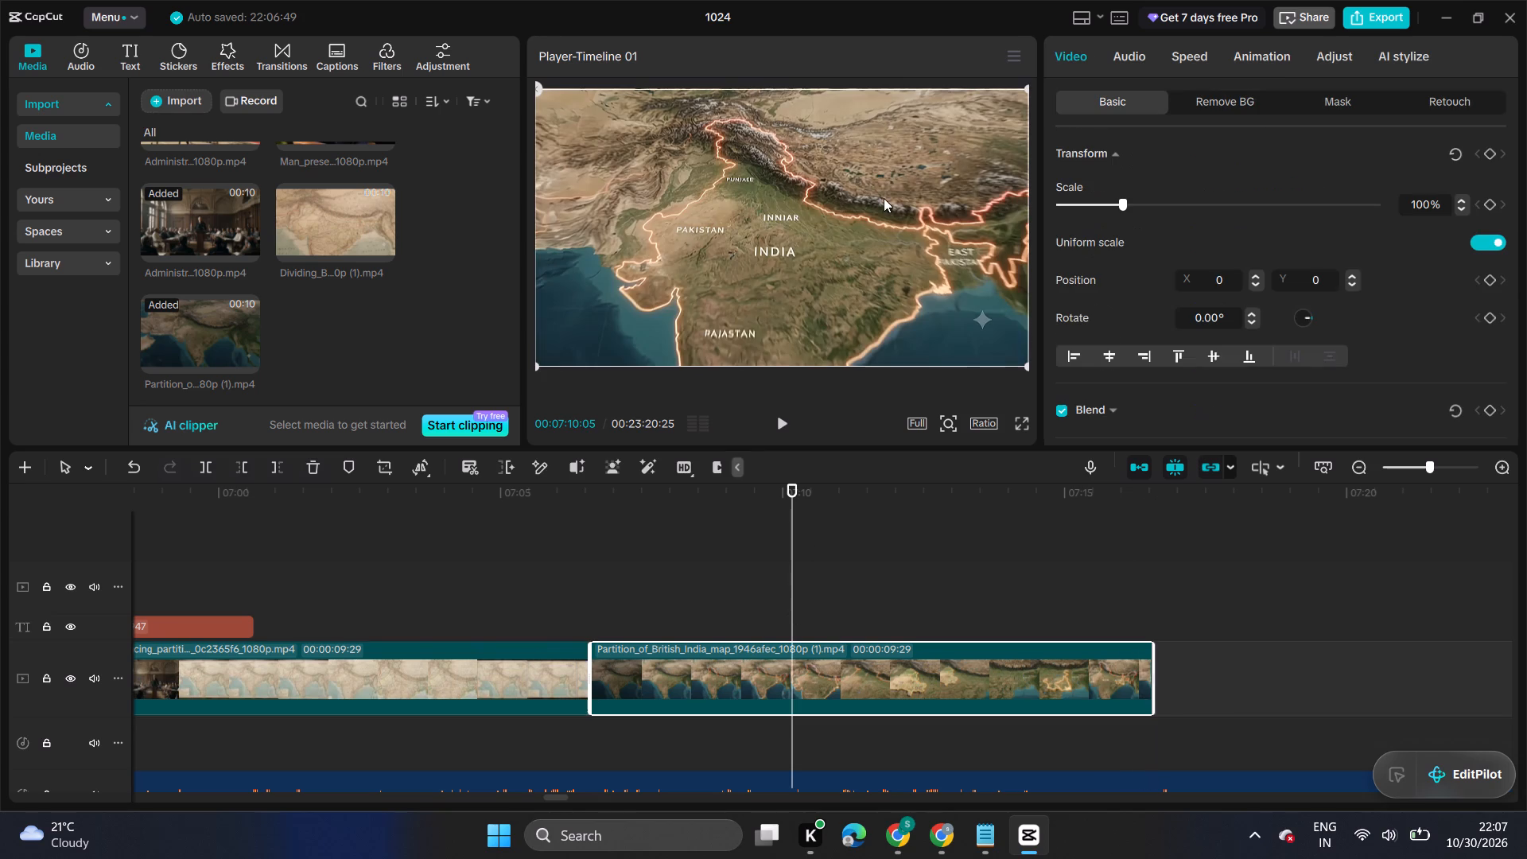
click(1331, 55)
scroll(1261, 205, down, 1)
scroll(1261, 205, up, 1)
scroll(1261, 205, down, 2)
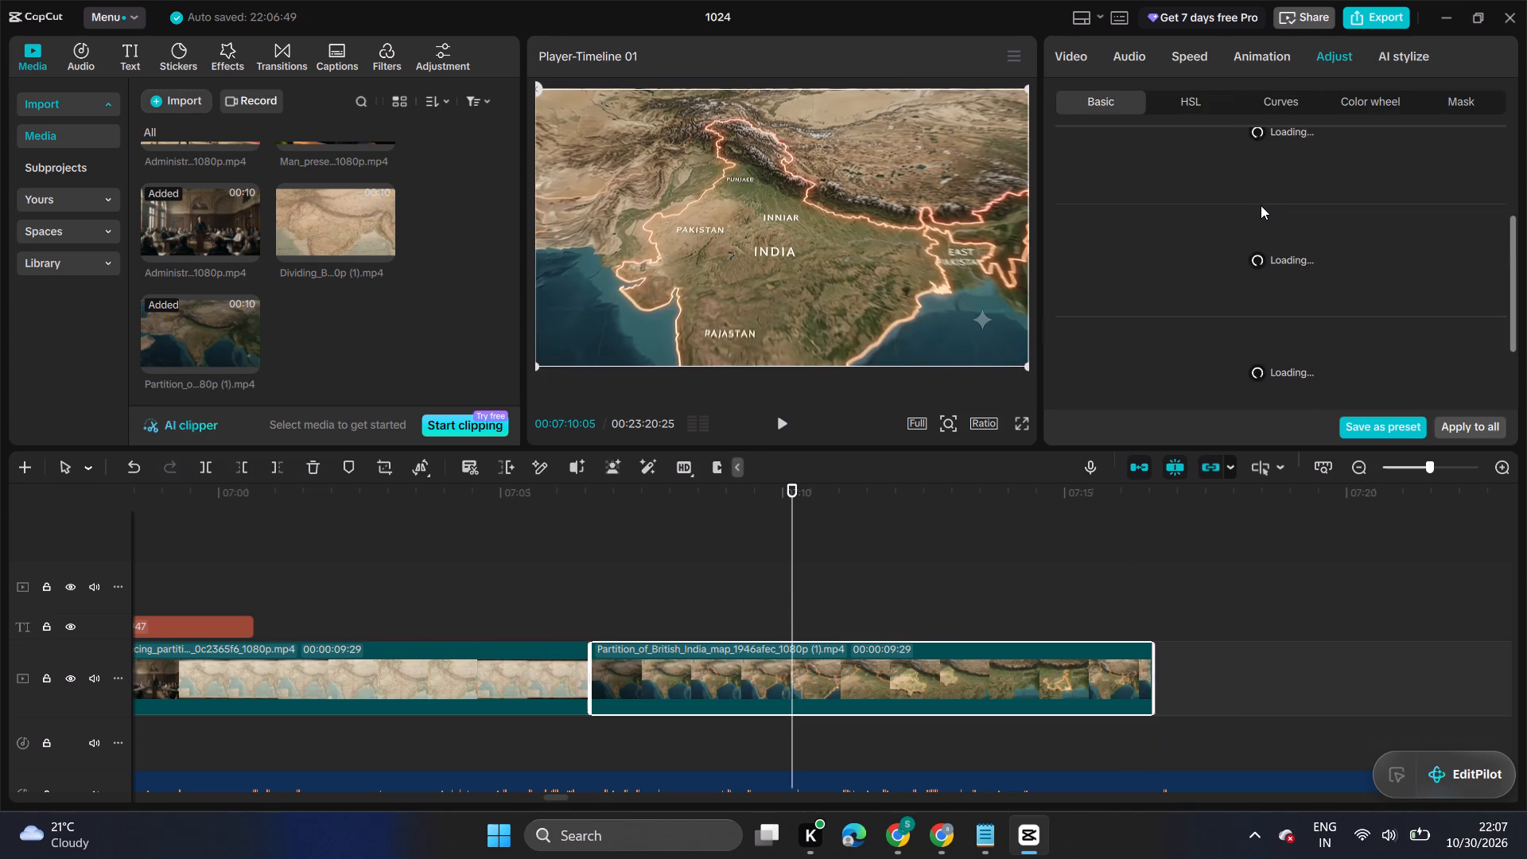
scroll(1261, 205, down, 5)
scroll(1261, 205, up, 3)
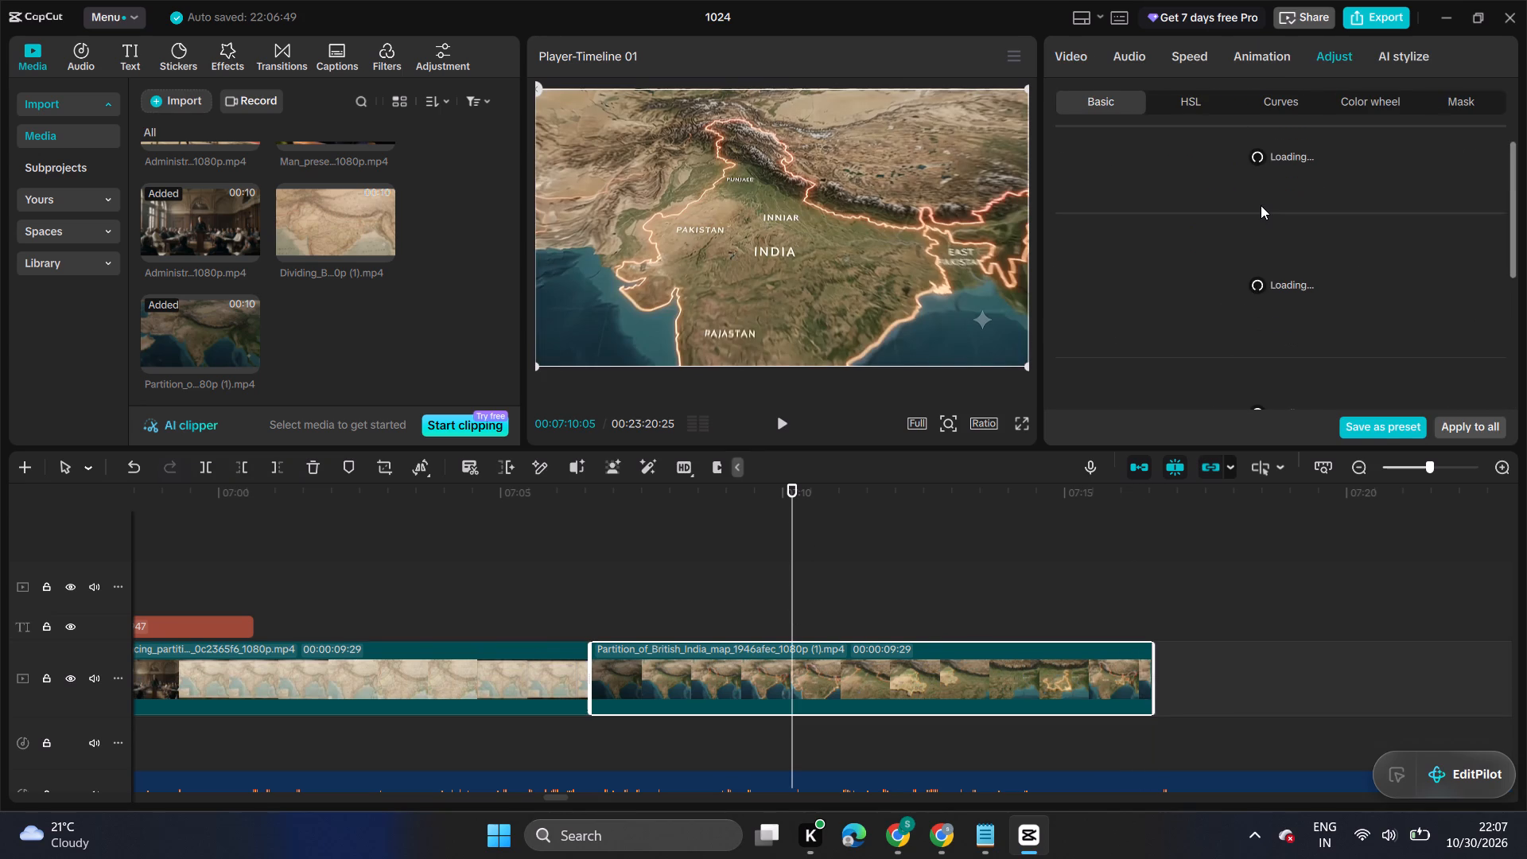
scroll(1261, 205, down, 8)
scroll(1261, 205, up, 4)
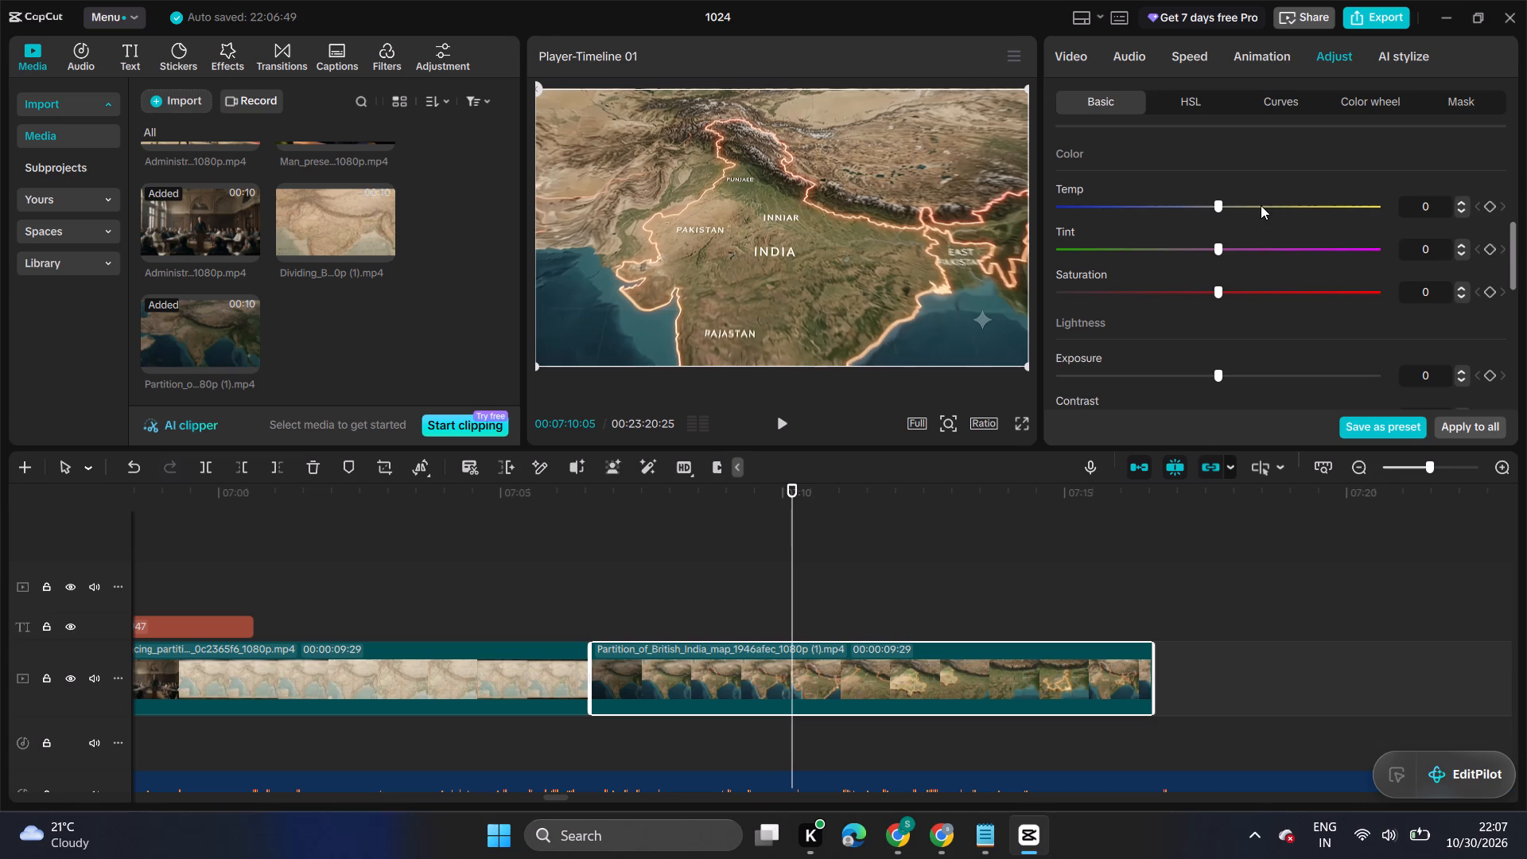
drag(1217, 290, 1287, 284)
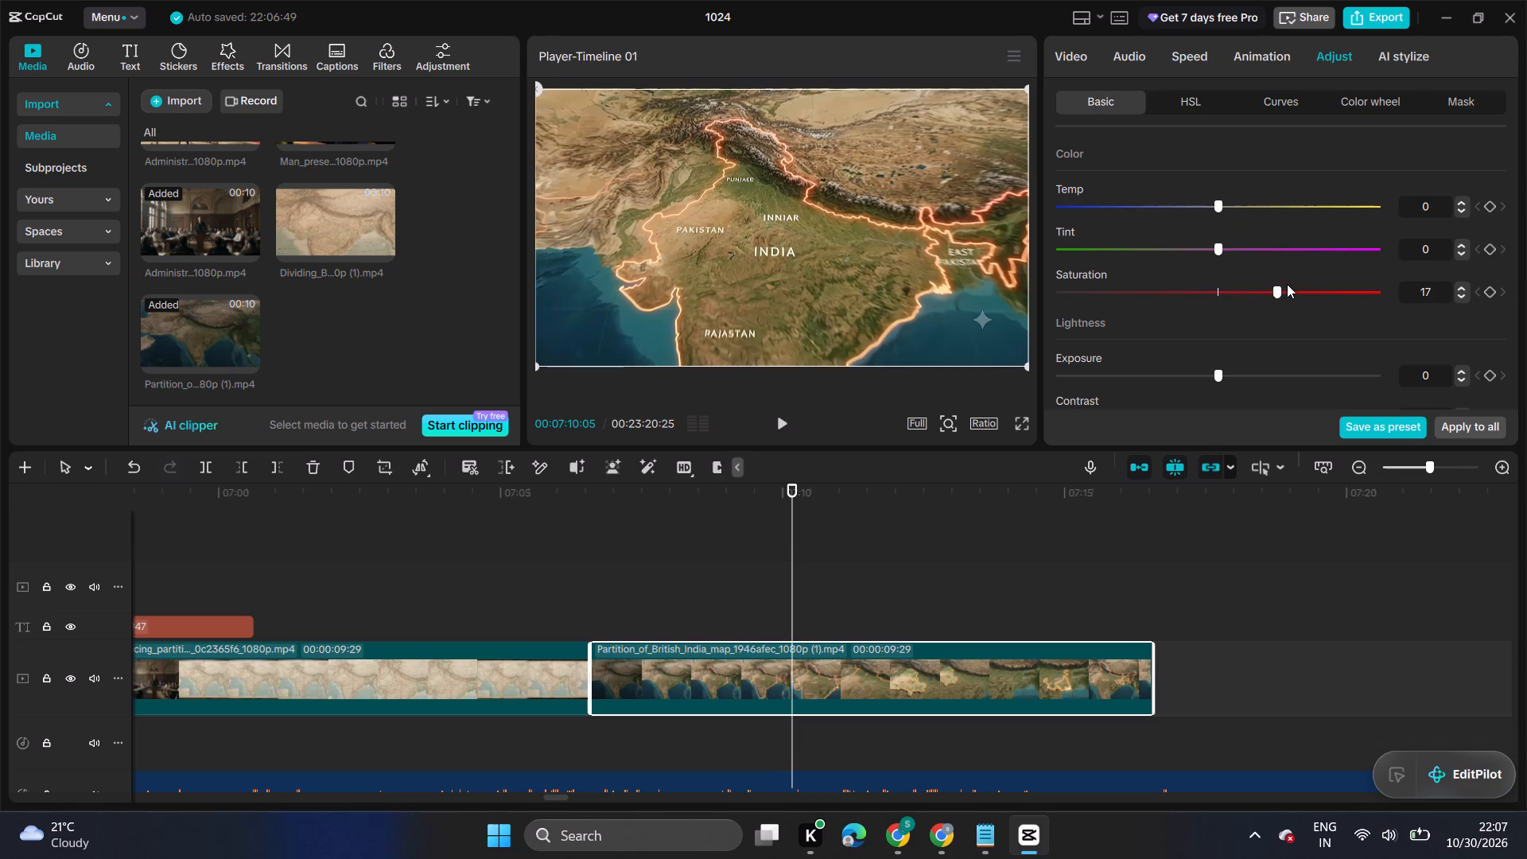
drag(1287, 284, 1294, 284)
Play the colour-adjusted map clip from 07:08:07 to just past its end.
drag(786, 569, 684, 588)
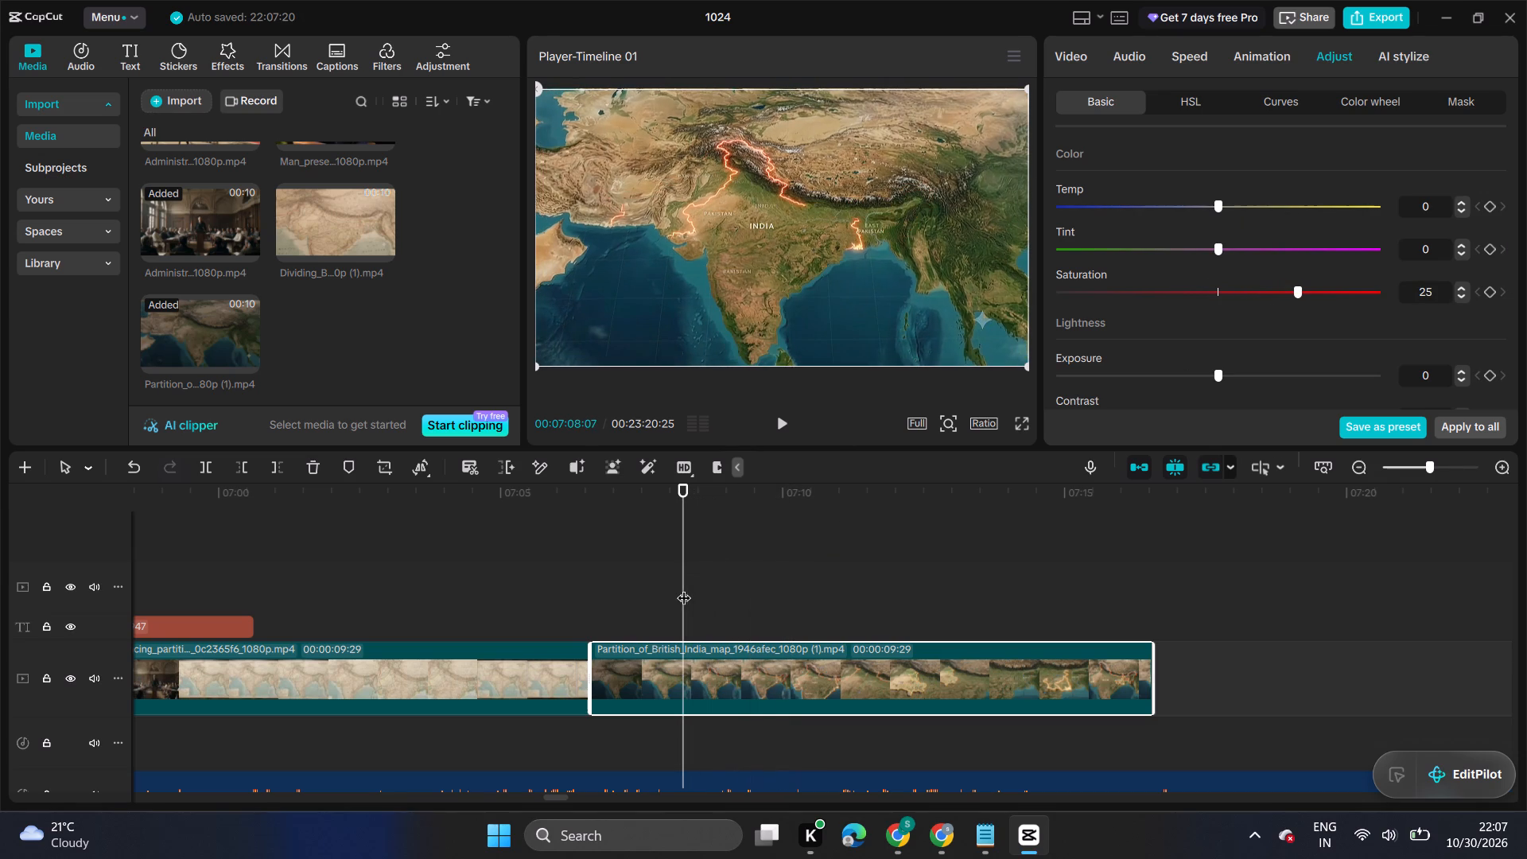
click(782, 434)
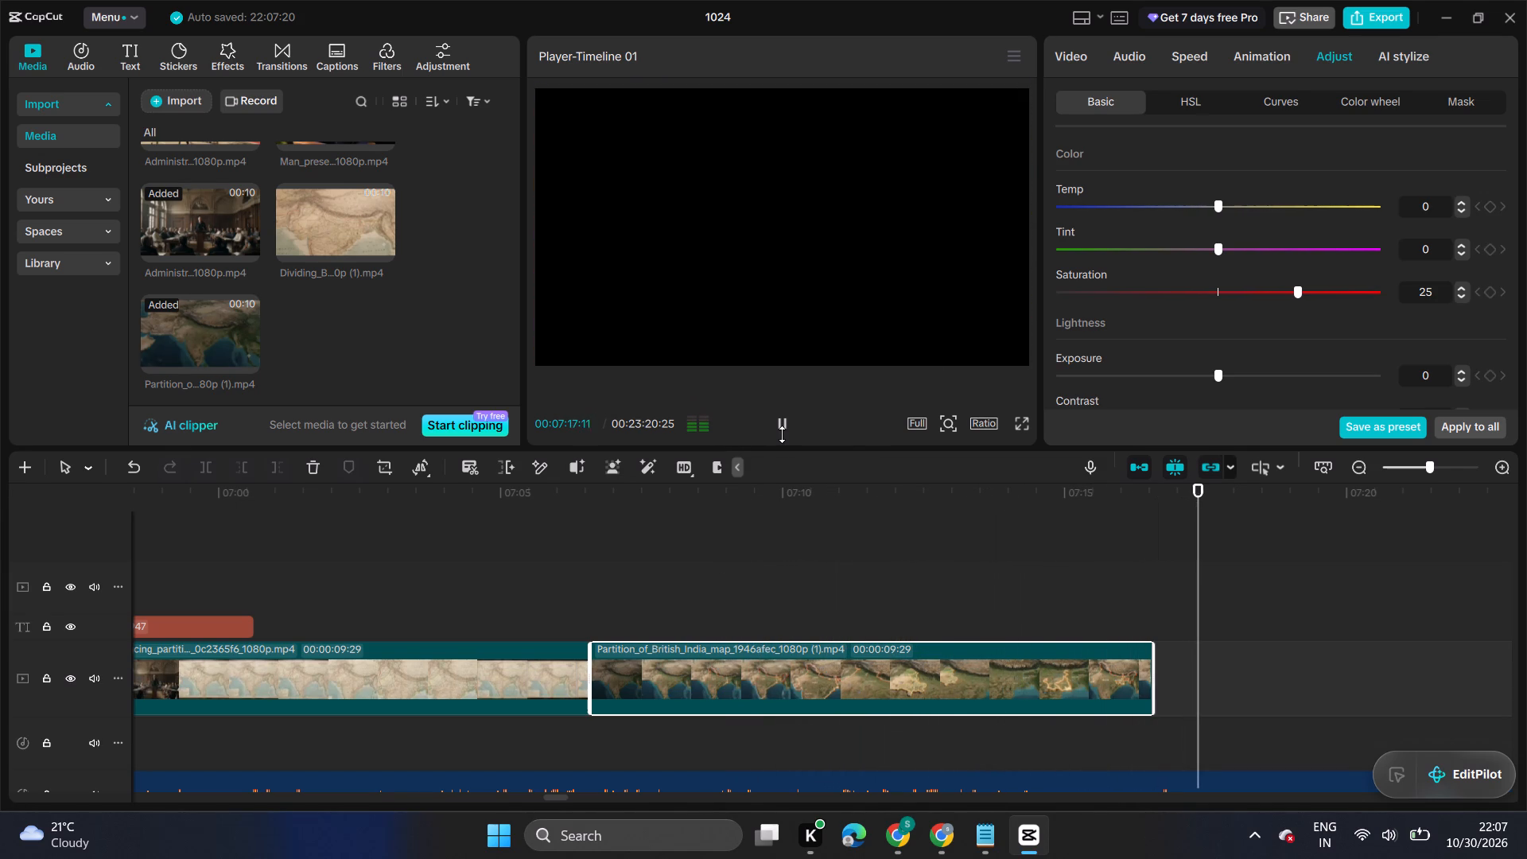
click(782, 434)
Switch to Notepad and read the script after the Punjab and Bengal division line, highlighting the passage through the independence date sentence.
click(988, 832)
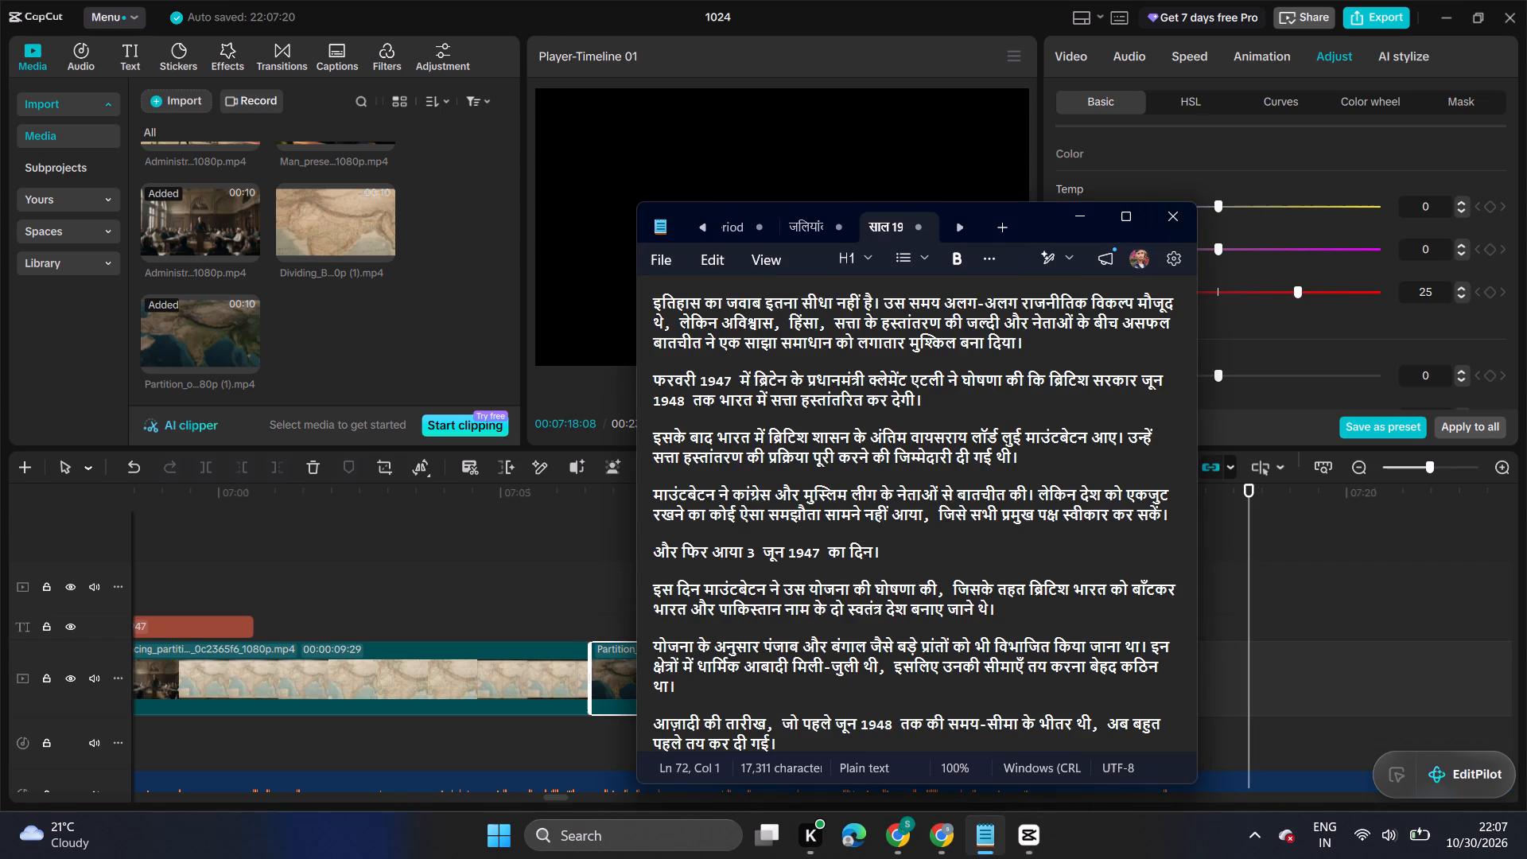
scroll(817, 503, up, 1)
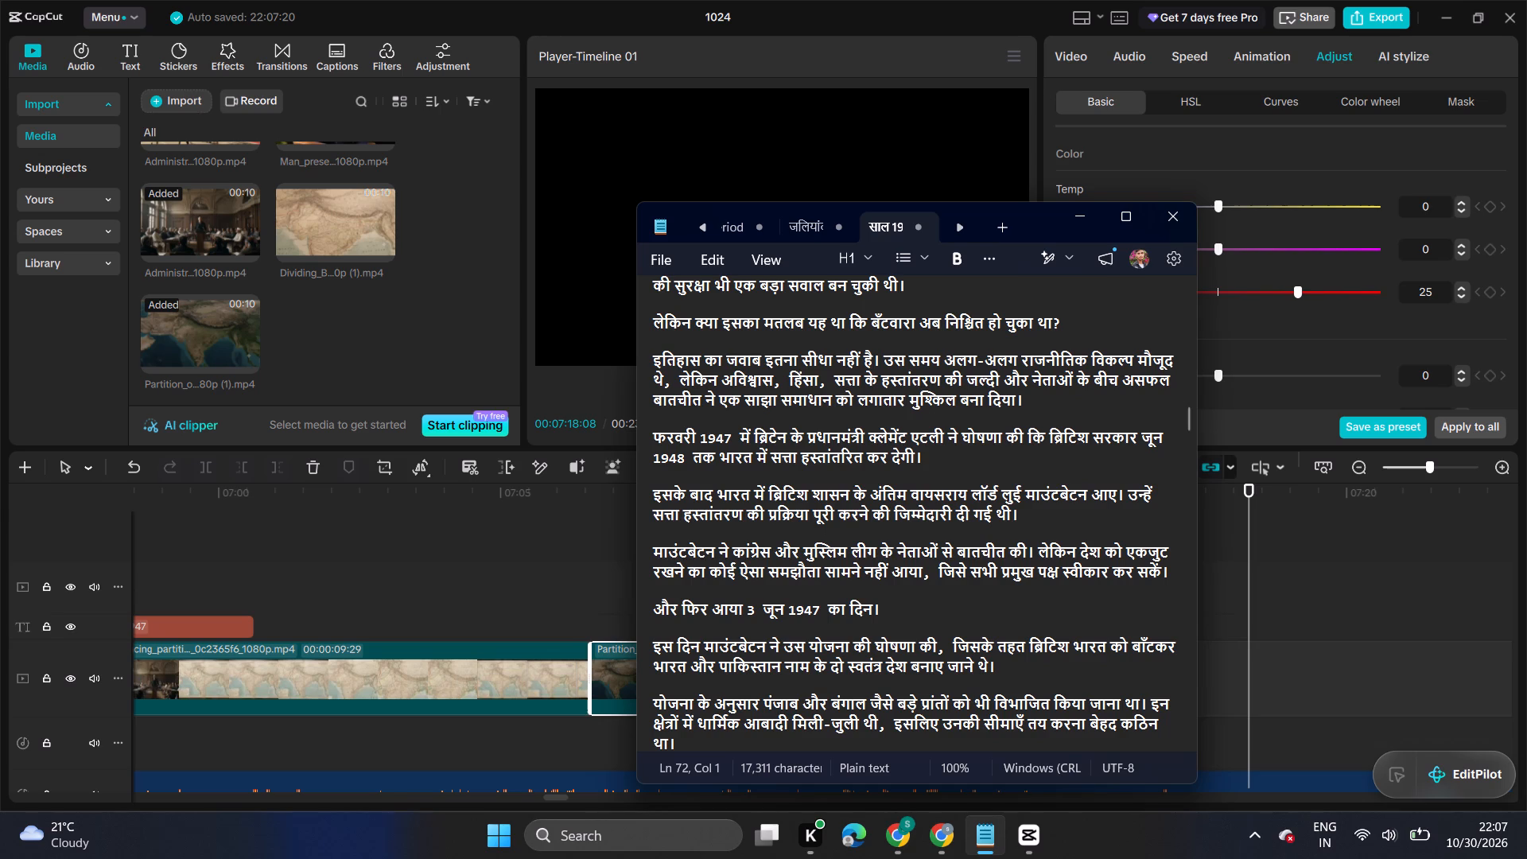
scroll(777, 576, down, 5)
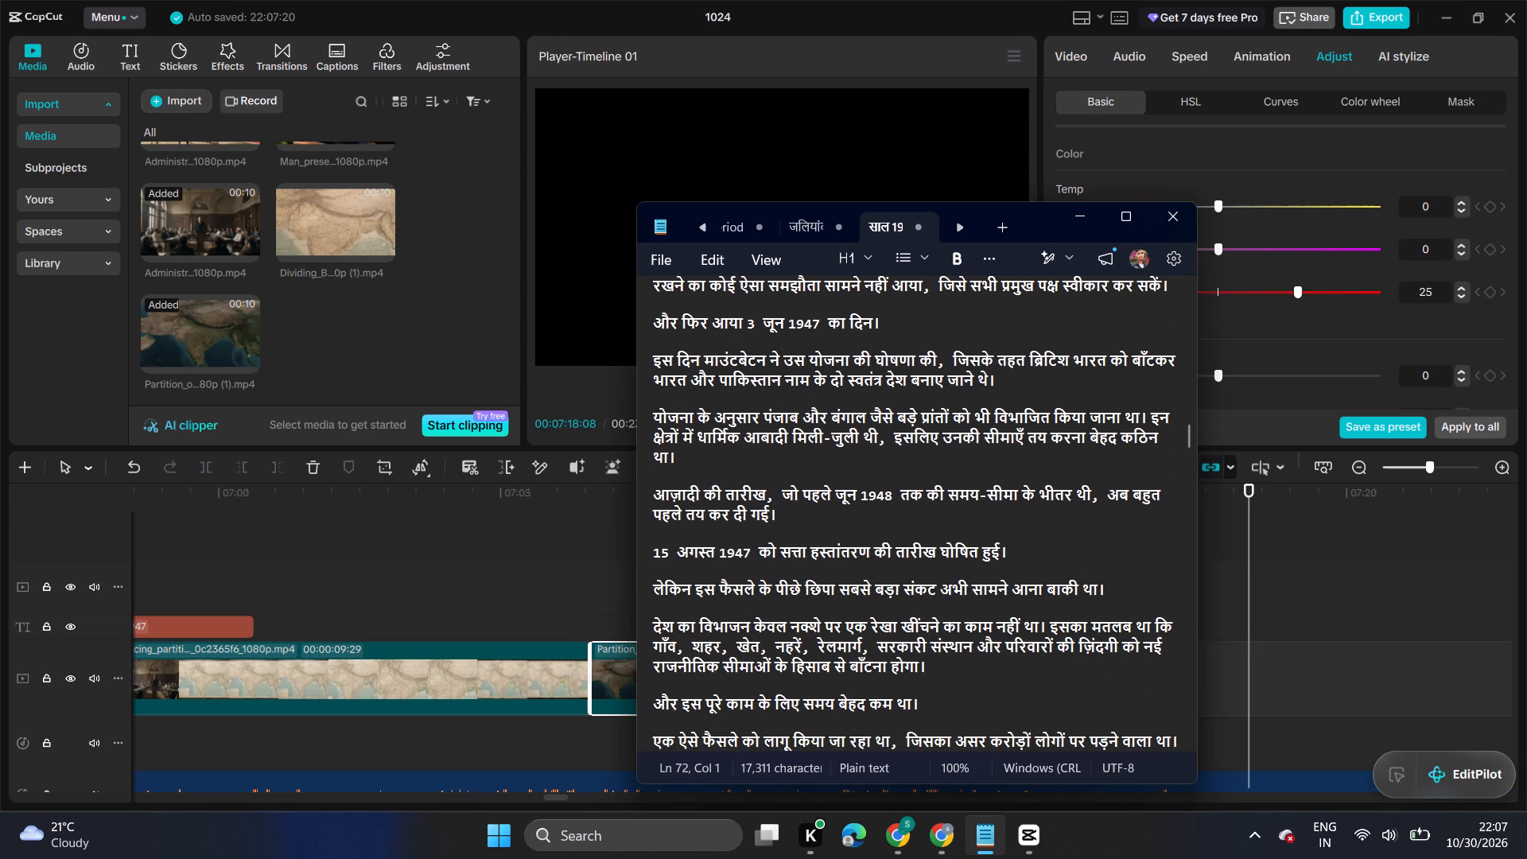
click(1144, 419)
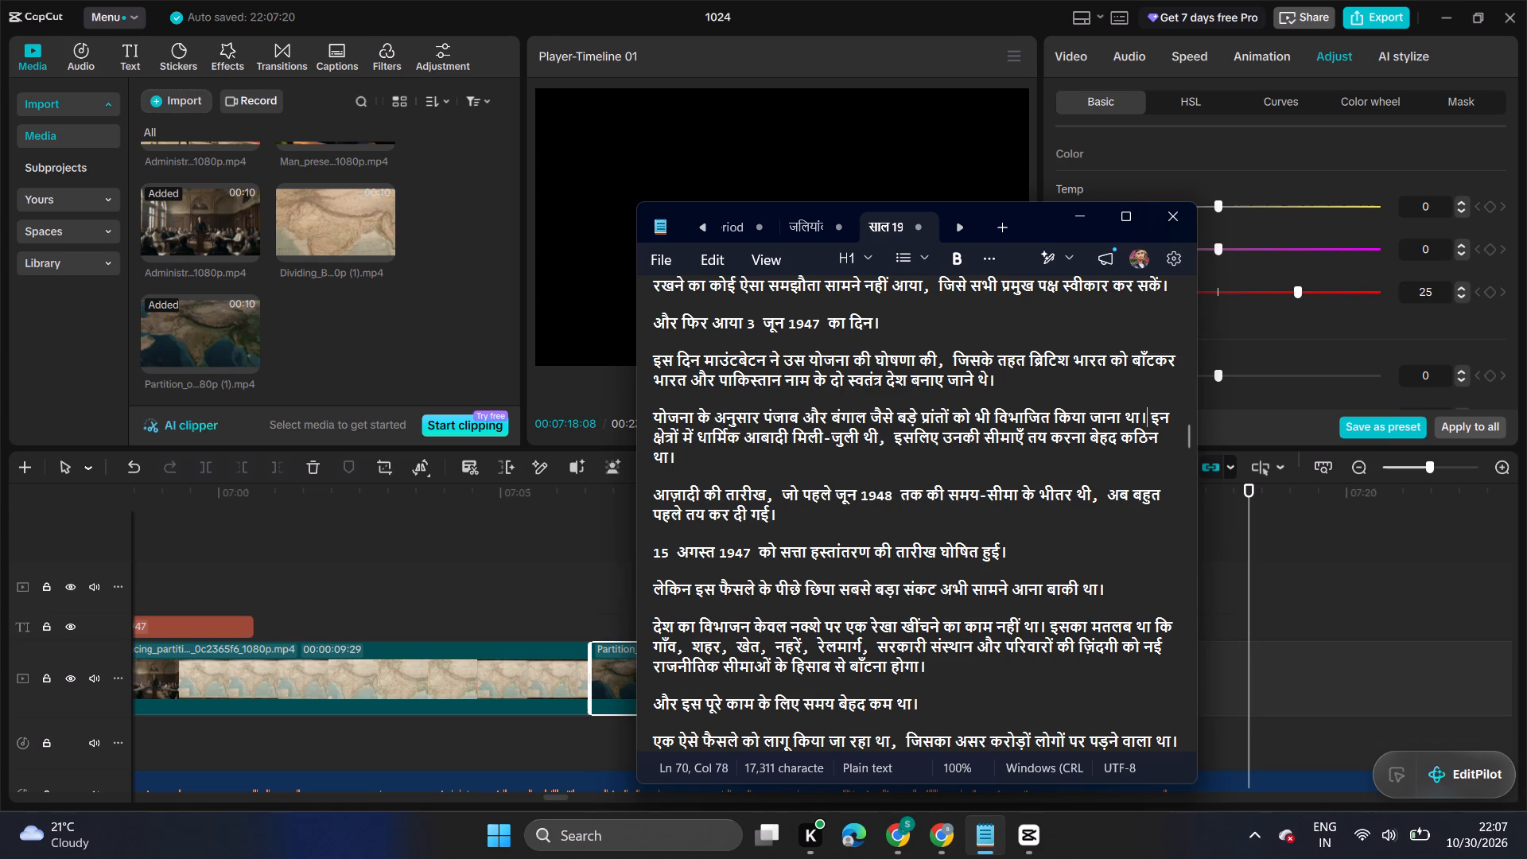
drag(1144, 419, 1168, 433)
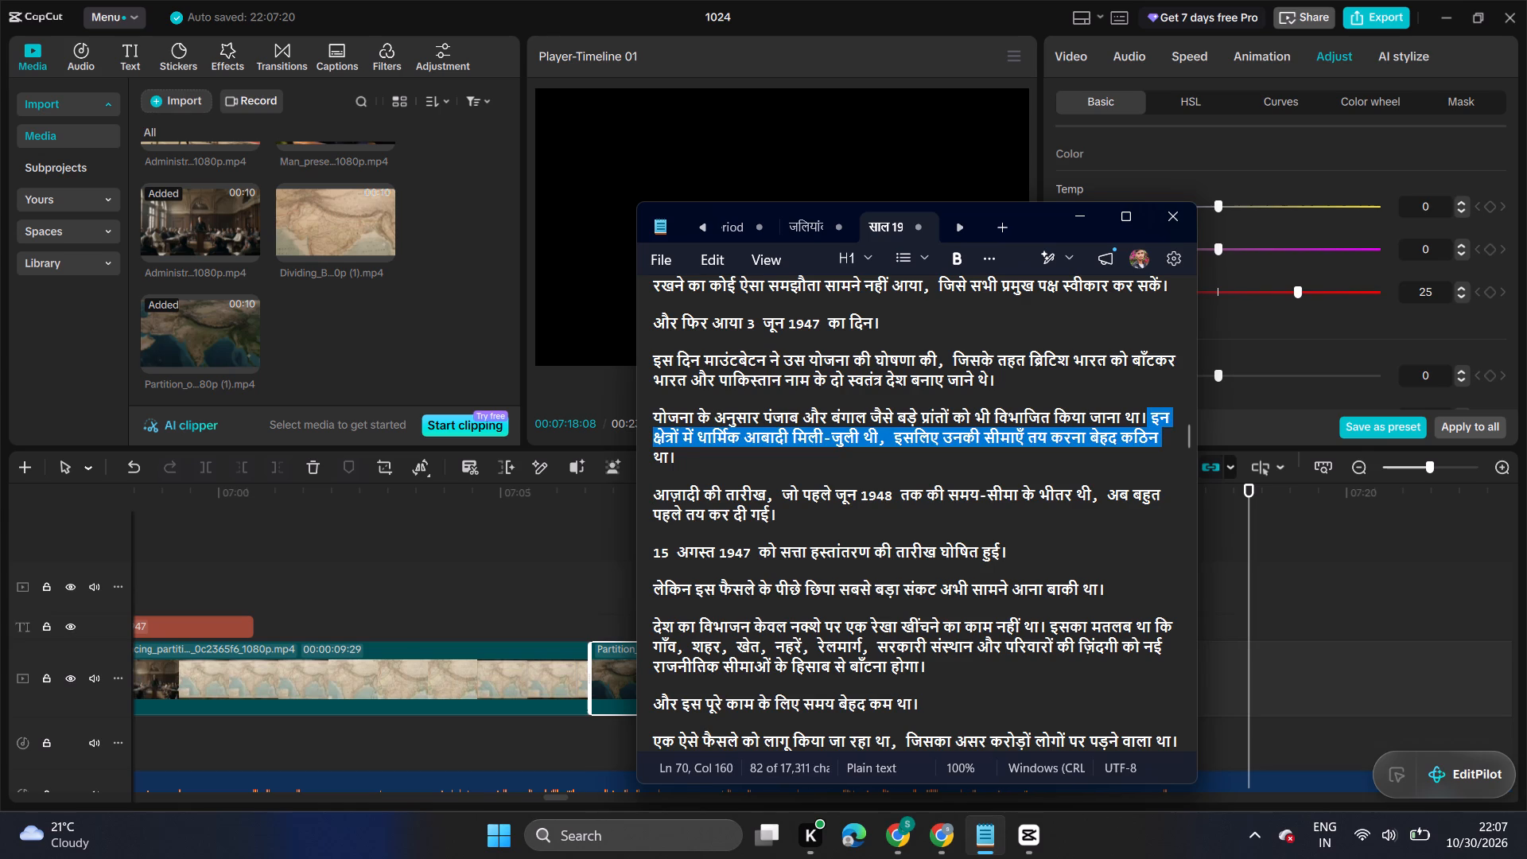
drag(1168, 433, 1148, 522)
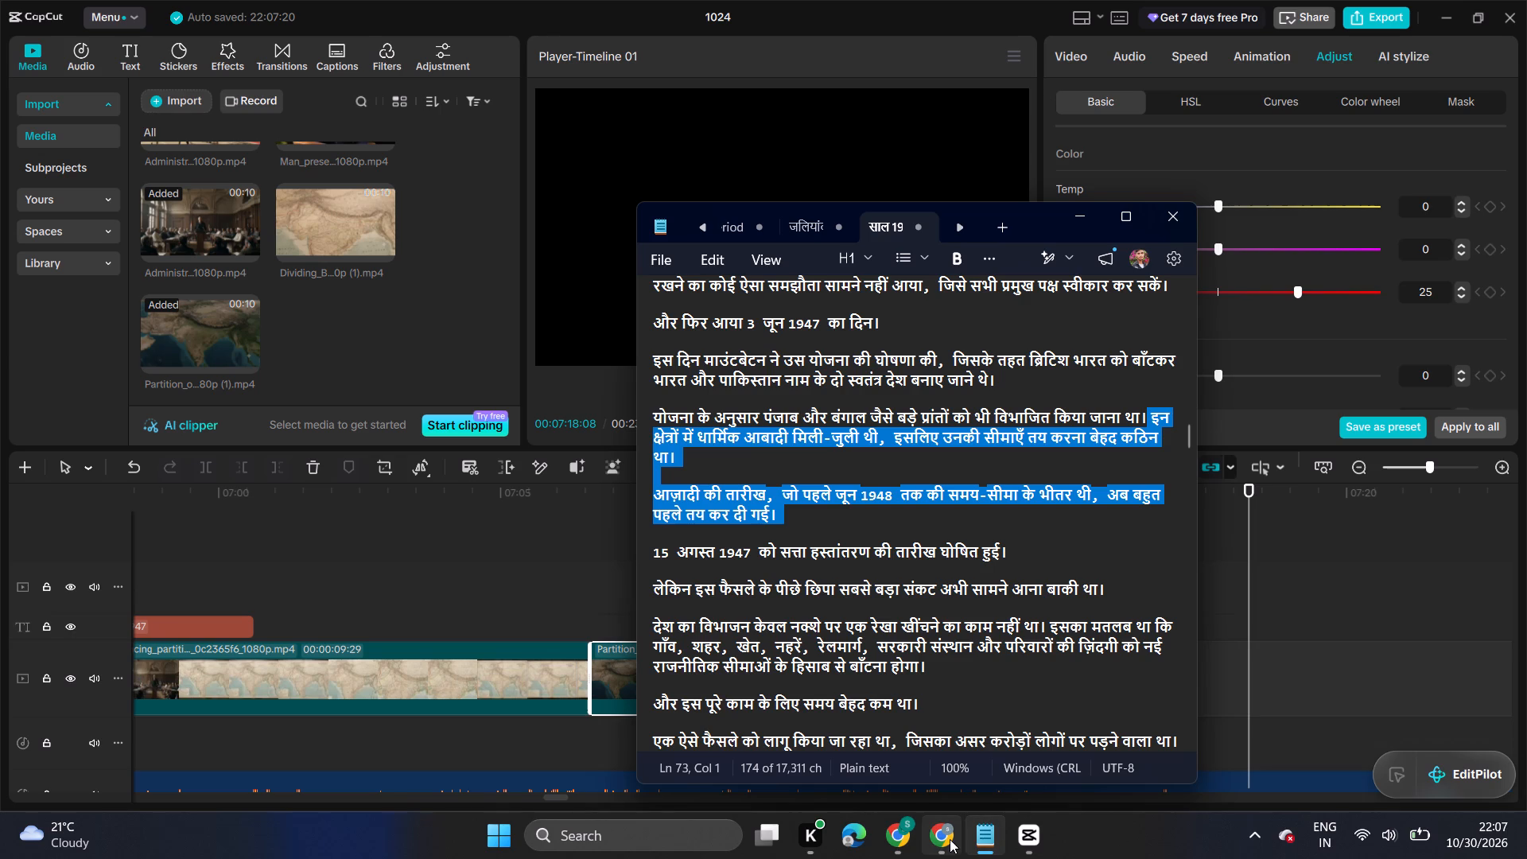
Return to CapCut and place the Dividing British India in 1947 clip on the main track directly after the Partition map clip.
click(594, 569)
drag(594, 569, 1009, 563)
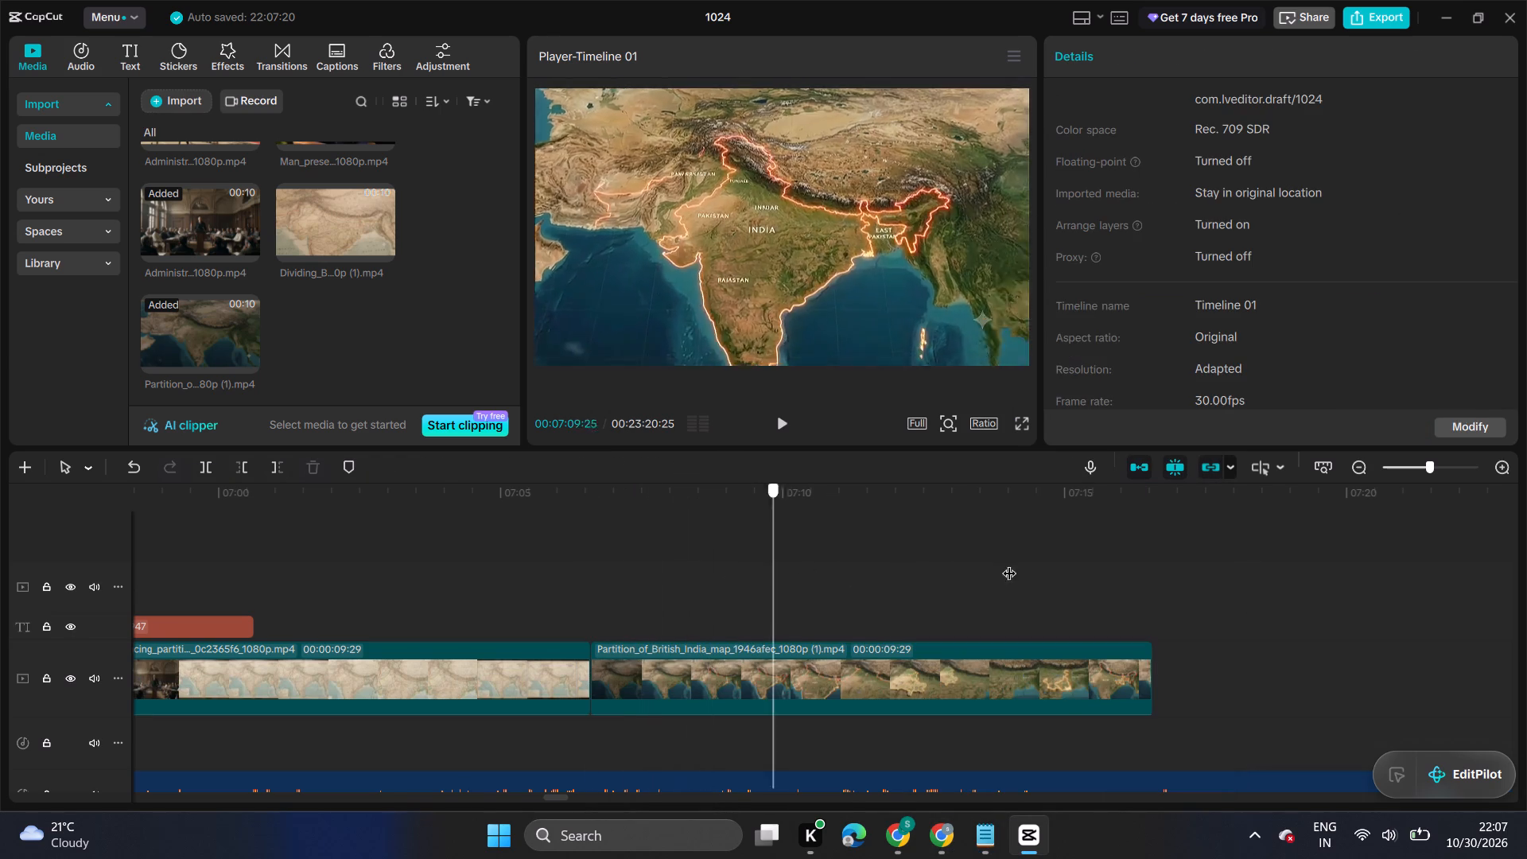
drag(1009, 563, 1064, 572)
click(332, 219)
drag(332, 219, 502, 272)
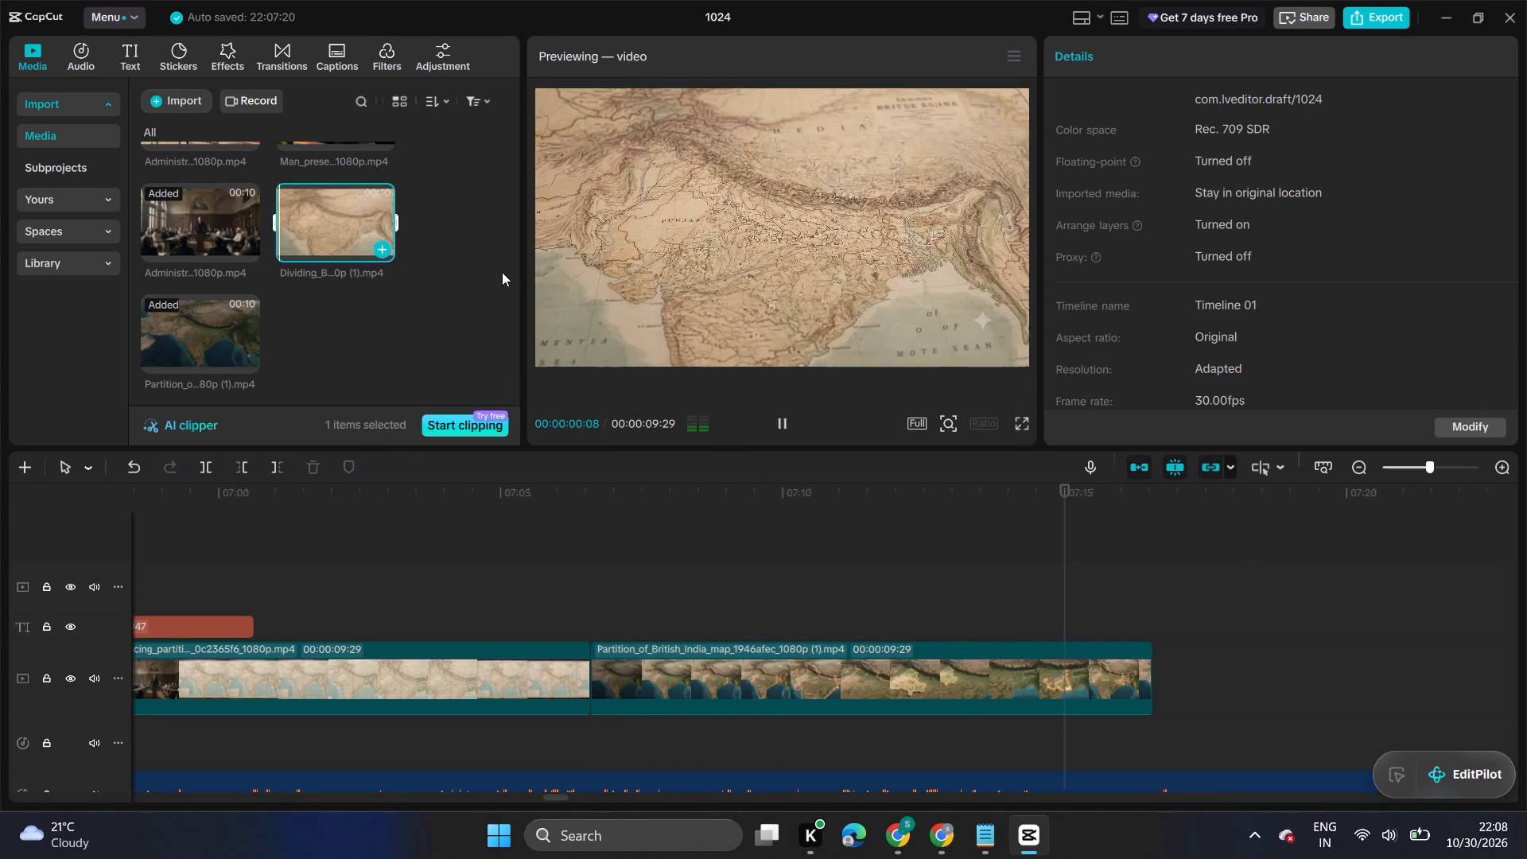
drag(502, 272, 1194, 686)
Scrub through the Dividing British India in 1947 clip to examine where its map and village scenes change.
click(1168, 601)
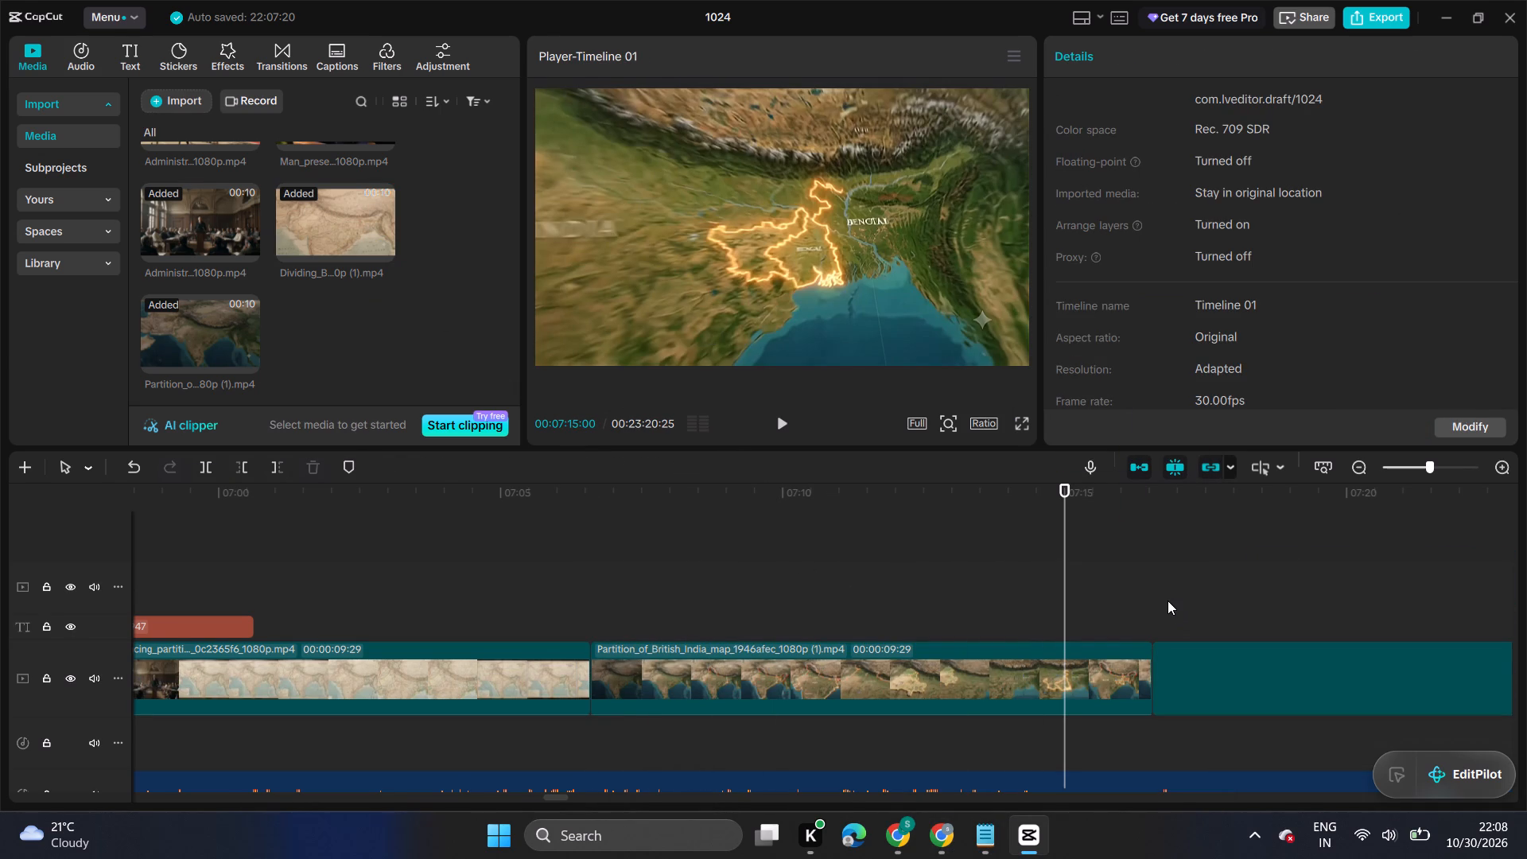
click(1168, 601)
drag(1168, 601, 1404, 617)
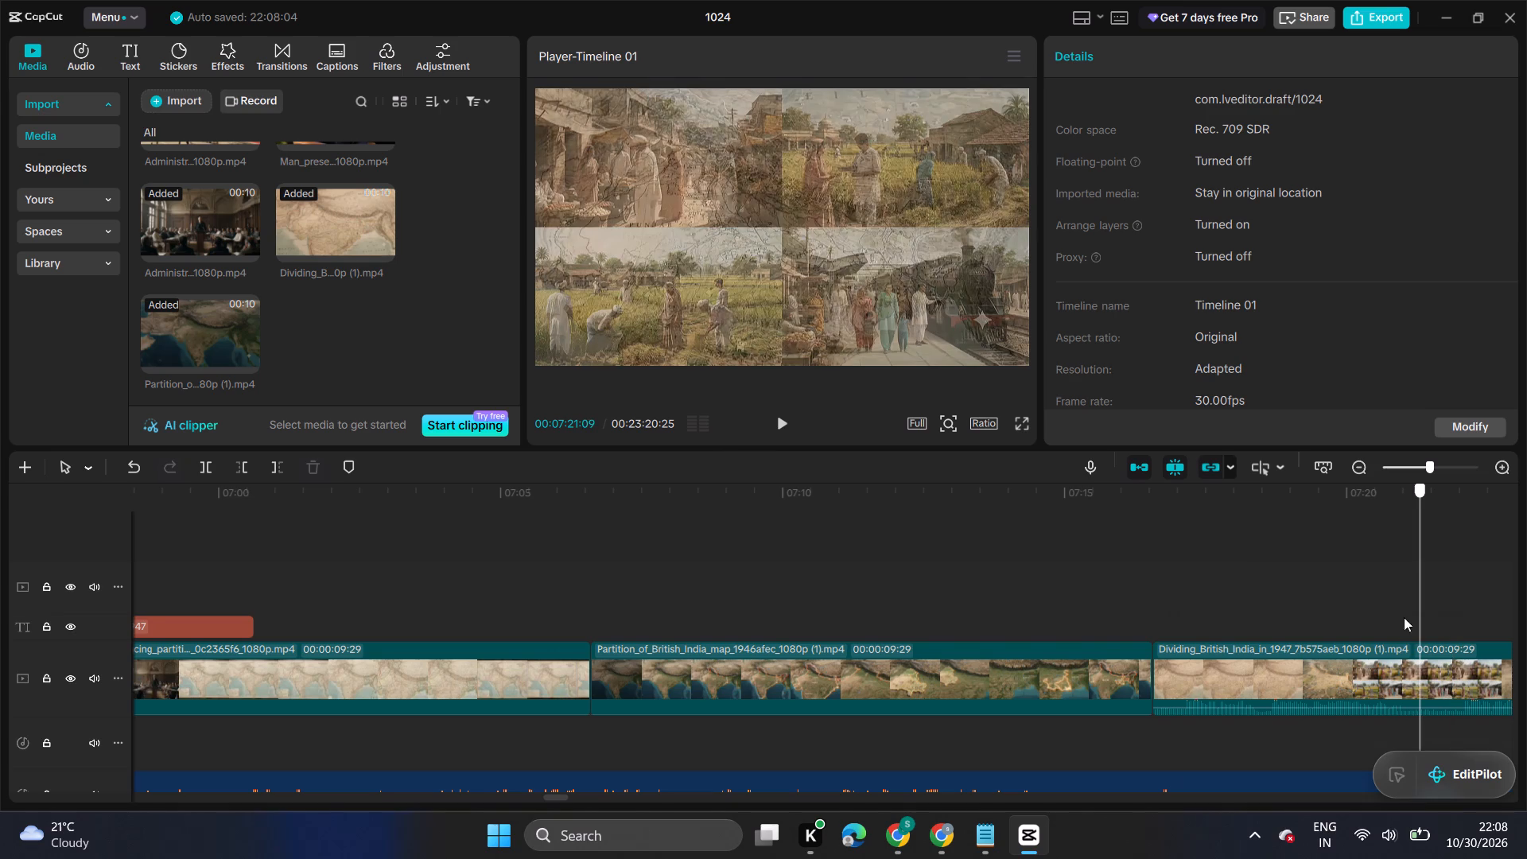
drag(1404, 617, 1261, 597)
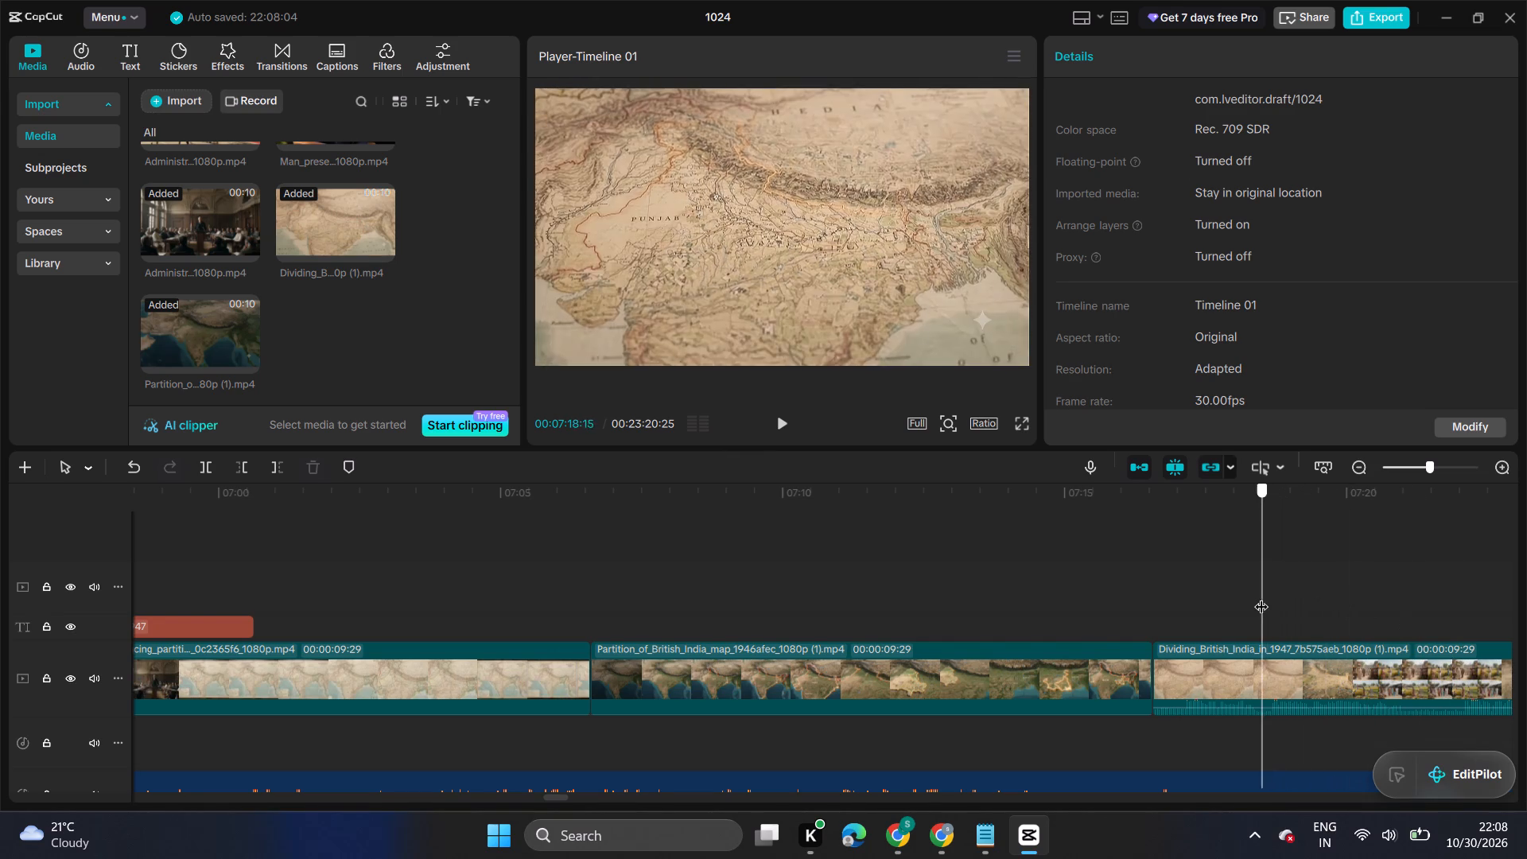
drag(1261, 597, 1319, 594)
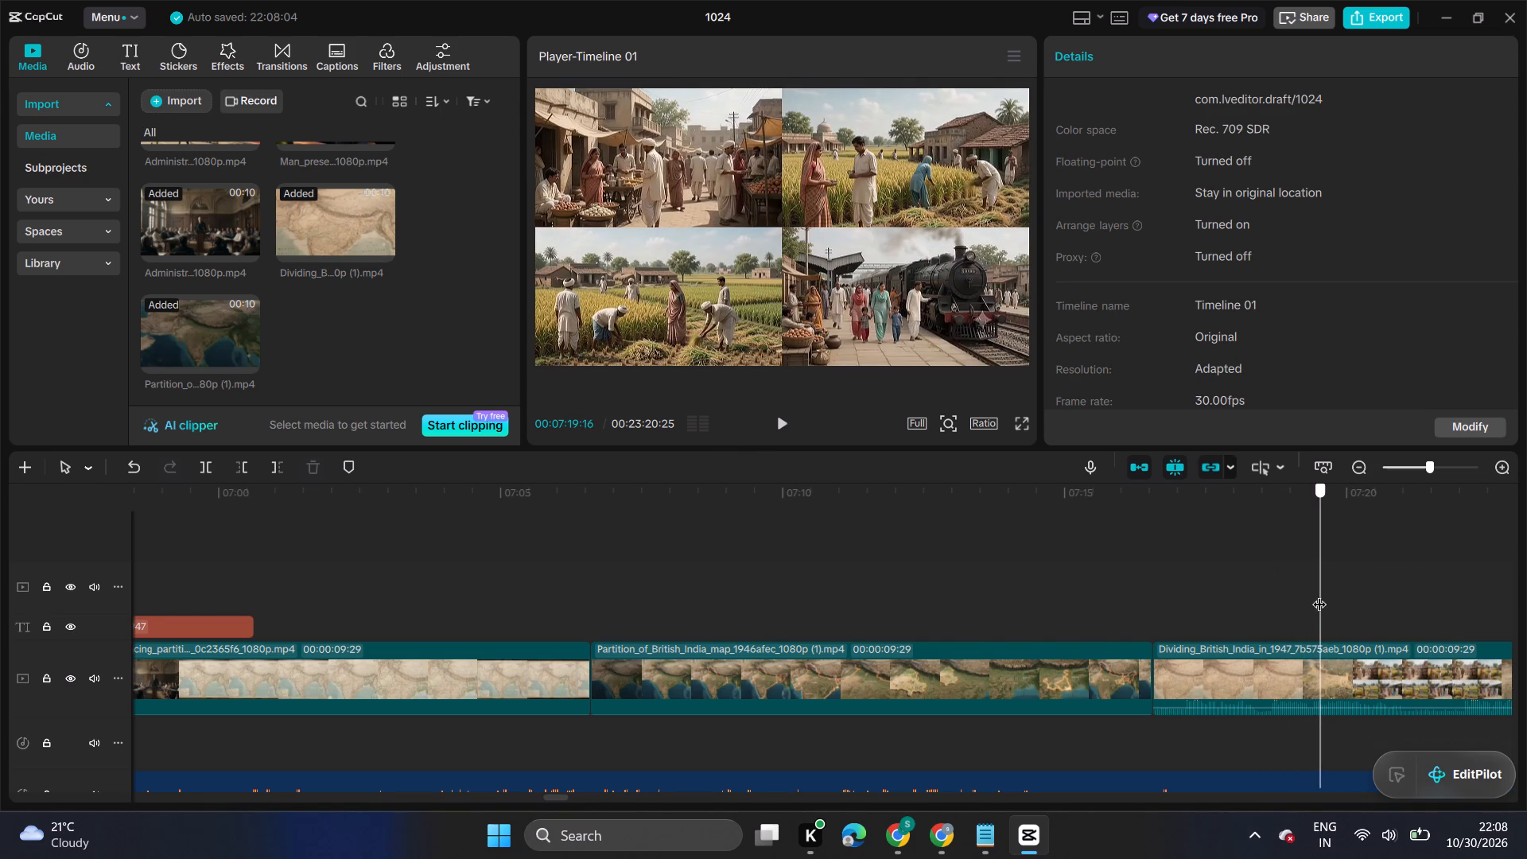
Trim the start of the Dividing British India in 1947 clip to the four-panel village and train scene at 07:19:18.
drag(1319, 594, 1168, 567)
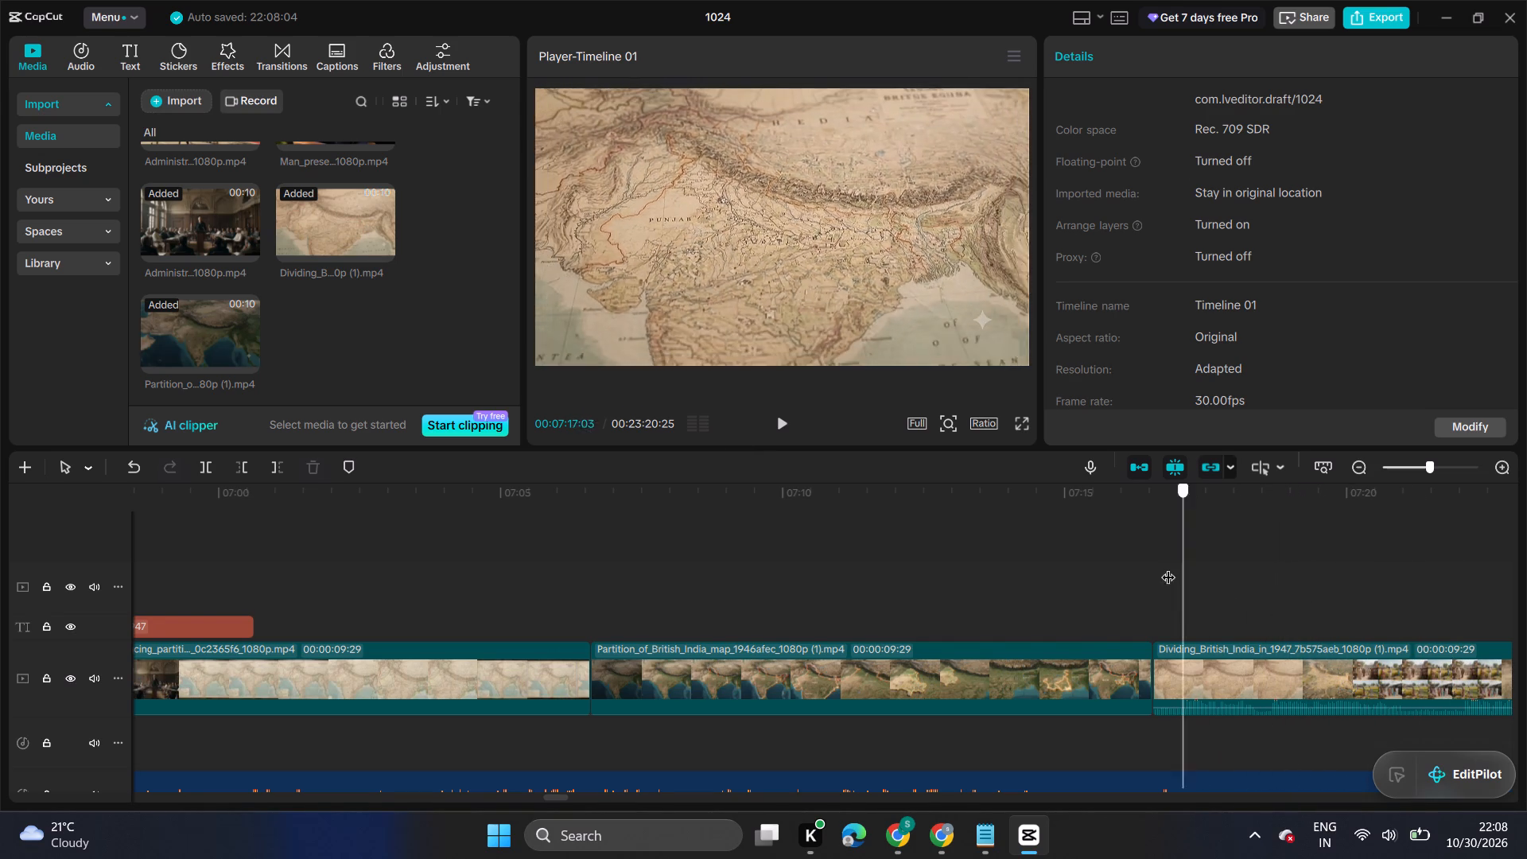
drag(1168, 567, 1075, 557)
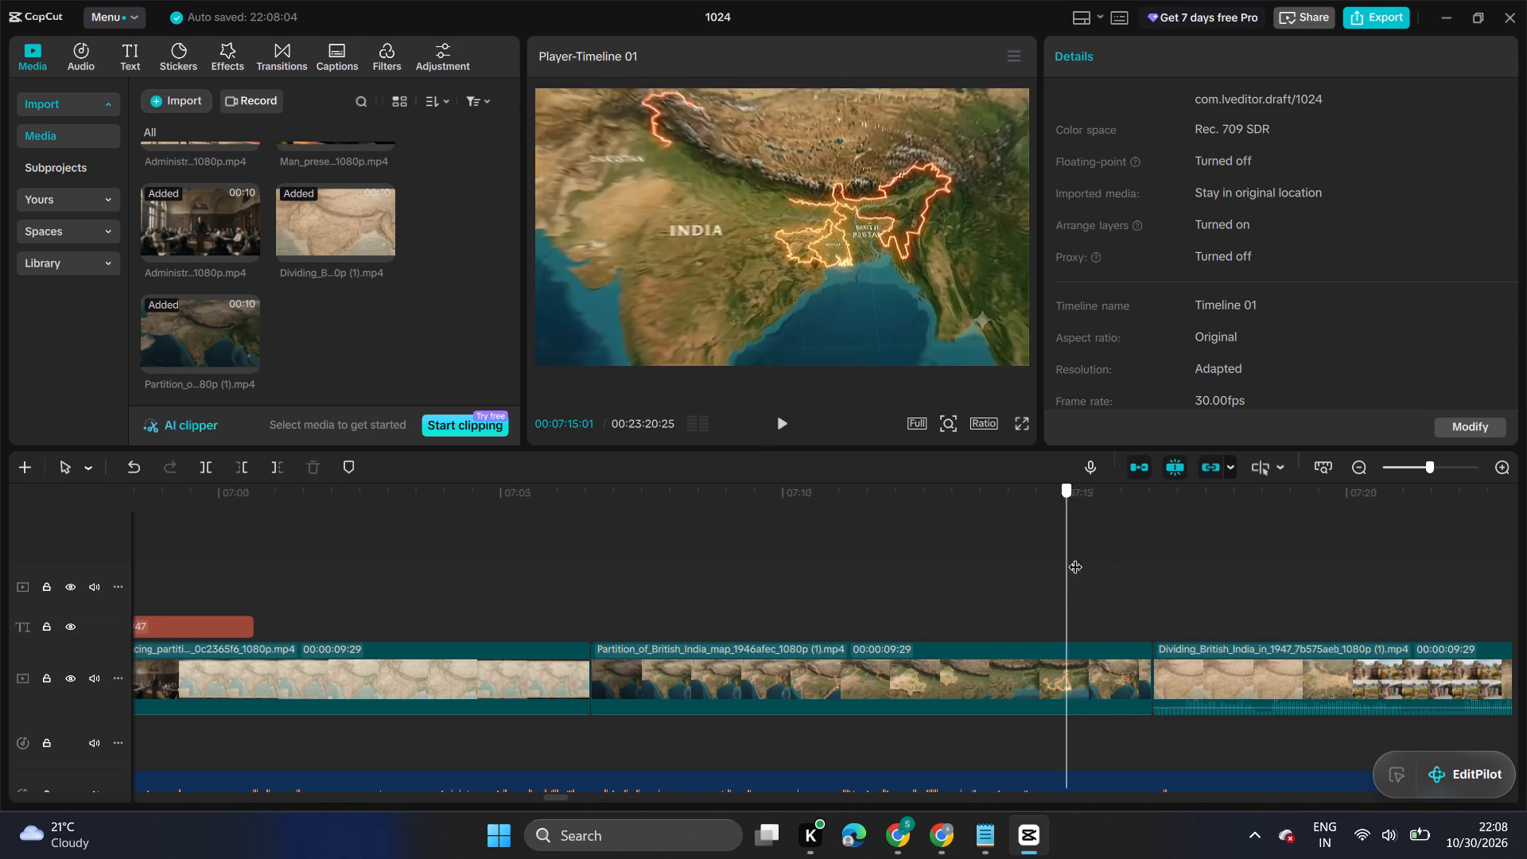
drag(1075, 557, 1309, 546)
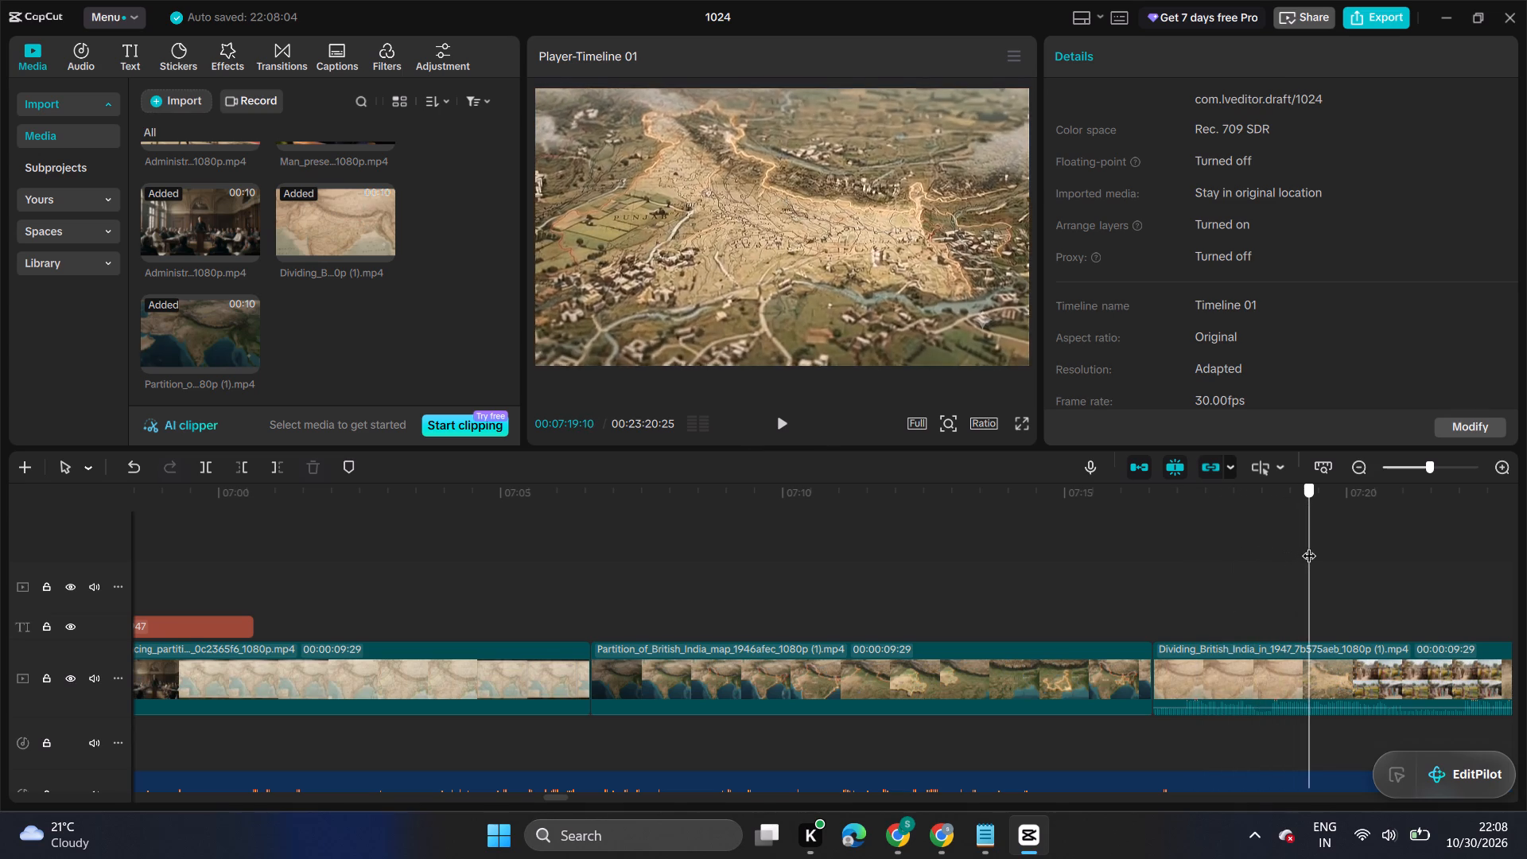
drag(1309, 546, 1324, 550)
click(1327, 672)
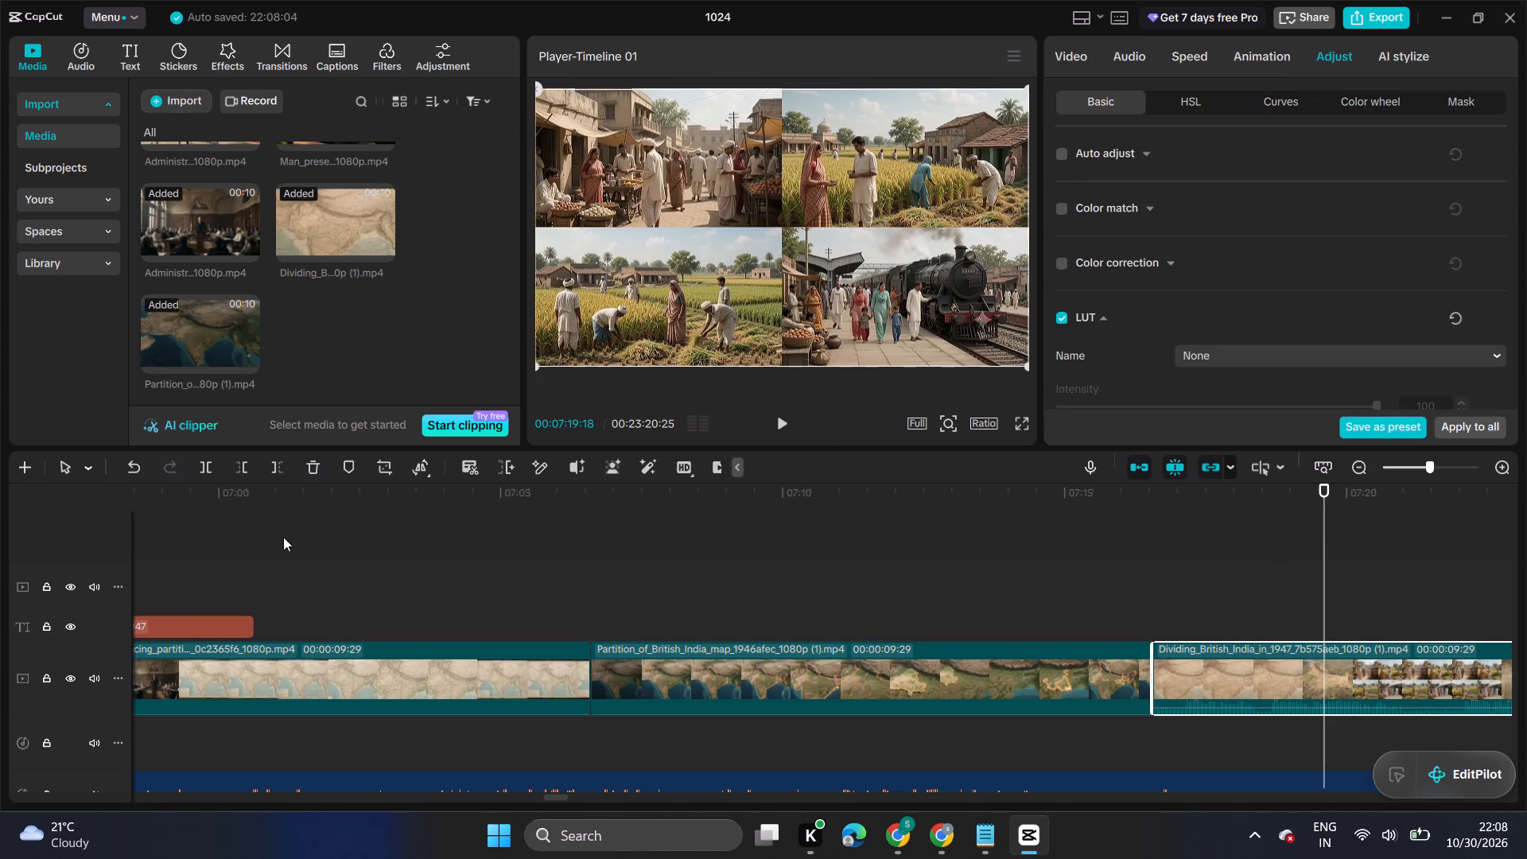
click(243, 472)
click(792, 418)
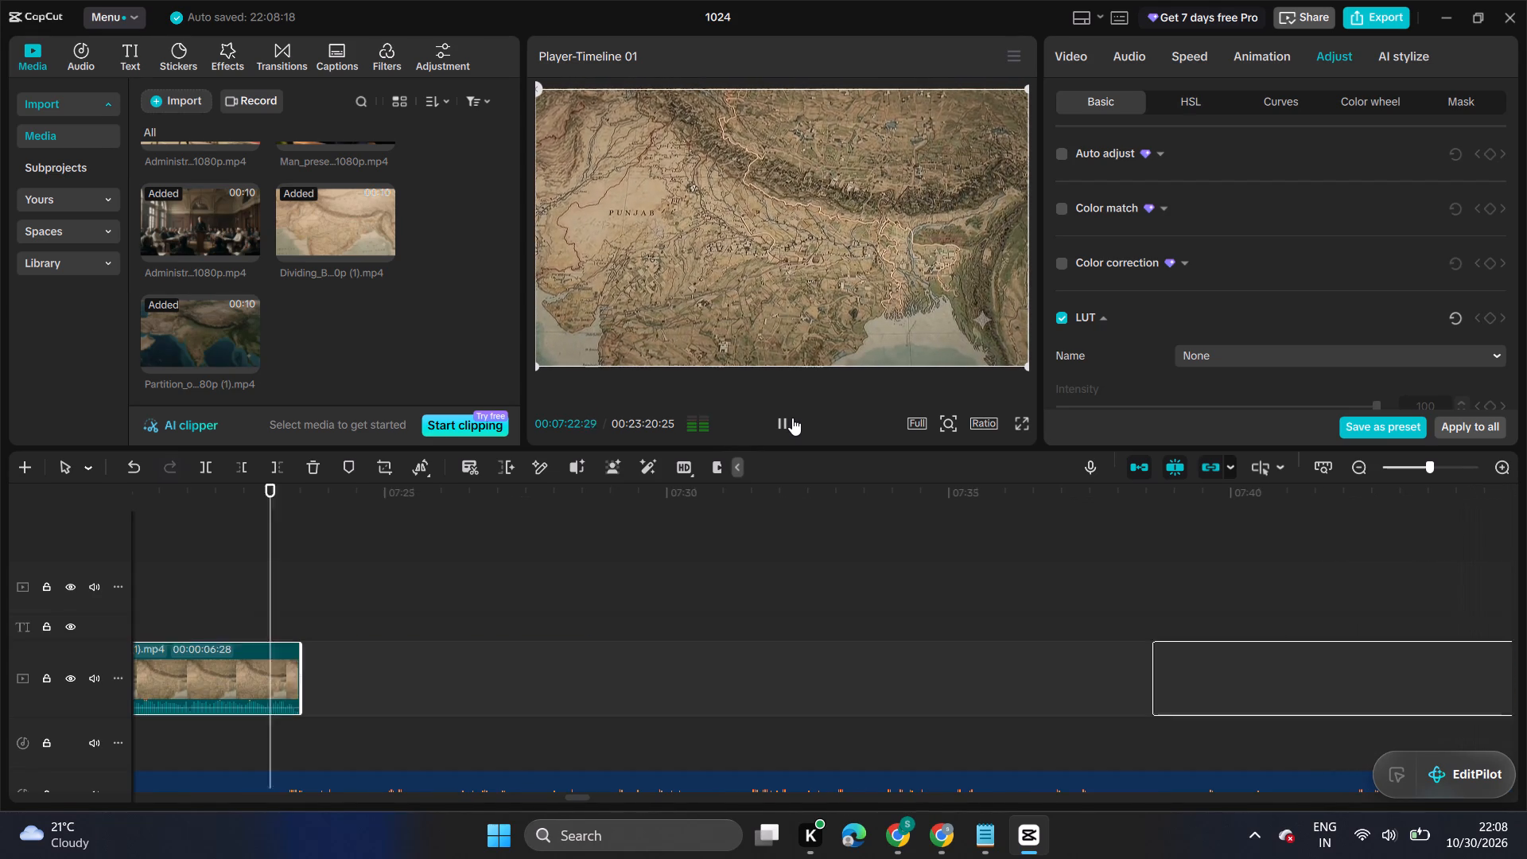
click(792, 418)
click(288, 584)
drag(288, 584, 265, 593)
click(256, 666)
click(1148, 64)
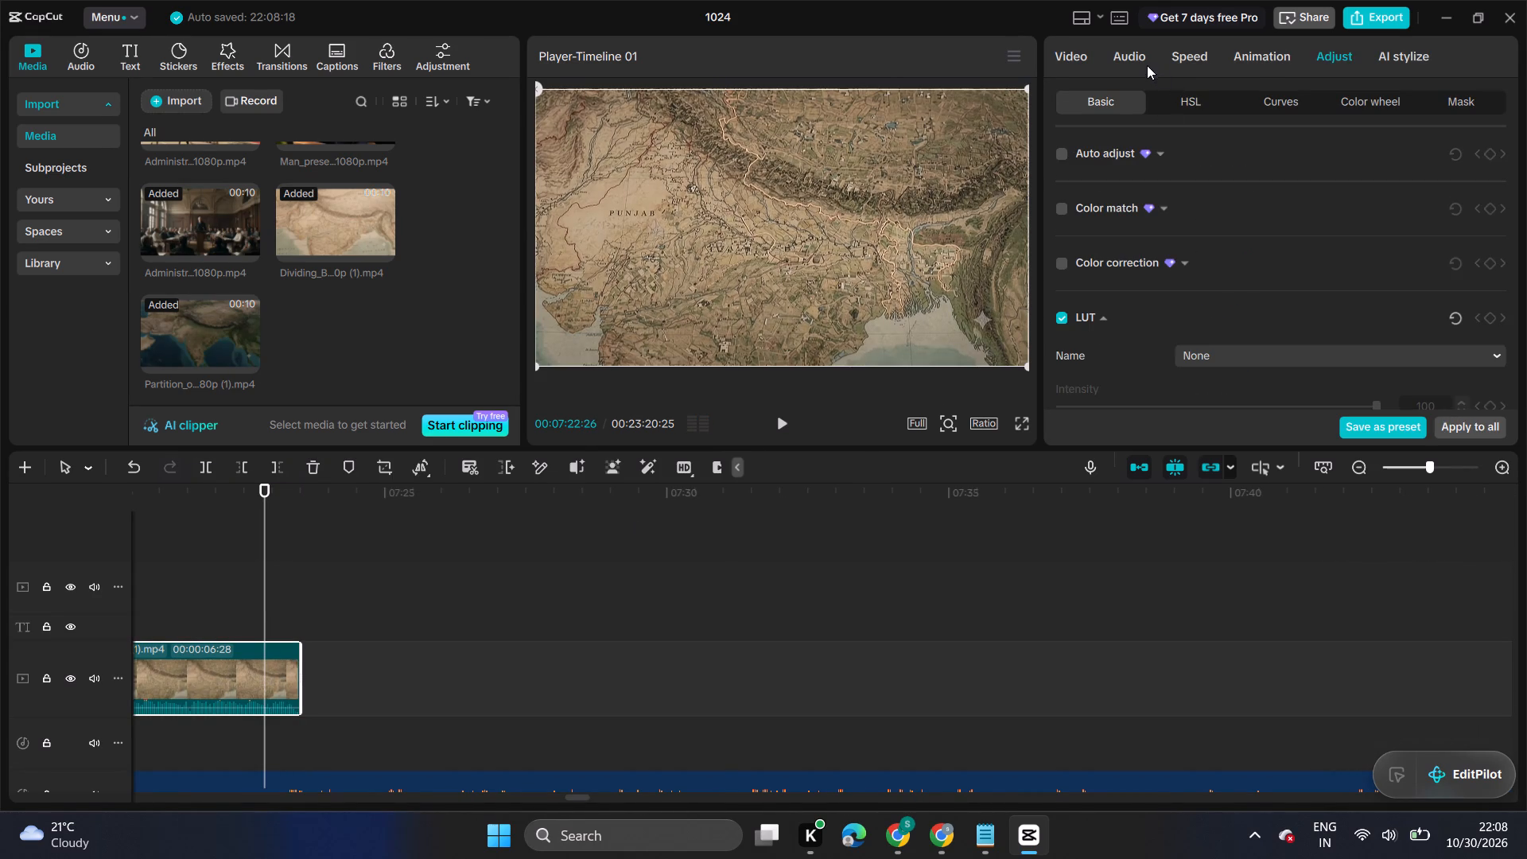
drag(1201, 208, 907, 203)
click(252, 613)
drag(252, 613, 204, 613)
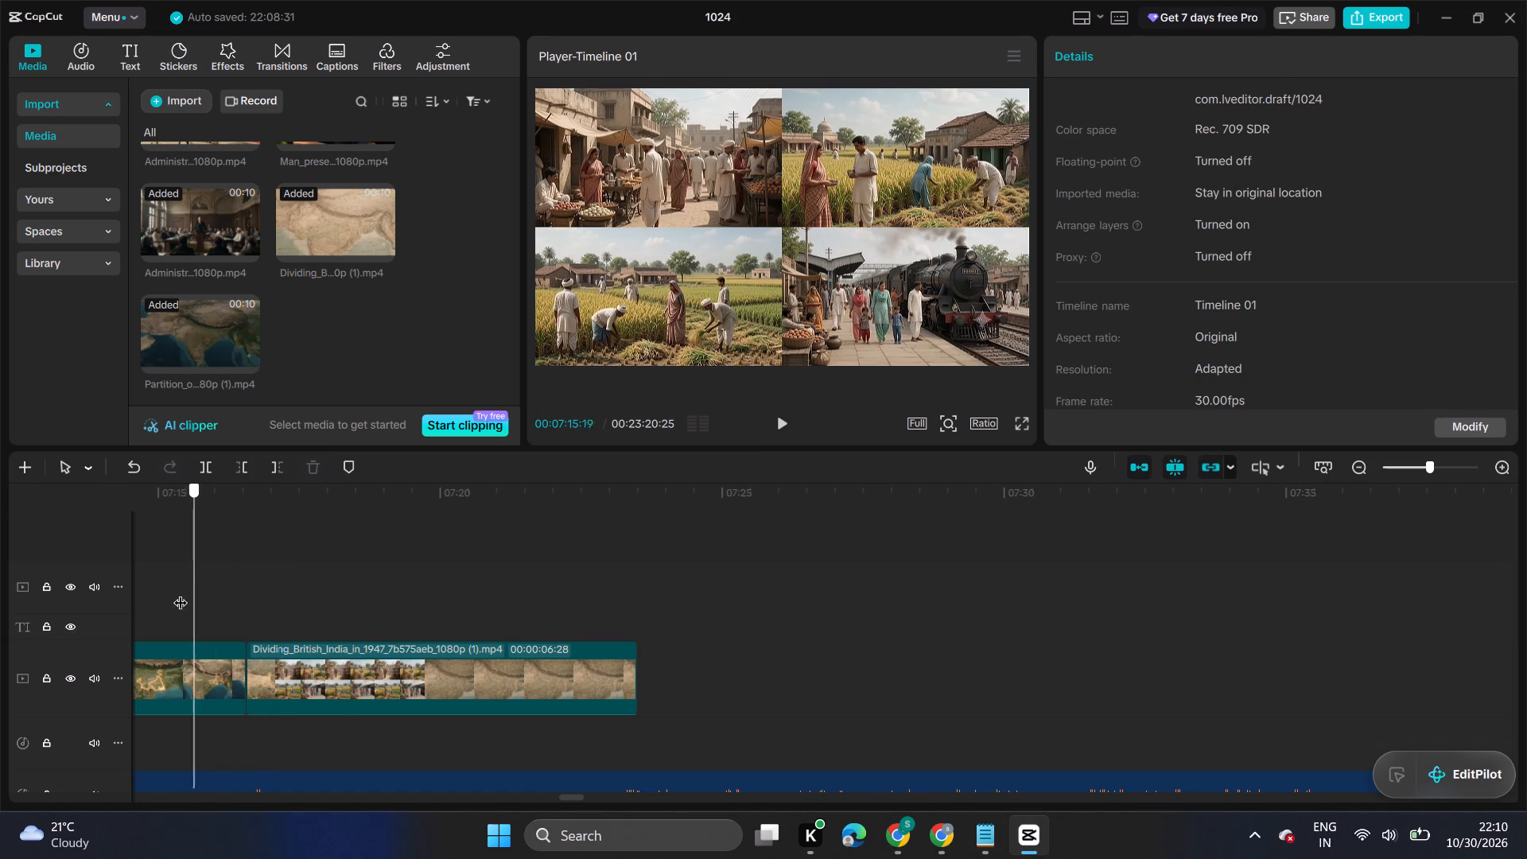
drag(181, 593, 360, 592)
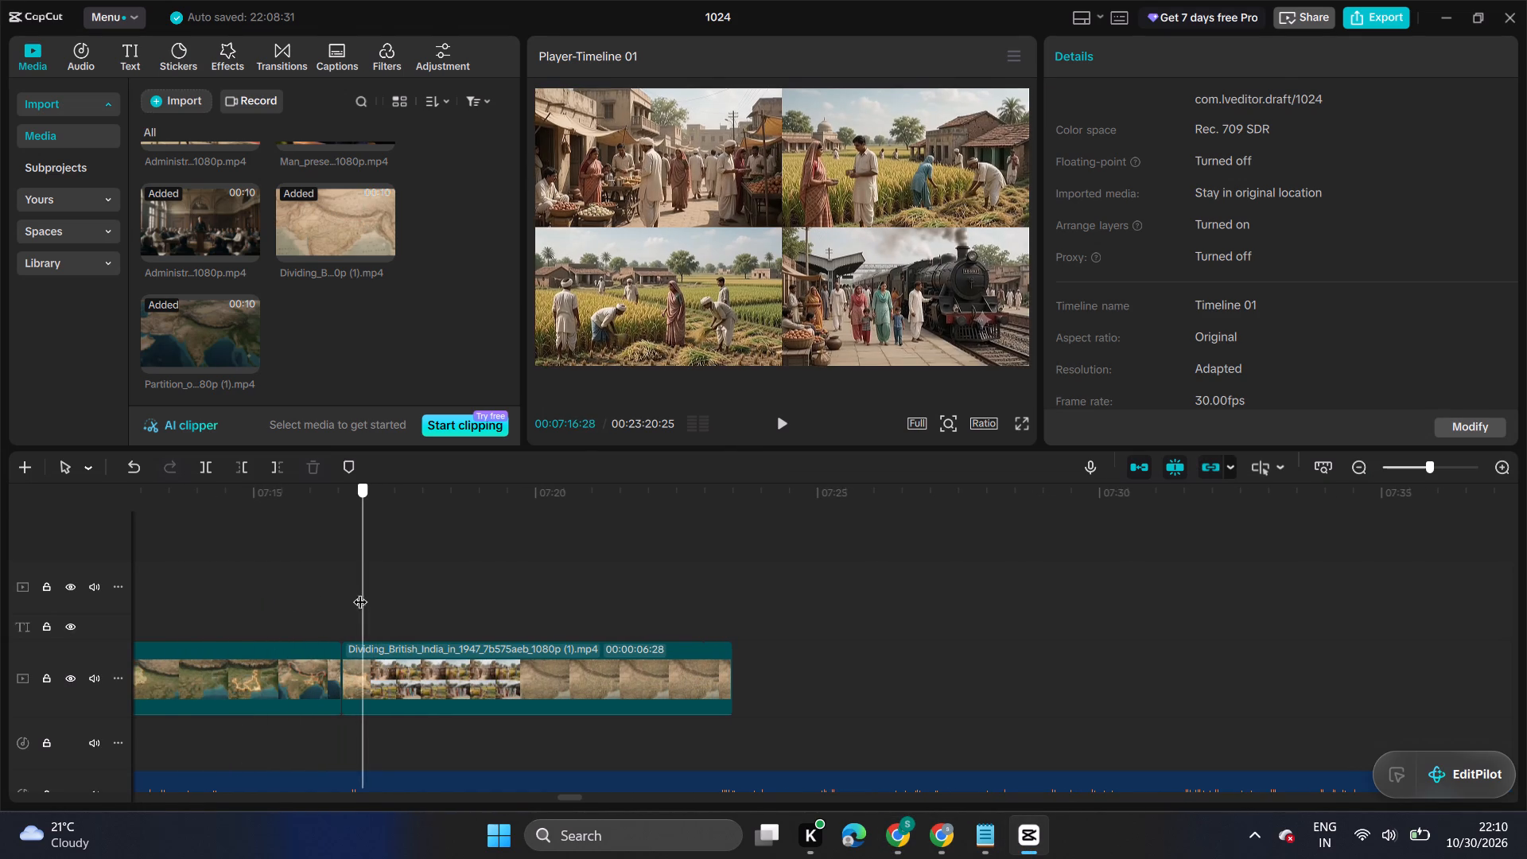
drag(360, 592, 469, 604)
click(482, 653)
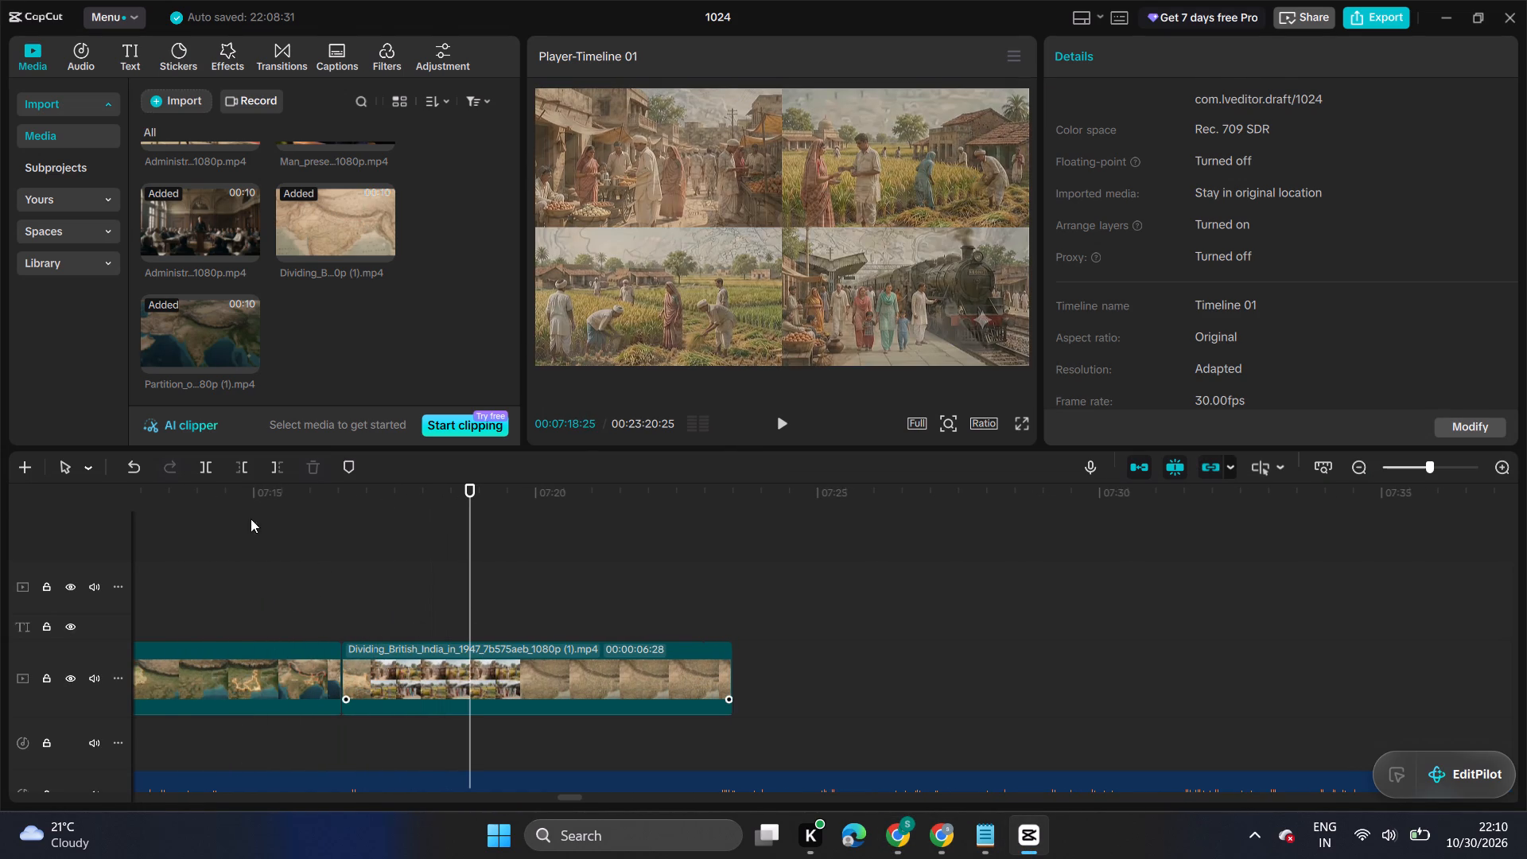
click(311, 475)
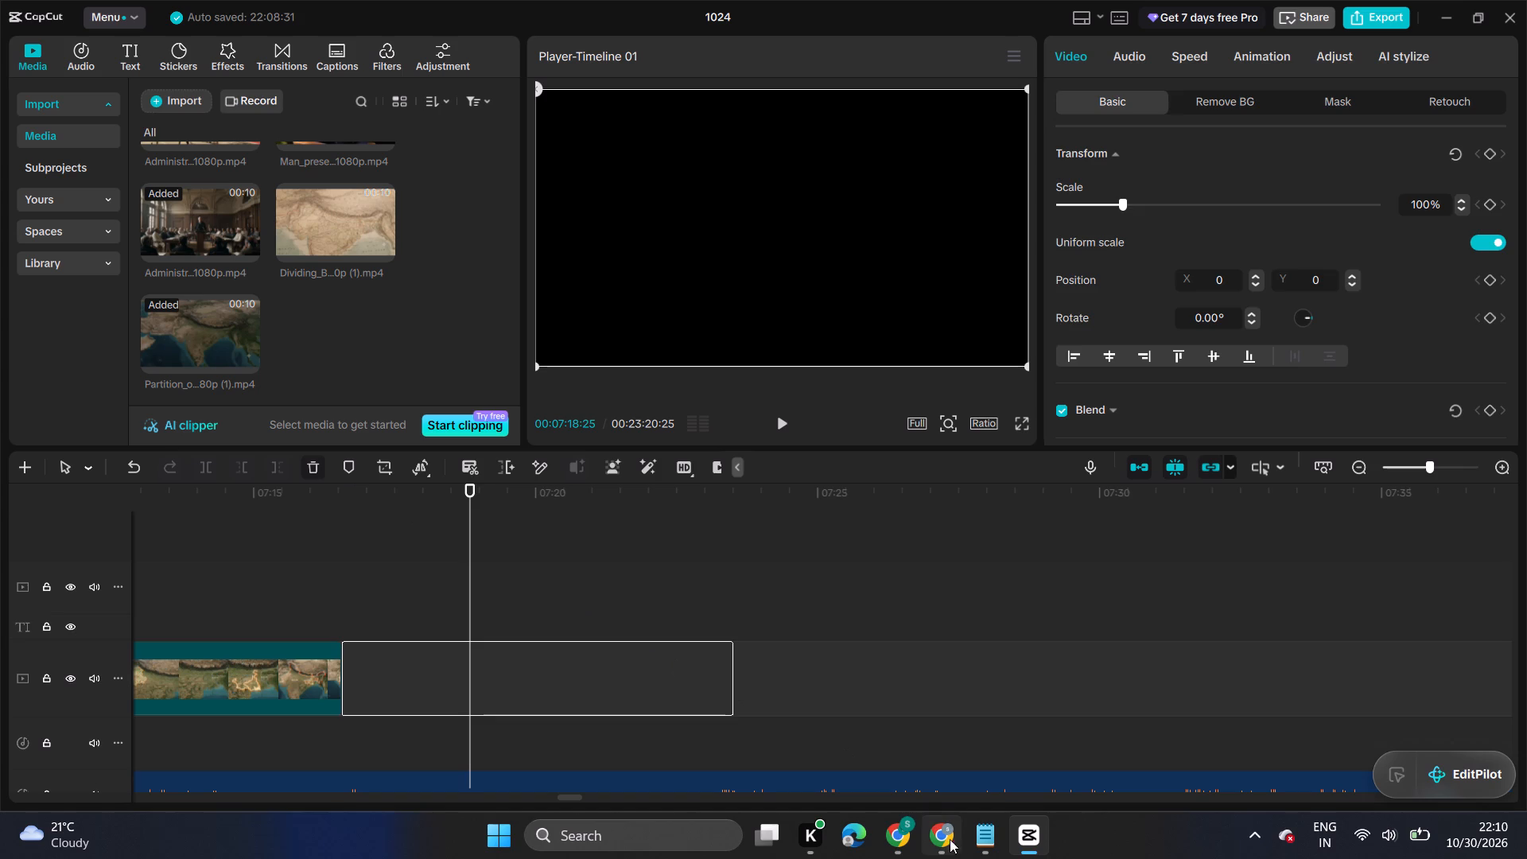
Scrub back through the Partition of British India map clip to its opening around 07:06:25 to review its map scenes.
click(302, 600)
drag(301, 598, 121, 606)
click(208, 590)
drag(208, 590, 137, 604)
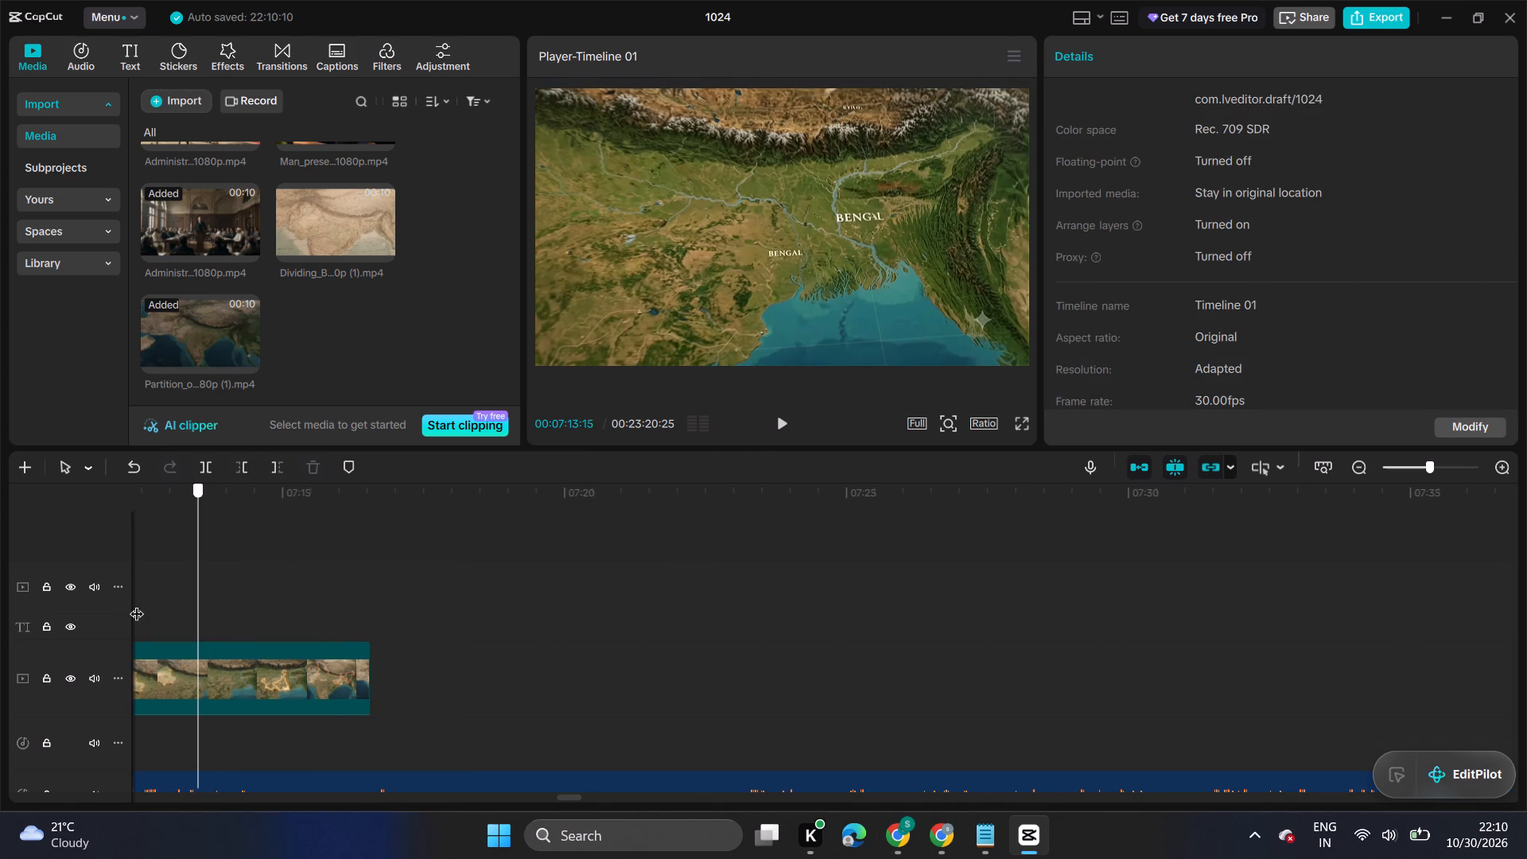
drag(137, 604, 177, 593)
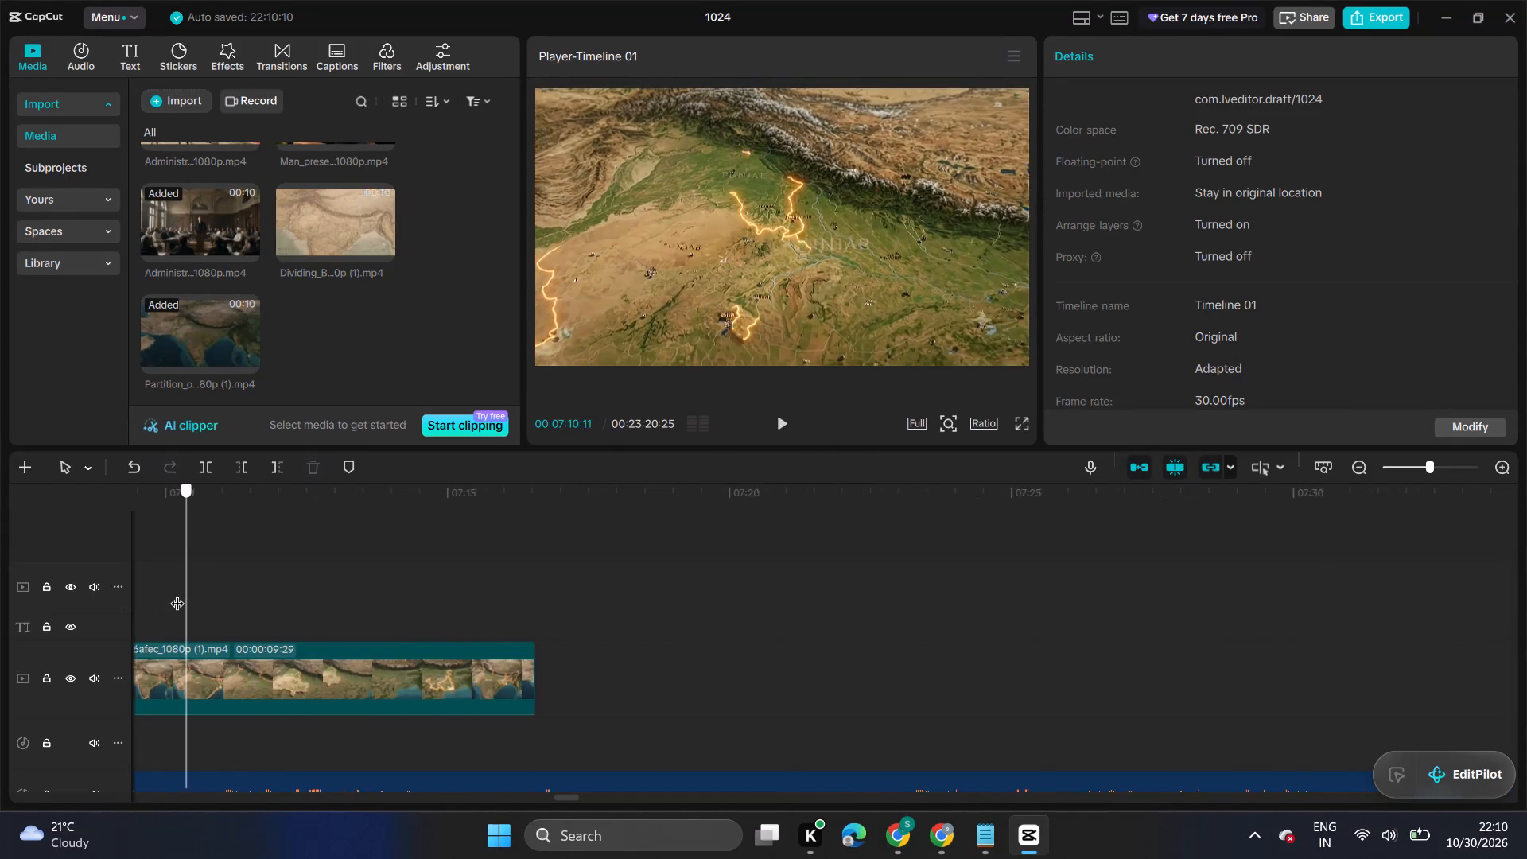
drag(177, 593, 295, 595)
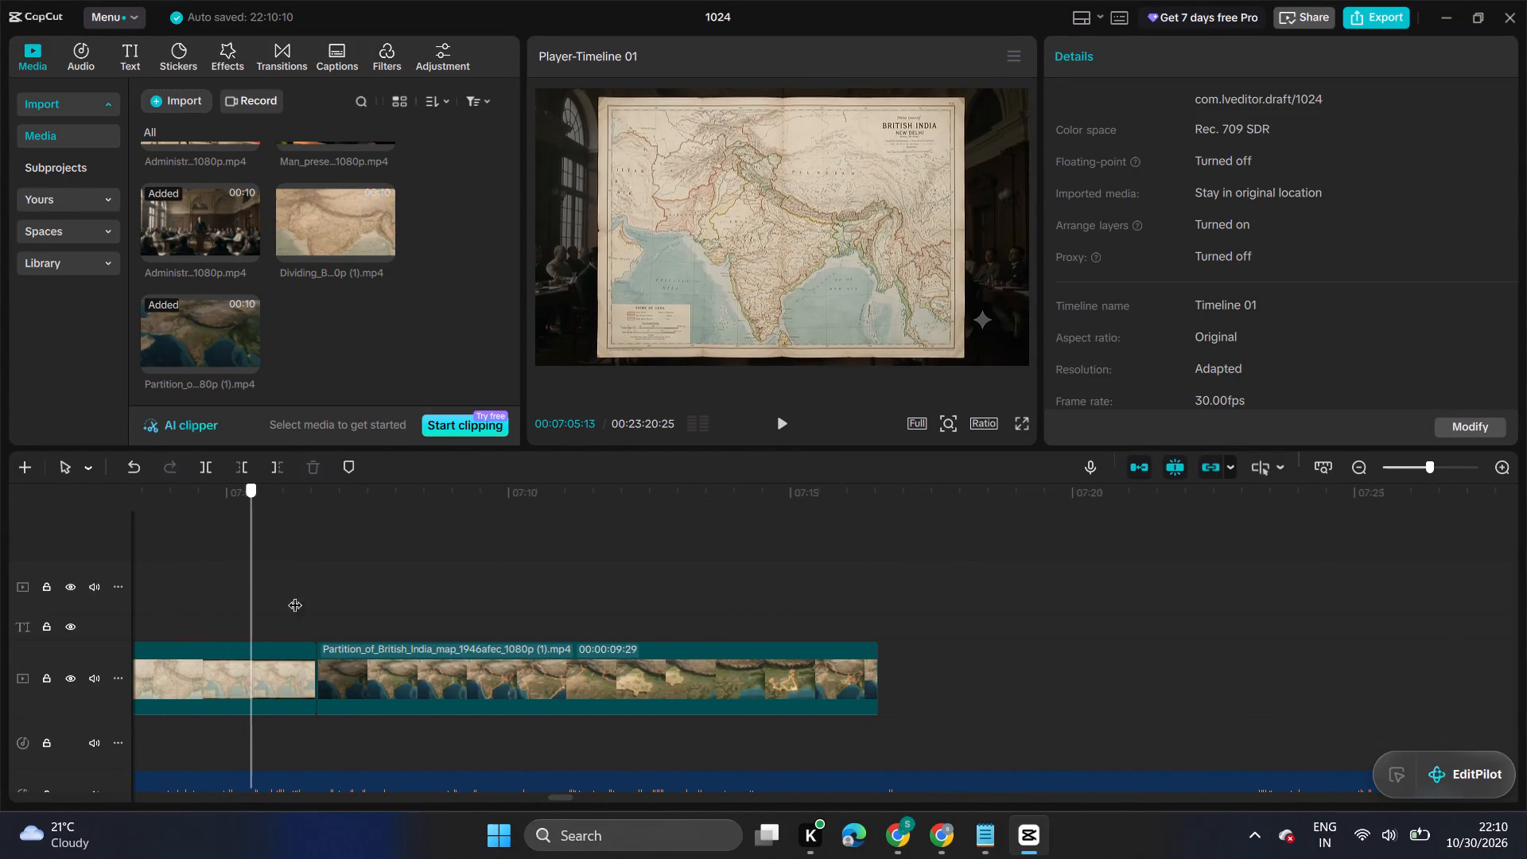
drag(295, 595, 331, 599)
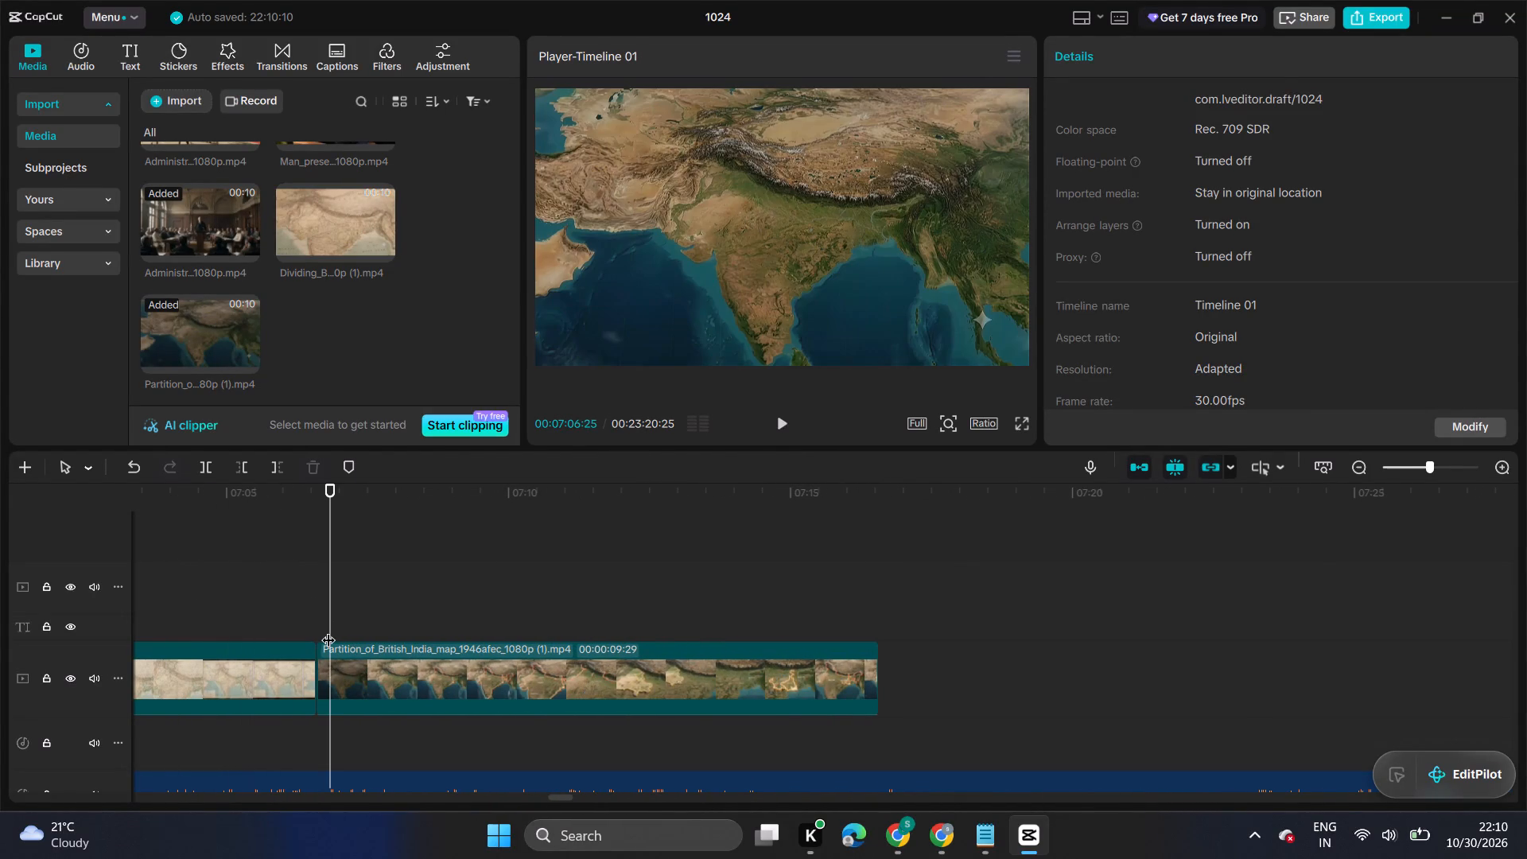
key(super+r)
Open the Windows temporary files folder by running %temp%.
click(227, 705)
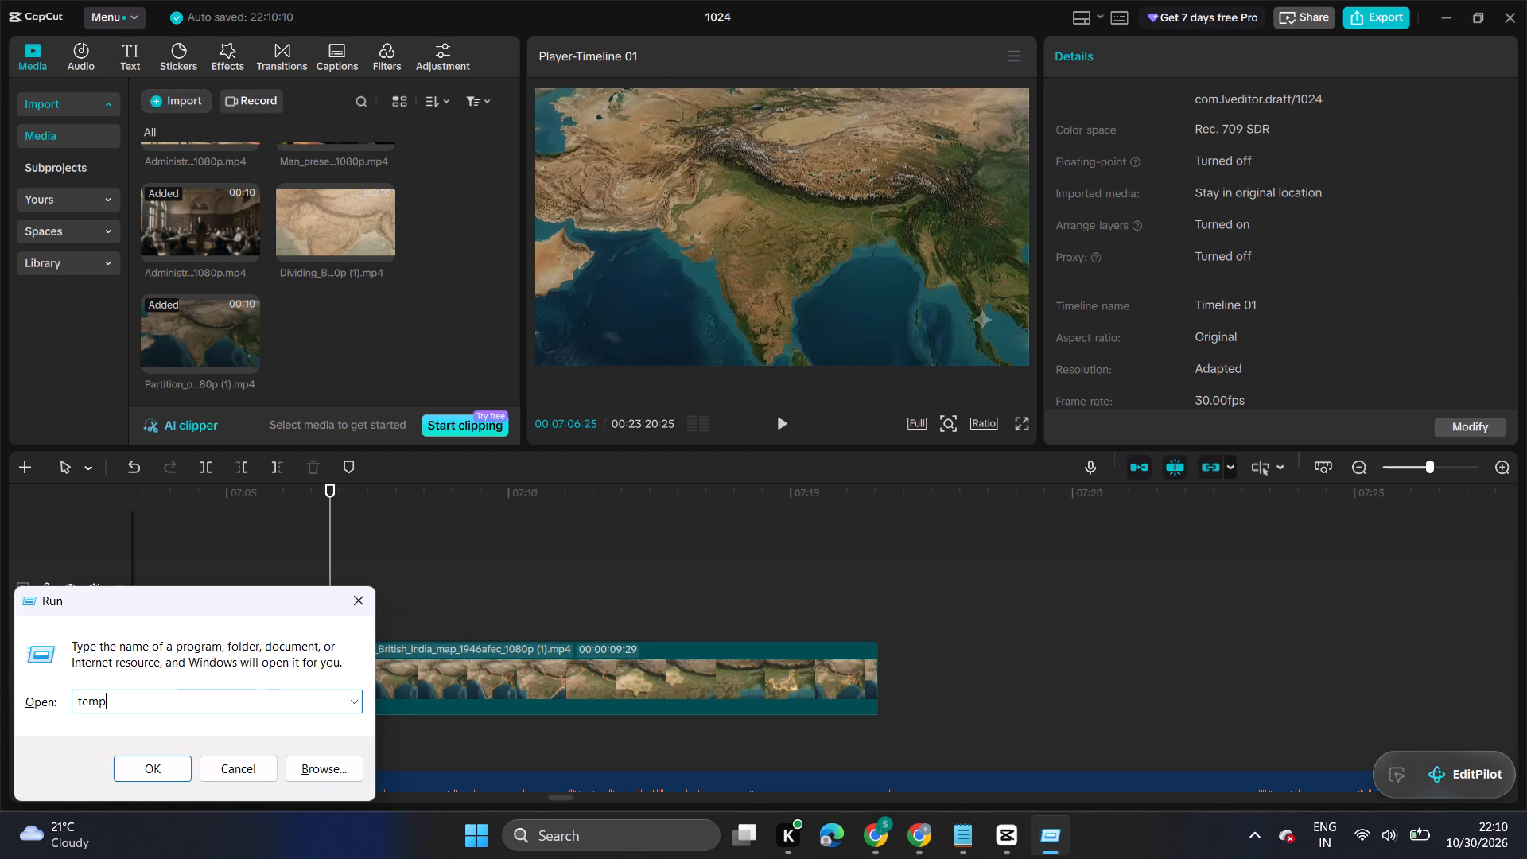
click(227, 705)
key(shift+percent)
click(79, 702)
key(shift+percent)
key(Return)
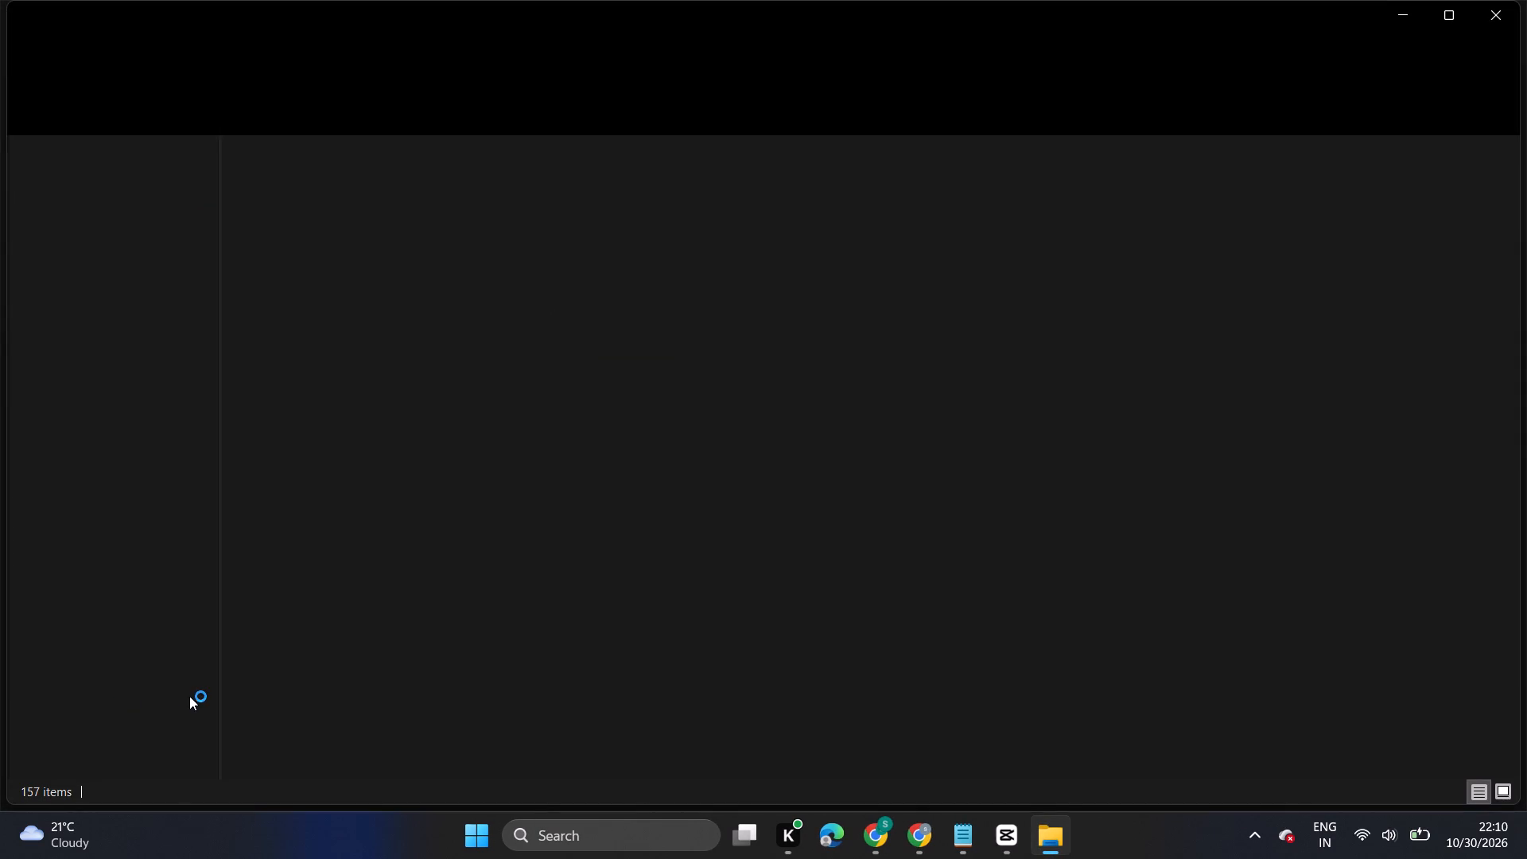
Delete all items in the Temp folder, skip every file that is in use, and close the folder.
key(ctrl+a)
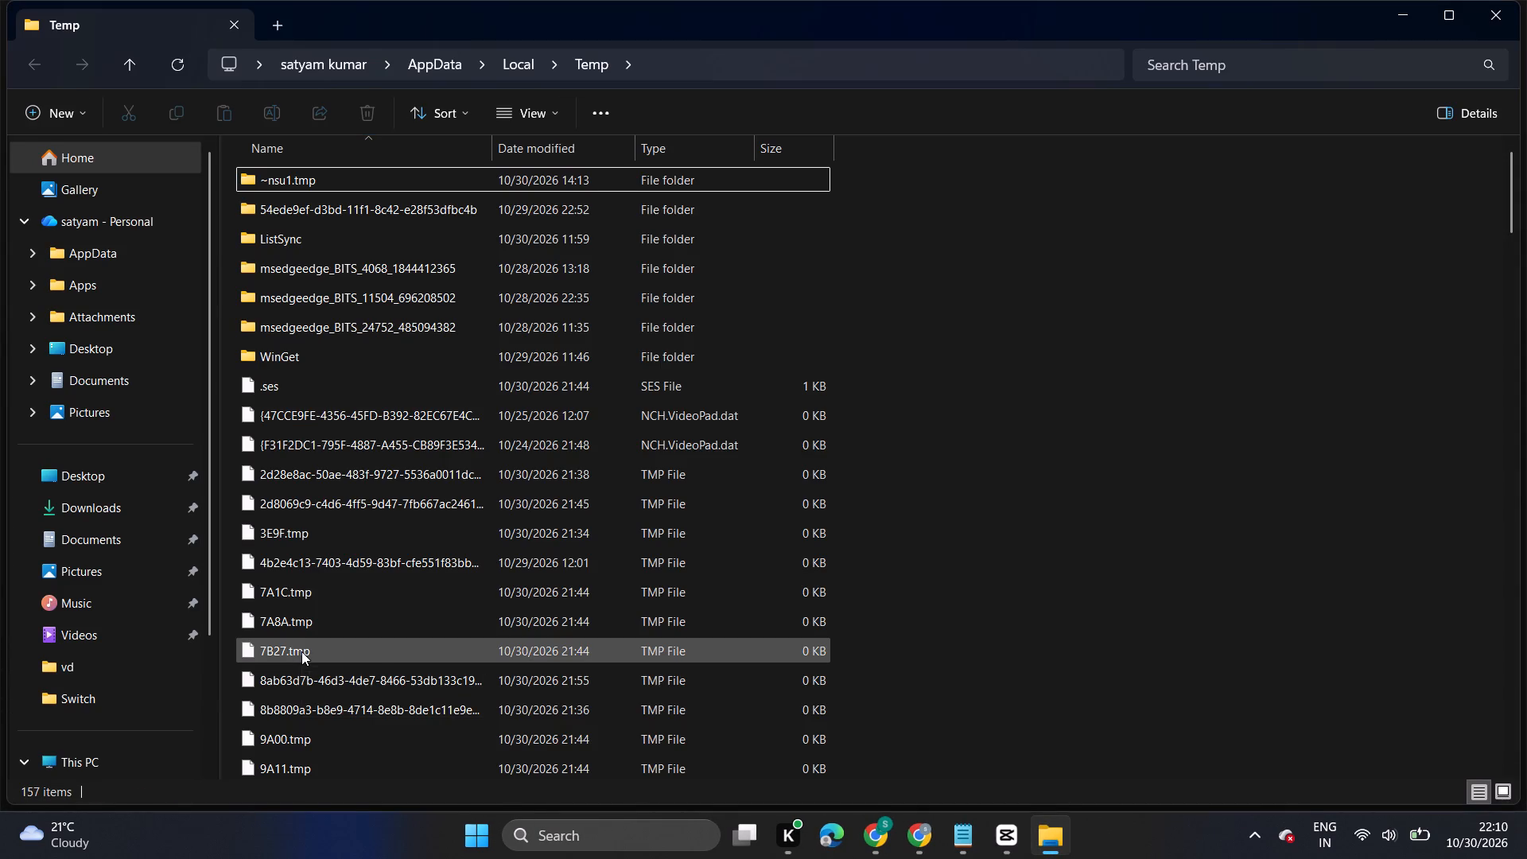
key(Delete)
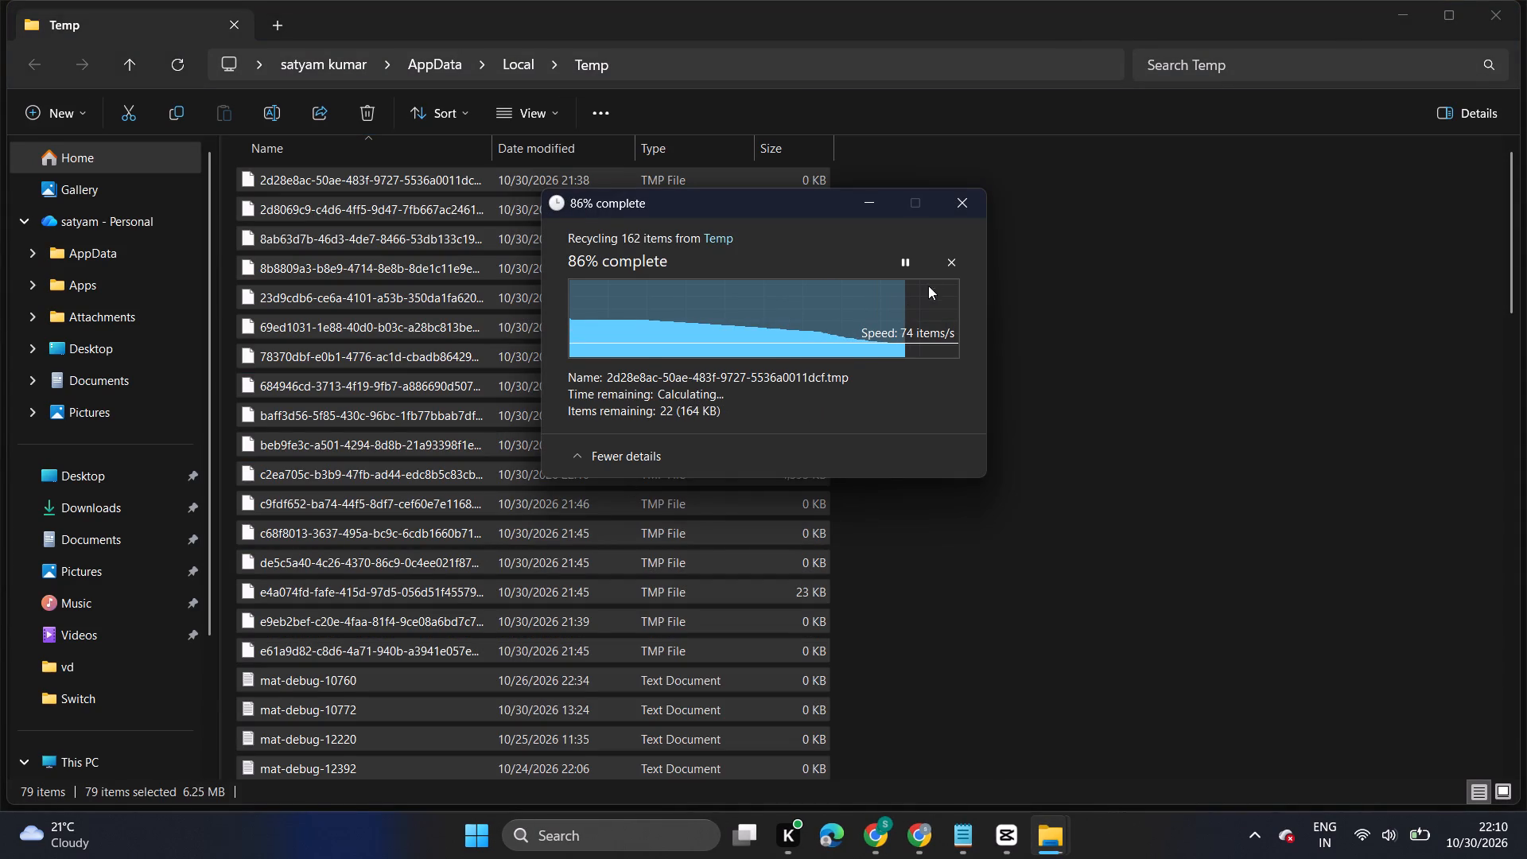
click(828, 423)
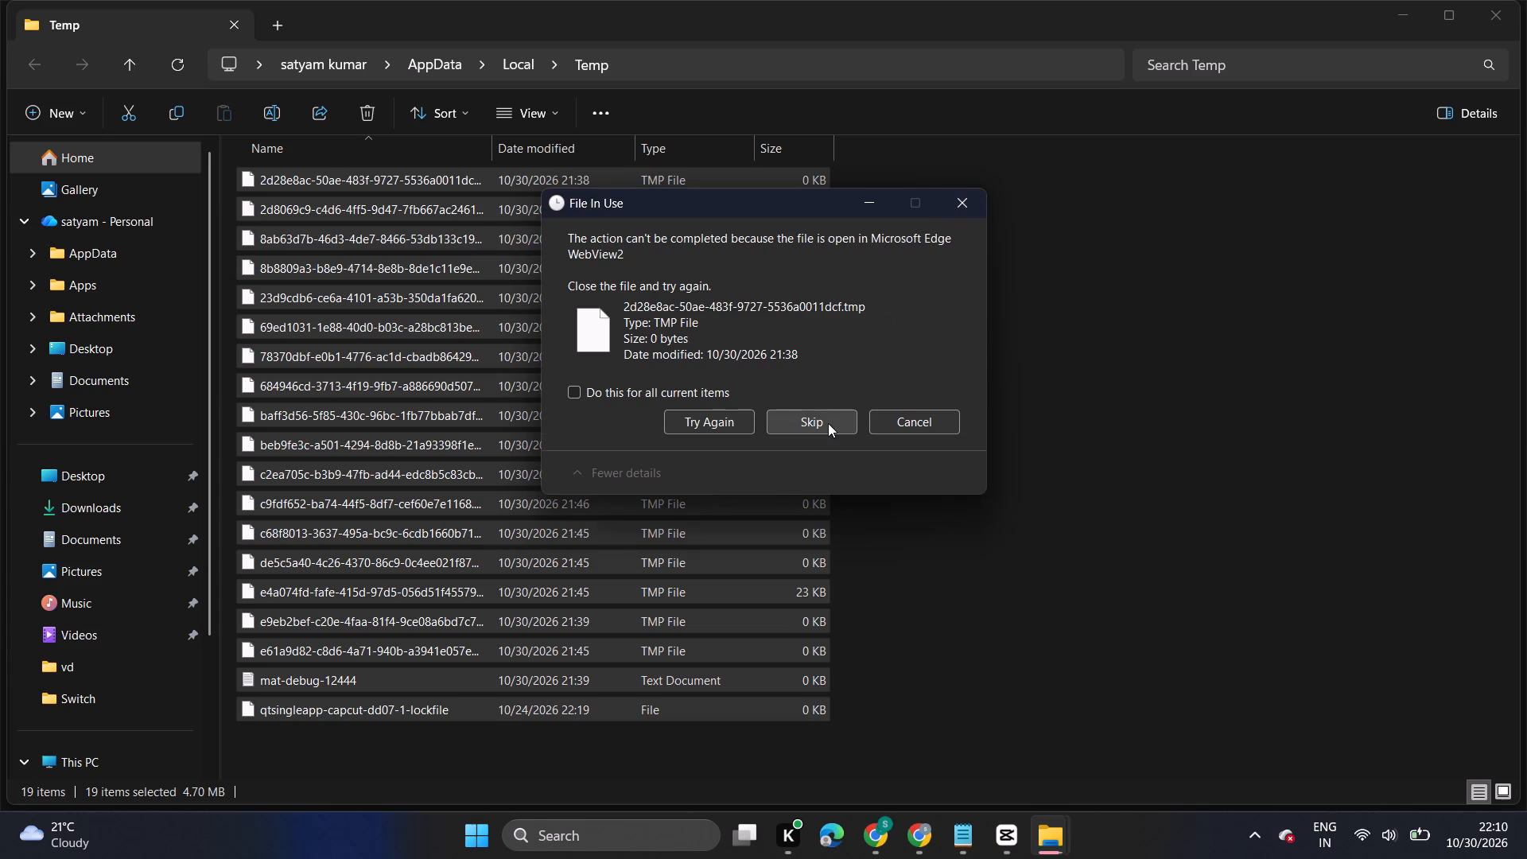
click(802, 400)
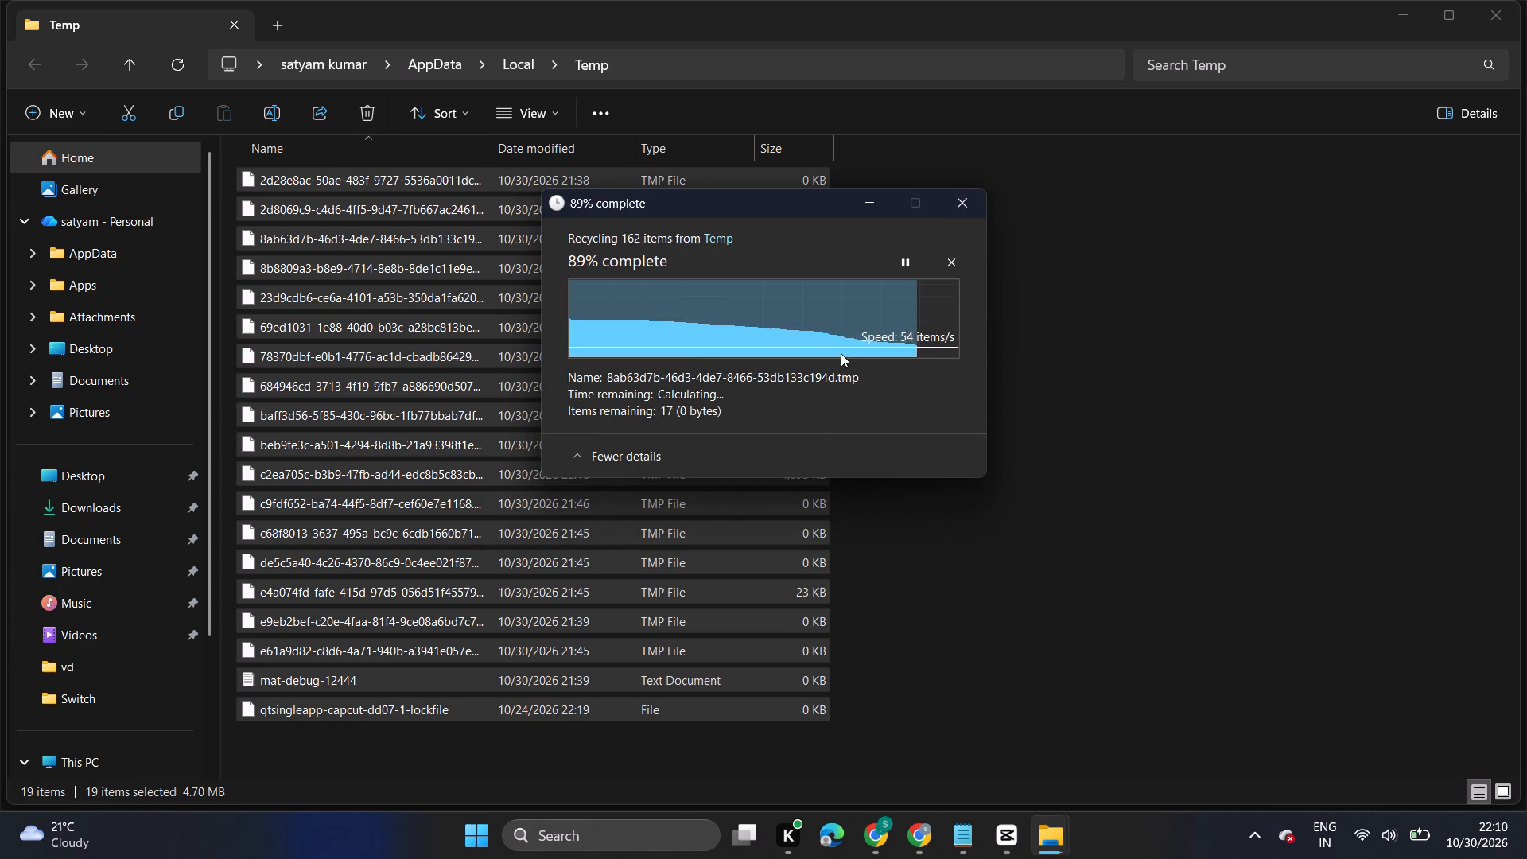
click(711, 372)
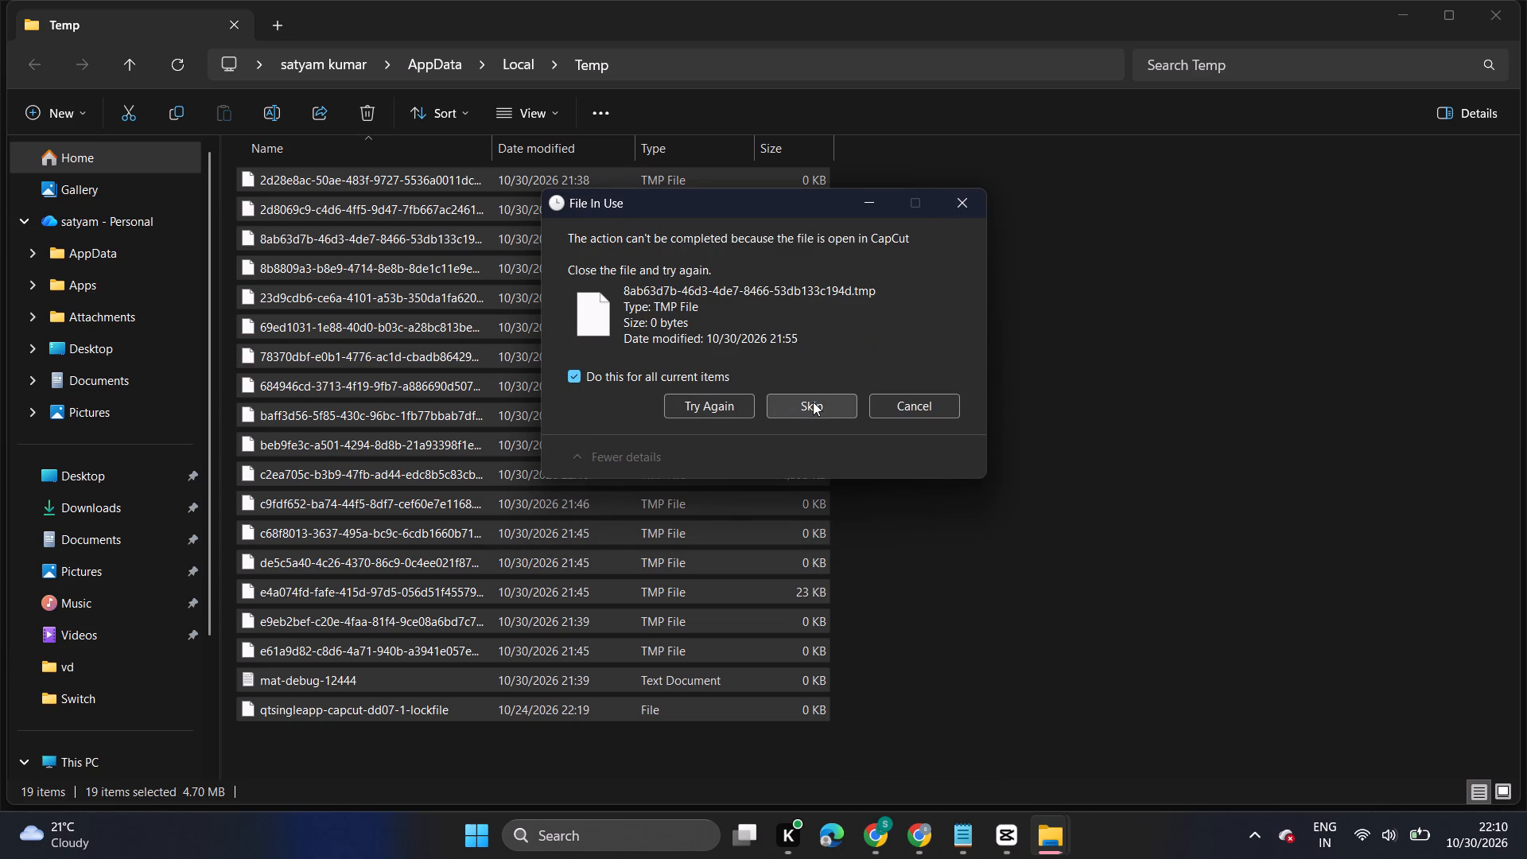
click(814, 403)
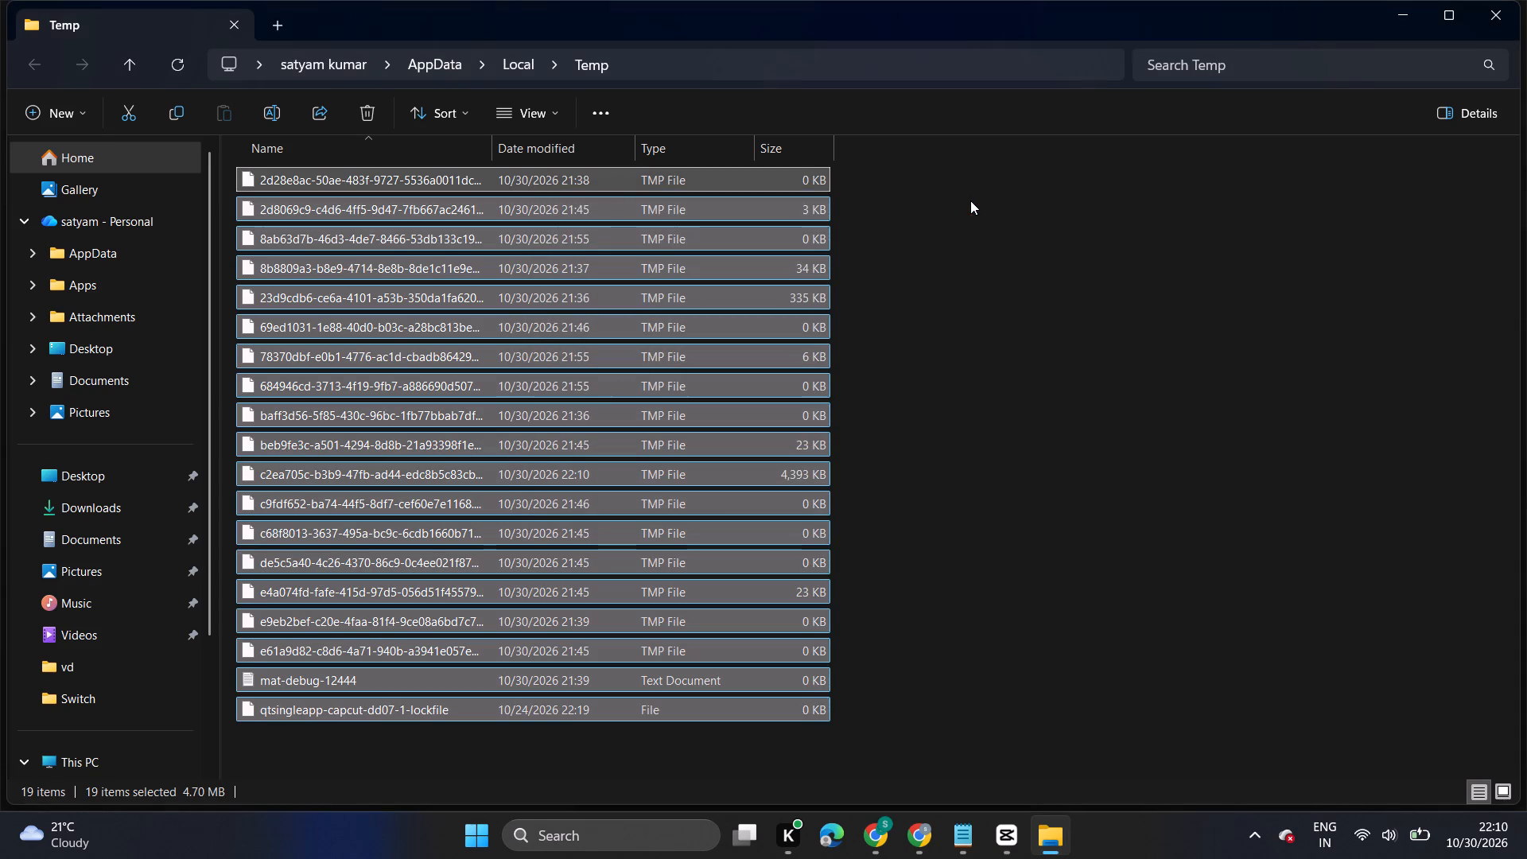
click(1501, 10)
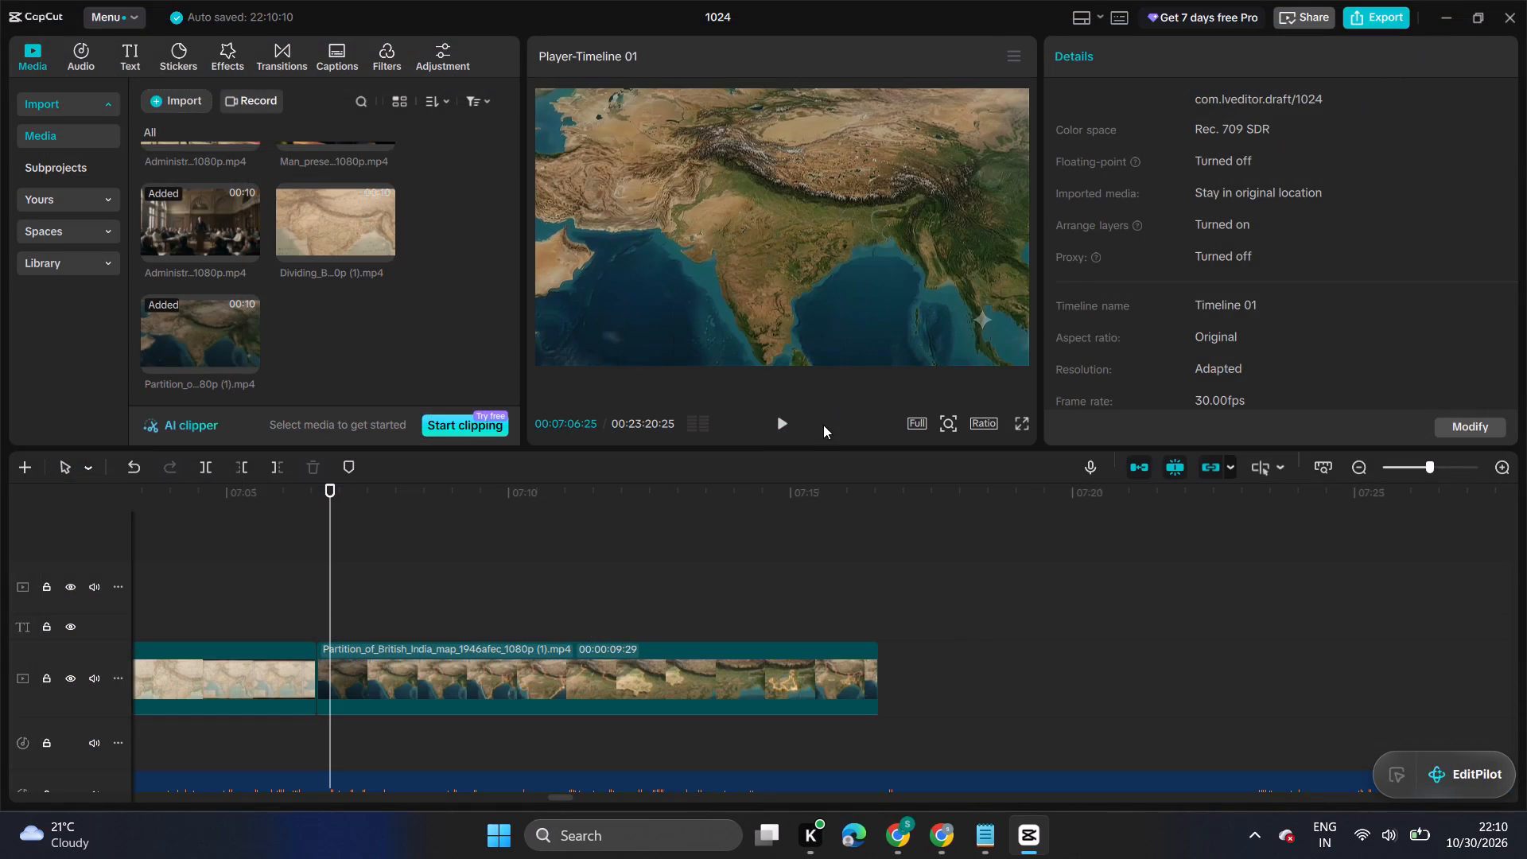
Place the playhead at the cut before the Partition of British India map clip and bring up the Classic transitions.
click(789, 418)
click(263, 624)
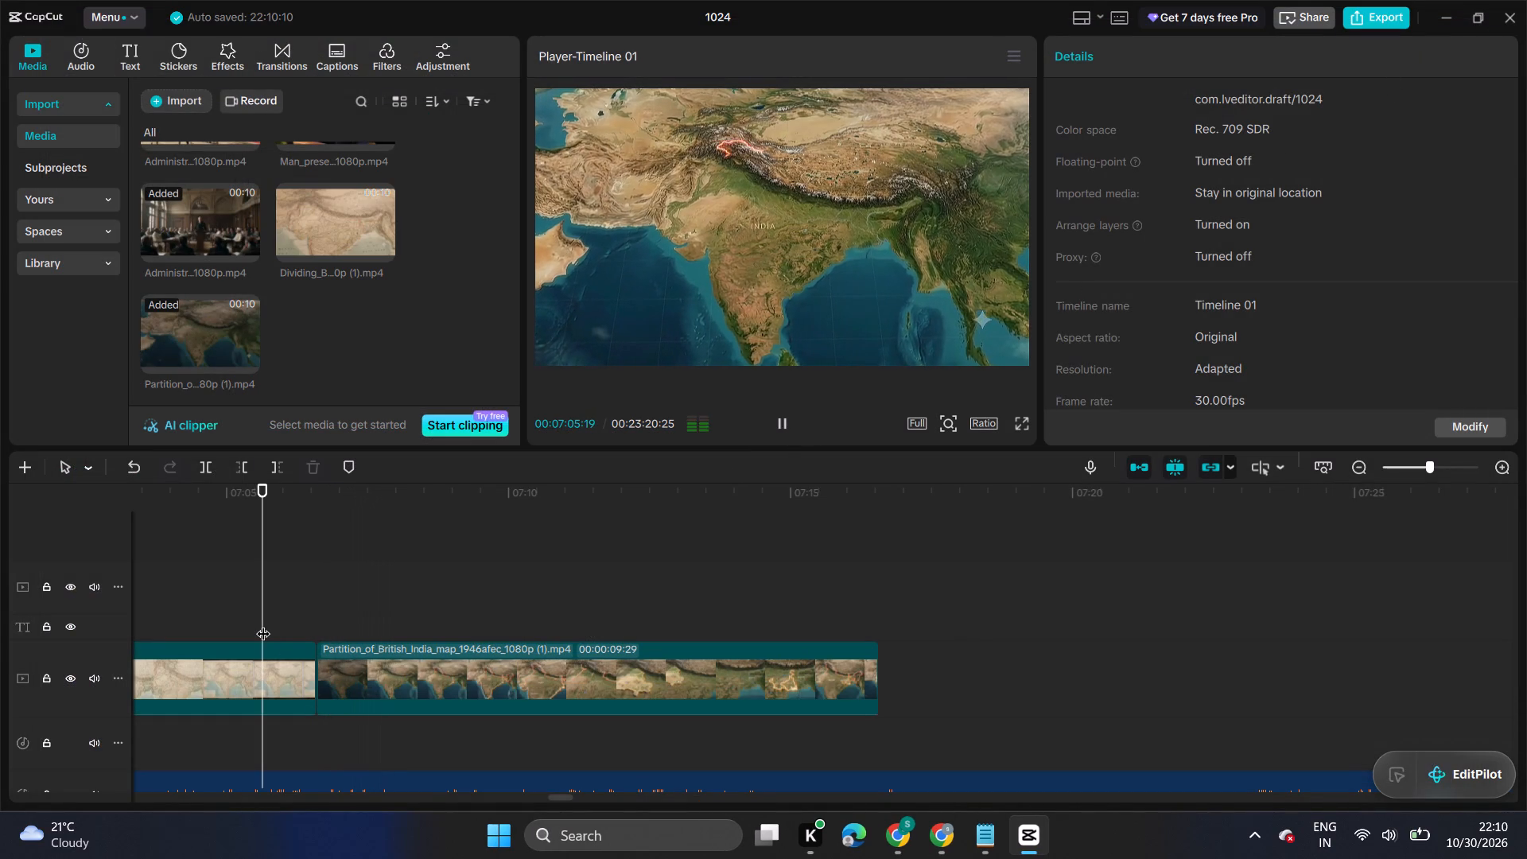
click(263, 621)
drag(263, 621, 316, 608)
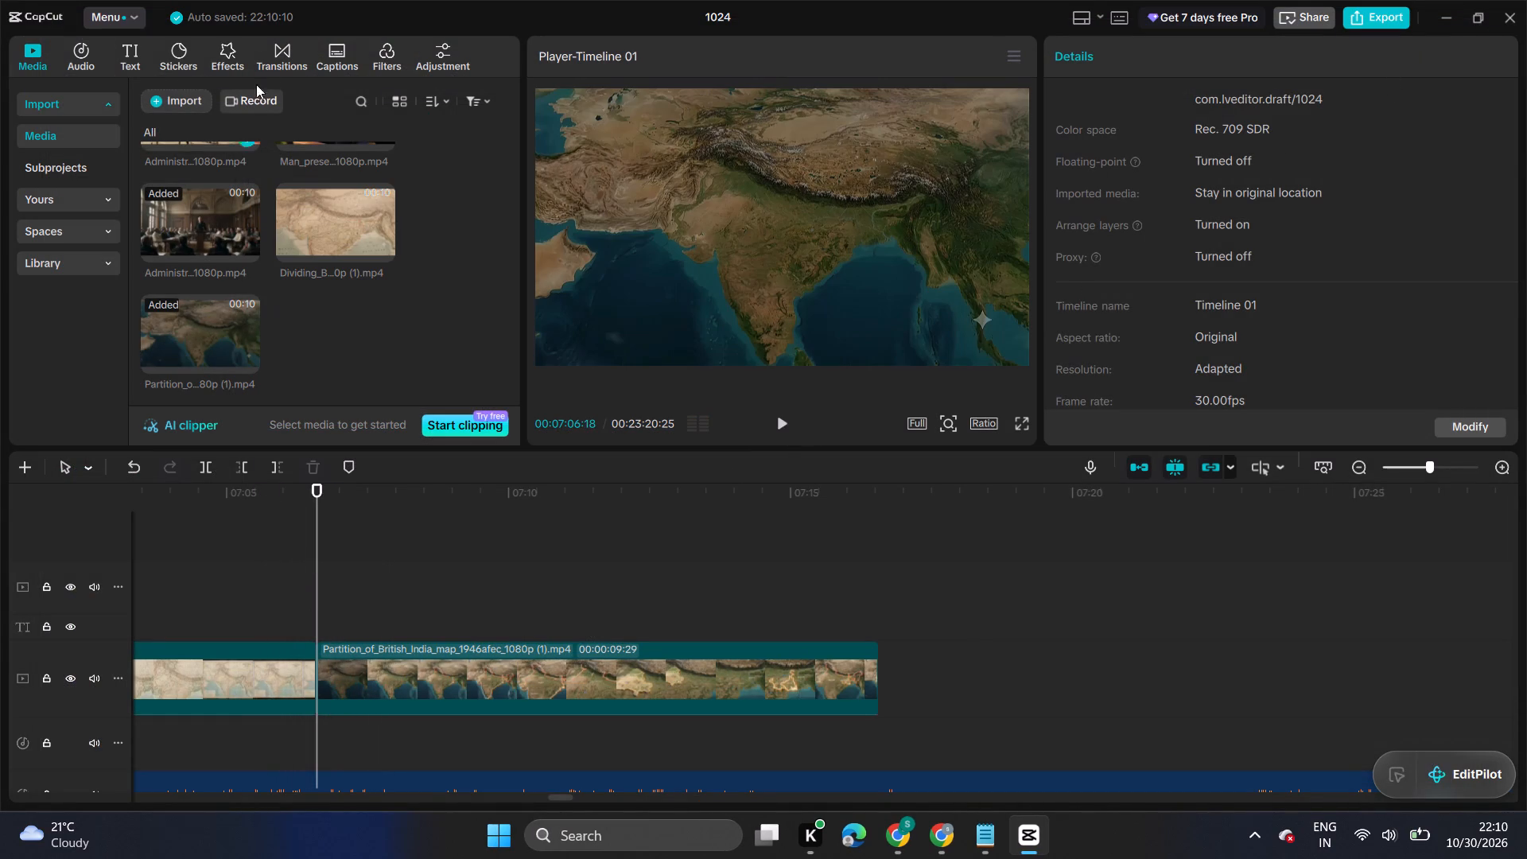
click(286, 45)
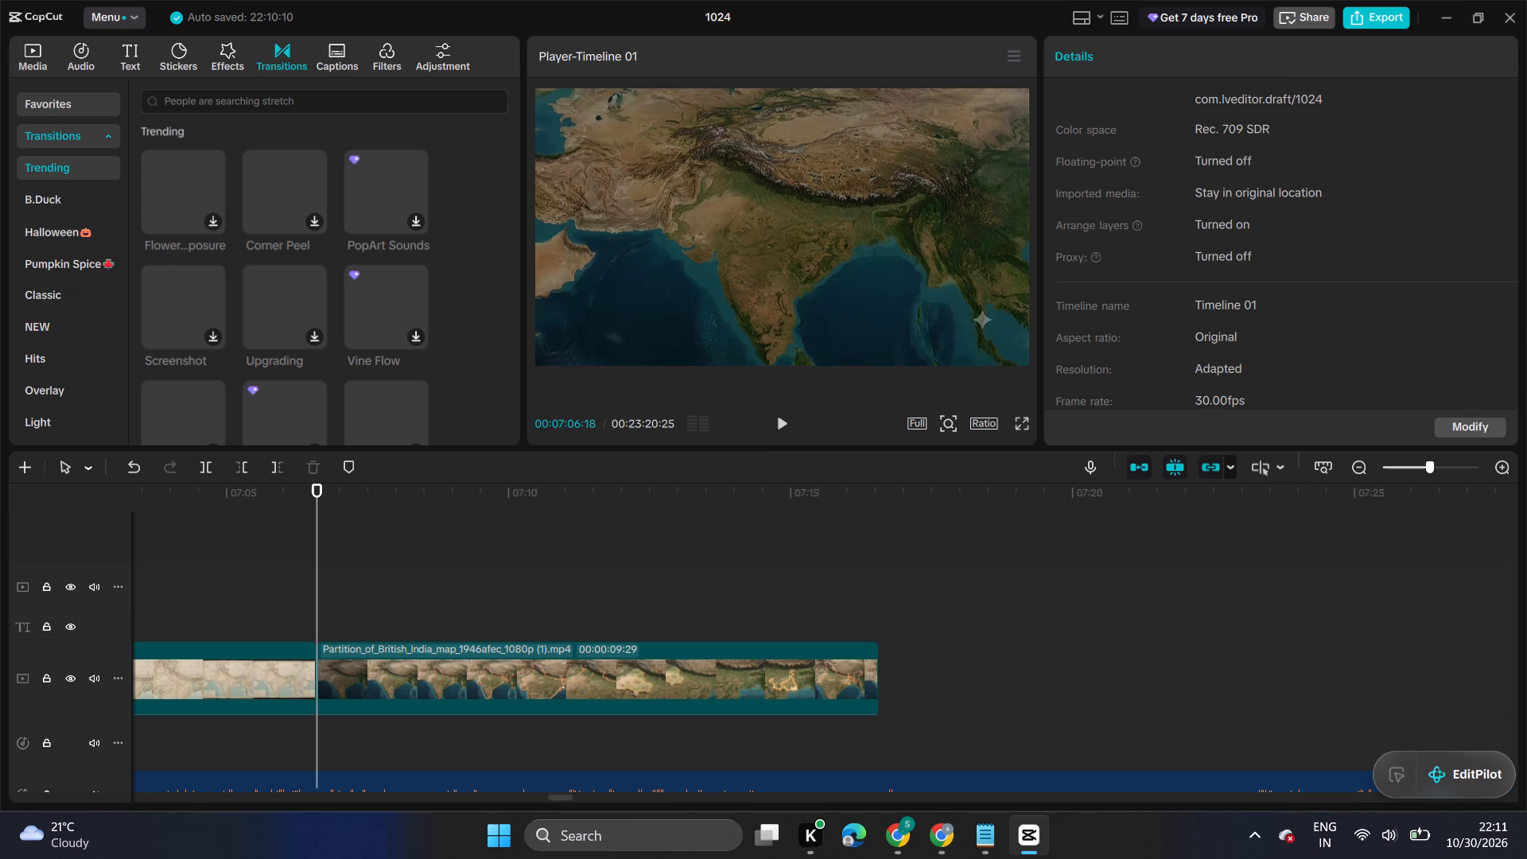
click(235, 103)
click(238, 102)
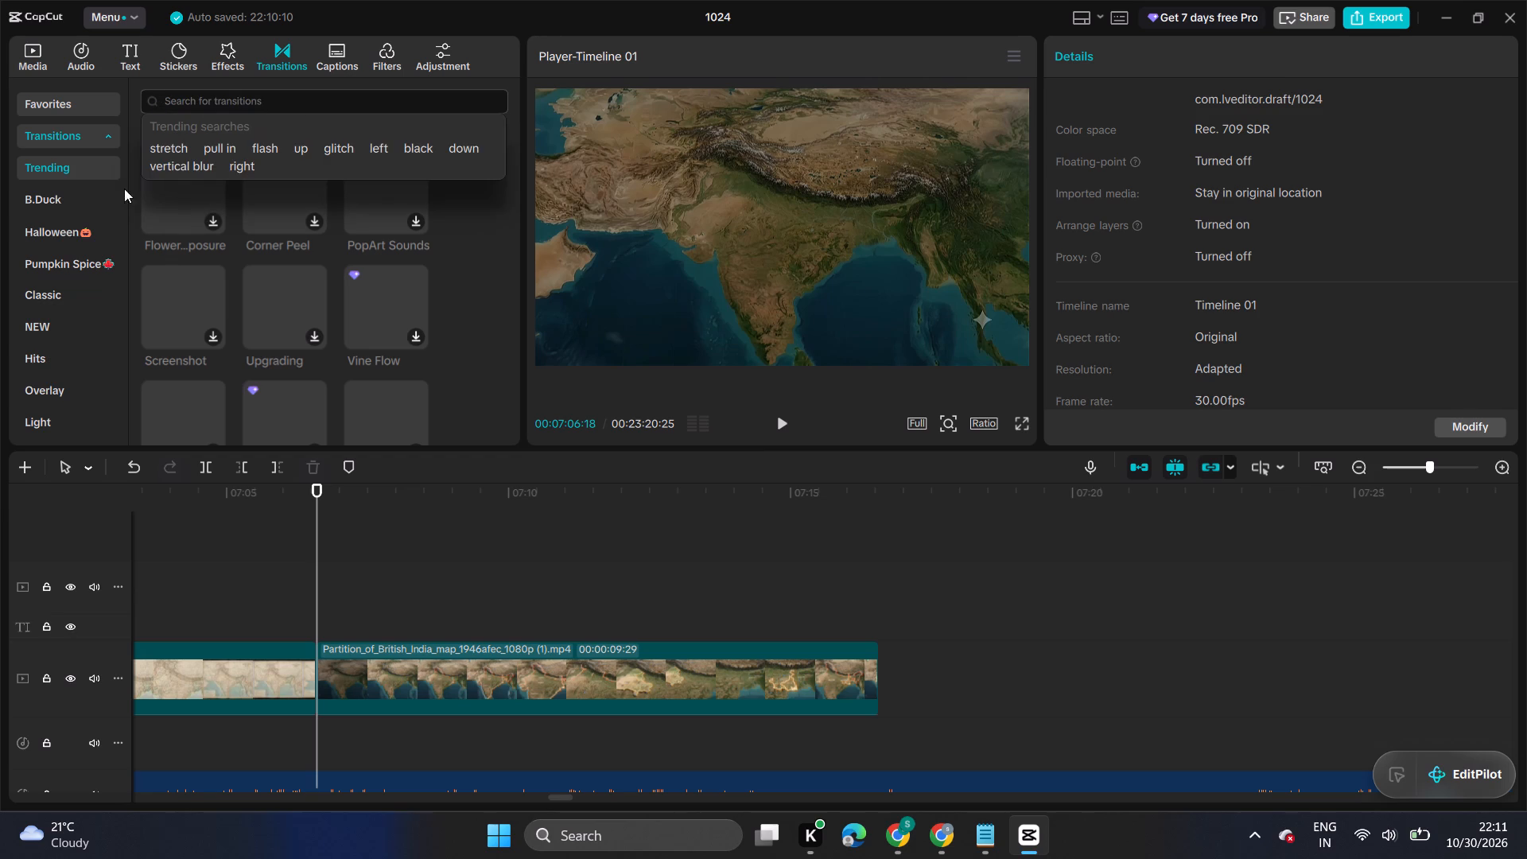
click(65, 290)
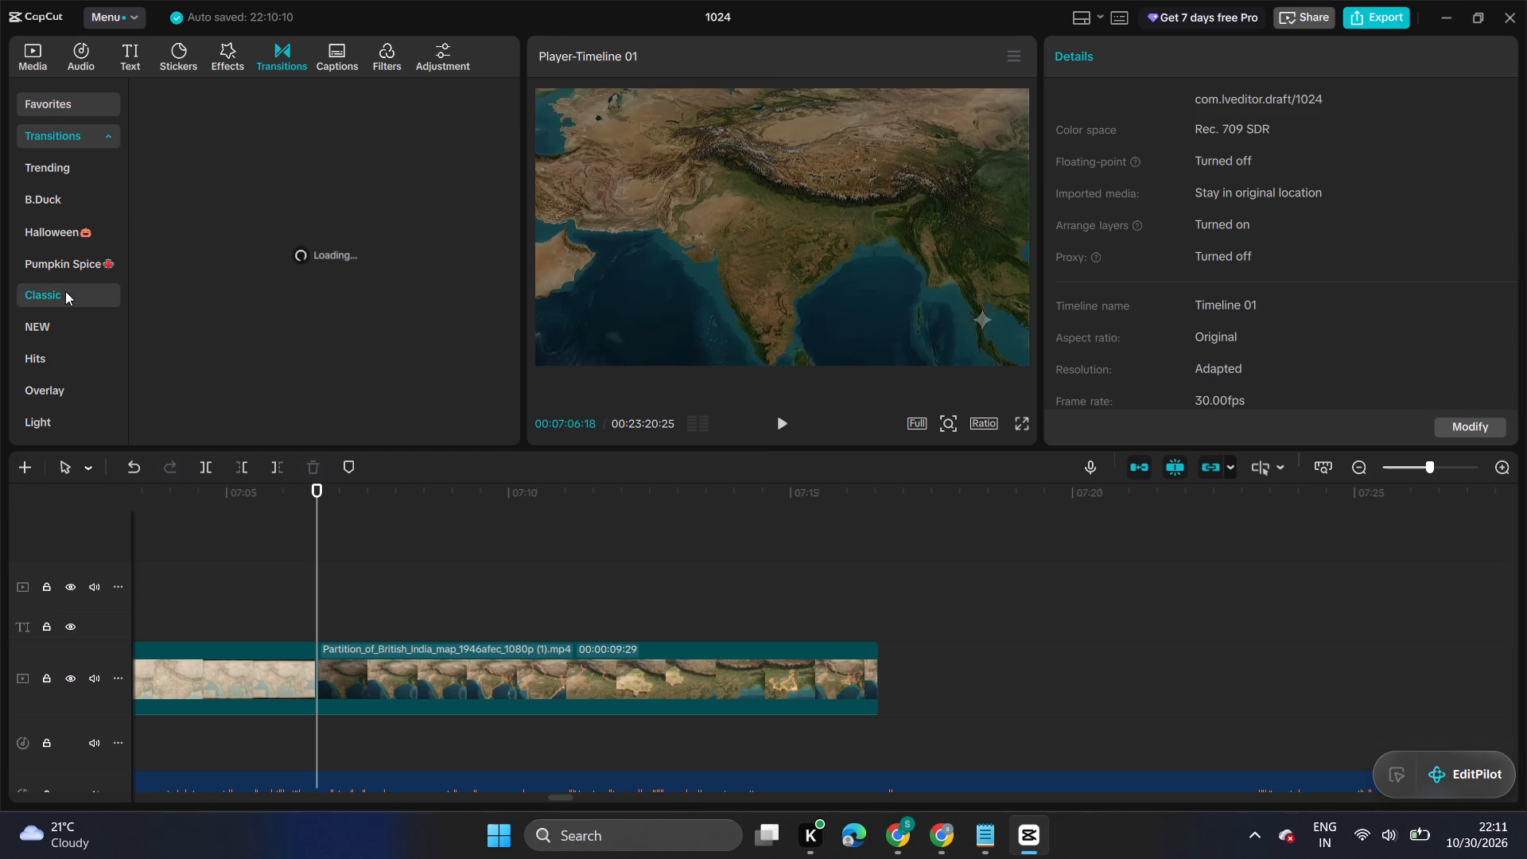
click(933, 828)
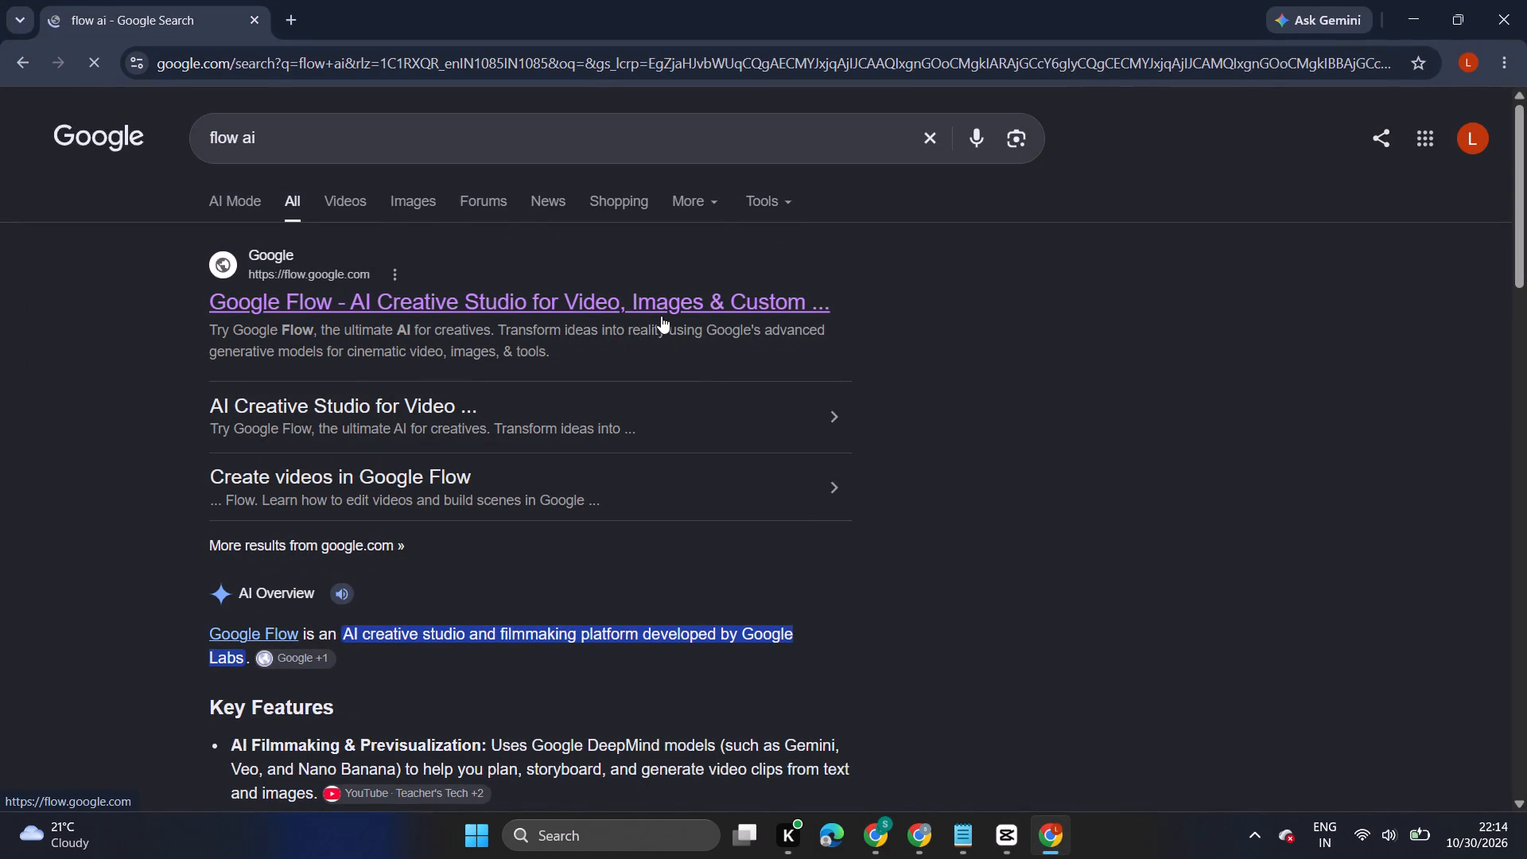
Switch to CapCut and search the sound effects for "click".
click(923, 842)
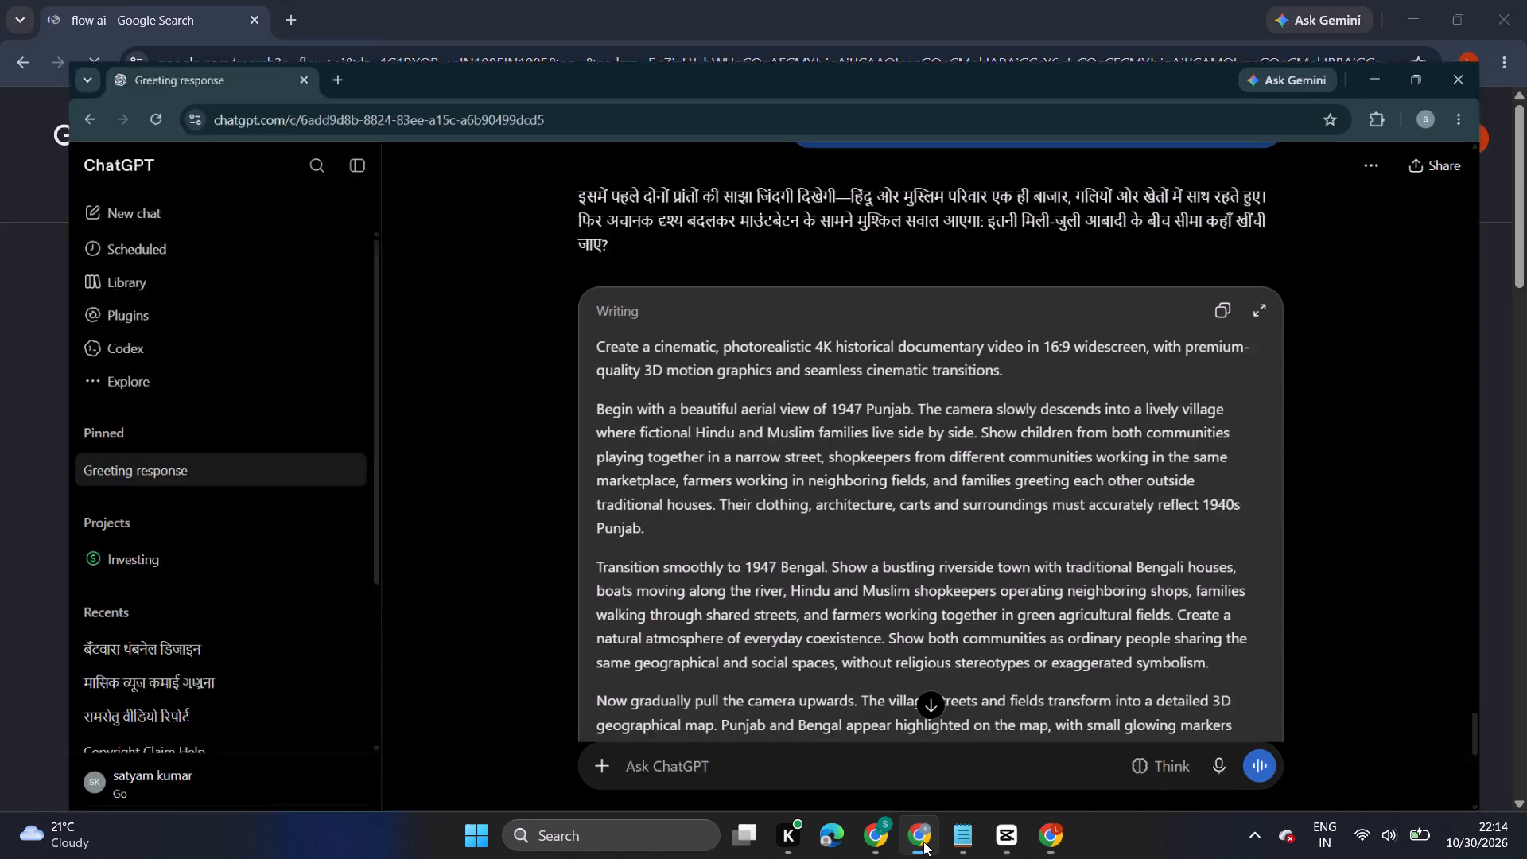
click(888, 830)
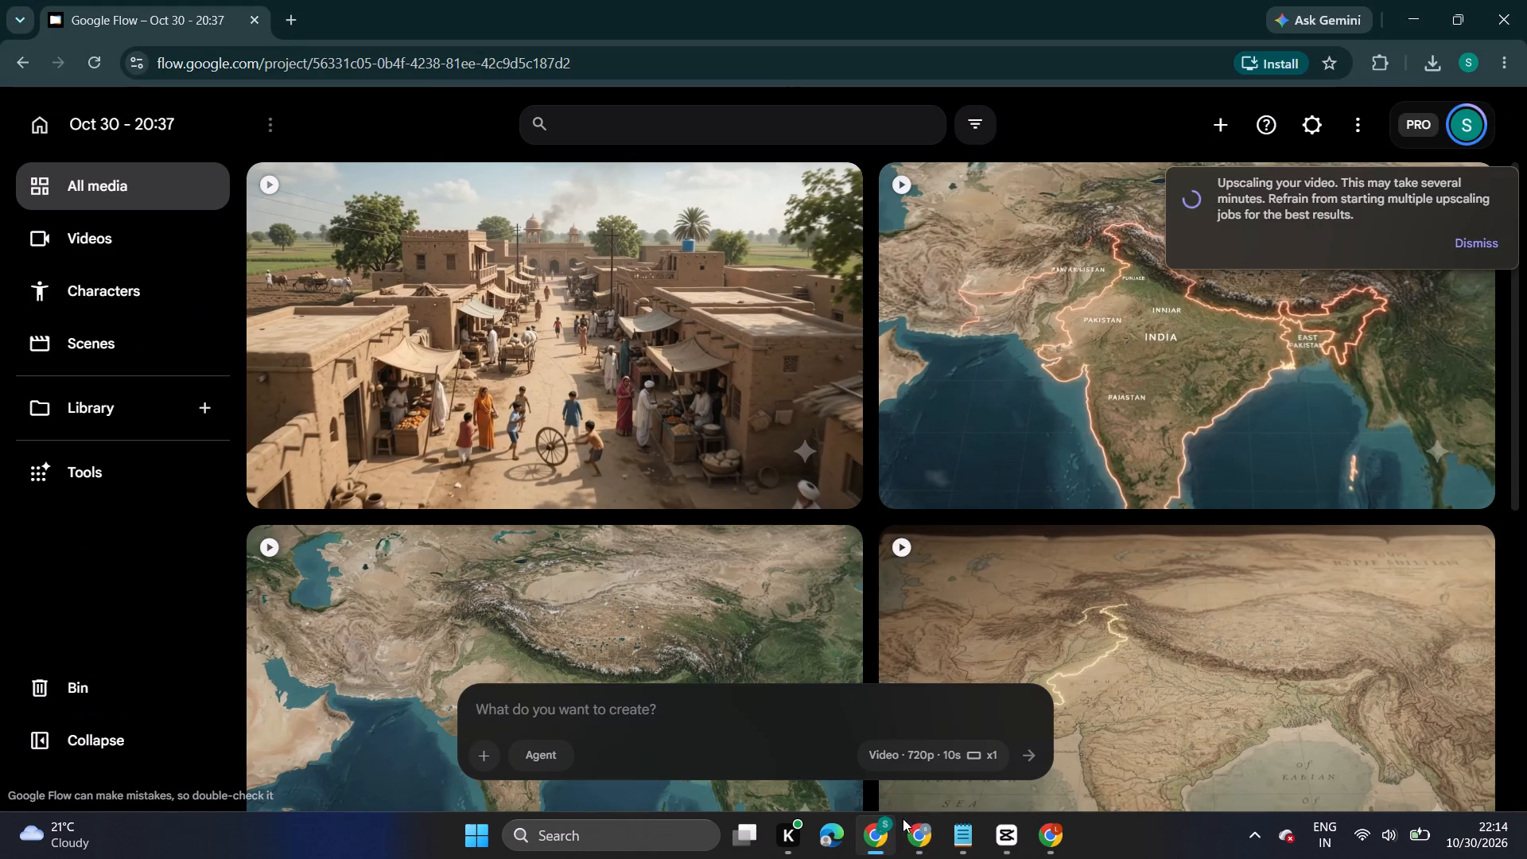
click(1012, 830)
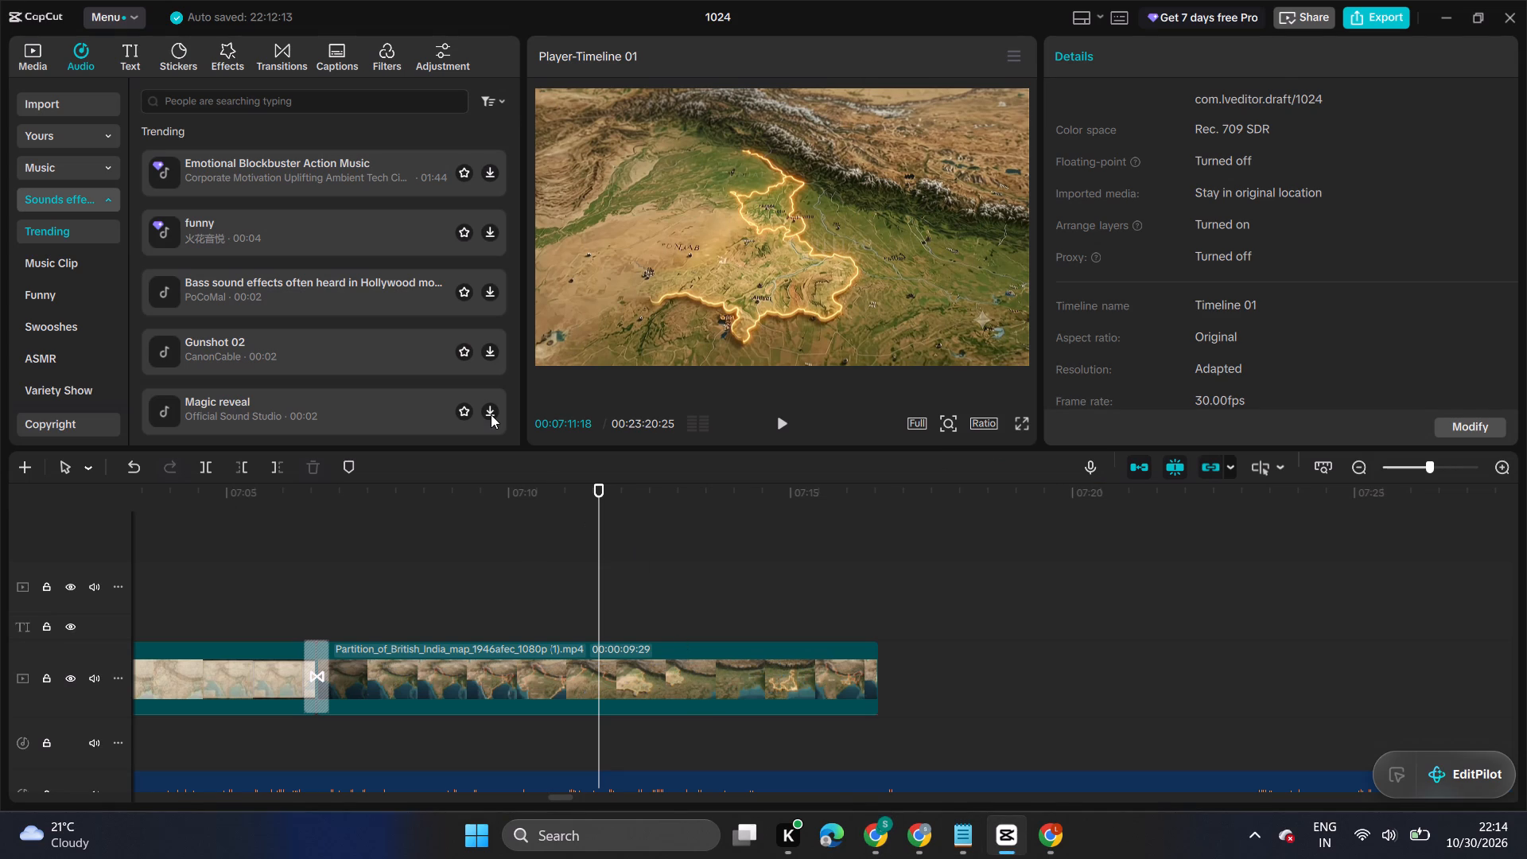
click(289, 100)
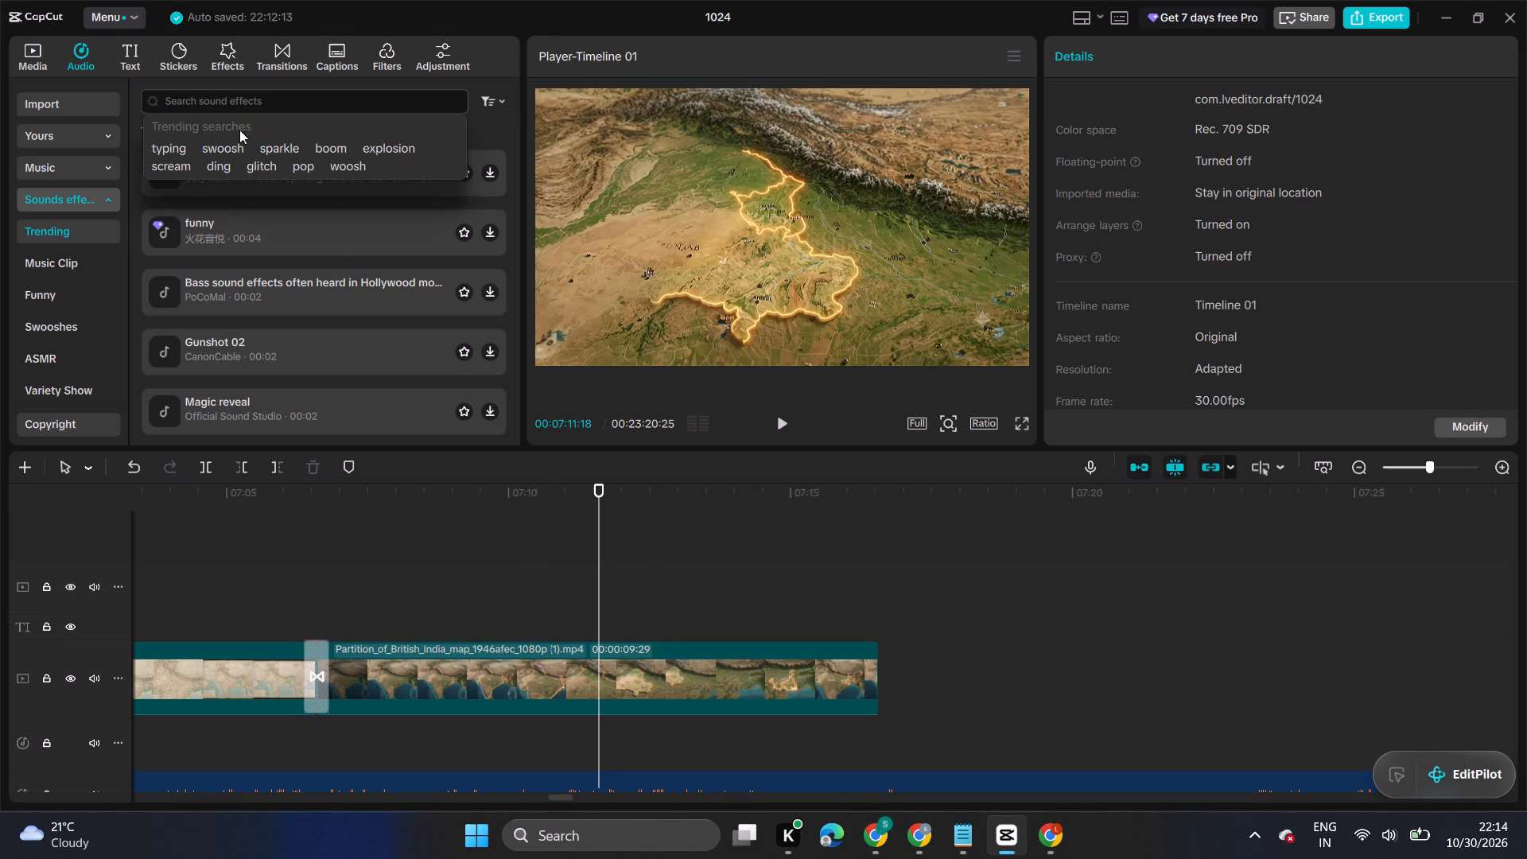
key(c)
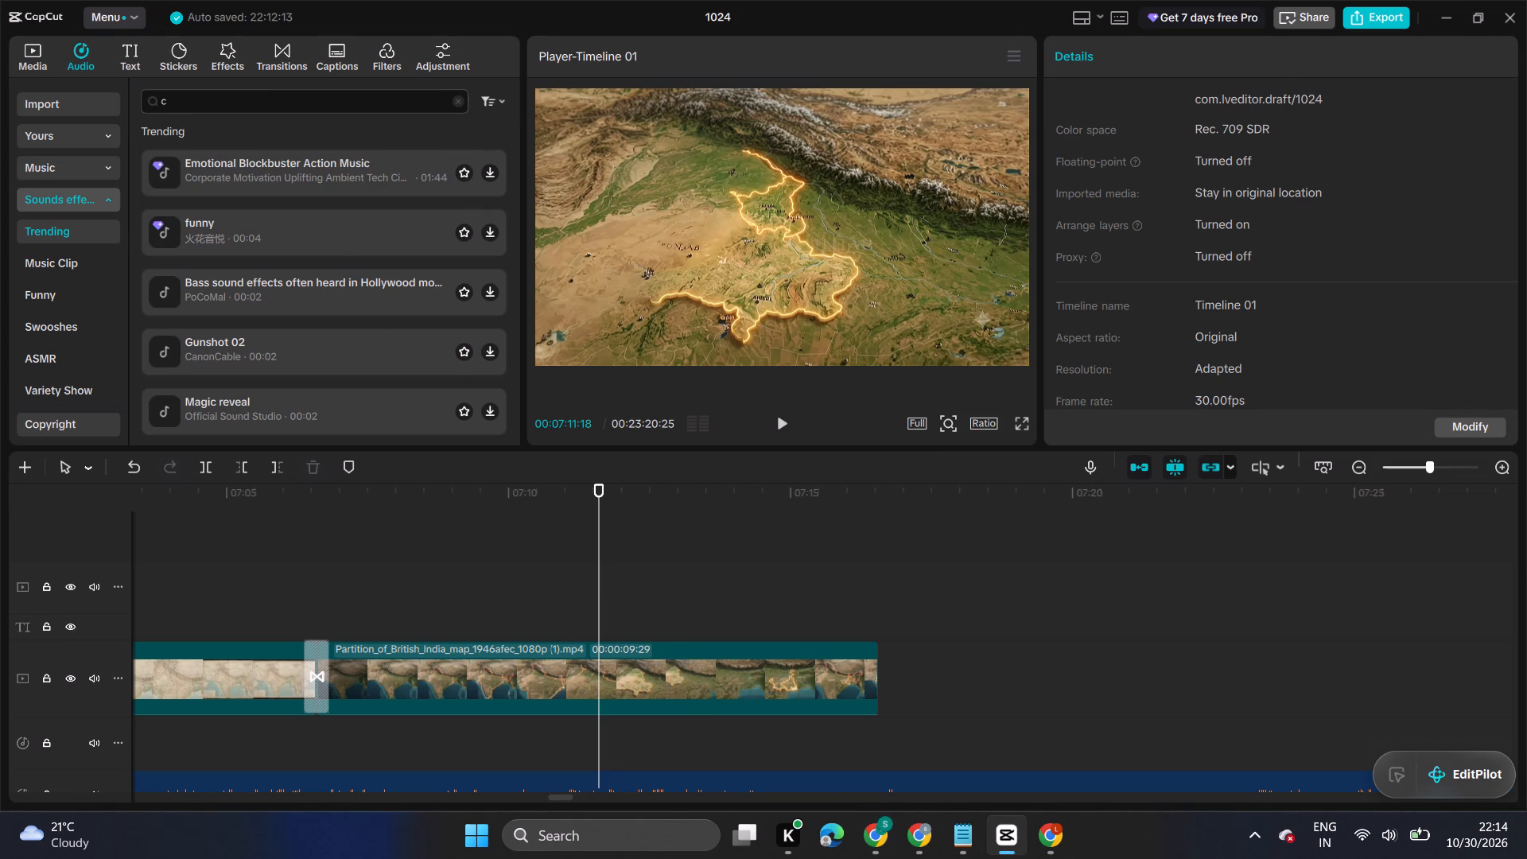
text(li)
click(235, 123)
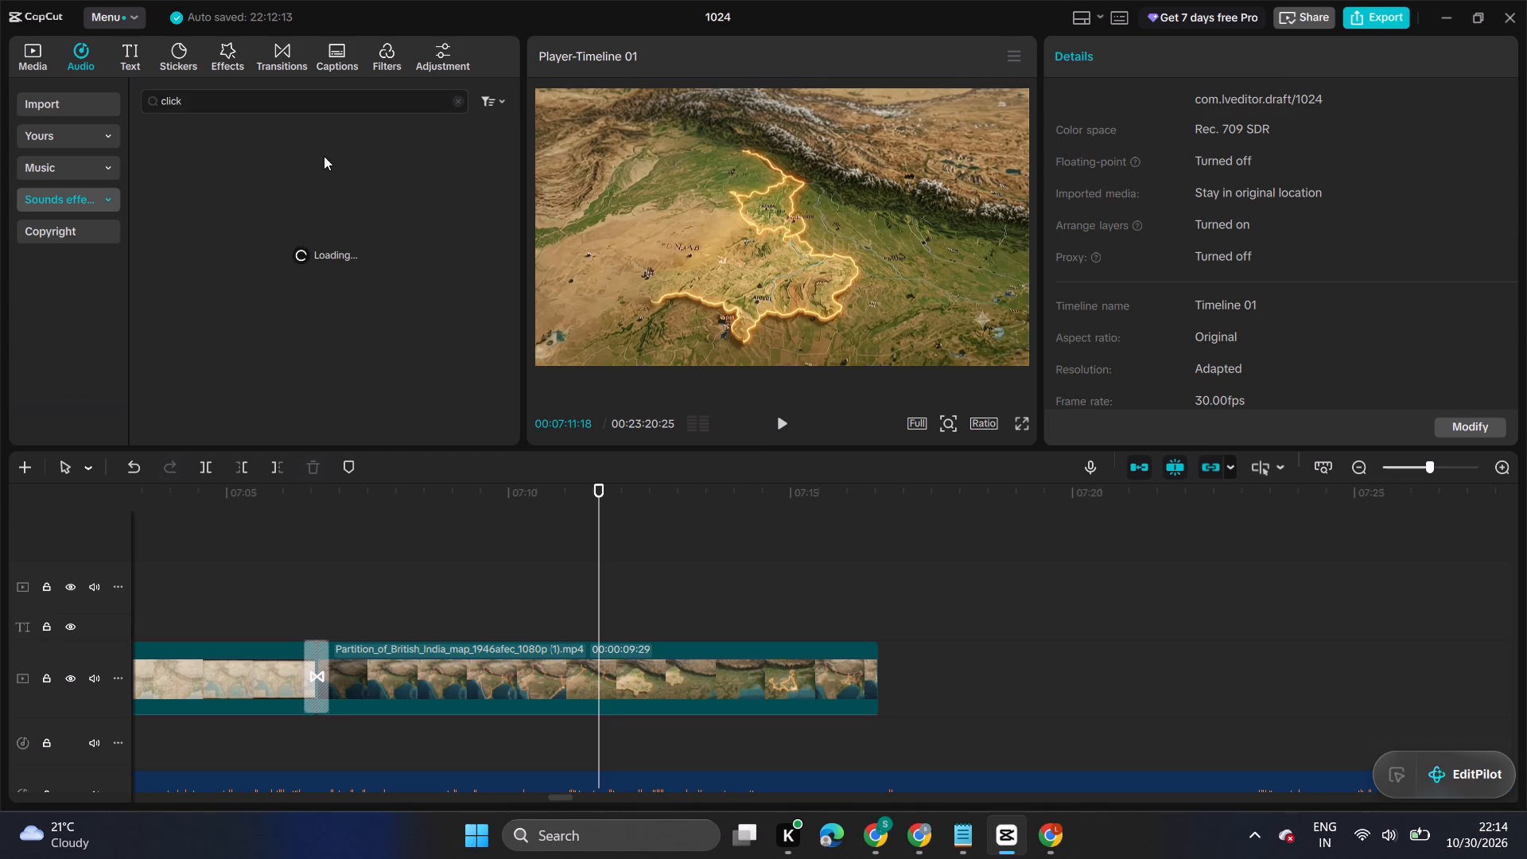
Audition the click sounds and place "click (camera shutter sound single shot)(1111055)" on the timeline at 00:07:11:18, under the Partition map clip.
click(342, 197)
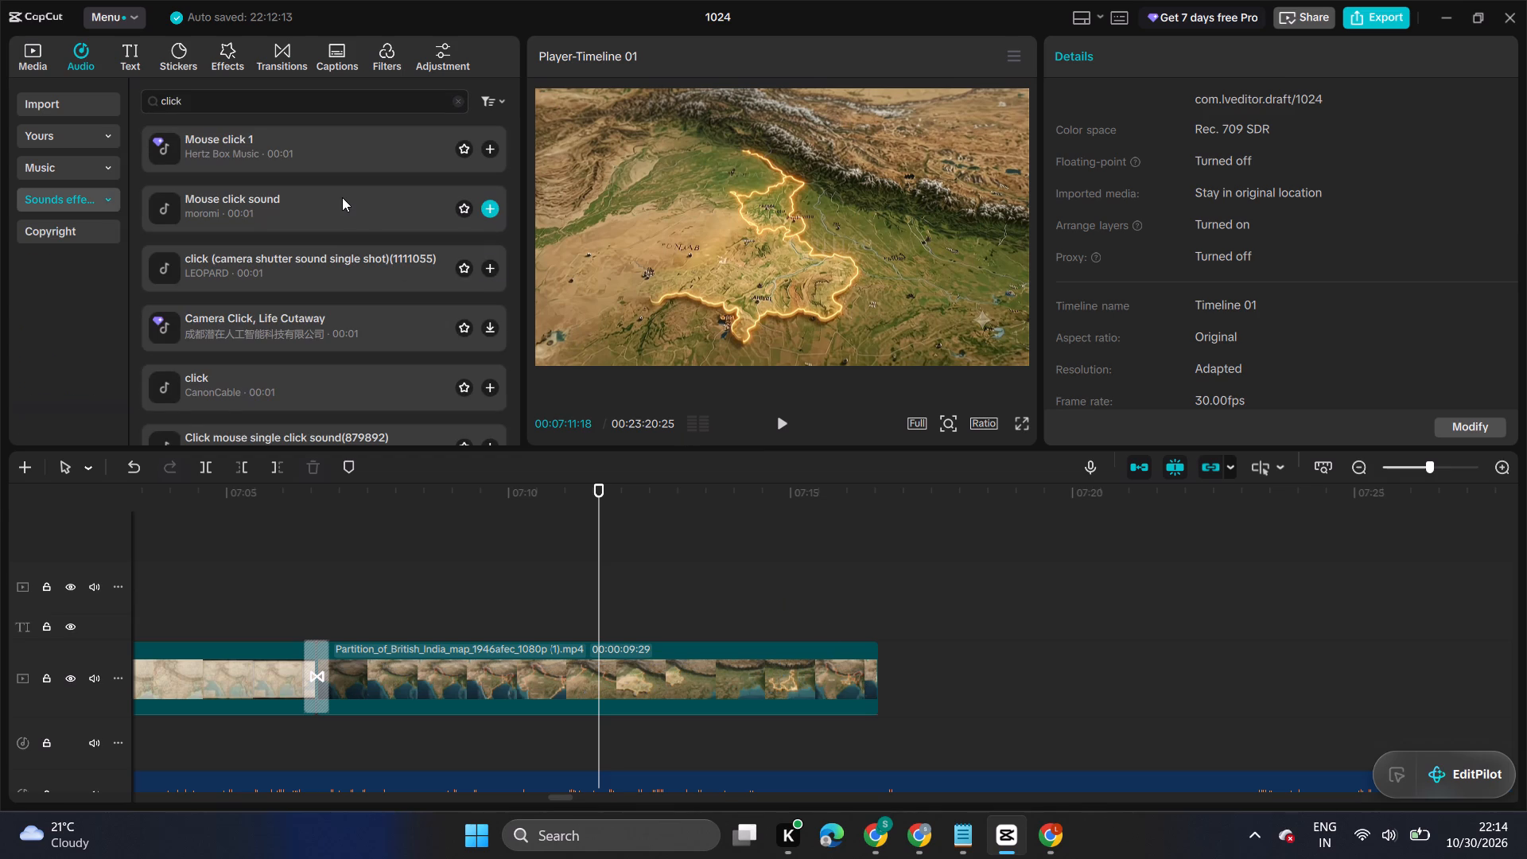
click(310, 260)
scroll(310, 260, down, 1)
click(307, 279)
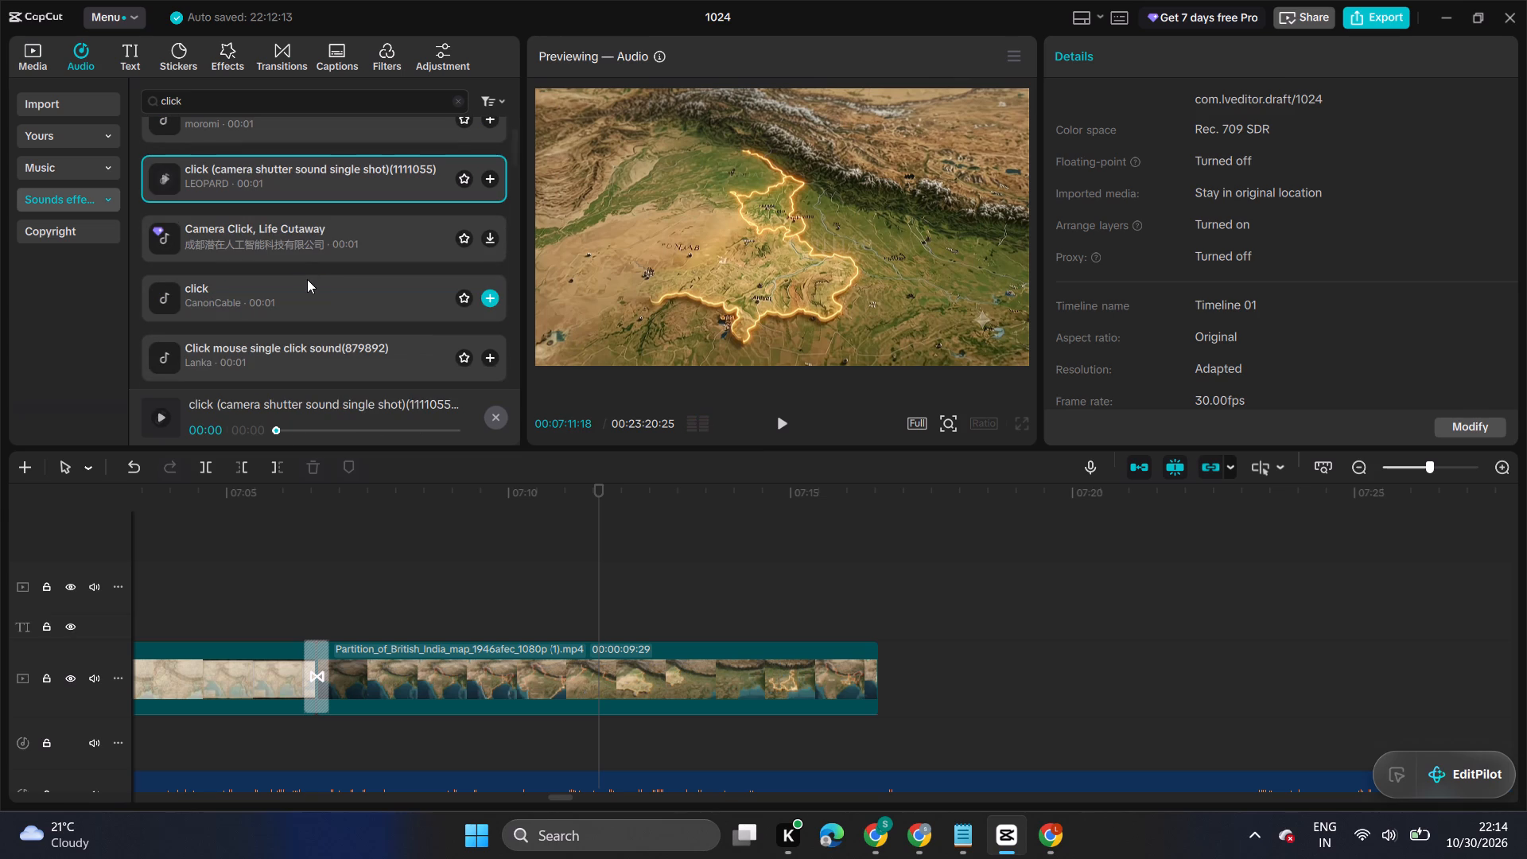
click(273, 170)
drag(273, 170, 595, 608)
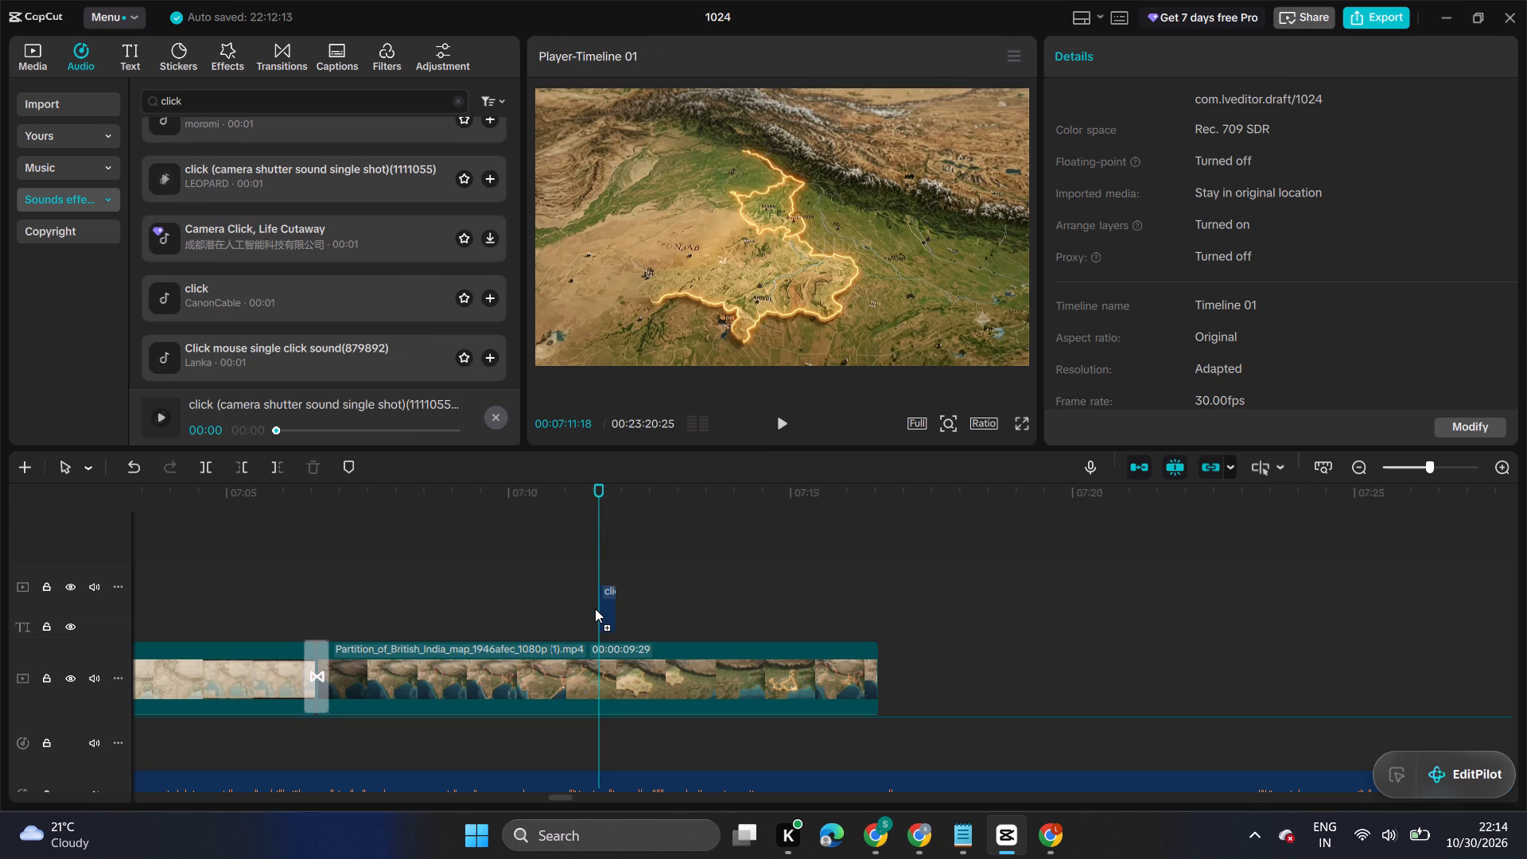
Play the timeline from 00:07:11:18 to check the camera shutter sound against the glowing Punjab outline, and return the playhead to the sound's start.
click(585, 558)
drag(585, 558, 598, 564)
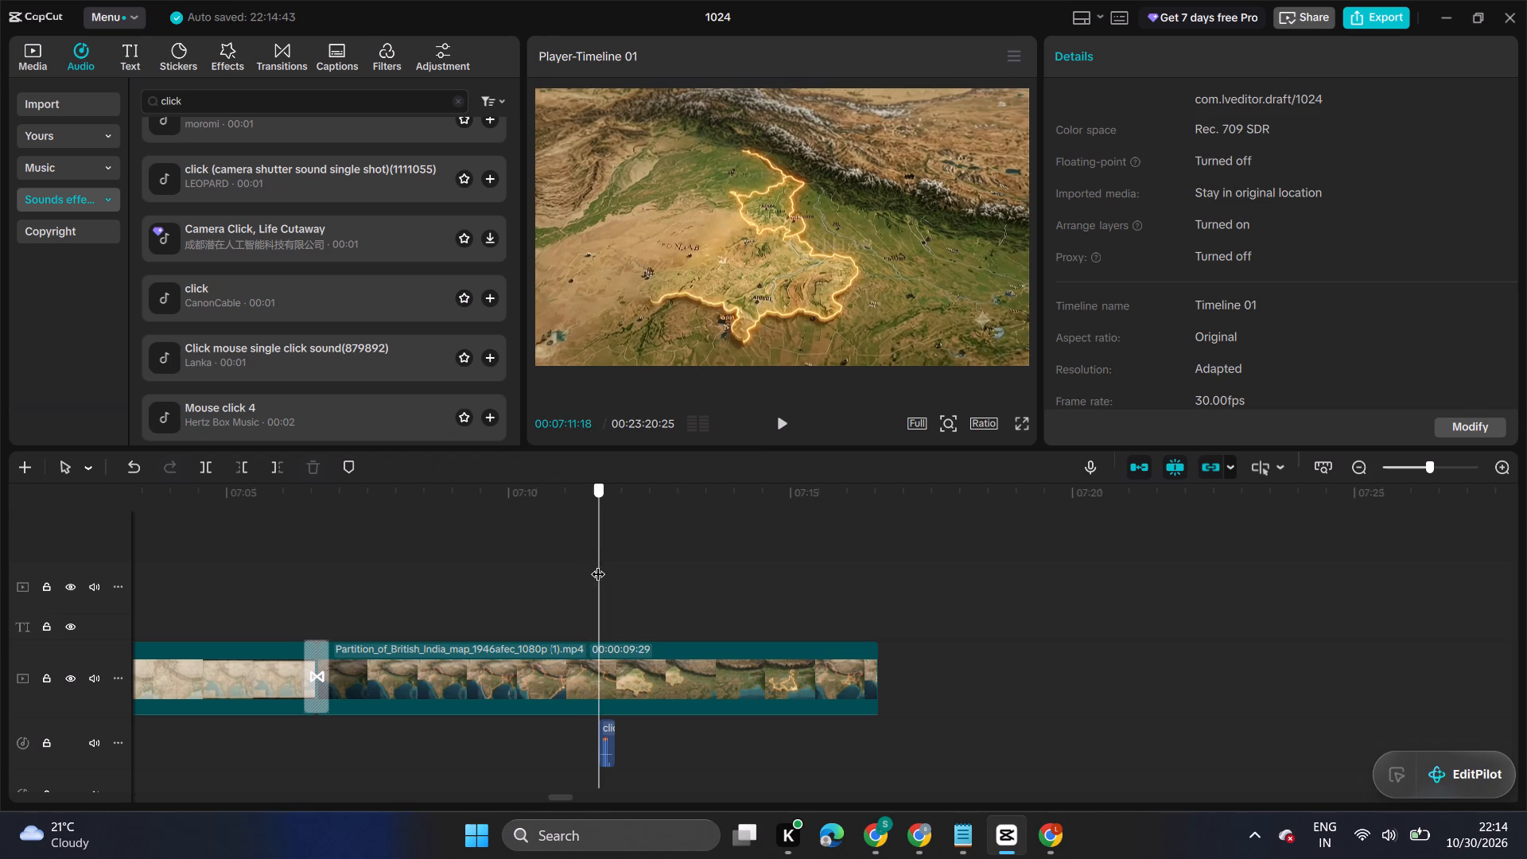
drag(598, 564, 601, 558)
double_click(1494, 468)
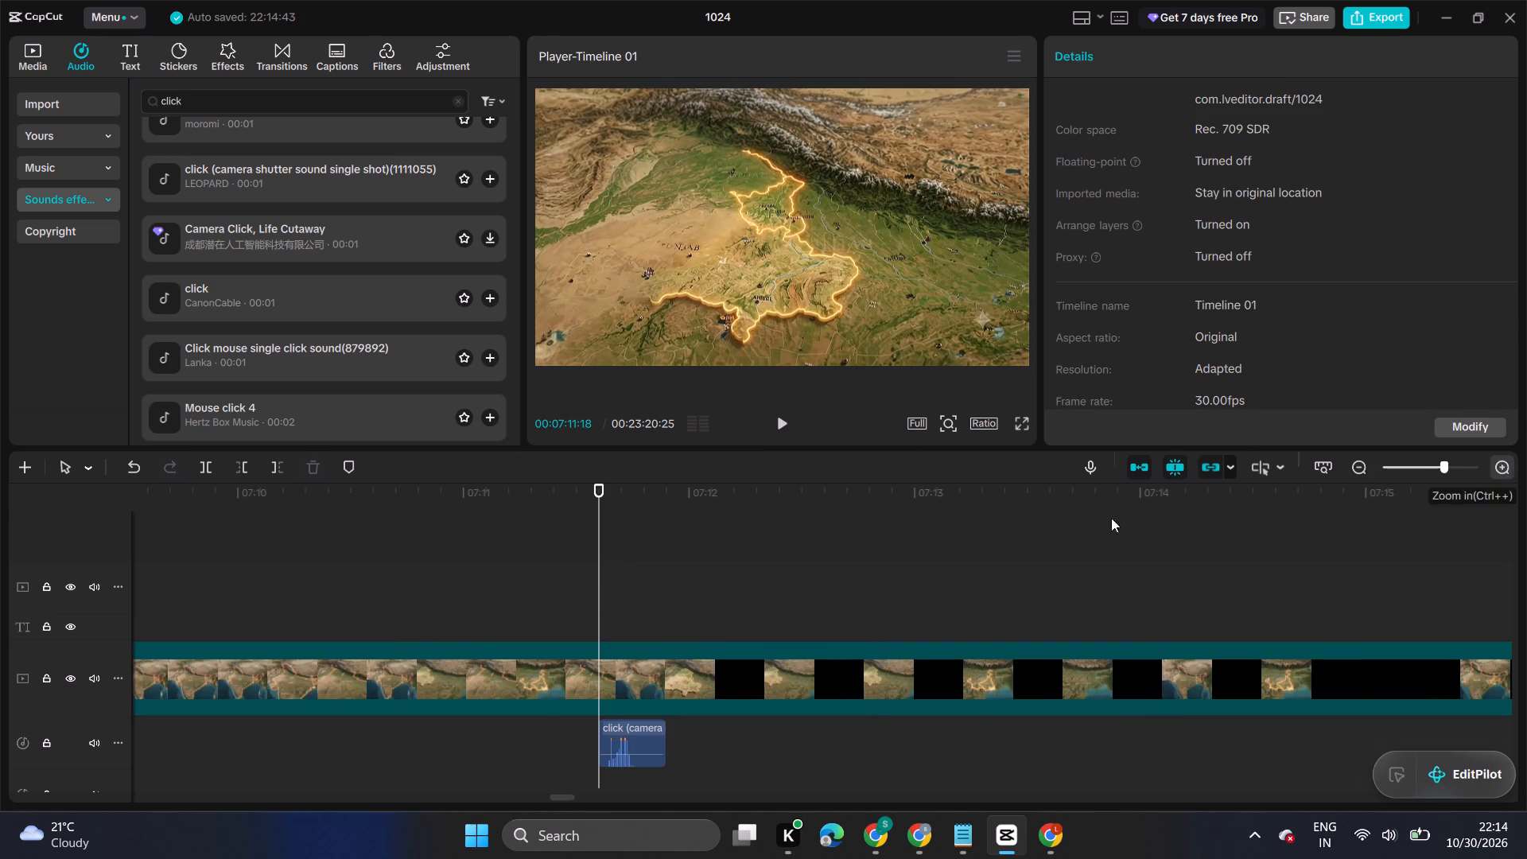
click(787, 415)
click(787, 415)
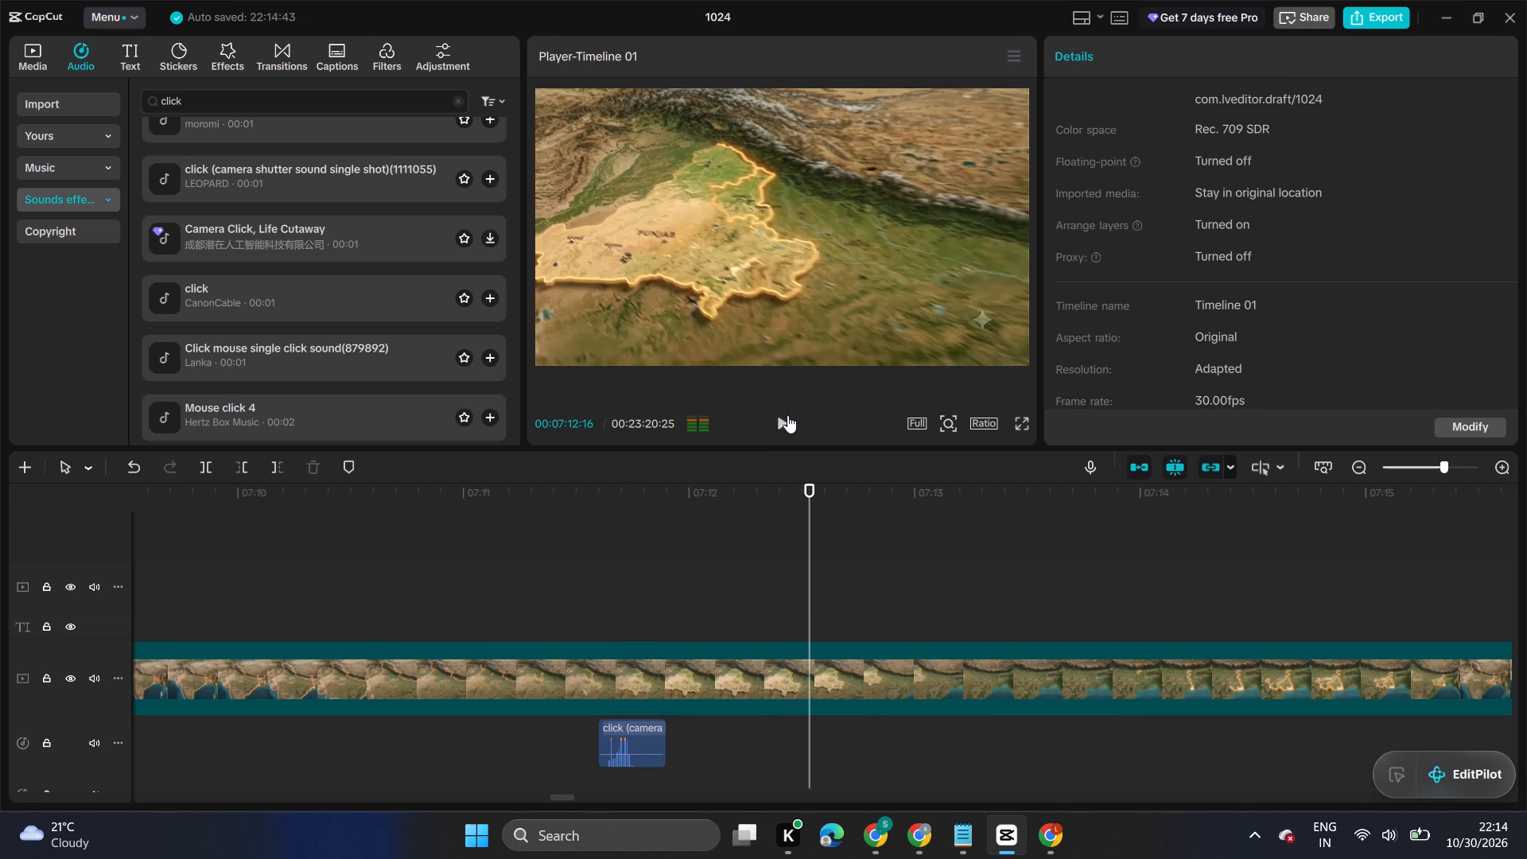
click(620, 601)
drag(620, 601, 604, 596)
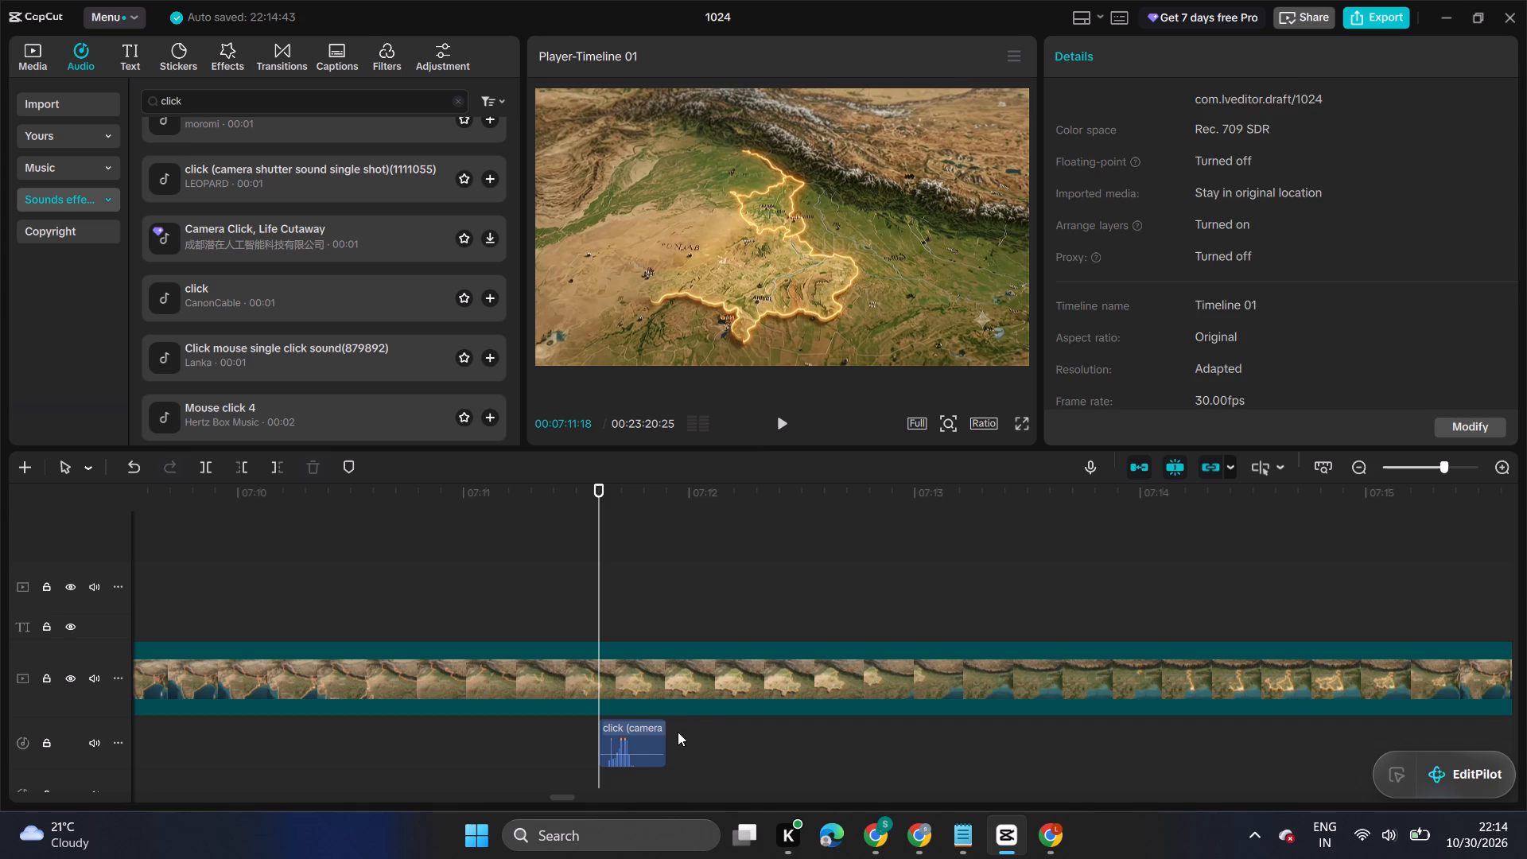
Lower the camera shutter sound's volume to -8.7 dB and play it back against the Punjab outline.
click(647, 741)
drag(1300, 153, 1296, 153)
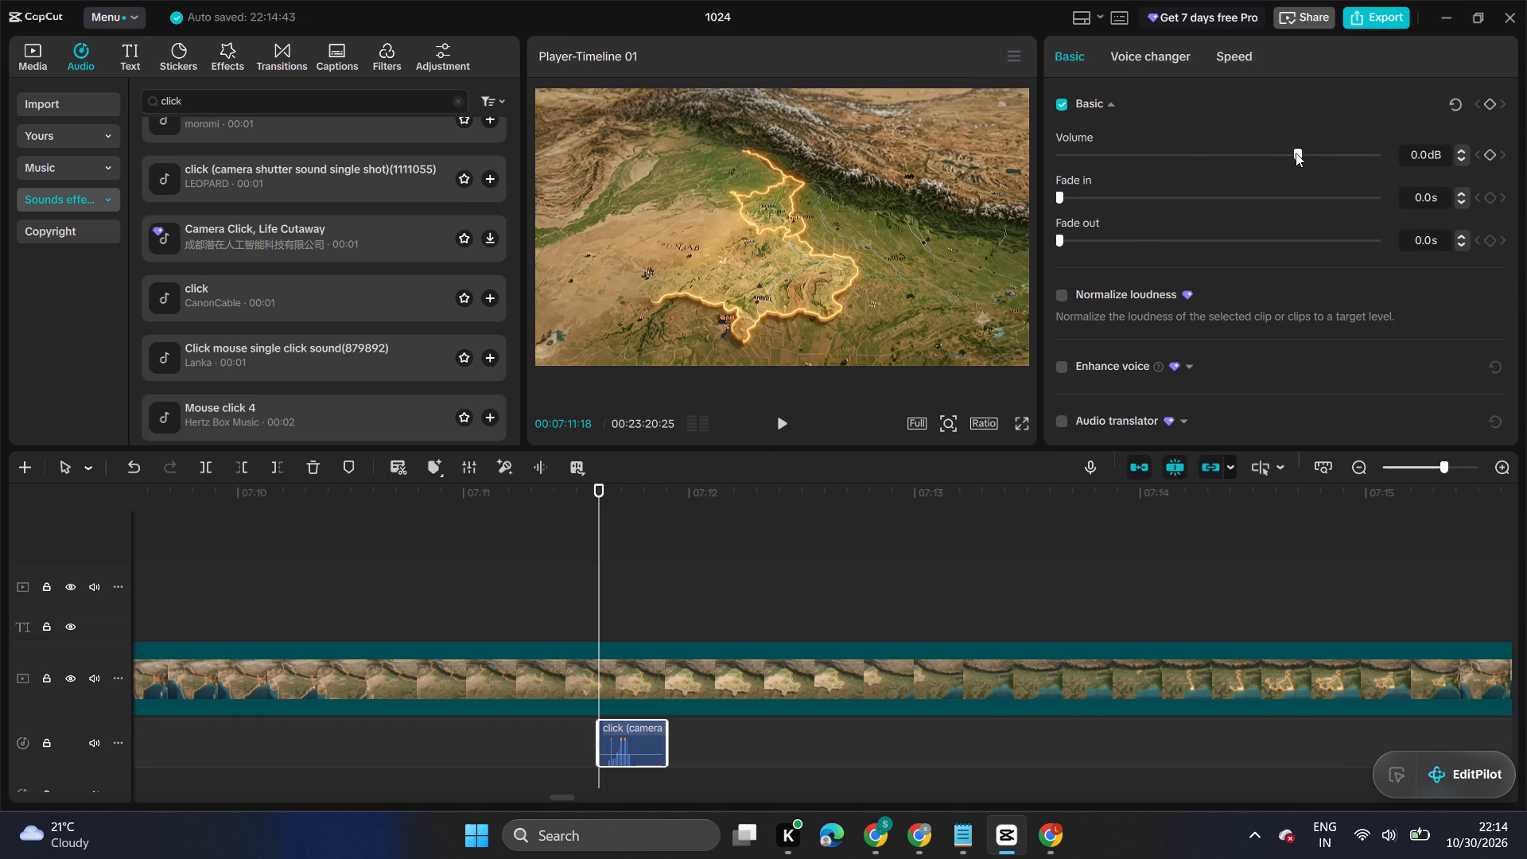
drag(1296, 153, 1259, 153)
click(784, 411)
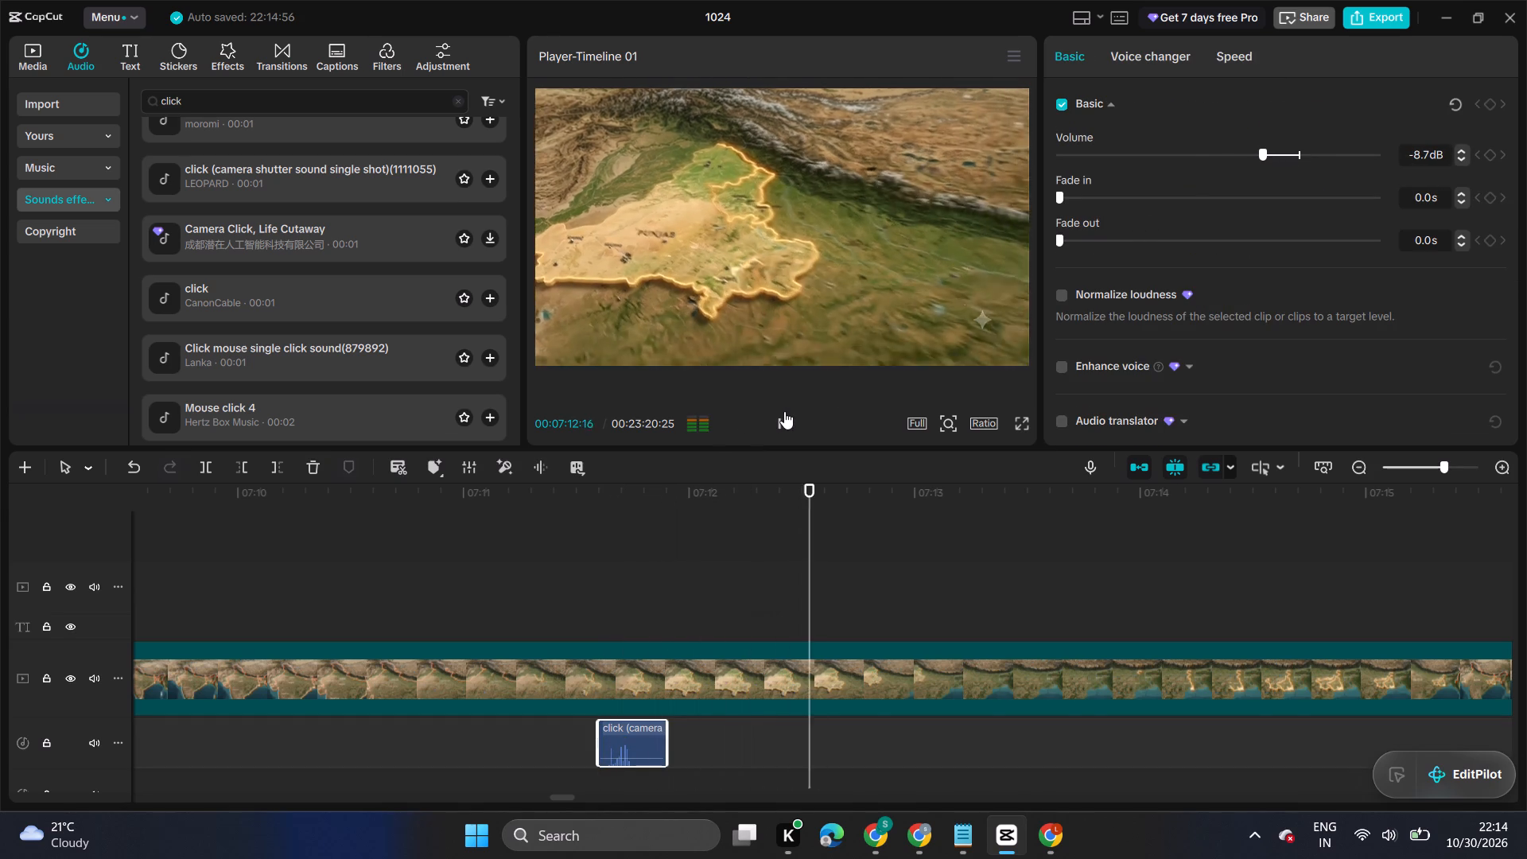
click(784, 411)
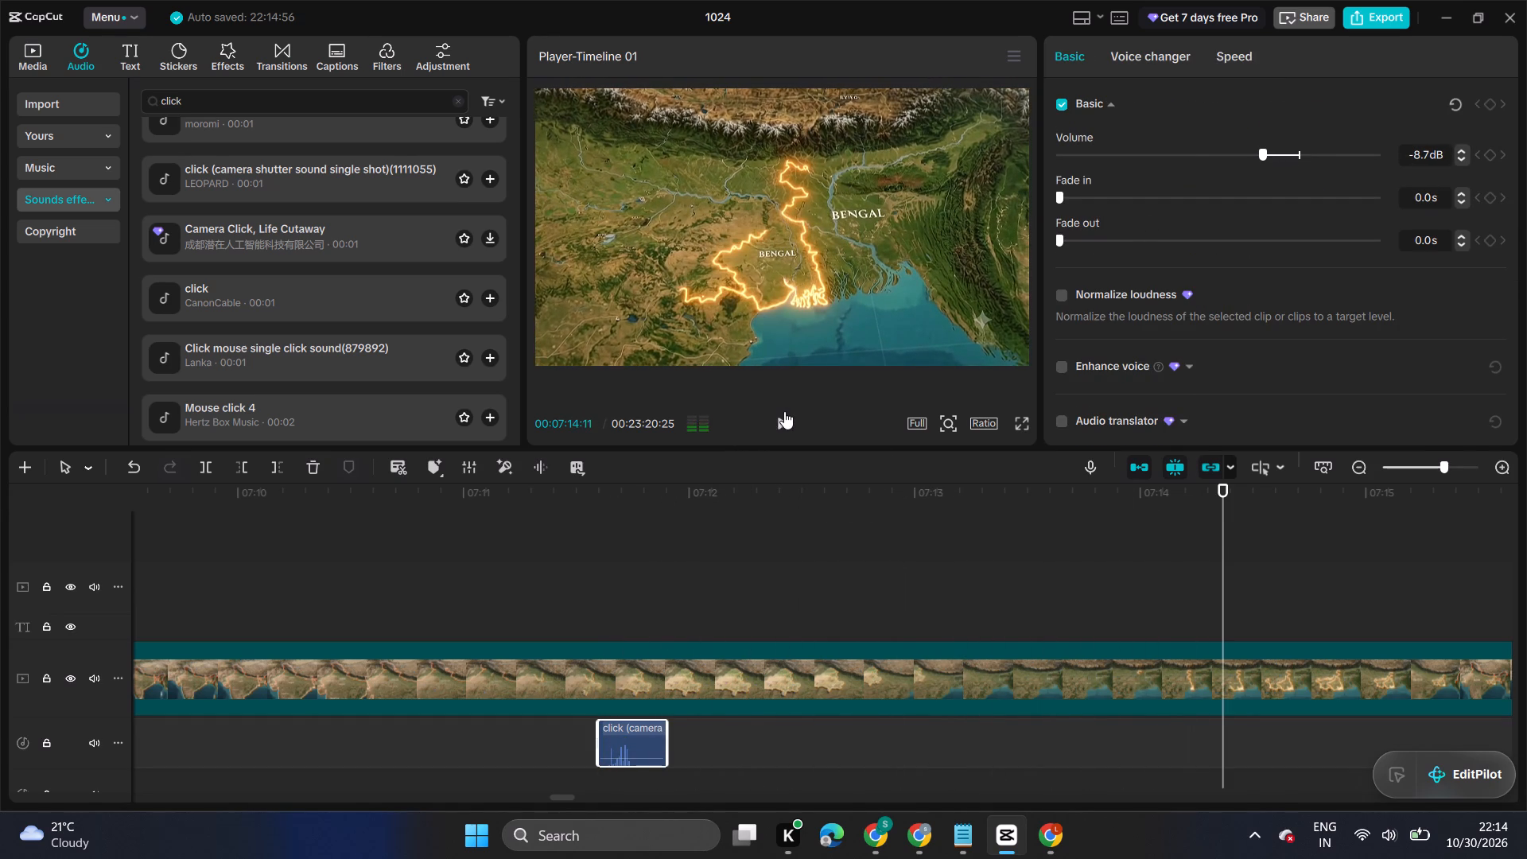
Place the playhead at 00:07:13:27, where the Bengal outline starts drawing on the map.
drag(1219, 542, 1237, 522)
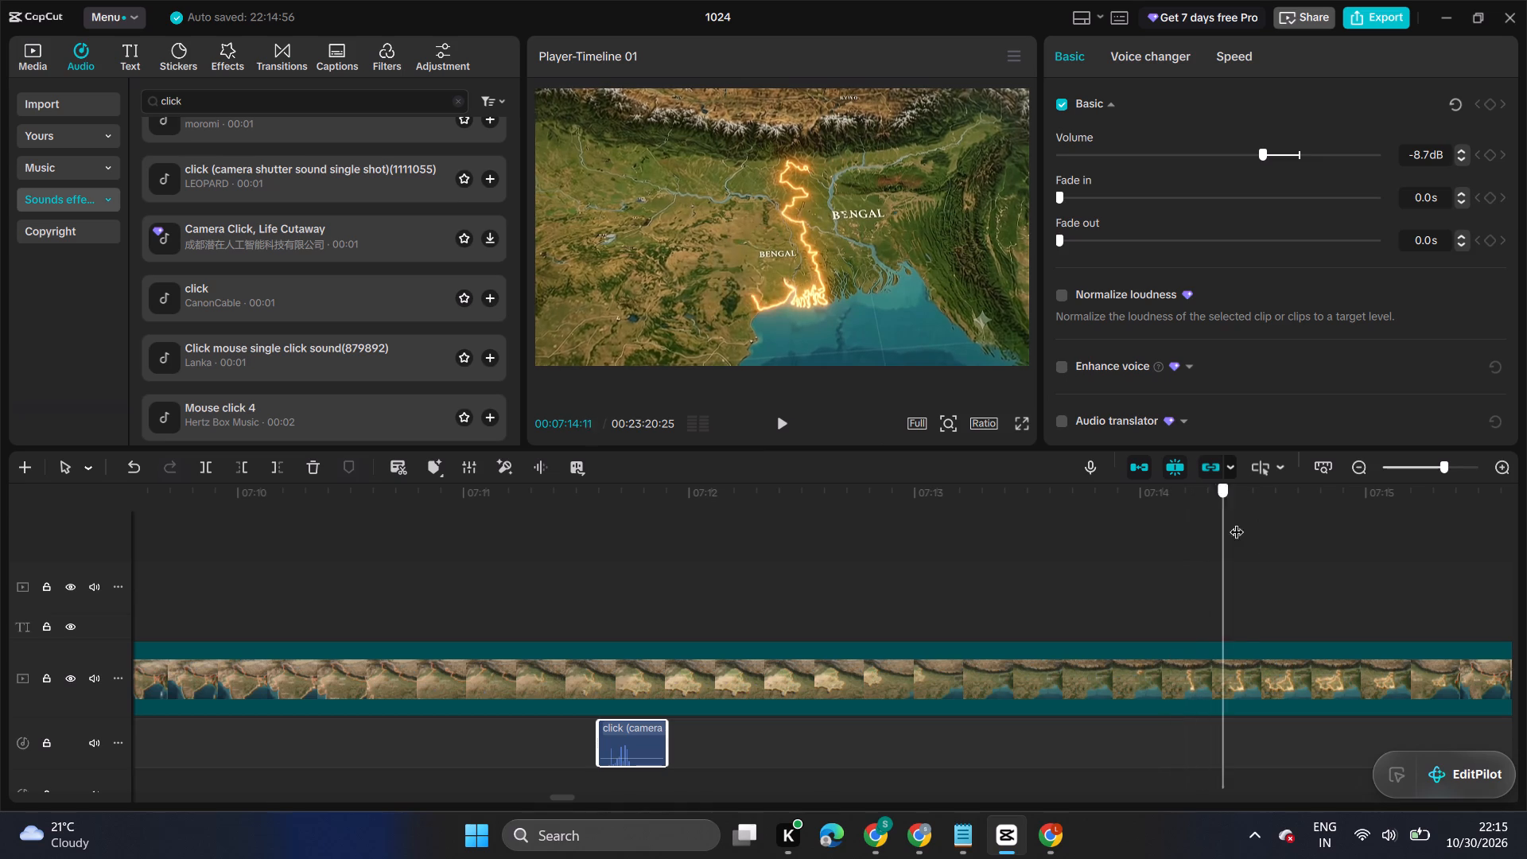
drag(1237, 522, 1229, 472)
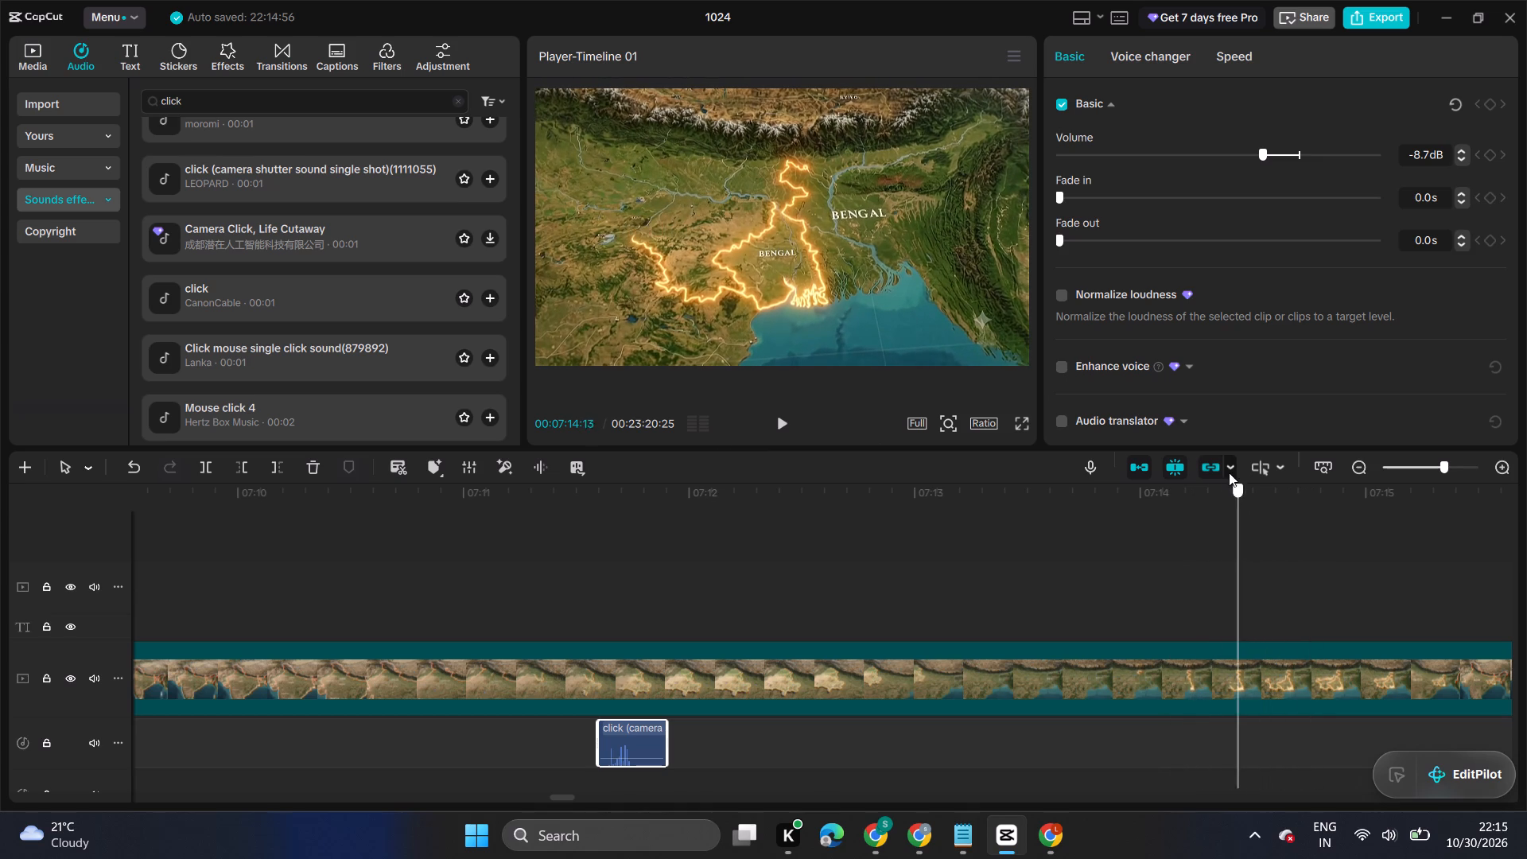
drag(1229, 472, 1177, 426)
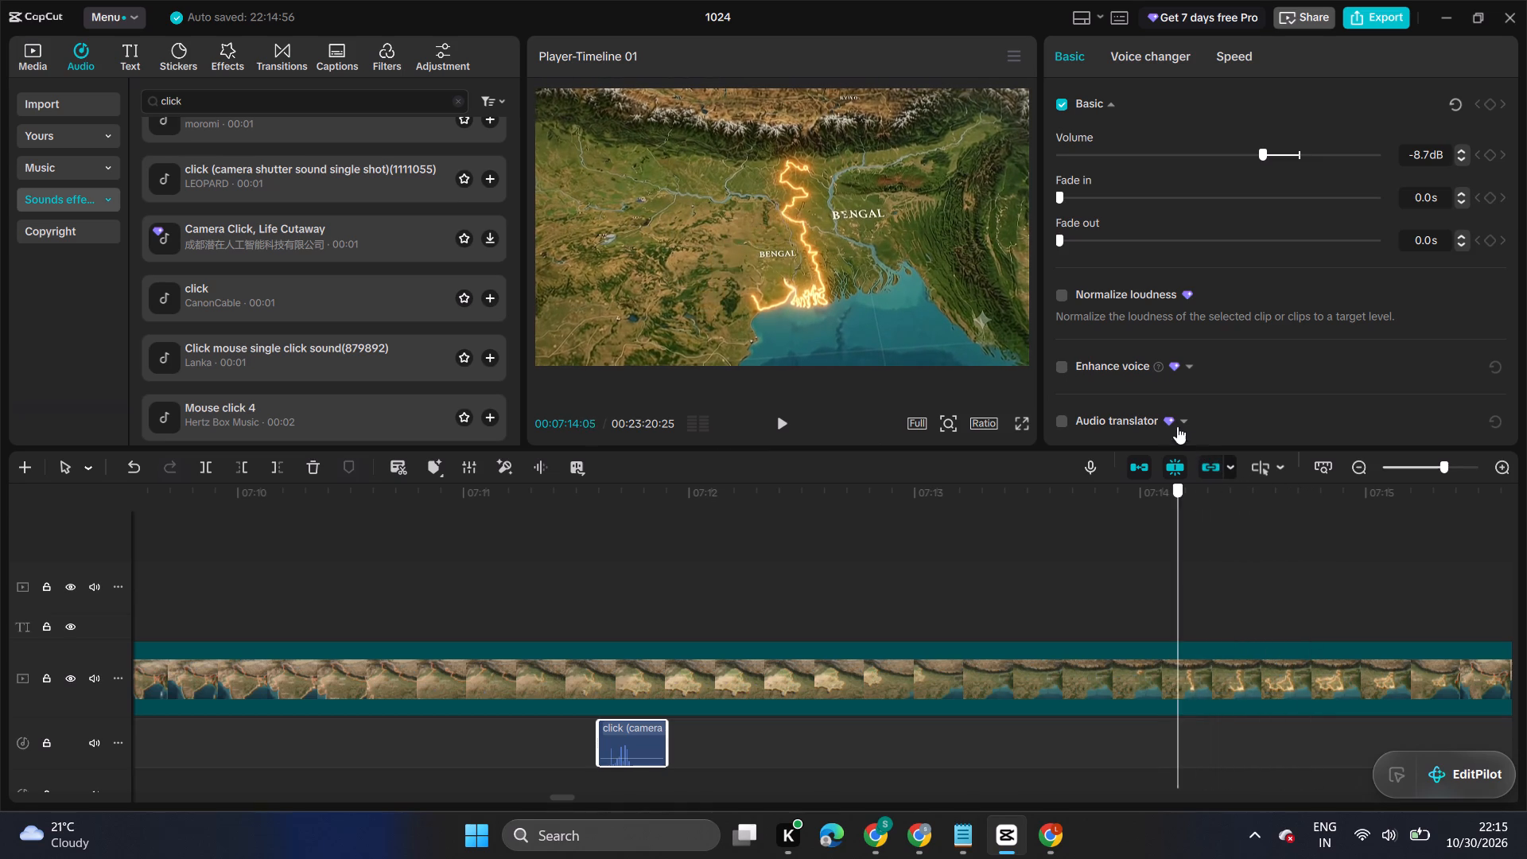
drag(1177, 426, 1121, 431)
Search the sound effects for "loading".
click(453, 104)
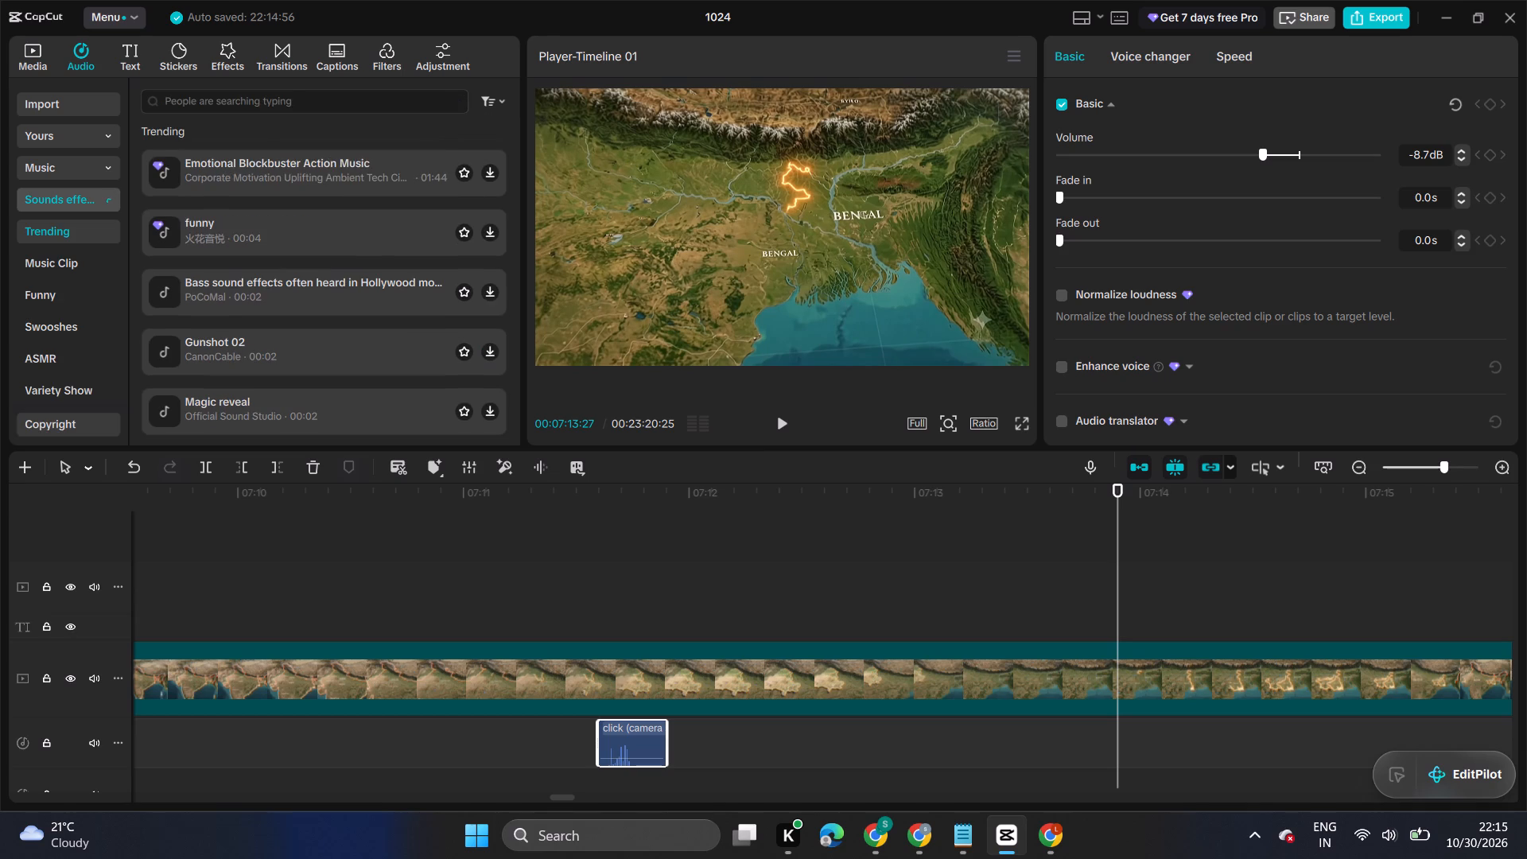
click(438, 100)
text(lo)
text(ading)
key(Return)
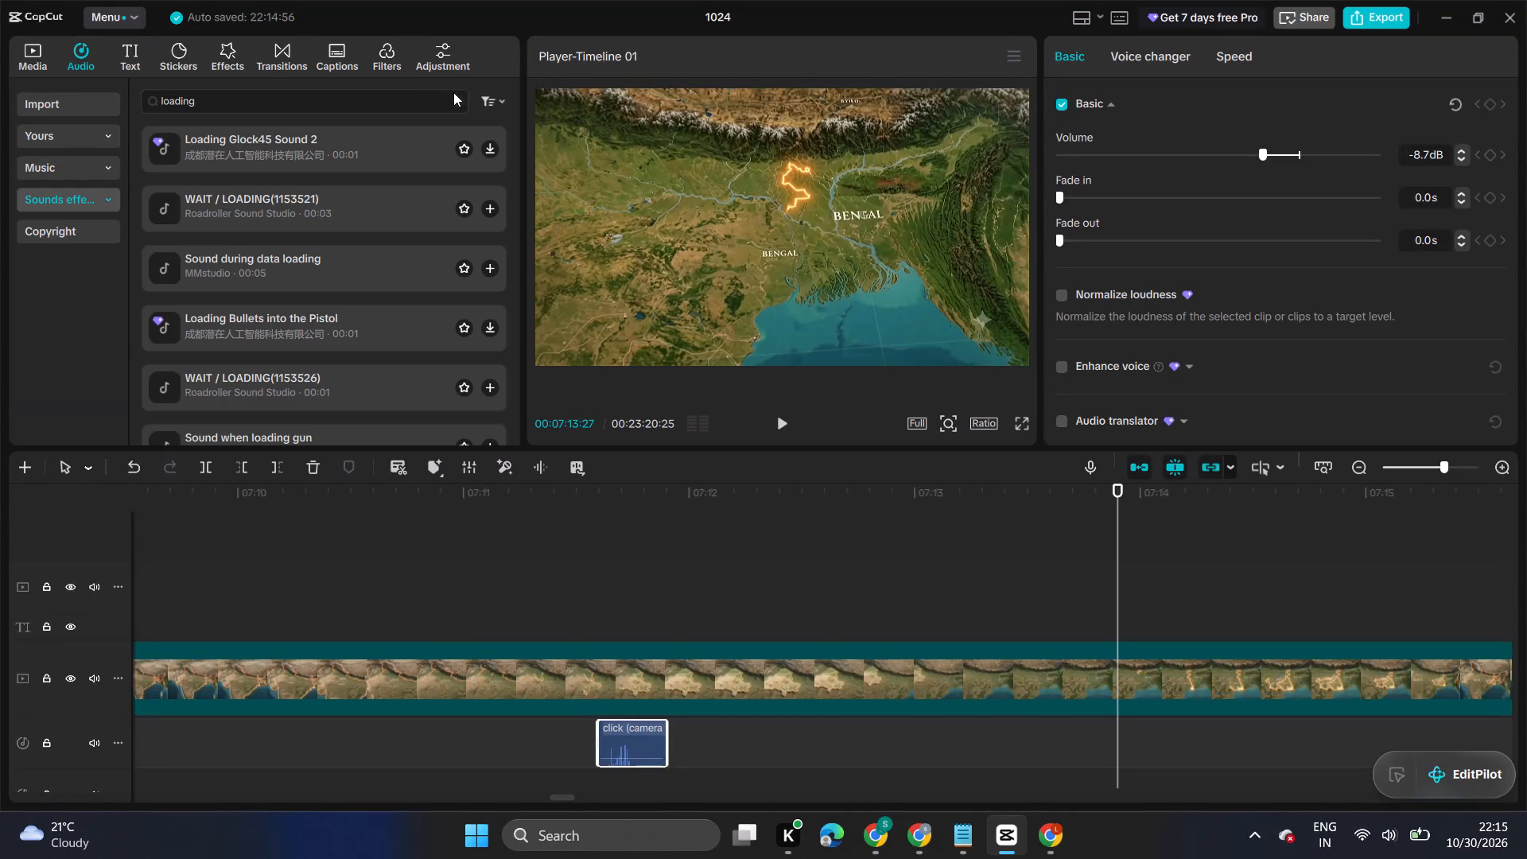
Audition the loading sounds from "WAIT / LOADING(1153521)" down to "Computer loading sounds/UI sounds(1481533)" for the Bengal outline.
click(337, 204)
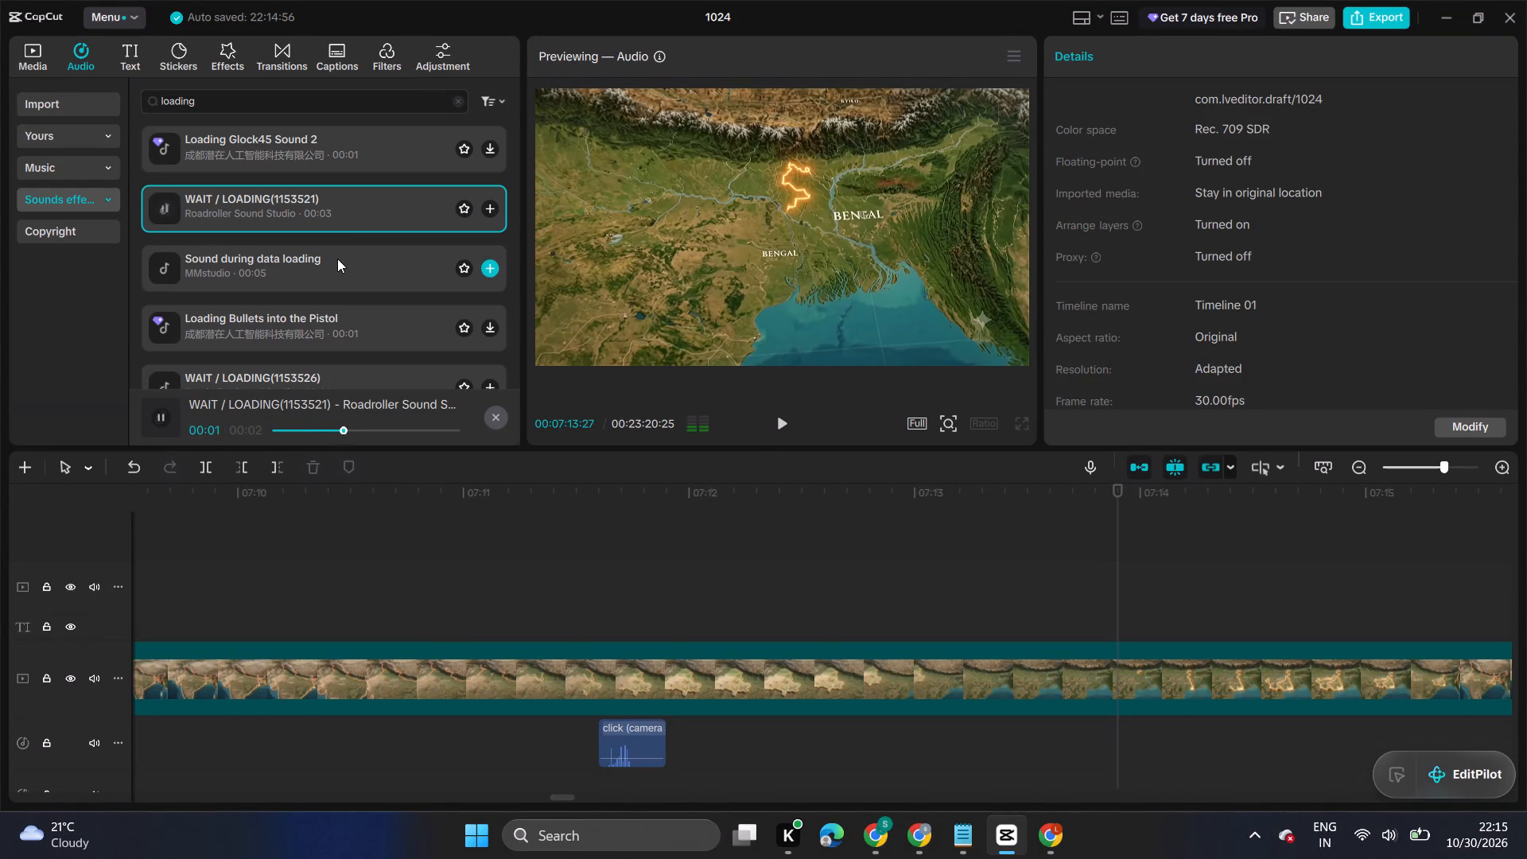
click(337, 258)
scroll(337, 258, down, 1)
click(336, 305)
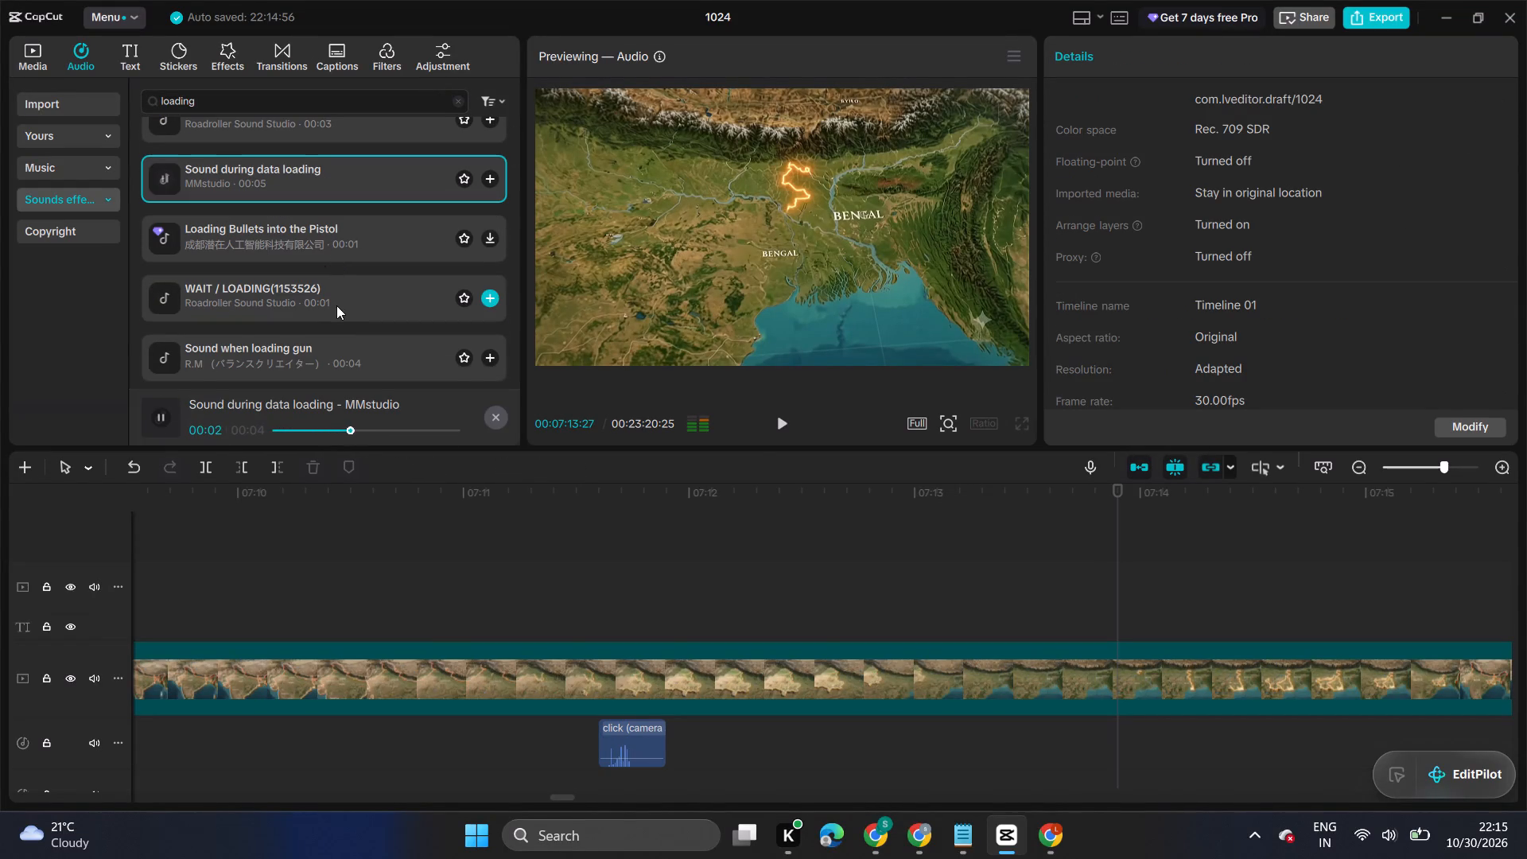
scroll(321, 239, down, 1)
click(313, 264)
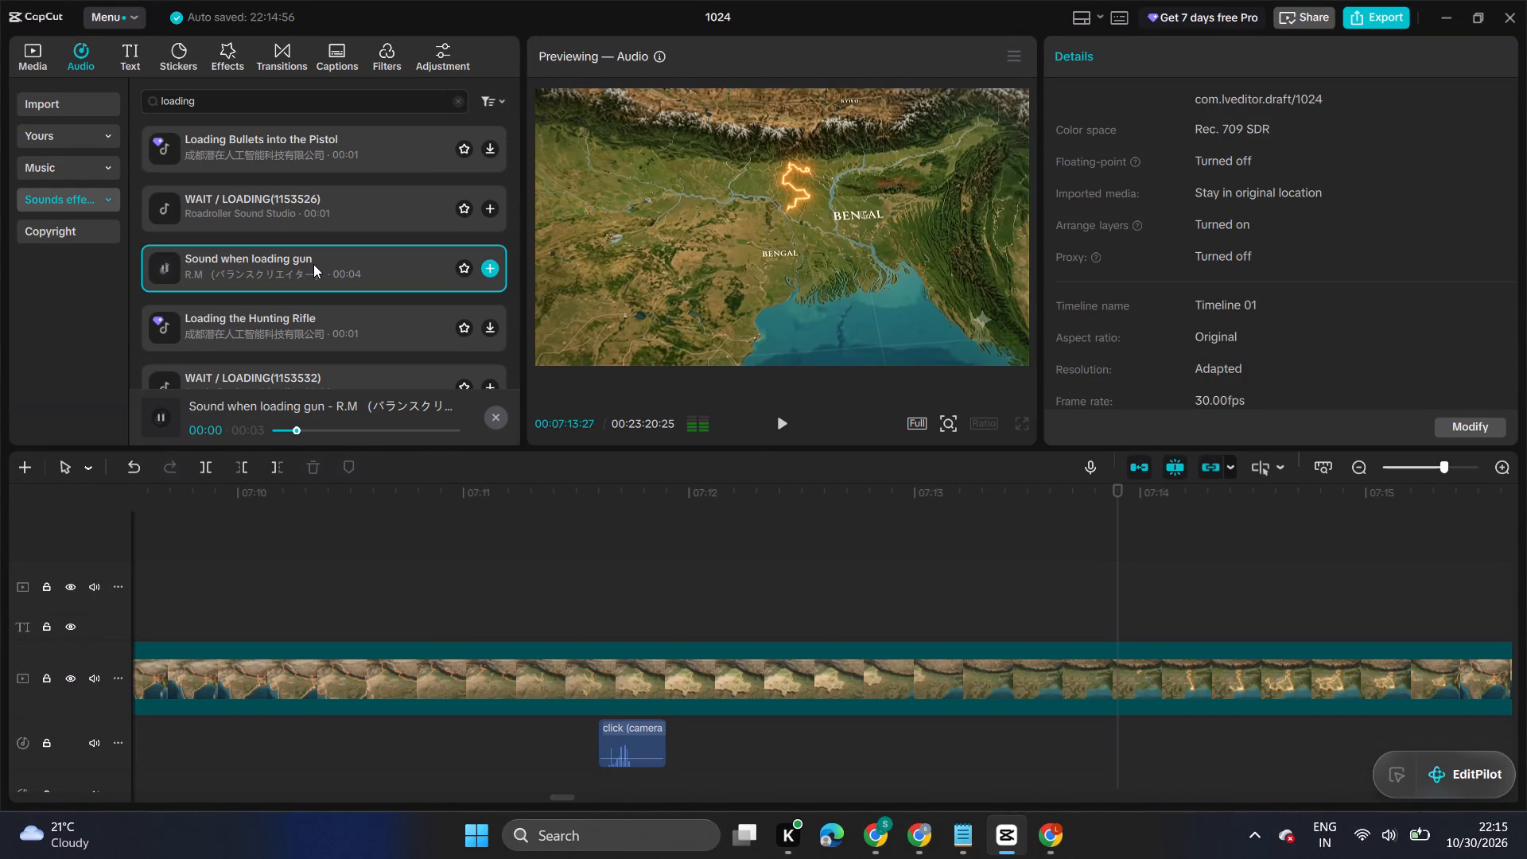
scroll(313, 264, down, 1)
click(309, 289)
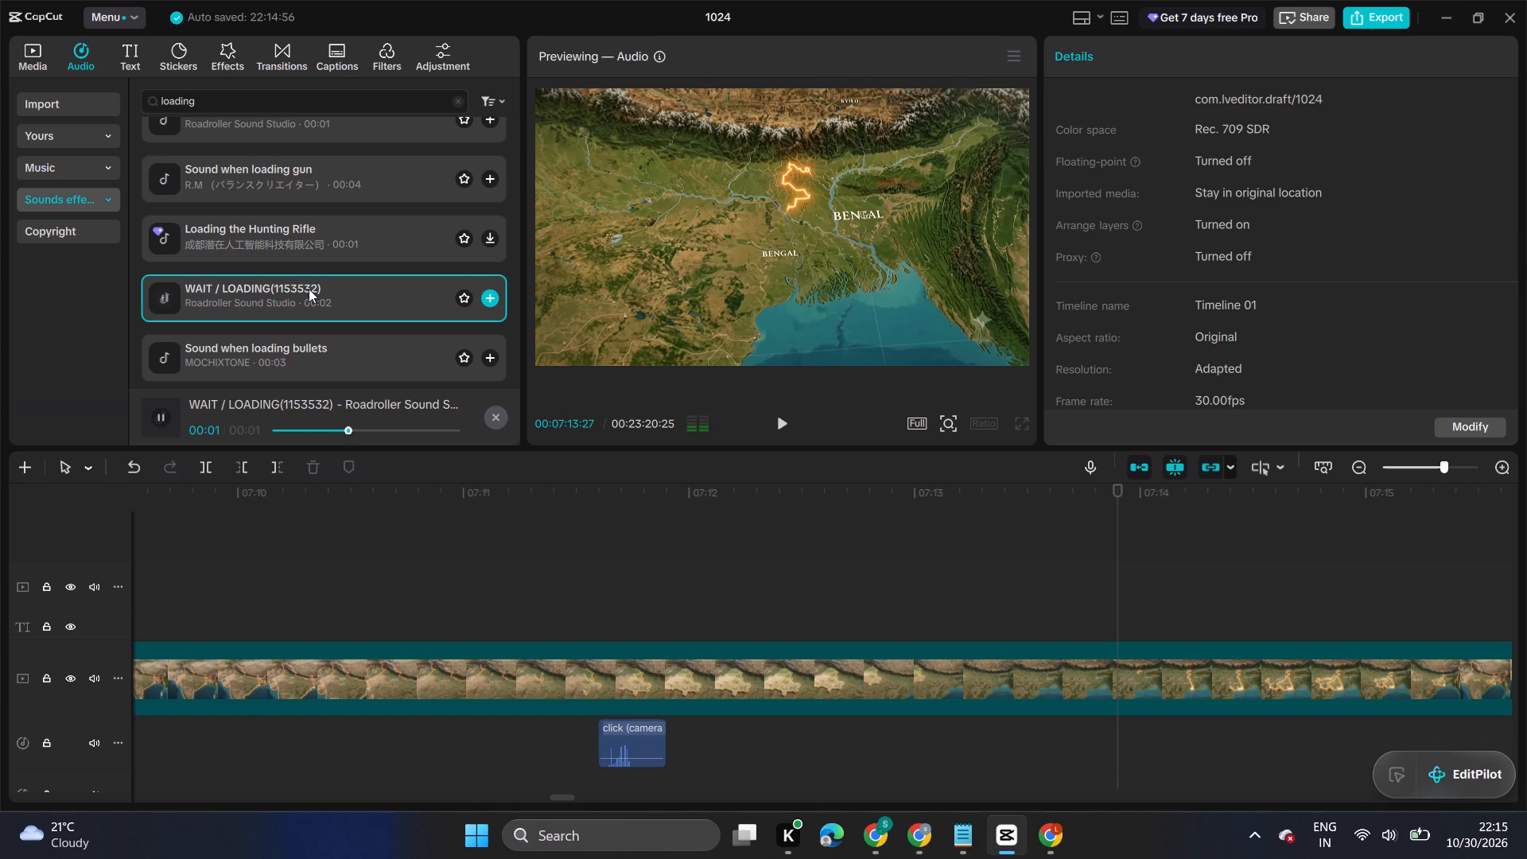
click(313, 339)
scroll(330, 240, down, 1)
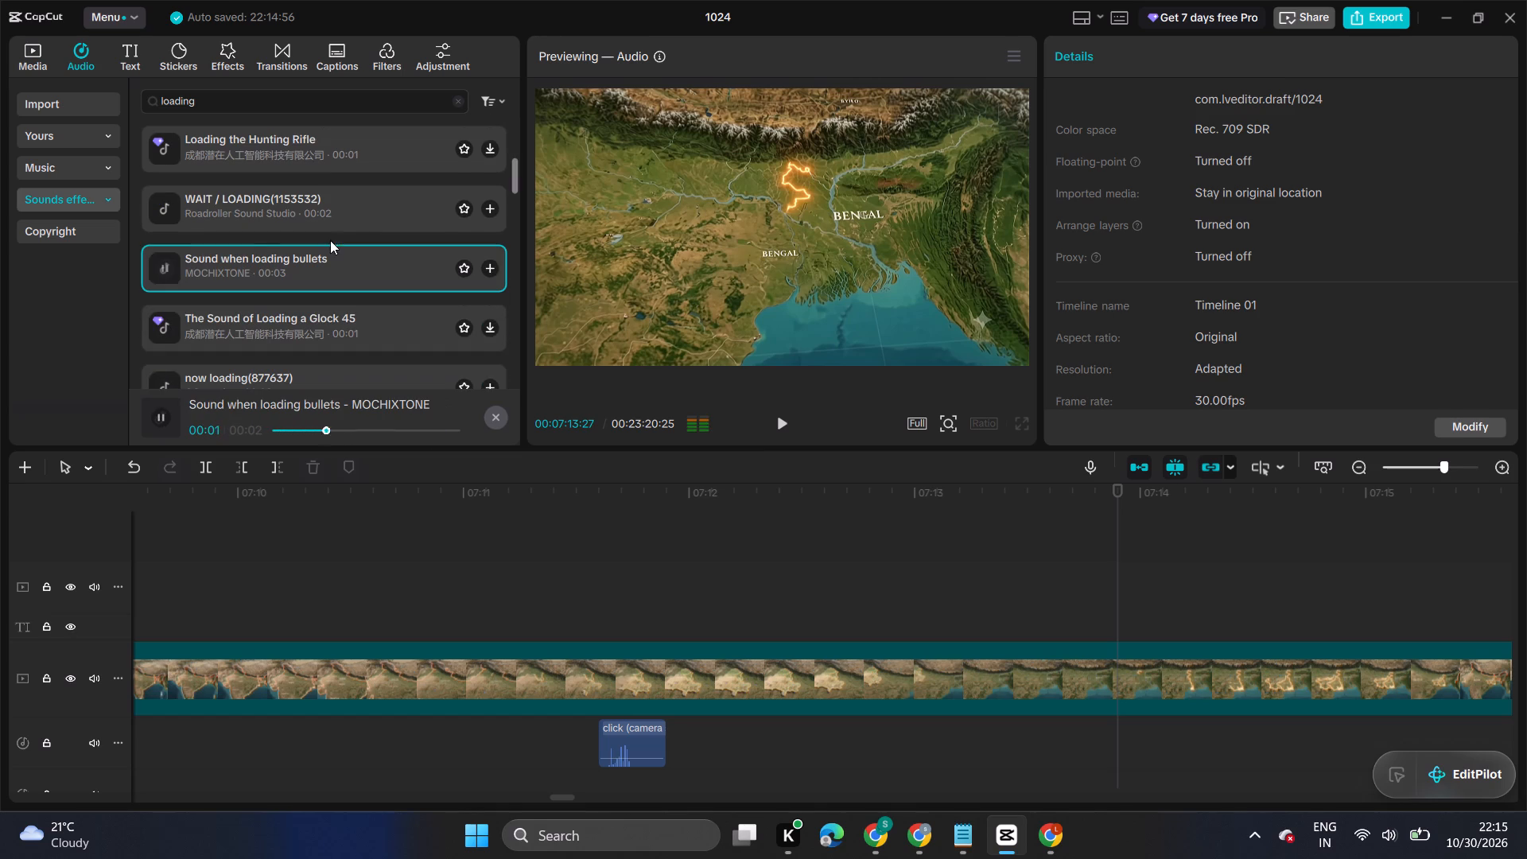
click(338, 368)
scroll(334, 282, down, 1)
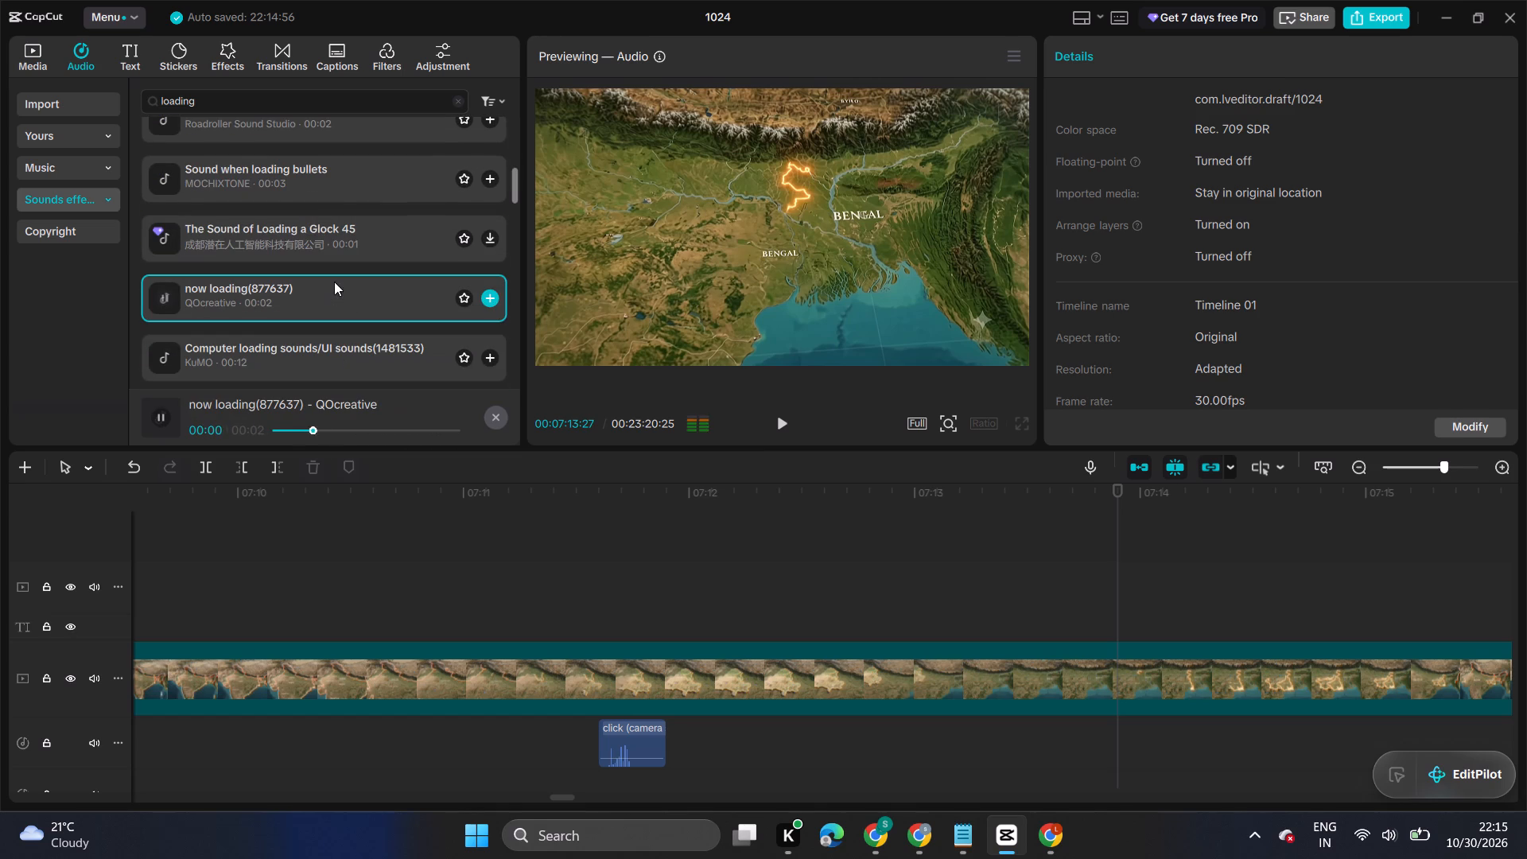
click(324, 348)
scroll(319, 287, down, 1)
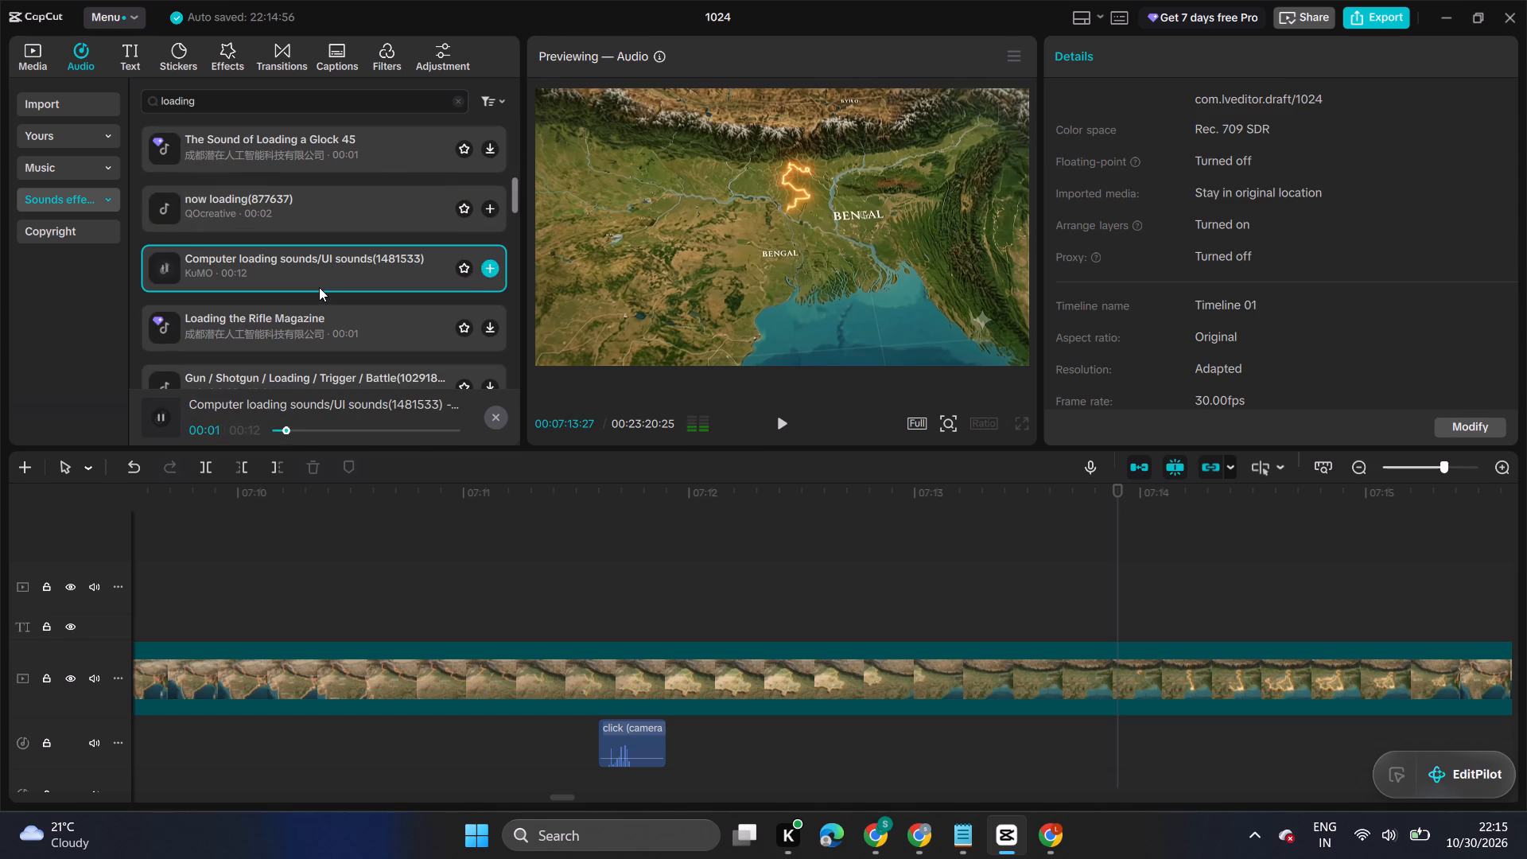
Audition further loading sounds, from the "Gun / Shotgun / Loading / Trigger / Battle" effect down to the electric energy weapon-loading sound.
click(321, 375)
scroll(316, 317, down, 1)
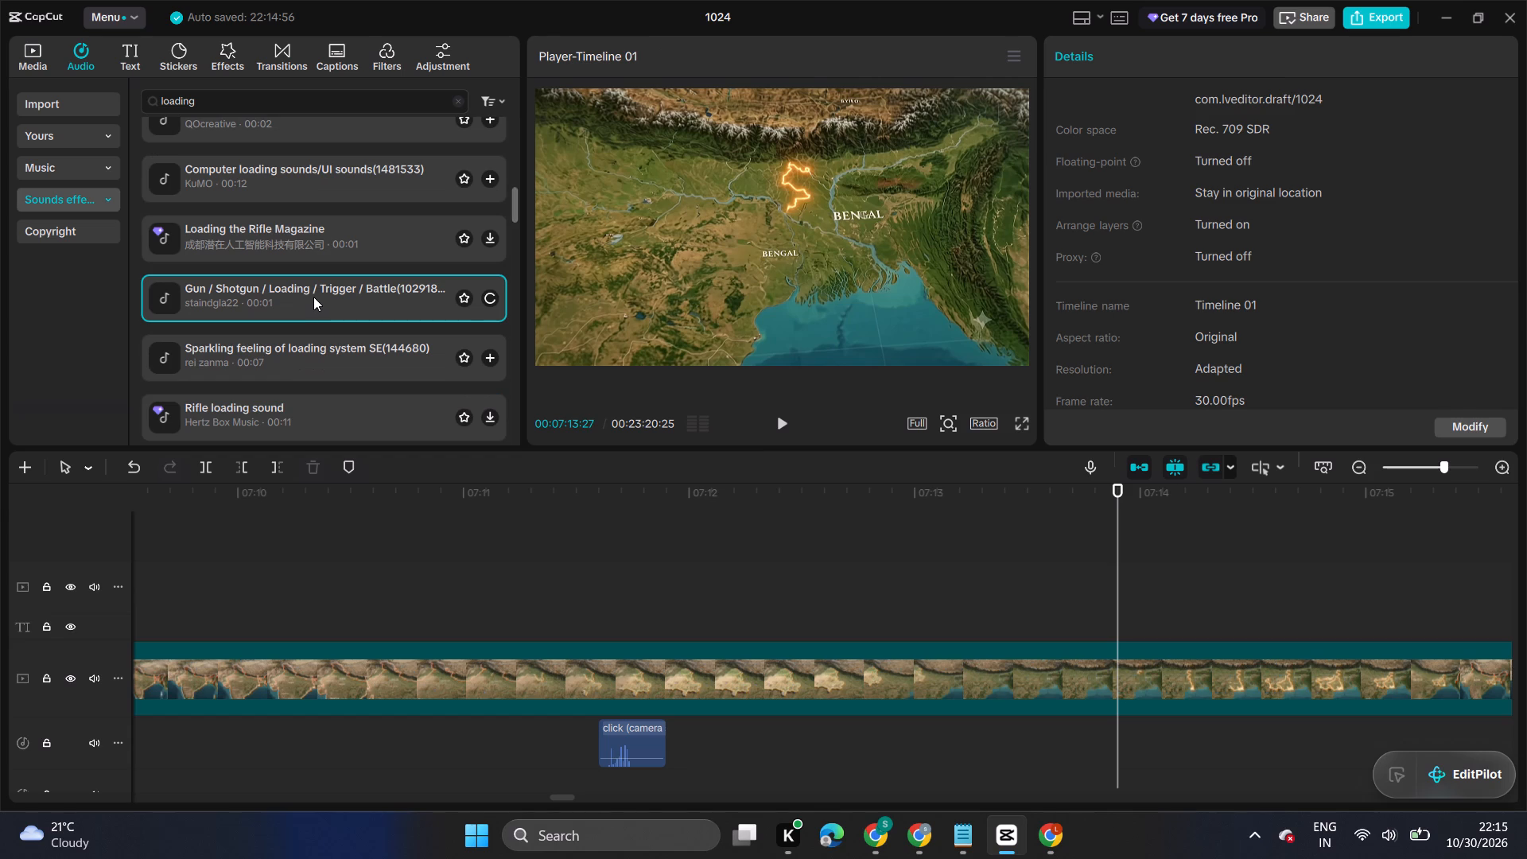
click(313, 347)
click(326, 292)
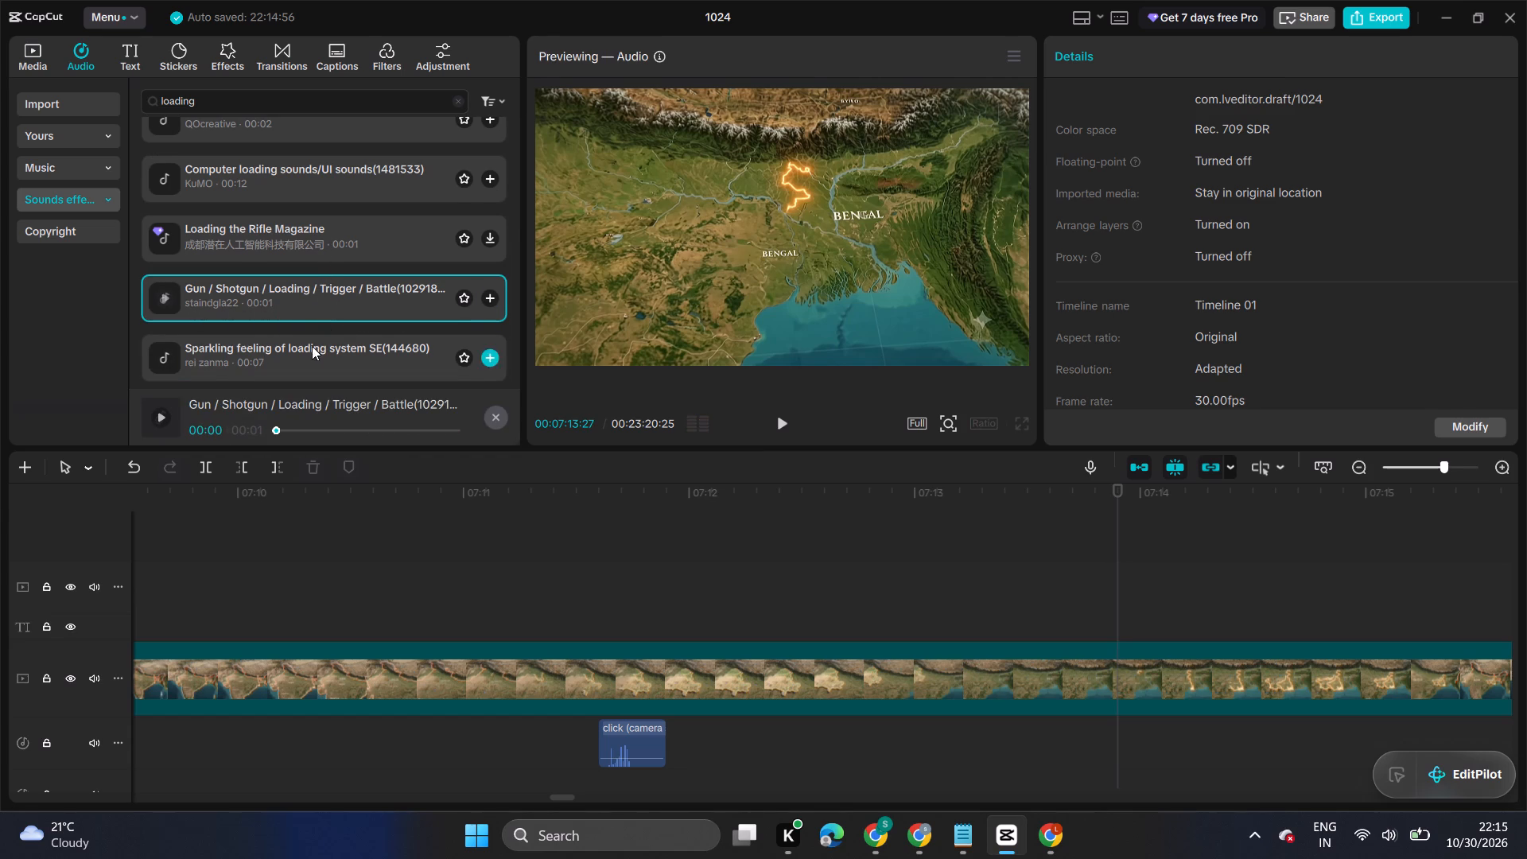
scroll(294, 317, down, 2)
click(285, 308)
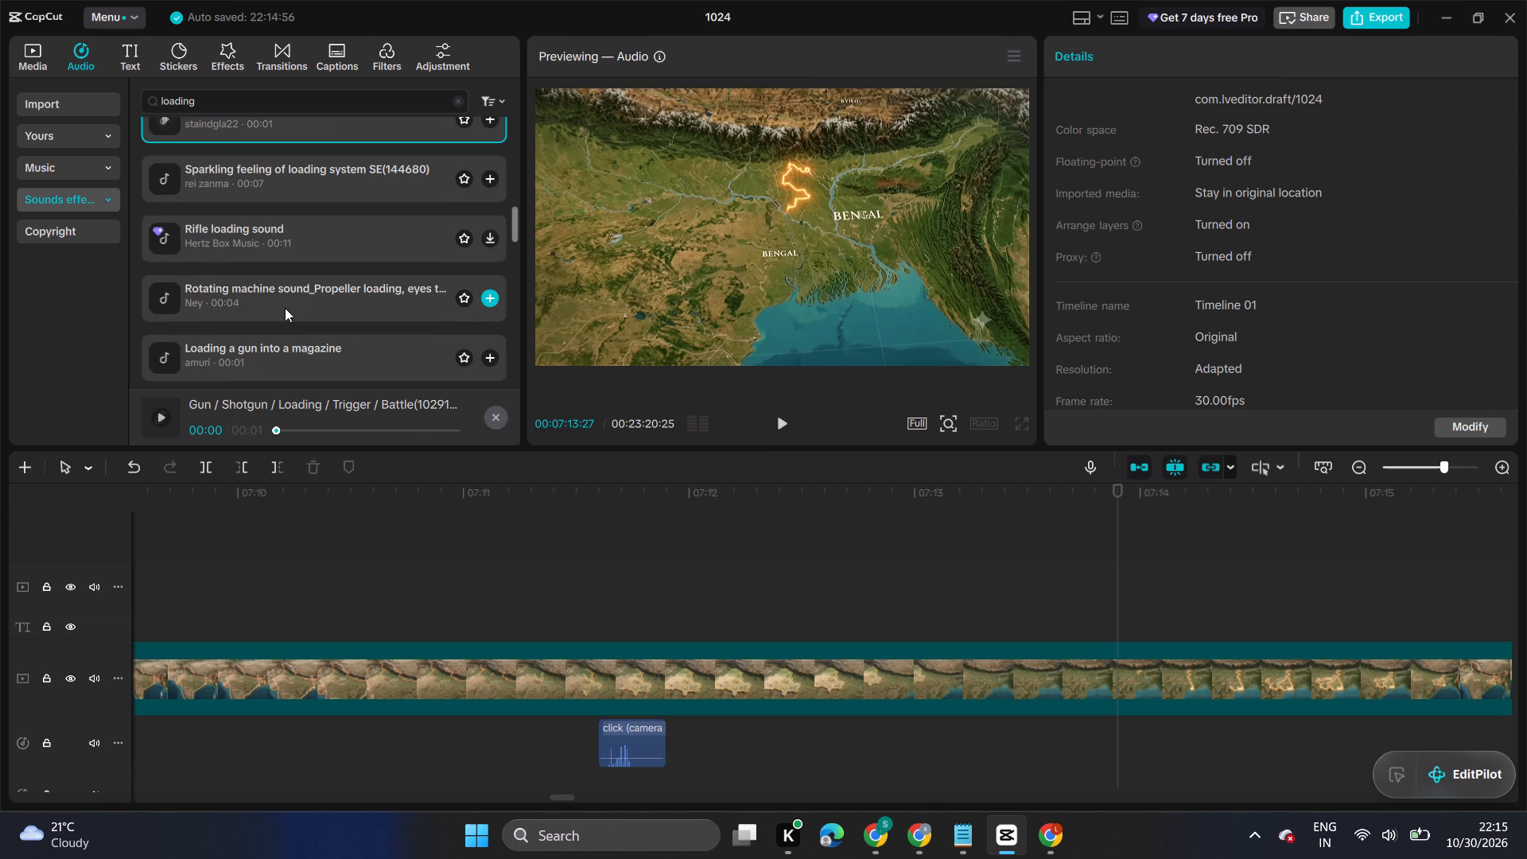
click(288, 339)
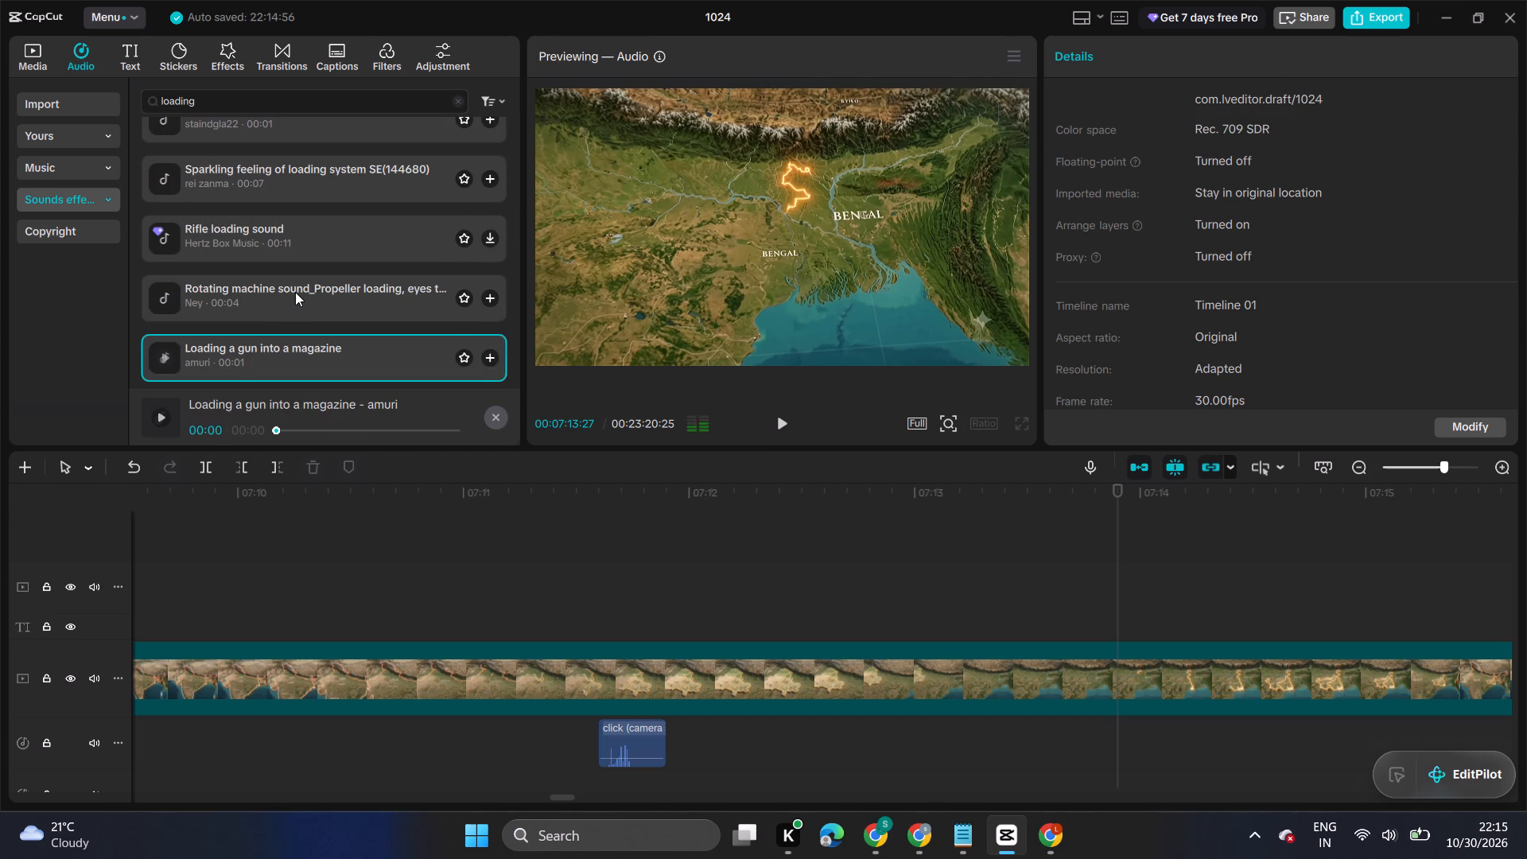
scroll(295, 292, down, 1)
click(301, 368)
scroll(304, 261, down, 1)
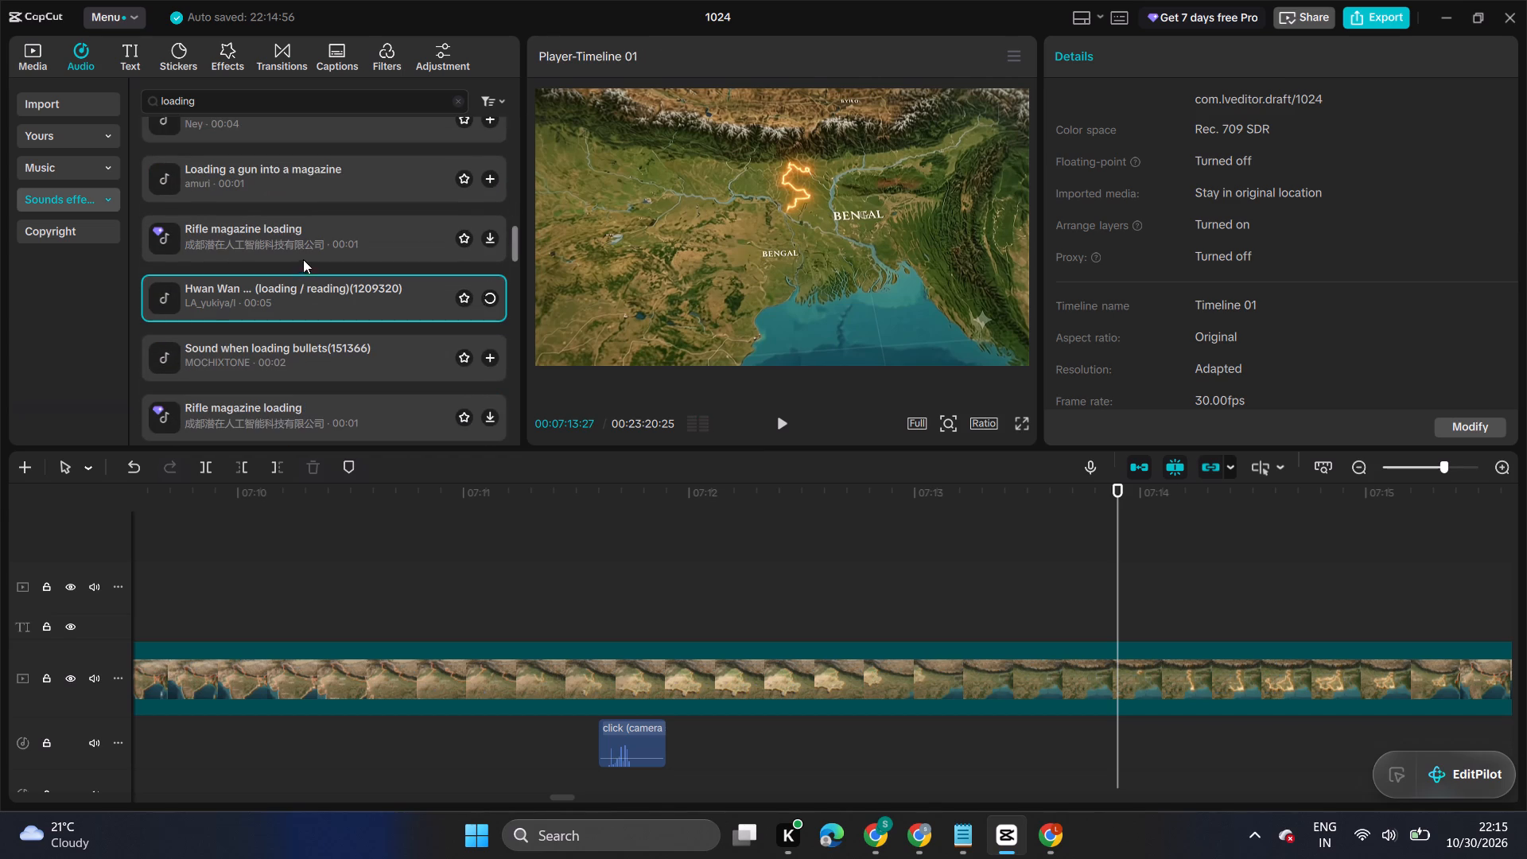
click(282, 346)
scroll(289, 283, down, 2)
click(268, 349)
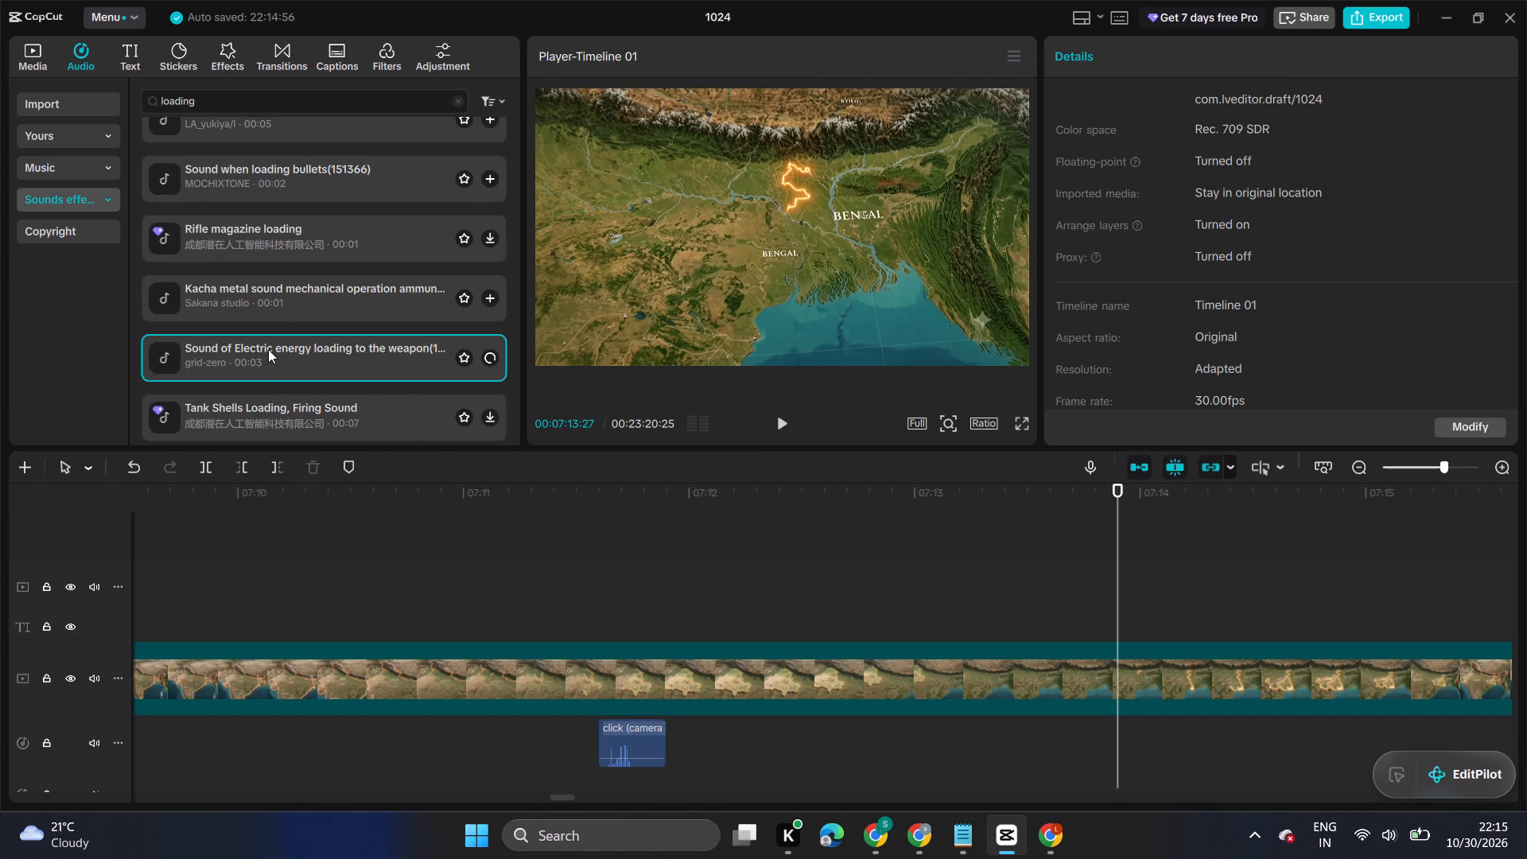
Search the sound effects for the suggested term "loading process".
click(208, 95)
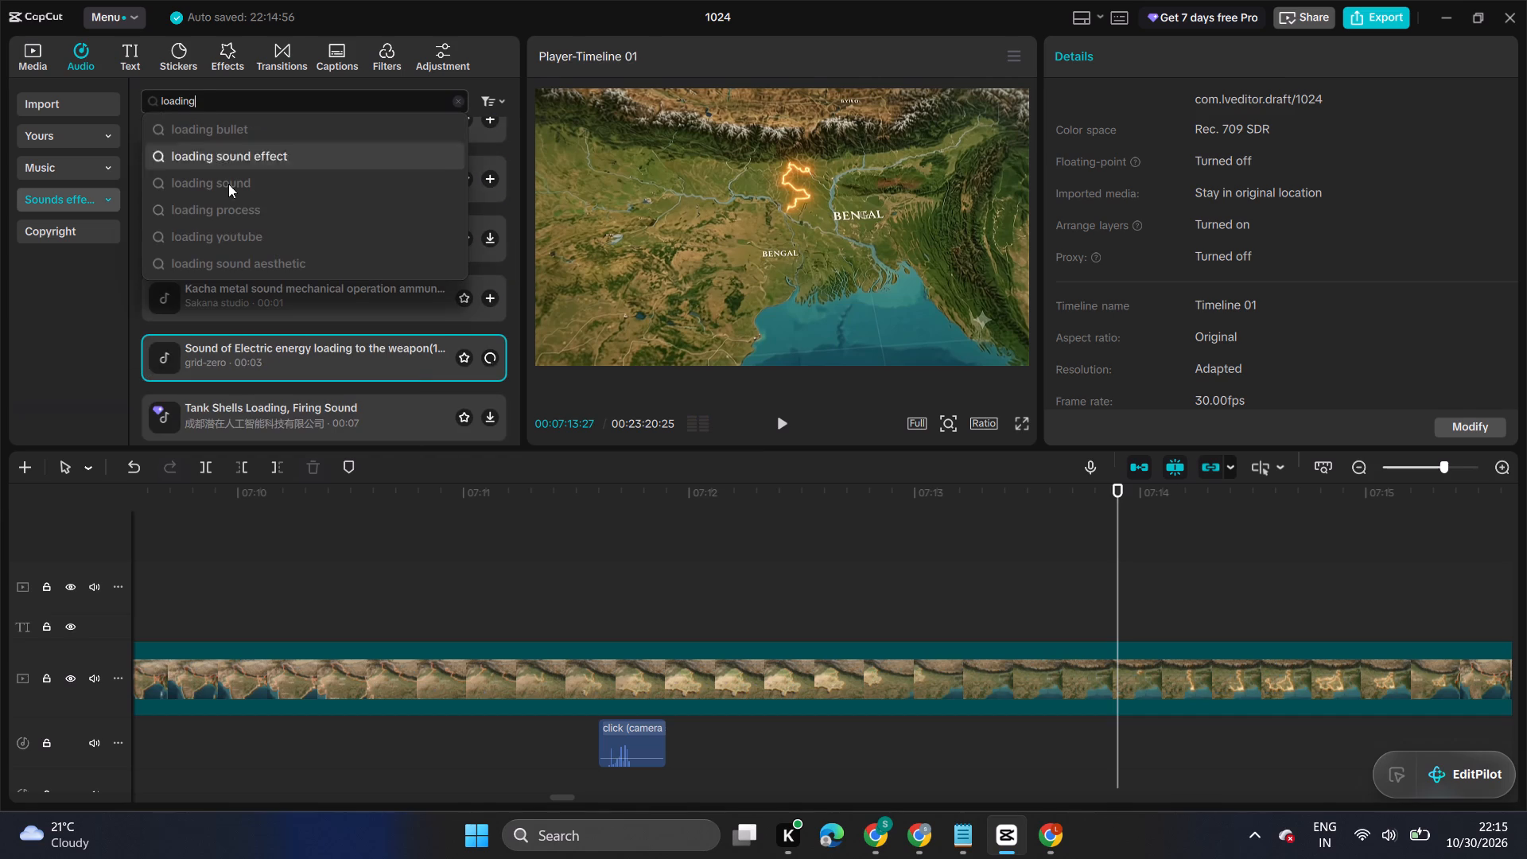
click(252, 220)
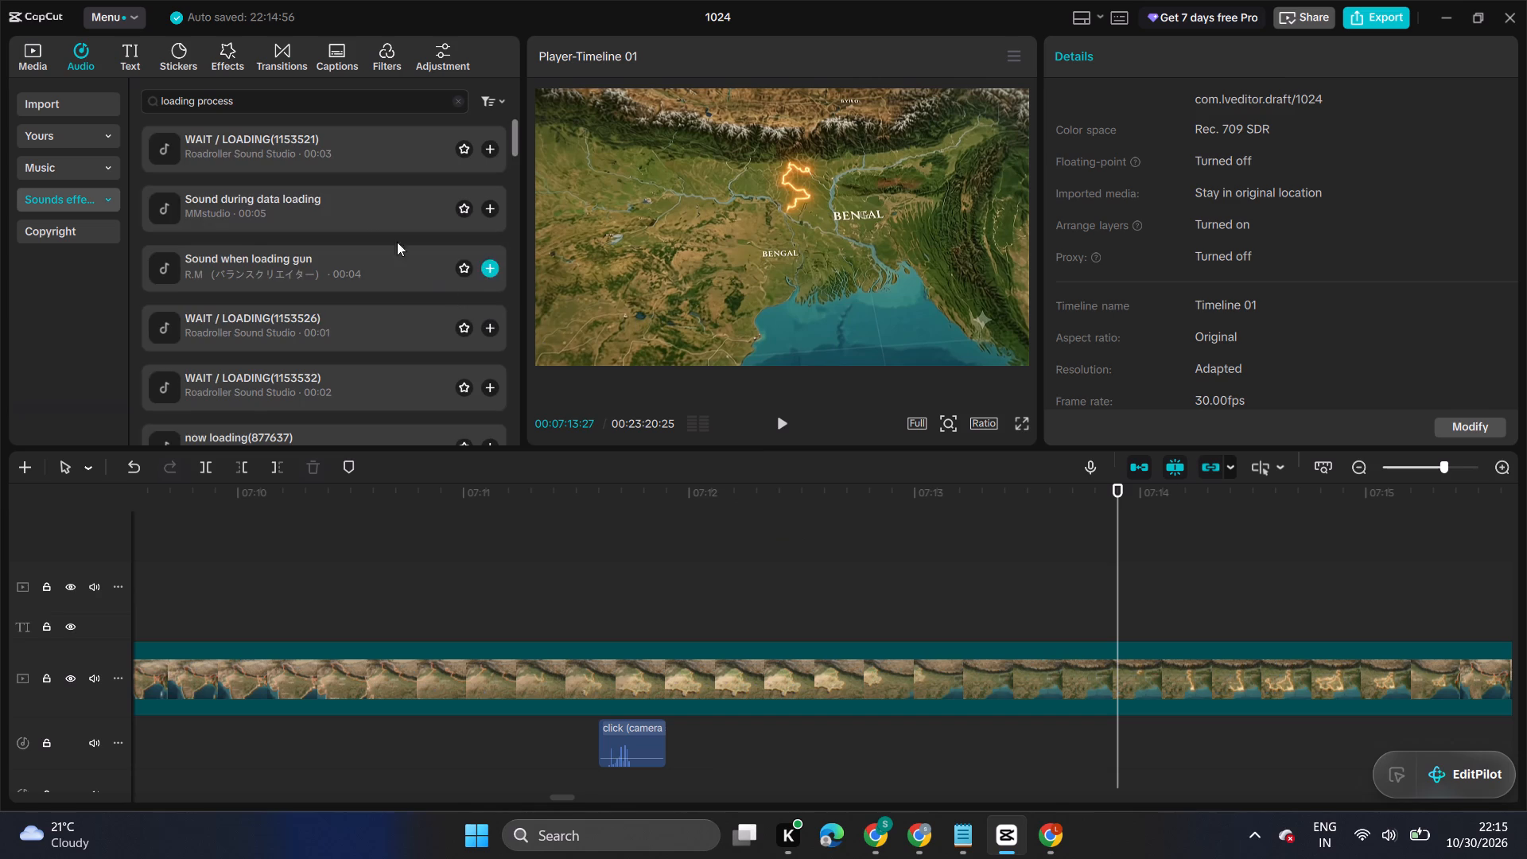
Audition the "loading process" sounds, from "Sound during data loading" down to "Sound when loading bullets(151362)".
click(356, 200)
click(334, 255)
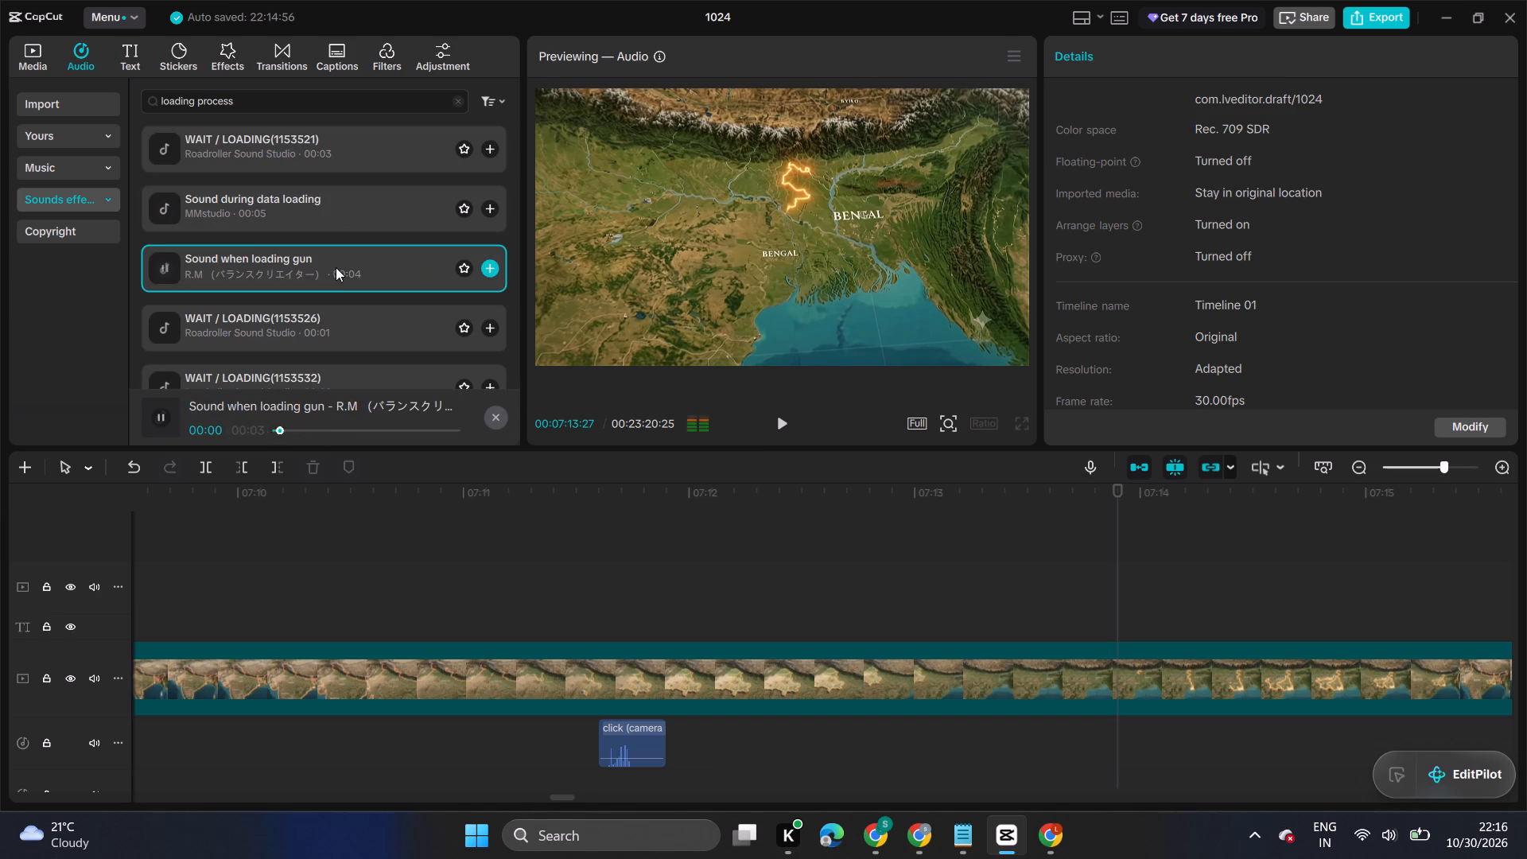
scroll(331, 313, up, 4)
click(301, 141)
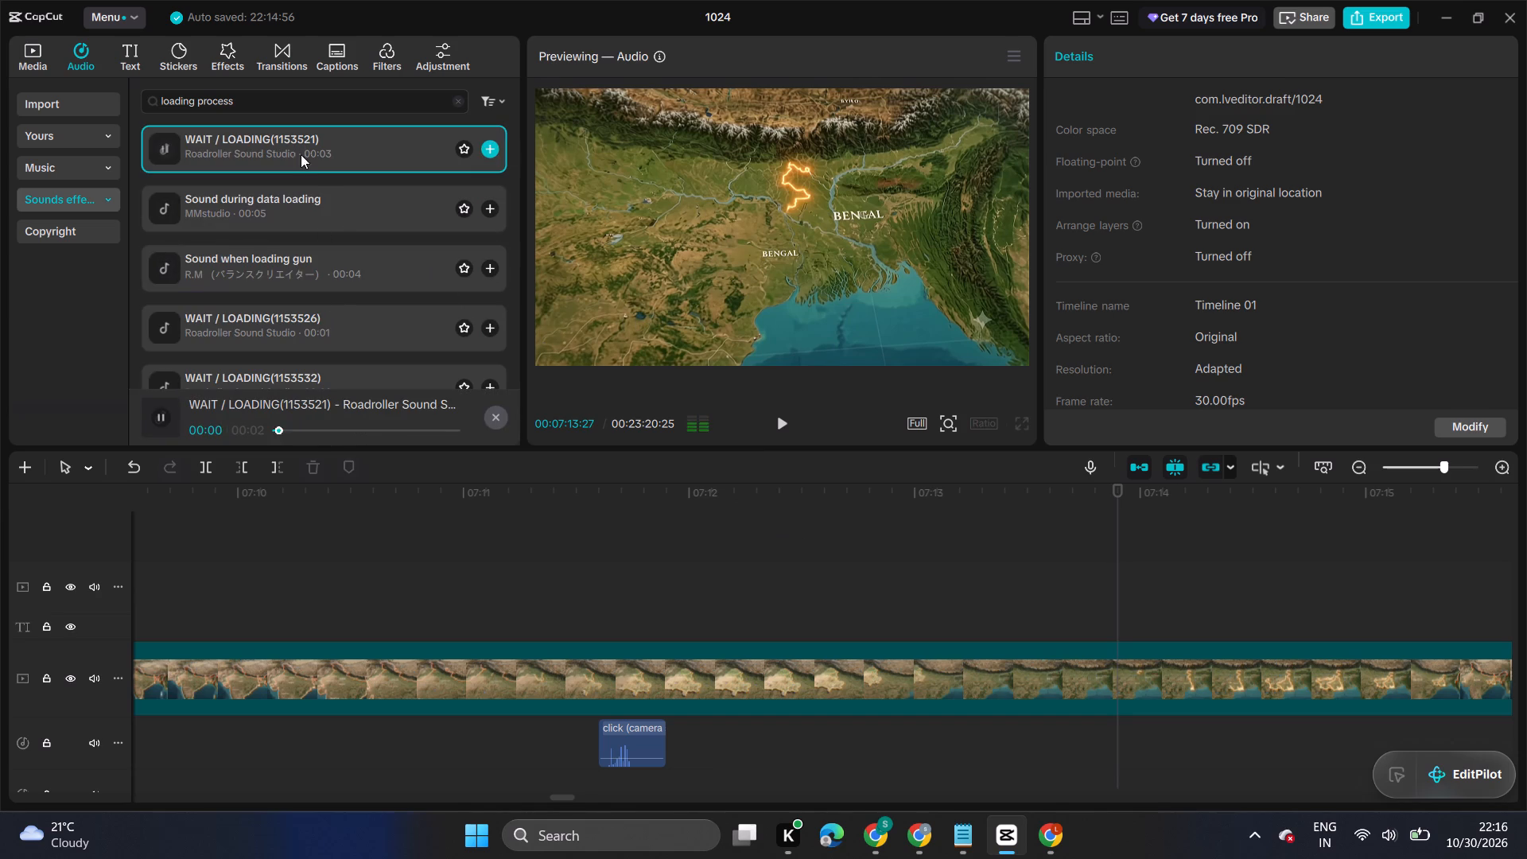
scroll(303, 200, down, 1)
click(297, 356)
scroll(300, 243, down, 2)
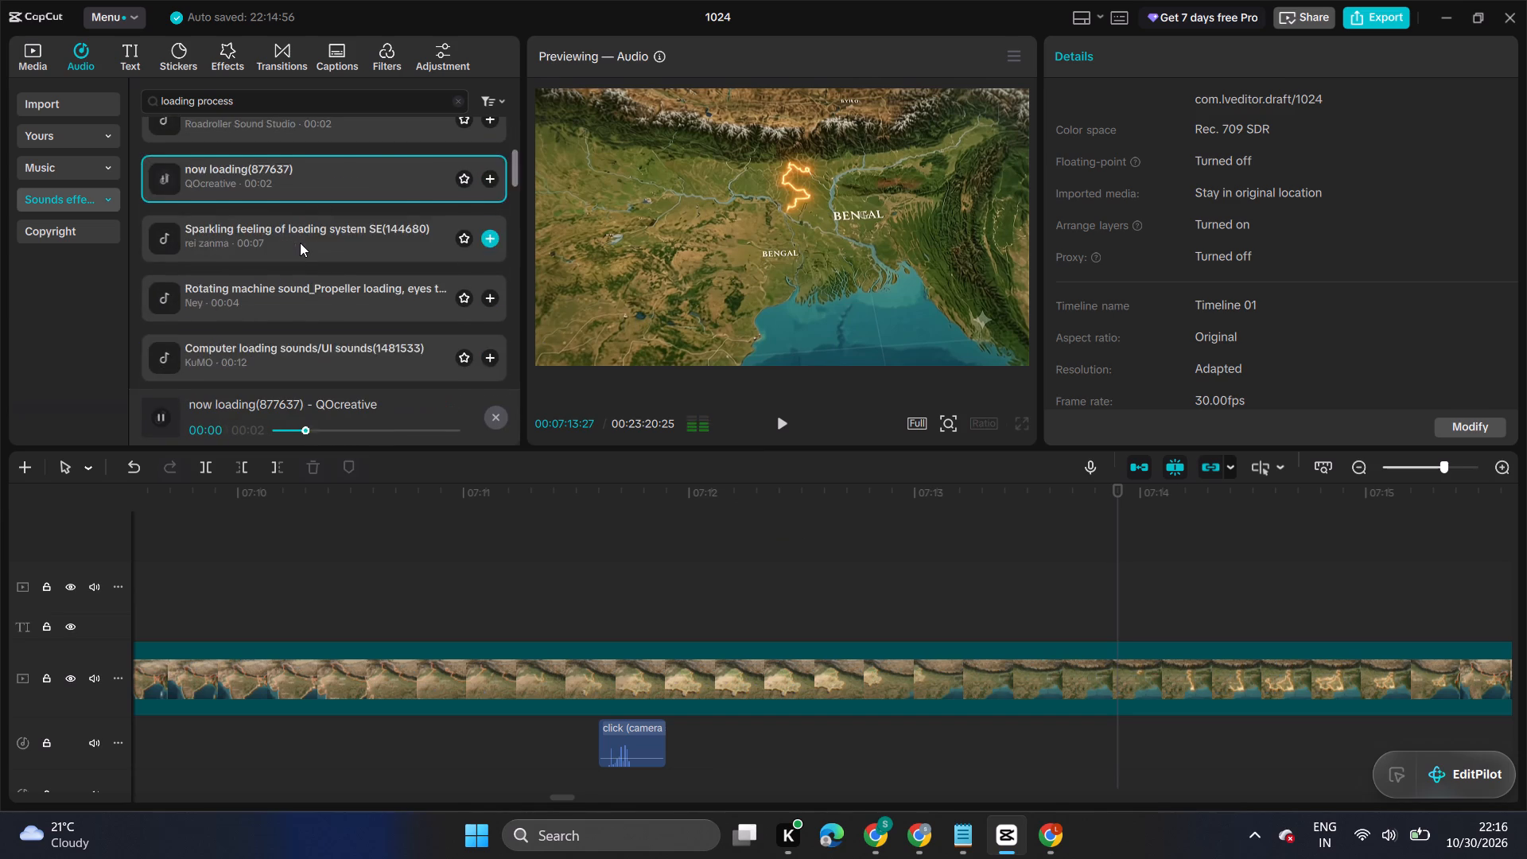
scroll(300, 243, down, 1)
click(285, 319)
scroll(289, 260, down, 1)
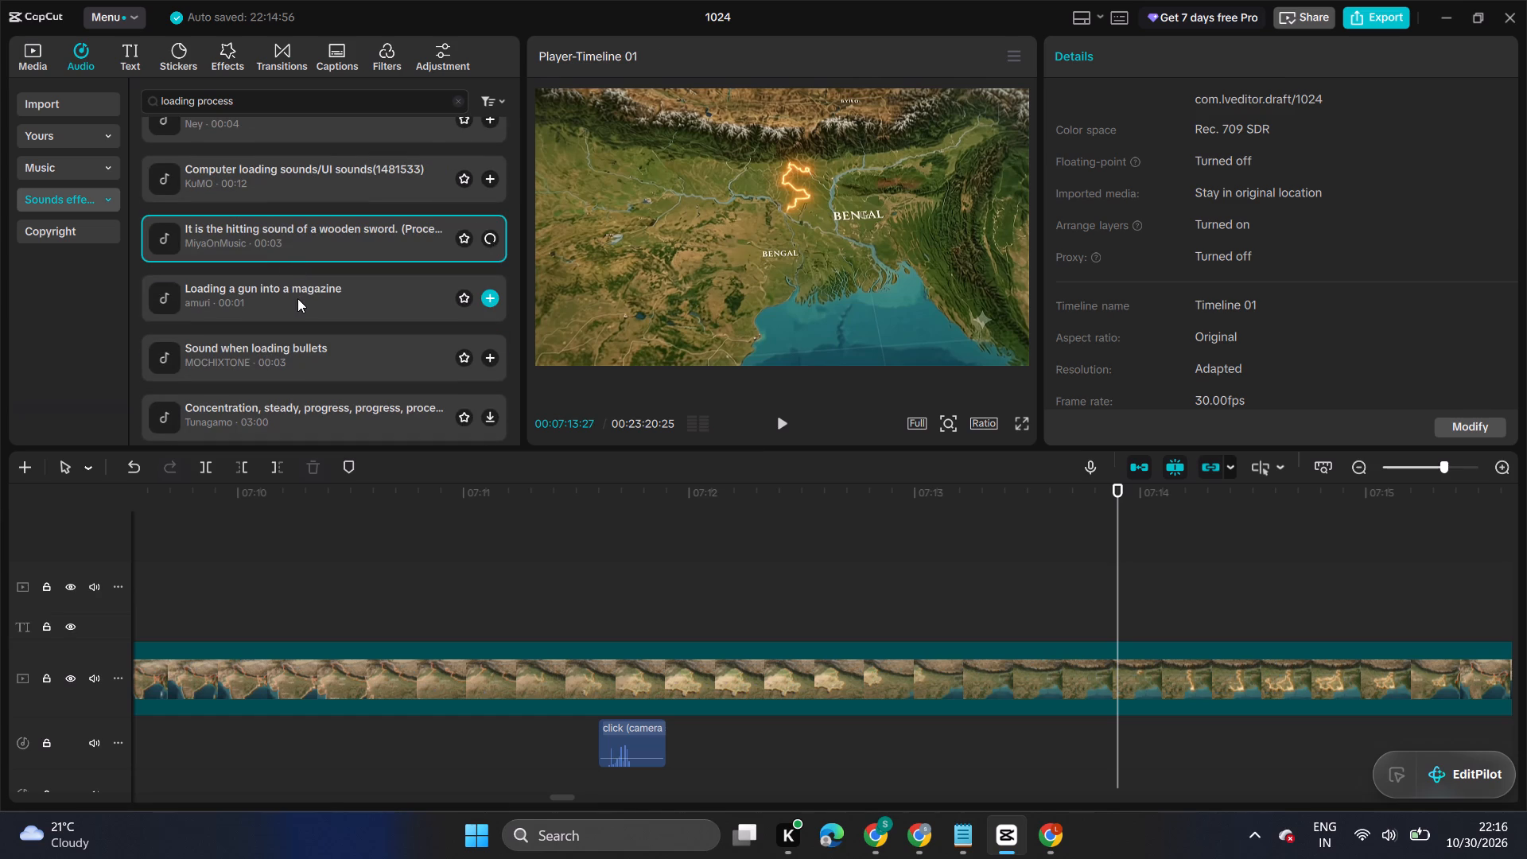
click(343, 399)
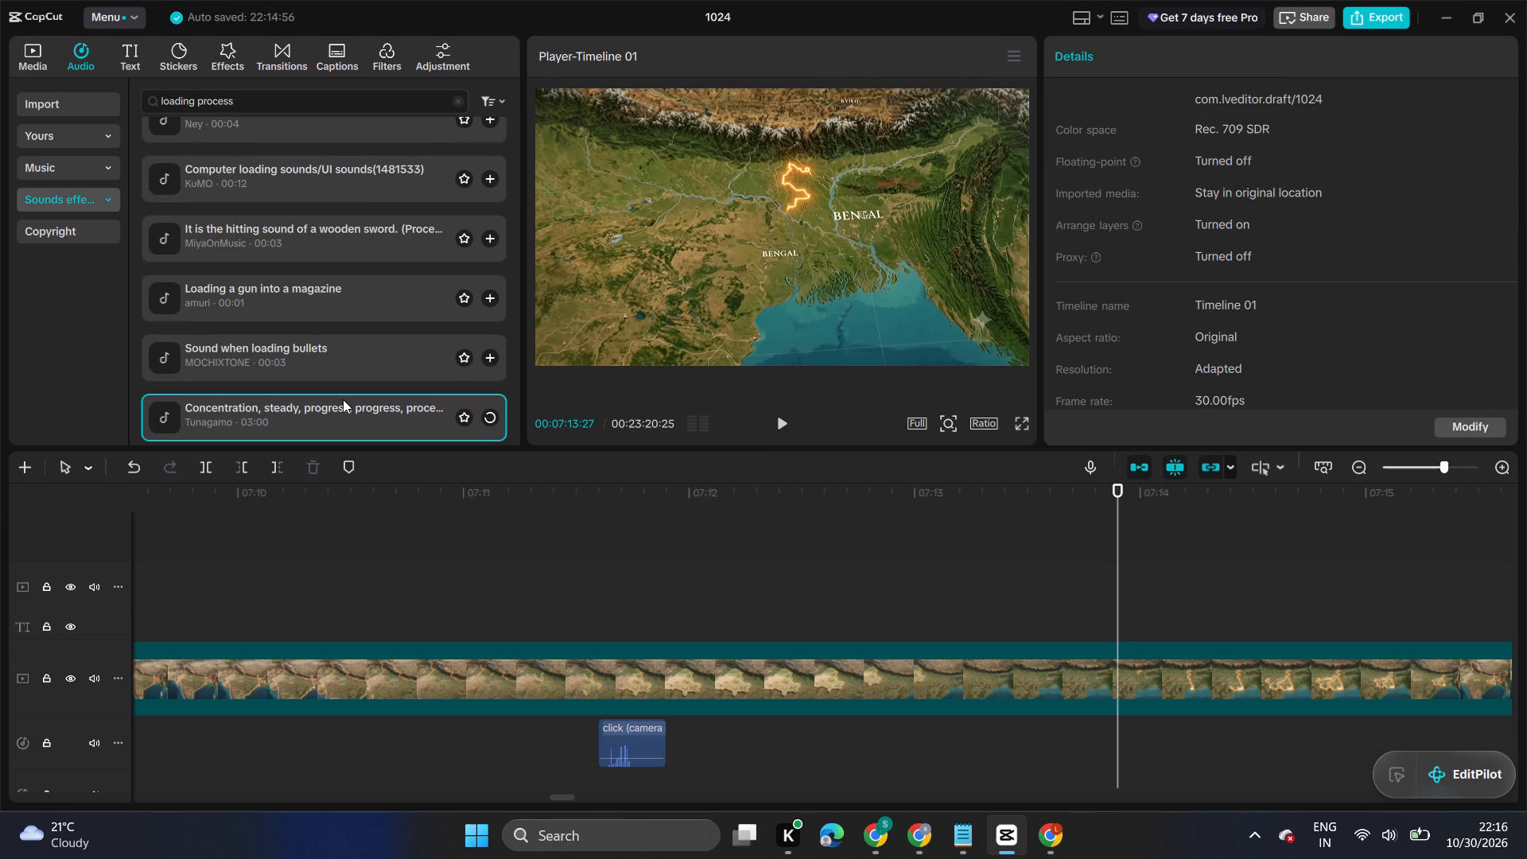
scroll(332, 369, down, 1)
click(324, 400)
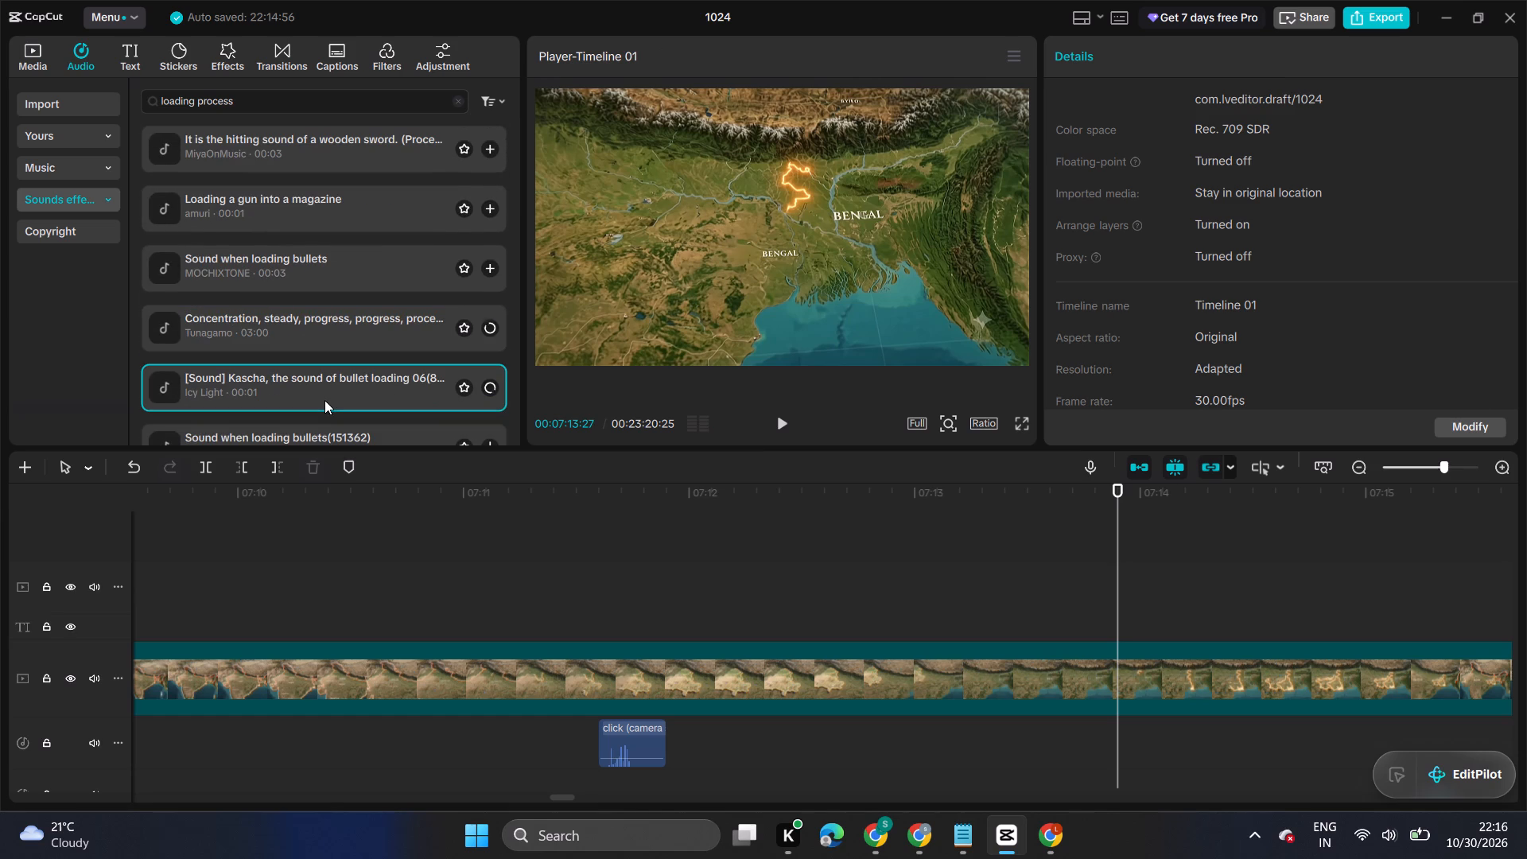
scroll(324, 400, down, 1)
click(307, 358)
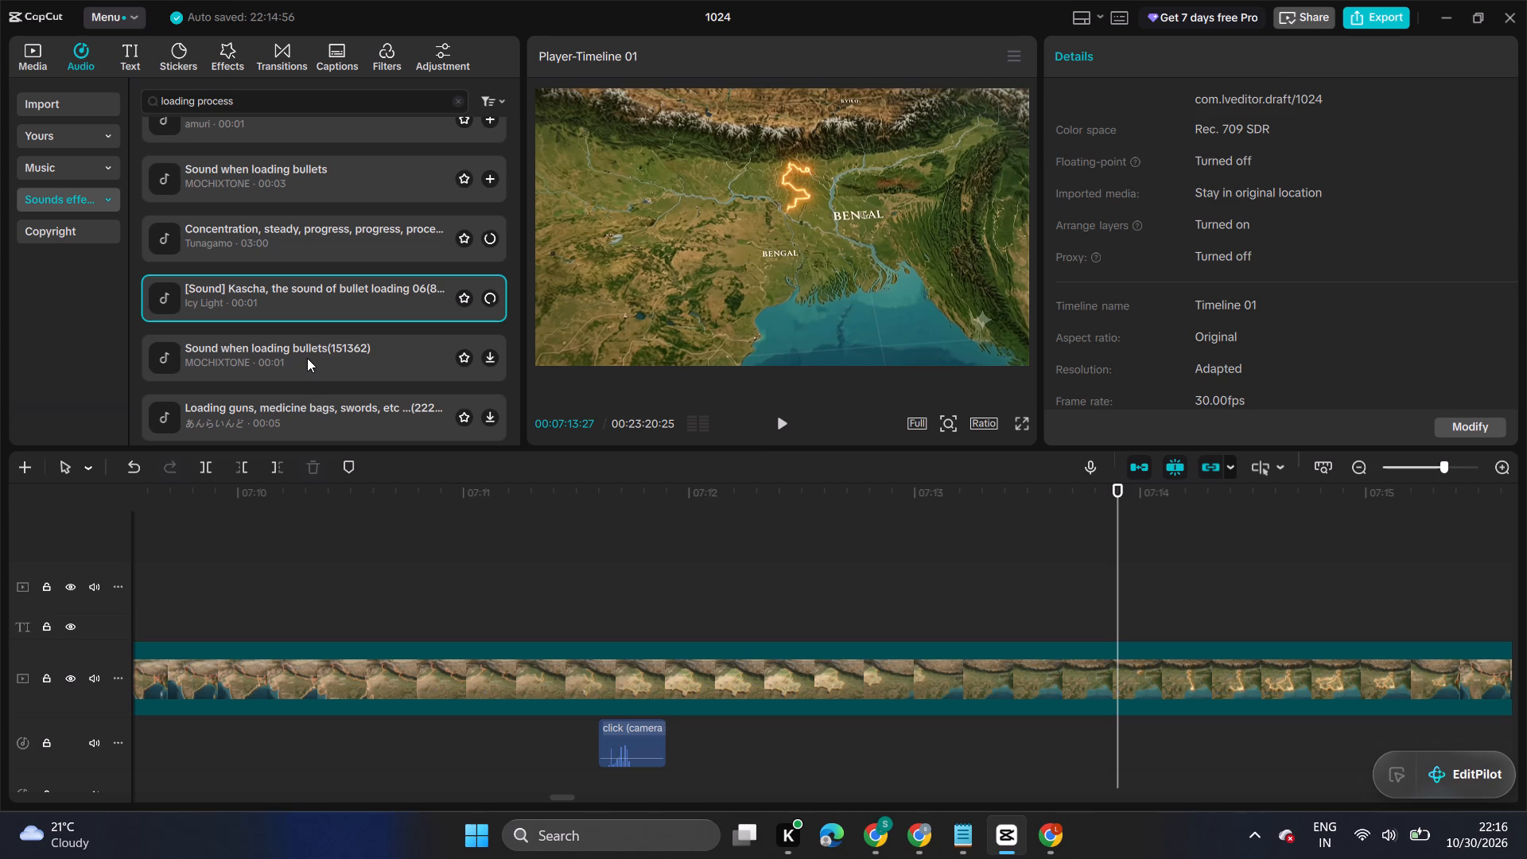
Search the sound effects for "data loading".
click(245, 93)
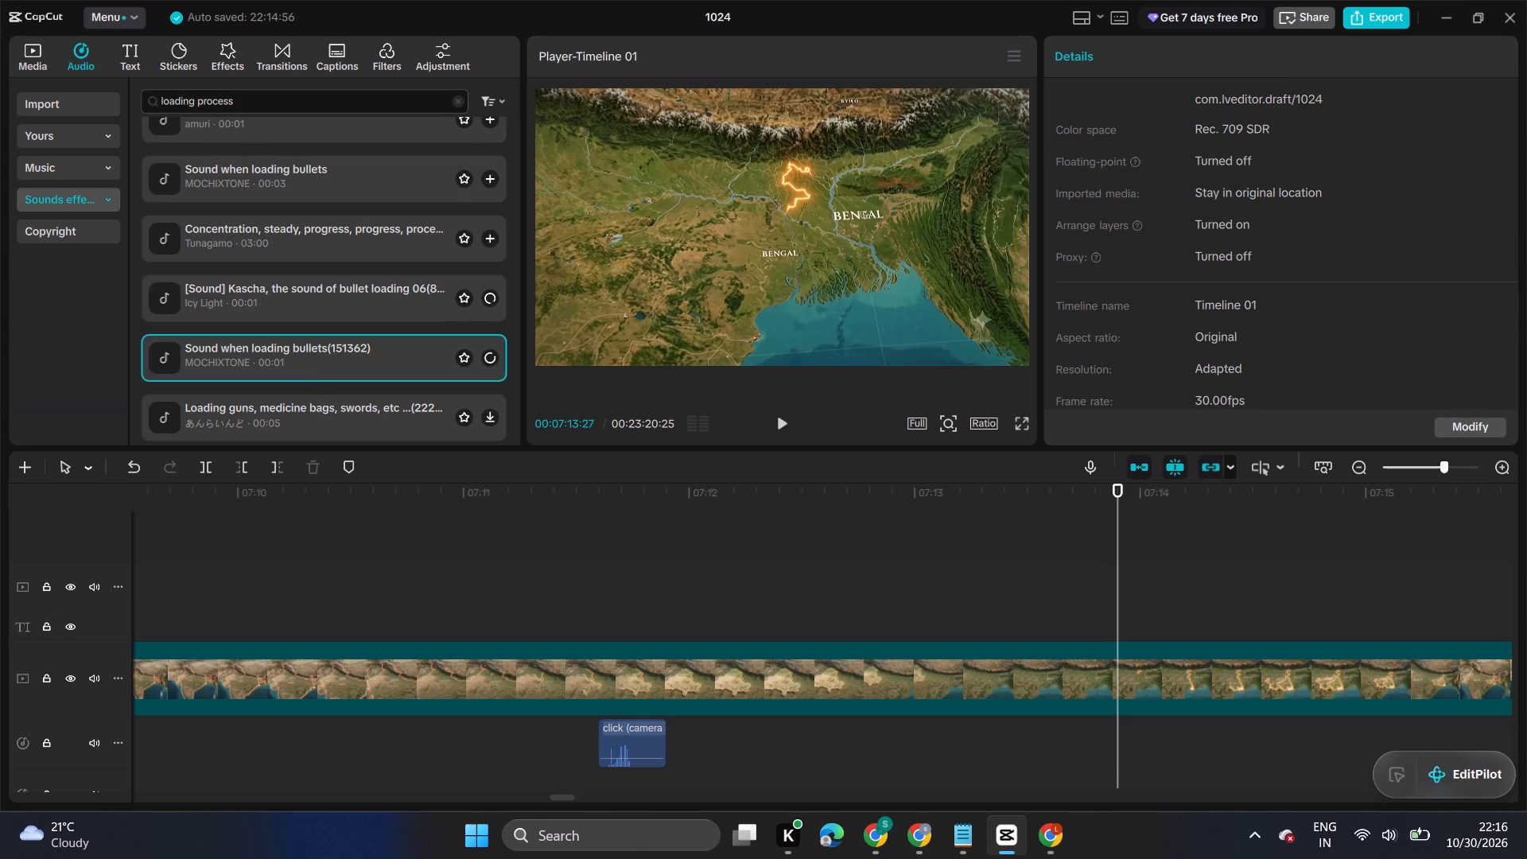
click(250, 107)
drag(247, 104, 190, 110)
drag(190, 110, 193, 100)
key(BackSpace)
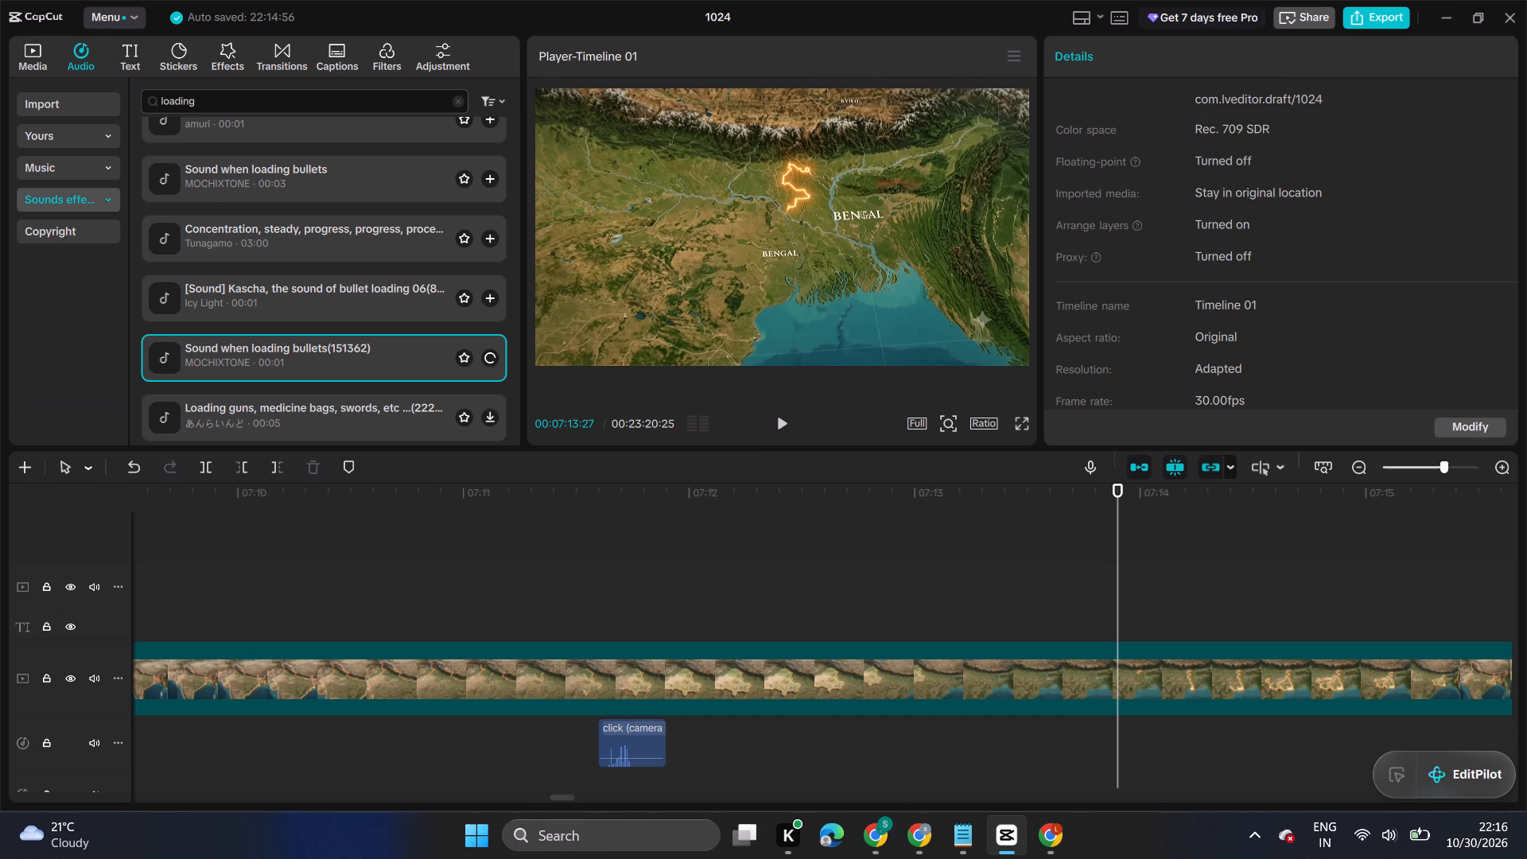
click(161, 95)
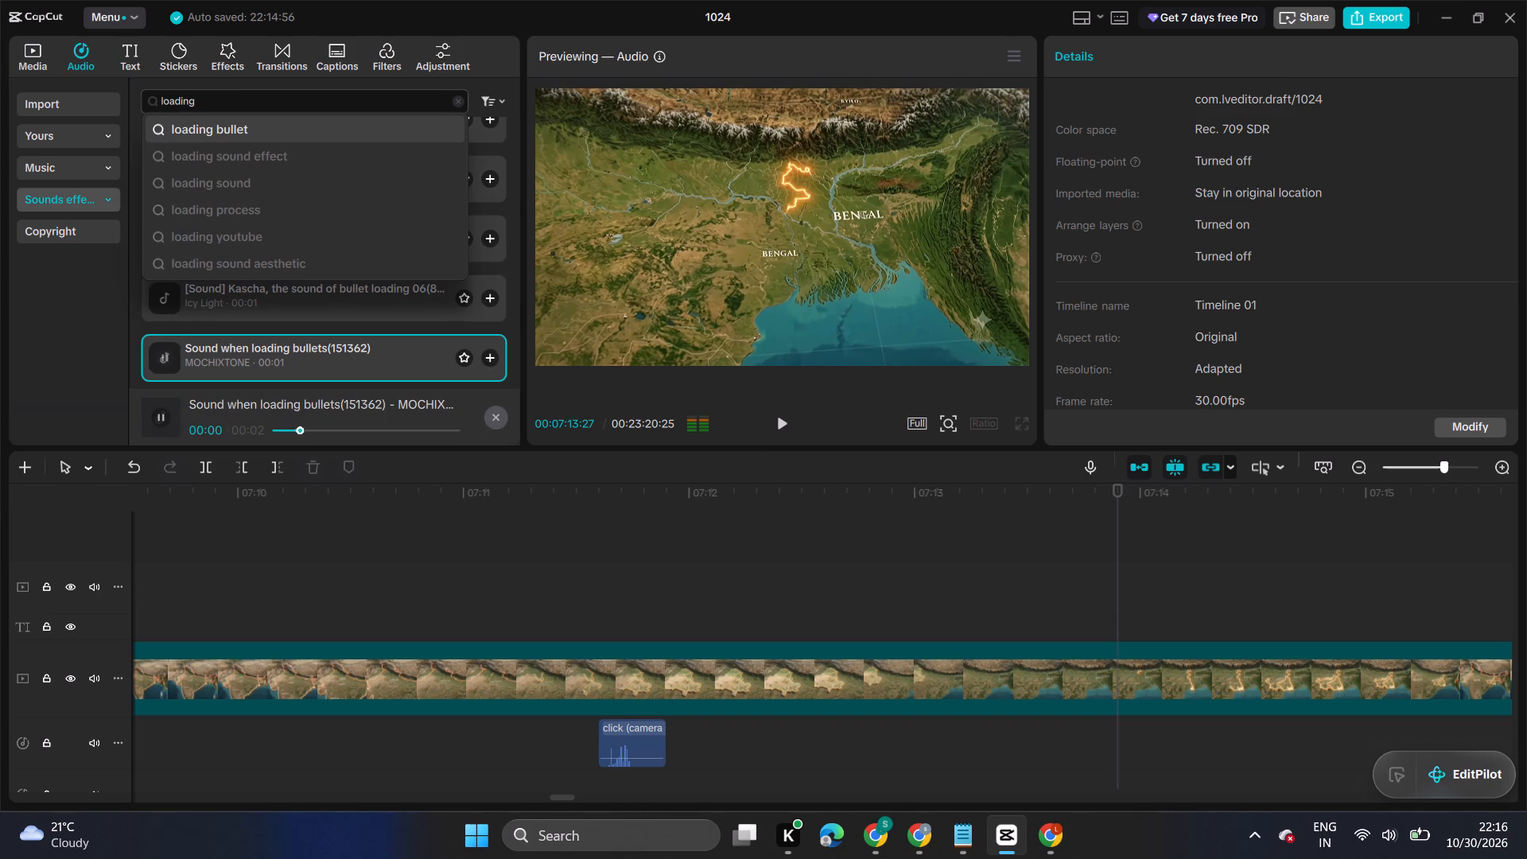
text(data)
key(space)
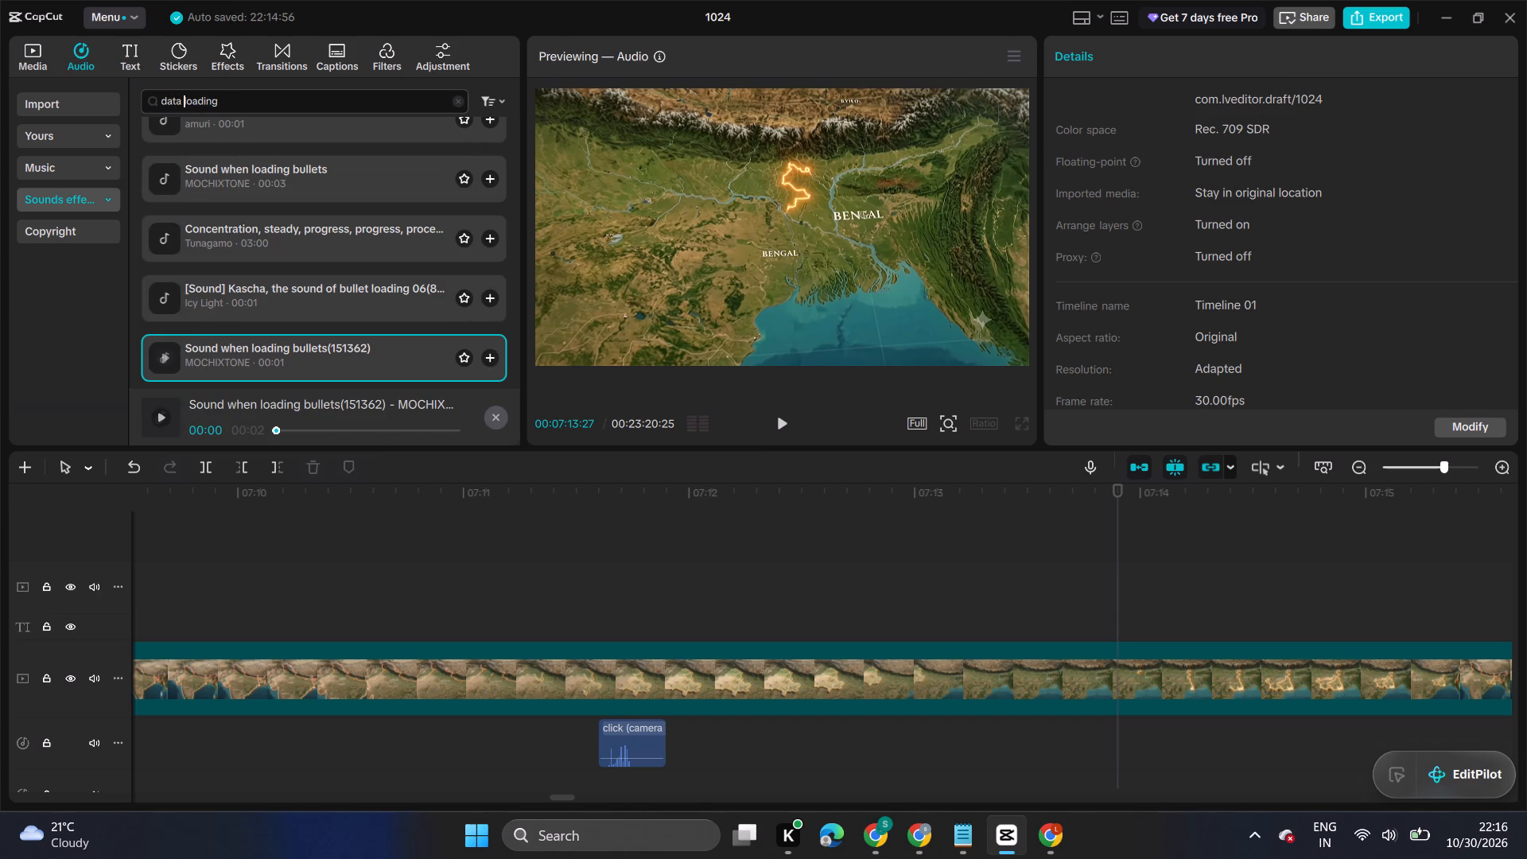
key(Return)
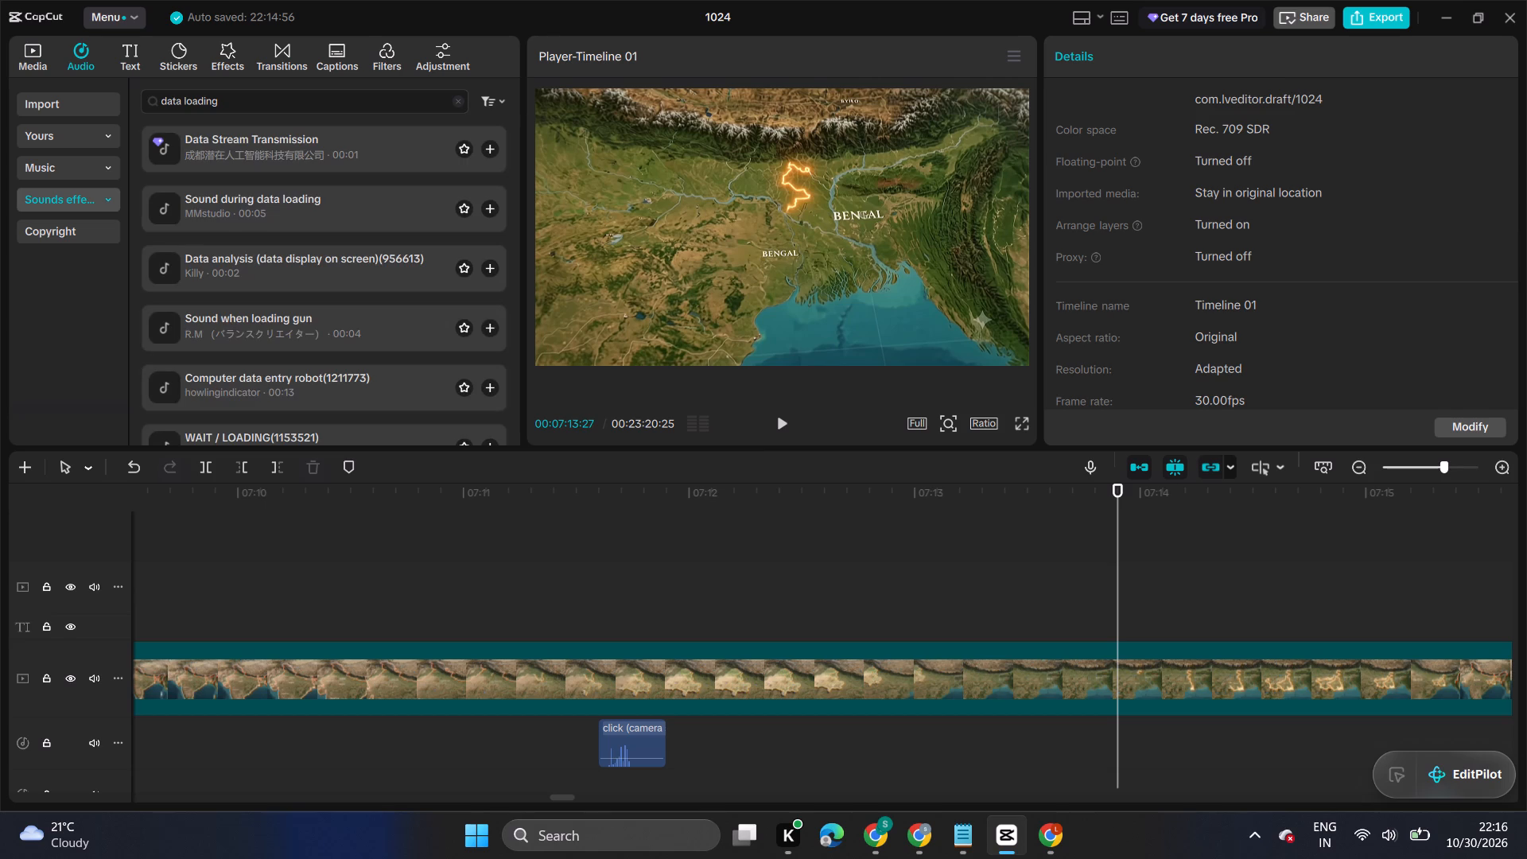
Audition the "data loading" results, from "Sound during data loading" down to "Data analysis (picopic sound of computer)(327235)".
click(308, 189)
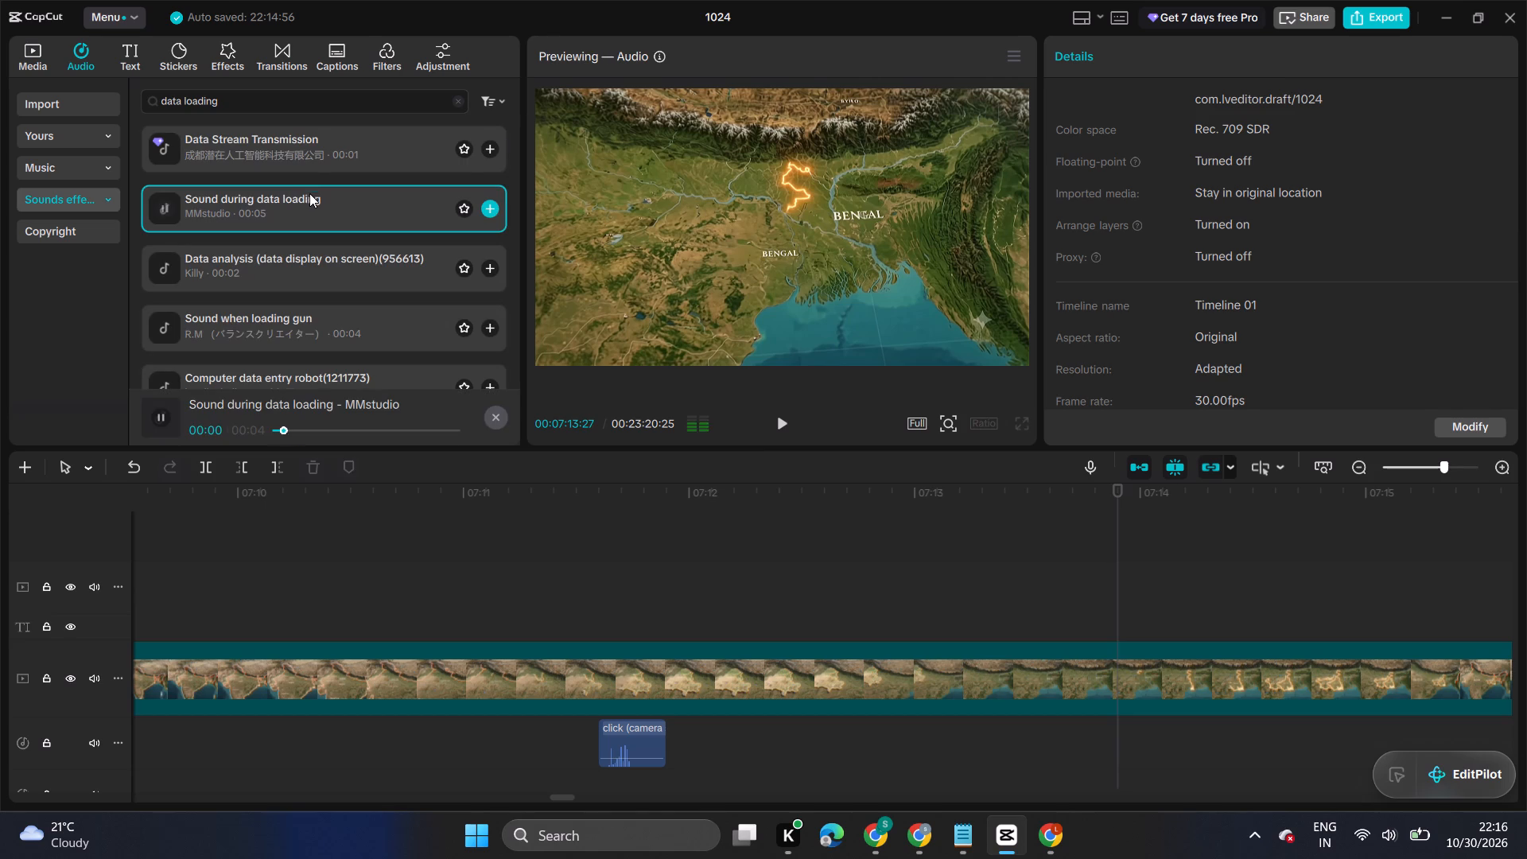
click(333, 259)
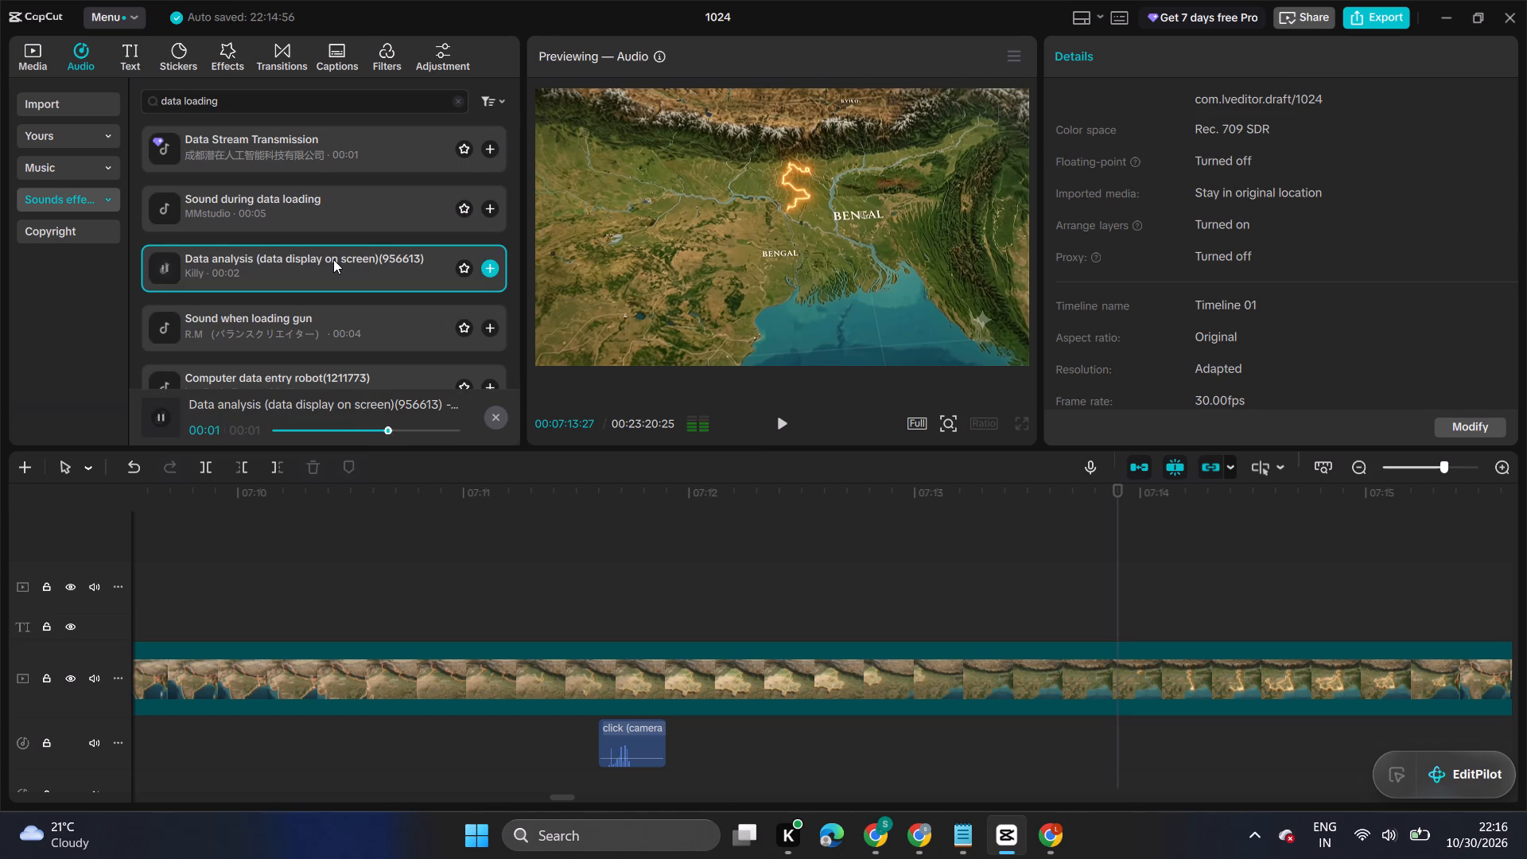
click(337, 320)
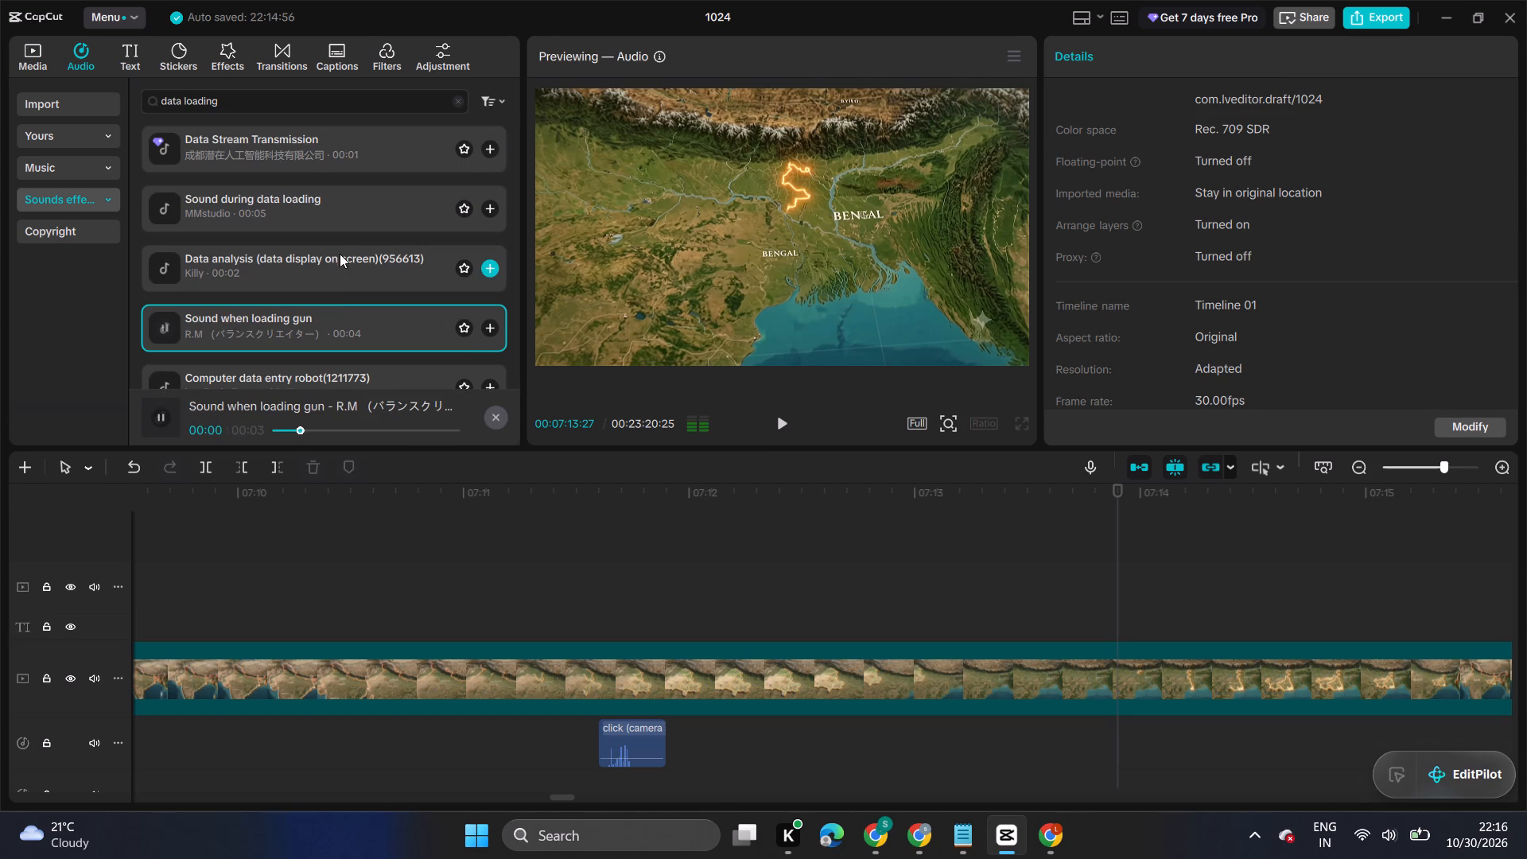
click(322, 201)
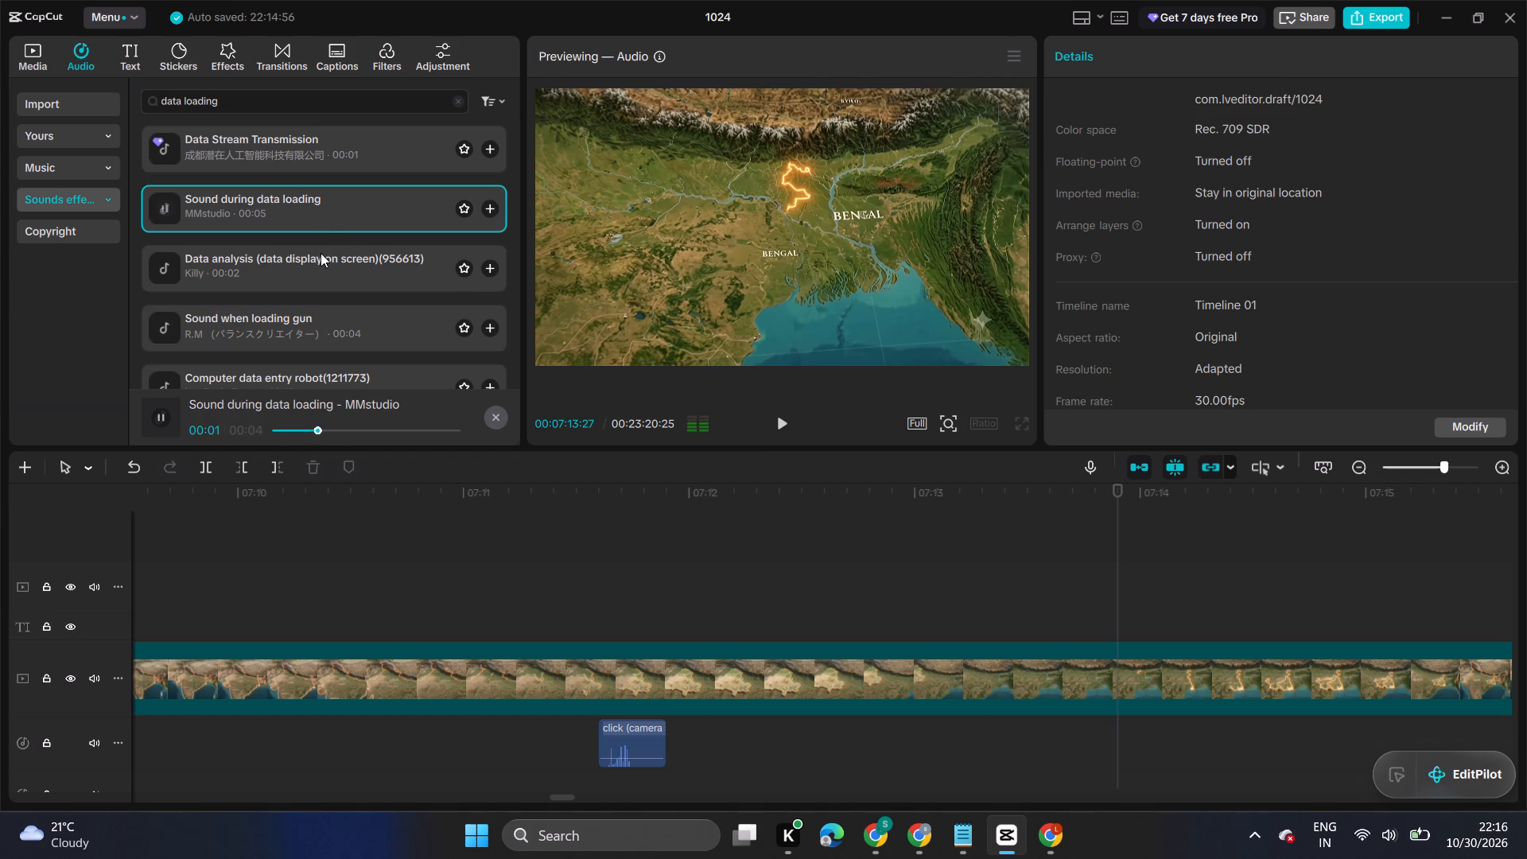
click(321, 255)
scroll(321, 255, down, 1)
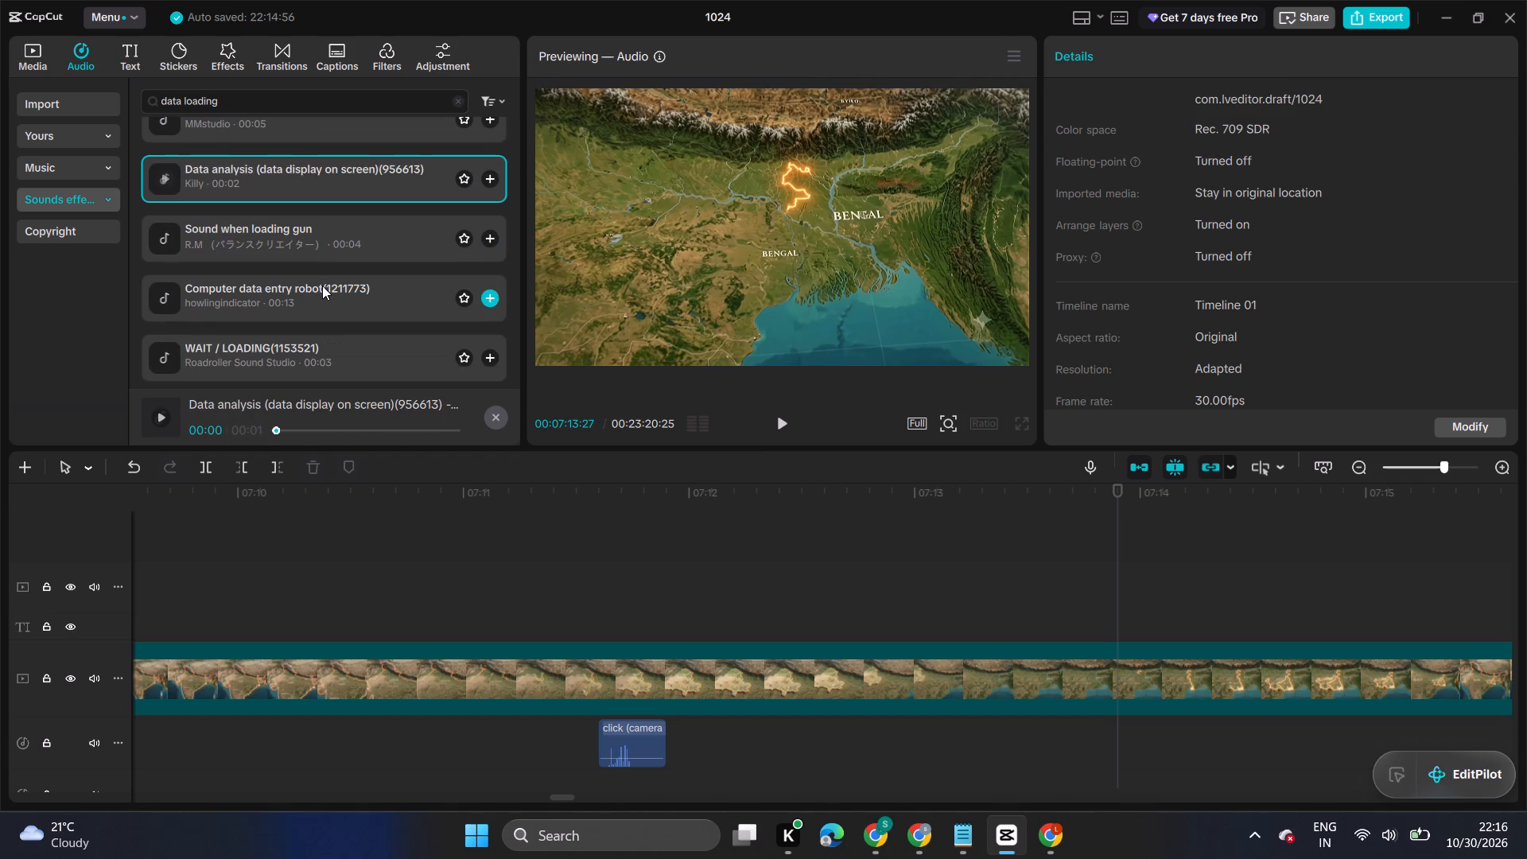
click(322, 286)
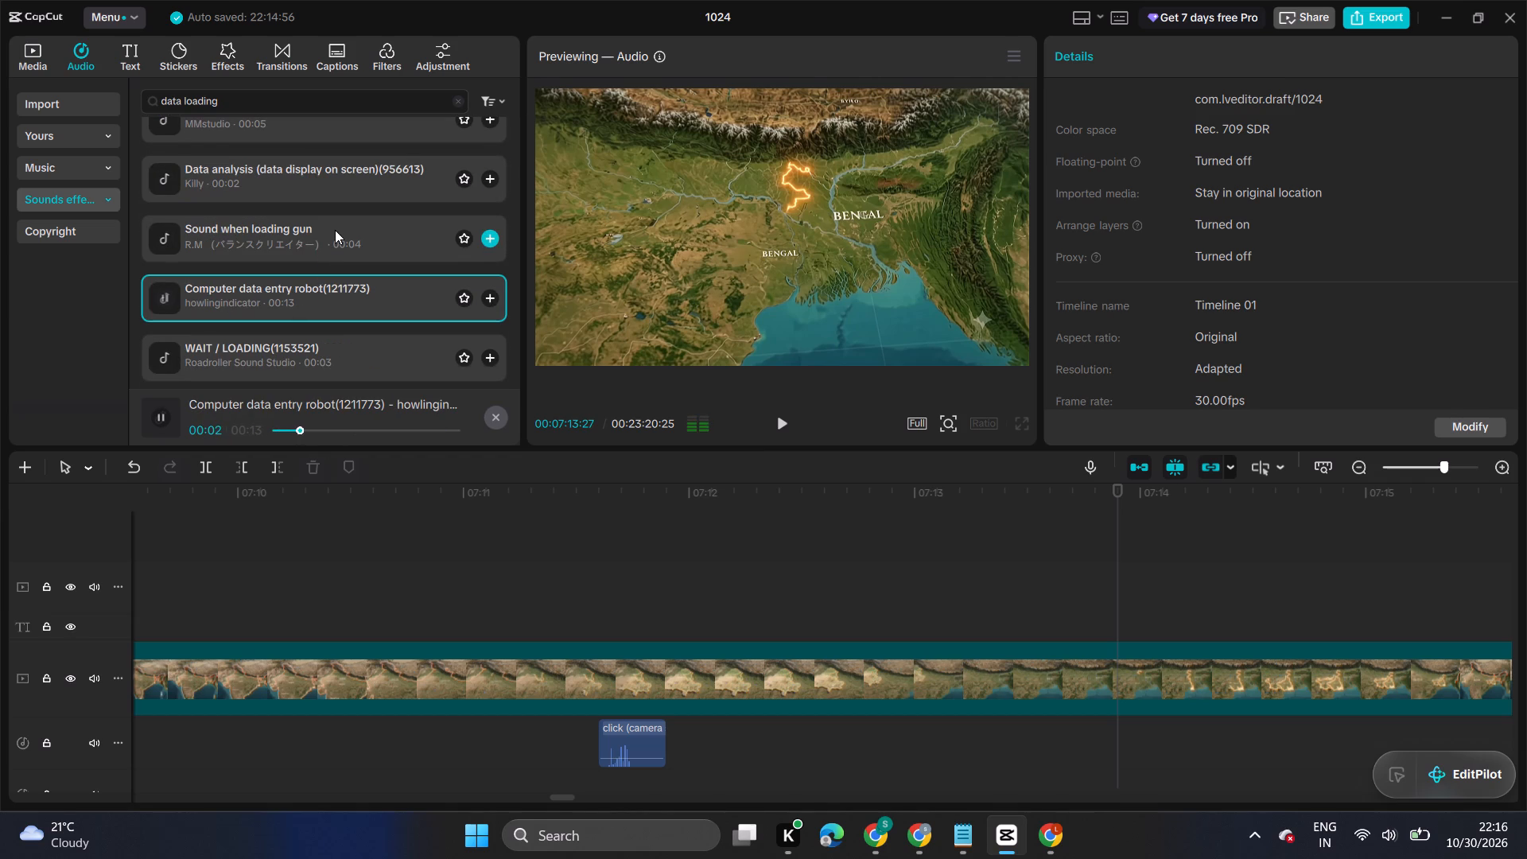
click(335, 230)
click(328, 332)
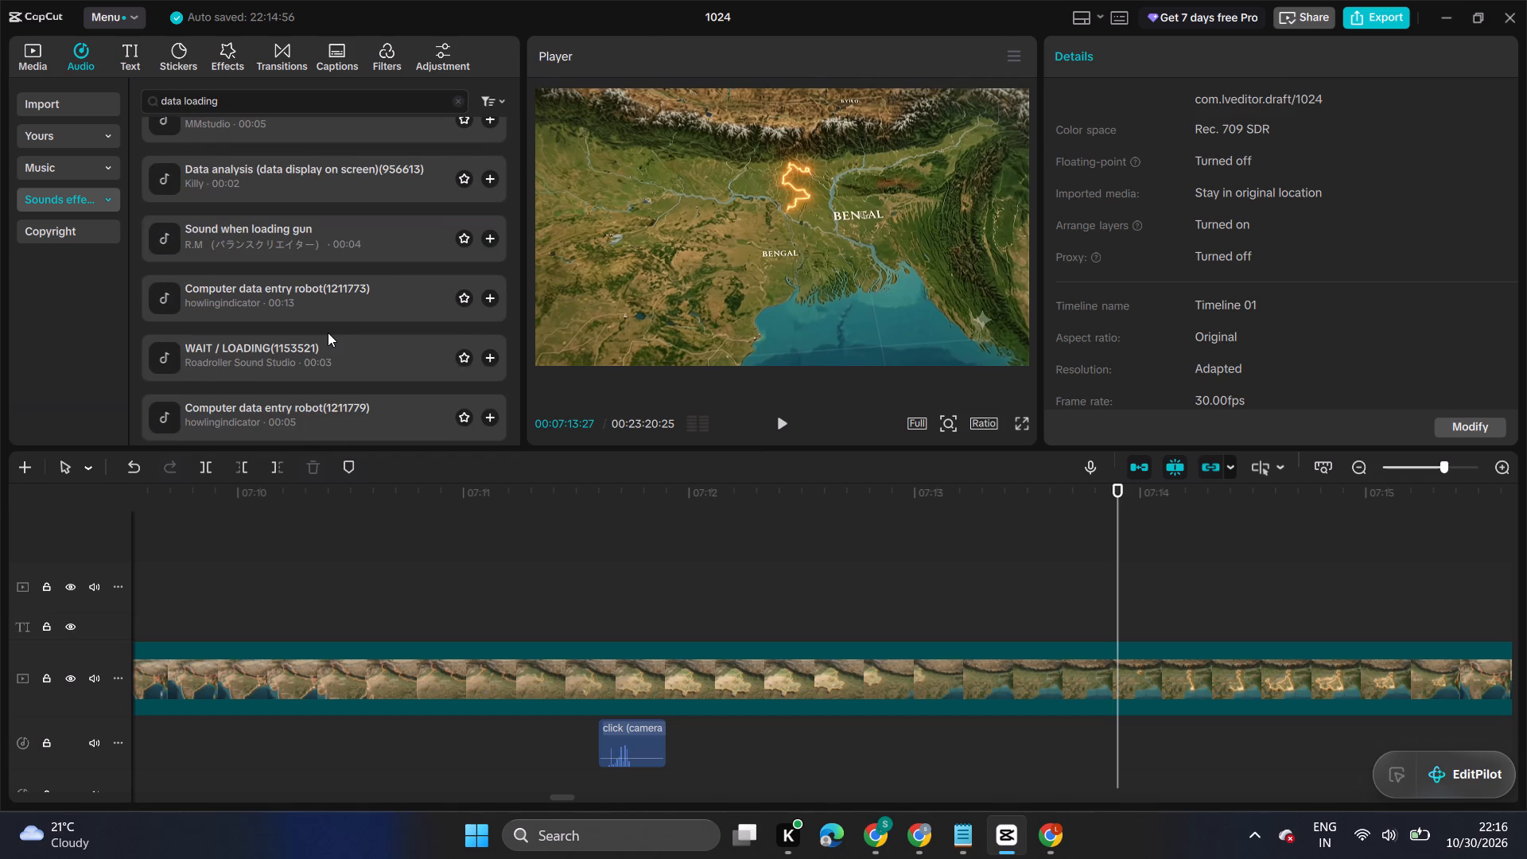
scroll(328, 332, down, 1)
click(324, 332)
scroll(328, 311, down, 1)
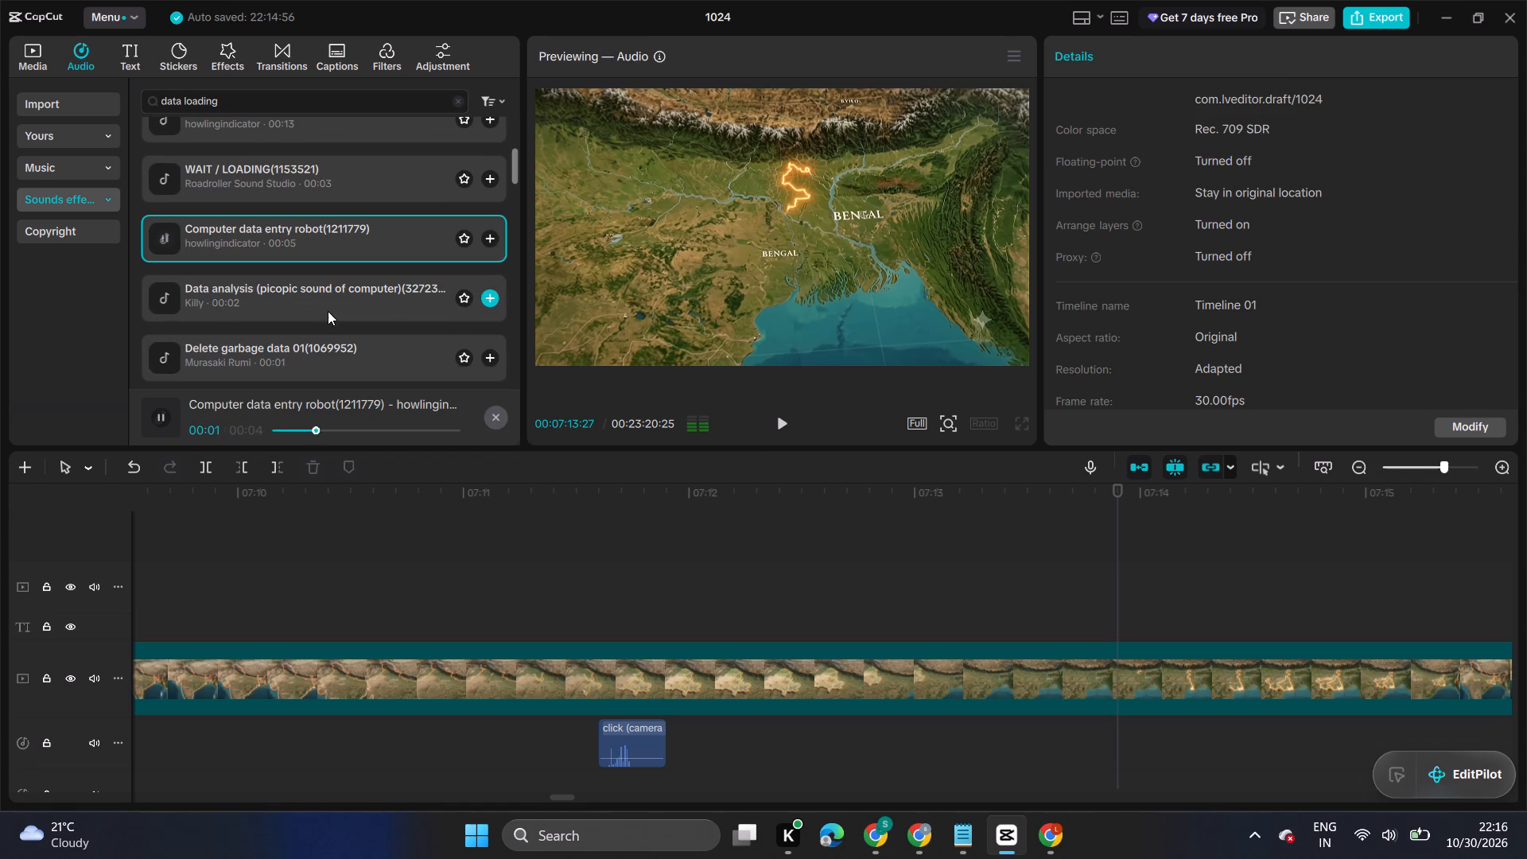
click(313, 287)
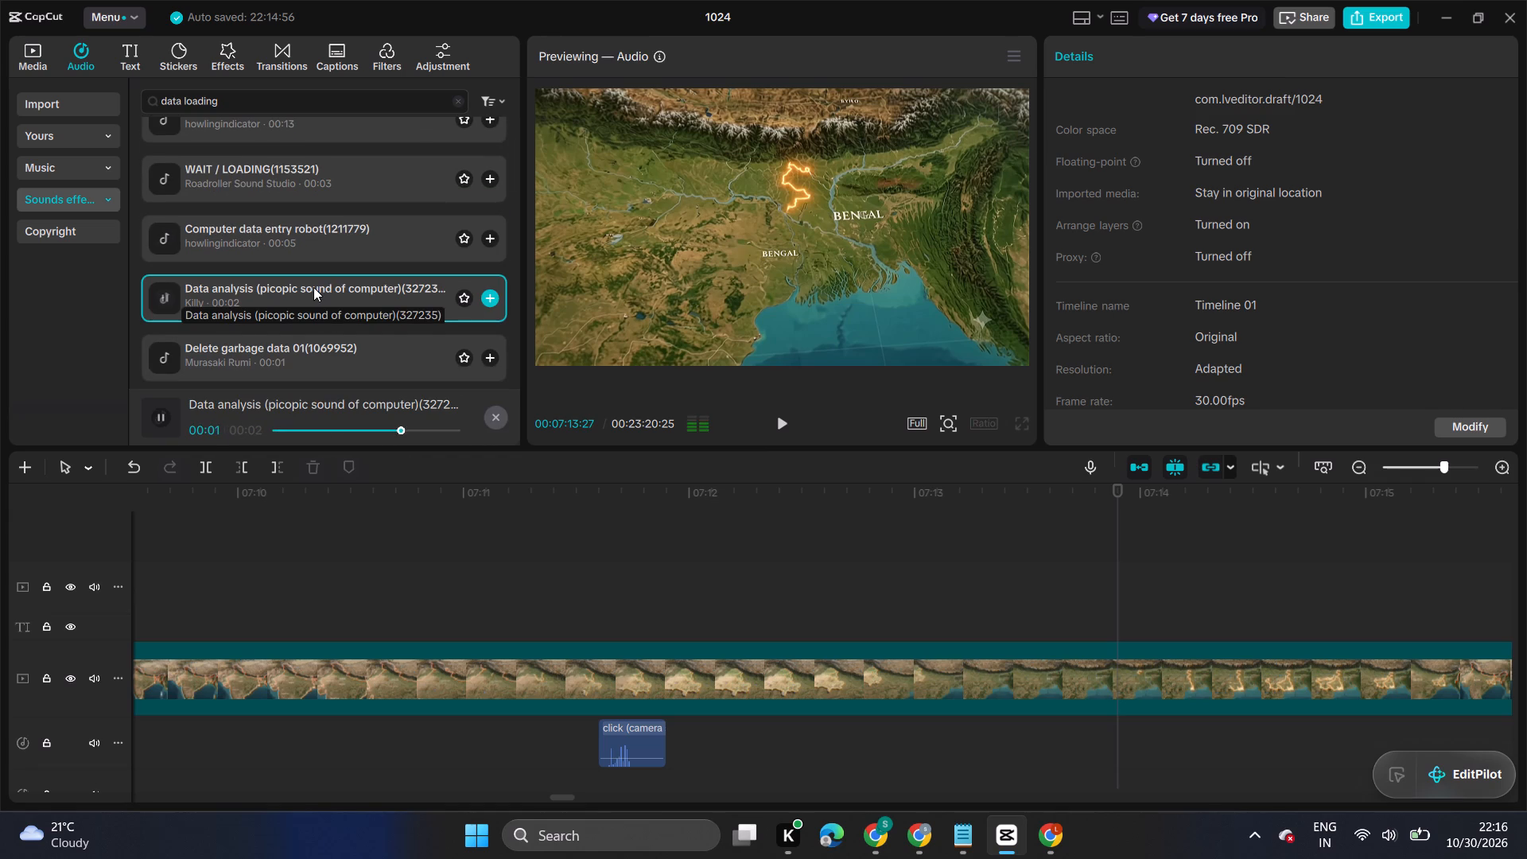
Add the "Data analysis (picopic sound of computer)(327235)" effect under the Bengal outline animation, positioned to start at about 07:13:09.
drag(313, 287, 1112, 752)
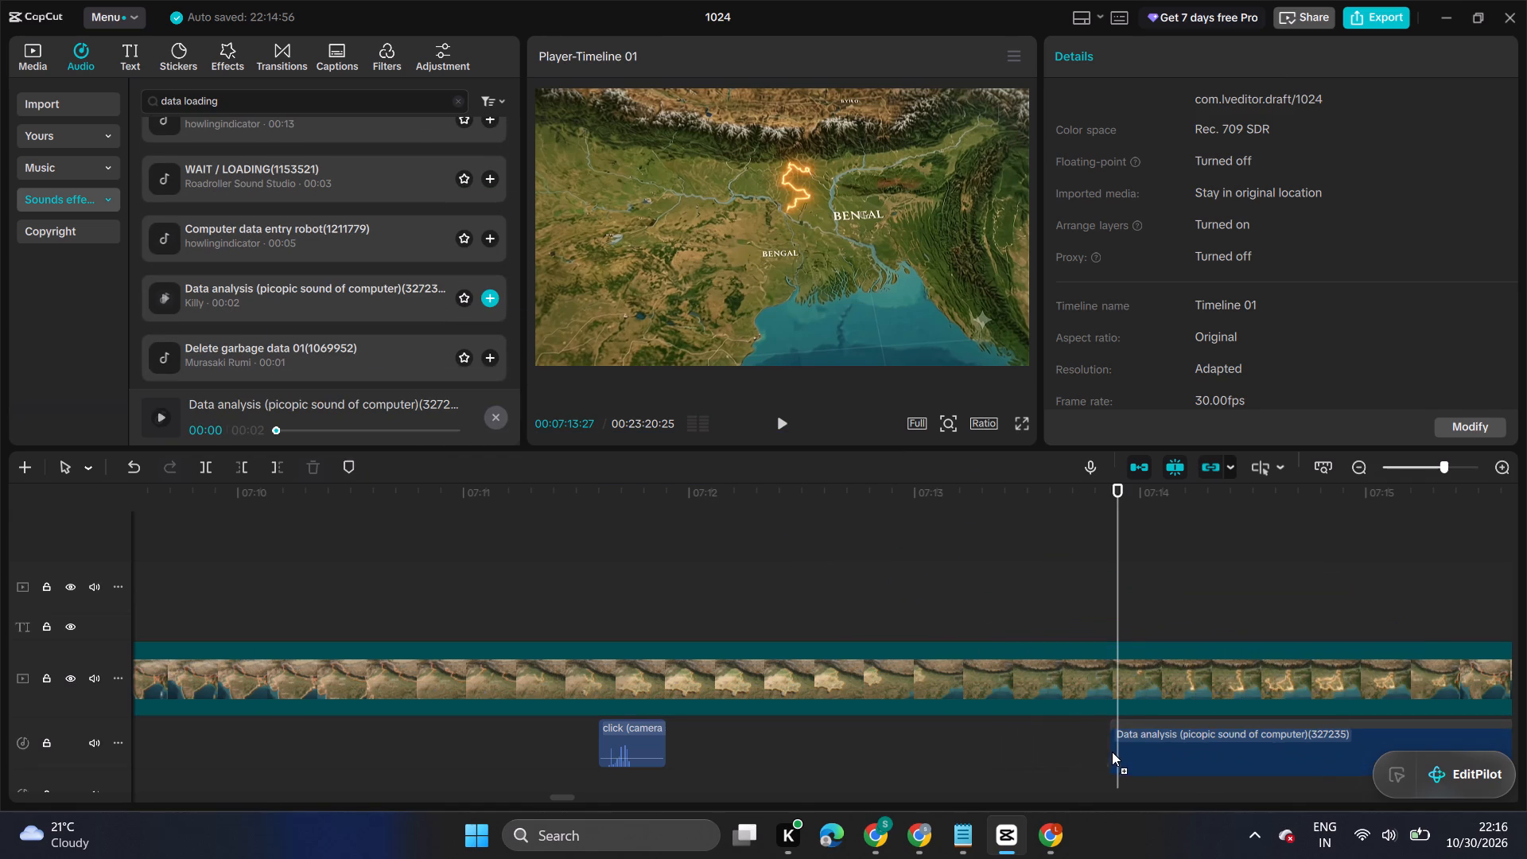
drag(1112, 752, 1113, 752)
click(1105, 599)
drag(1105, 598, 1106, 598)
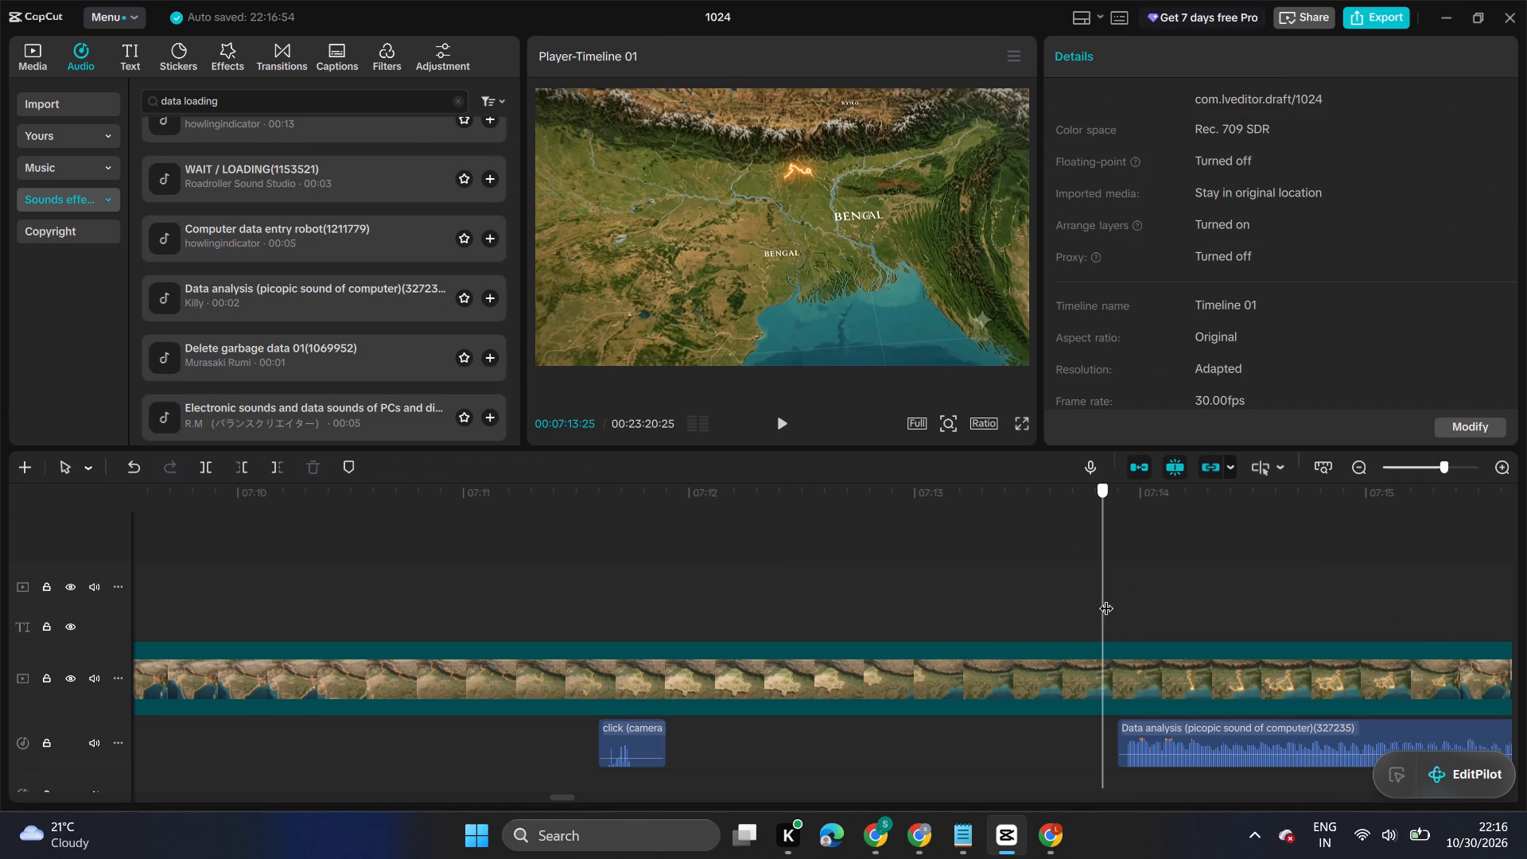
drag(1106, 598, 1251, 631)
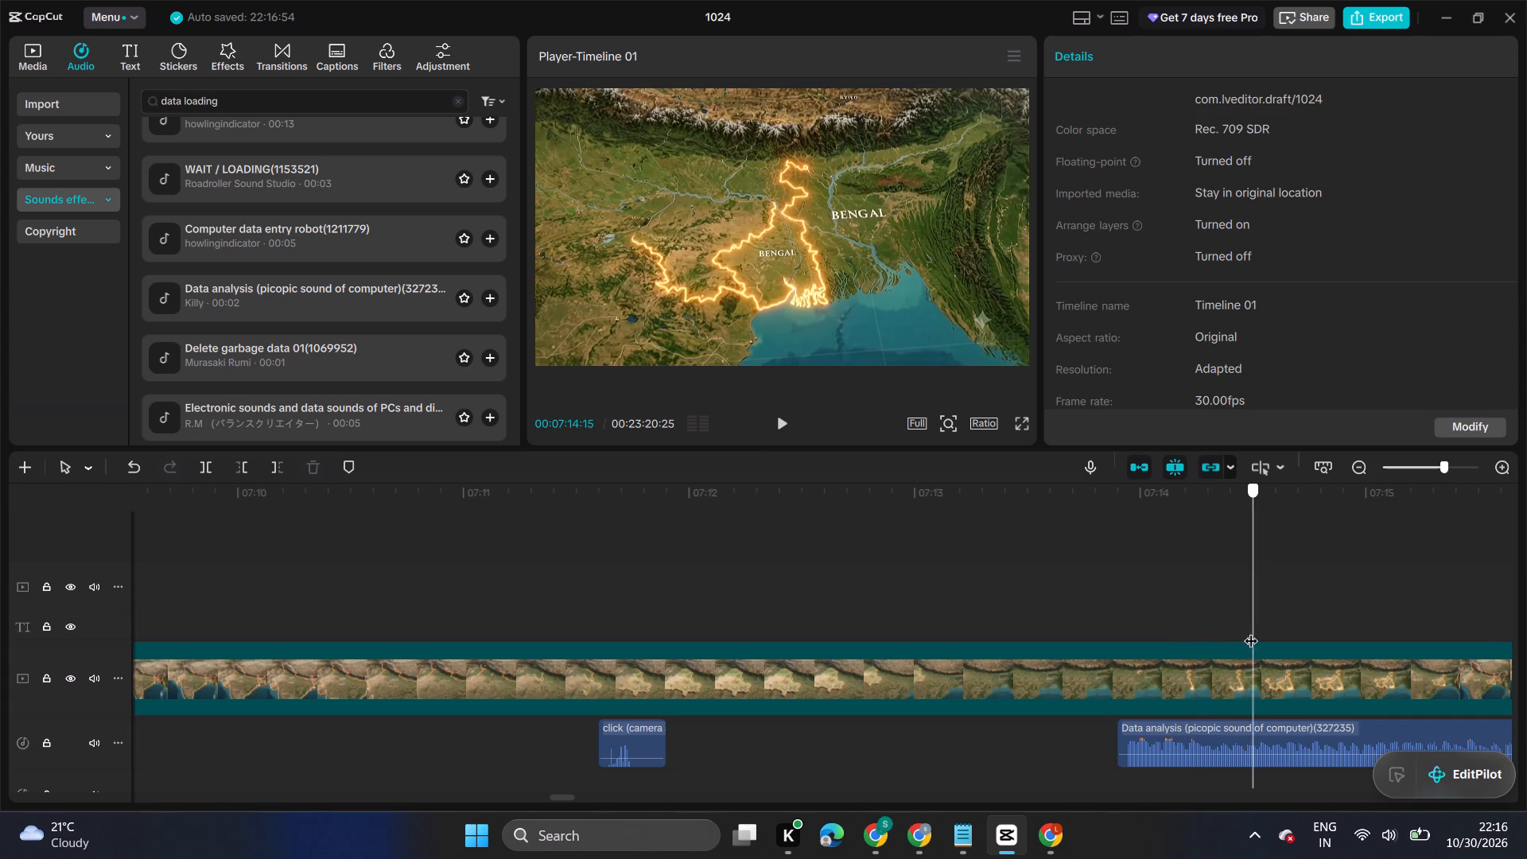
drag(1251, 631, 1243, 632)
drag(1245, 723, 1109, 729)
Trim the start of the data analysis sound to 07:13:25, where the glowing Bengal outline begins to appear.
click(1097, 616)
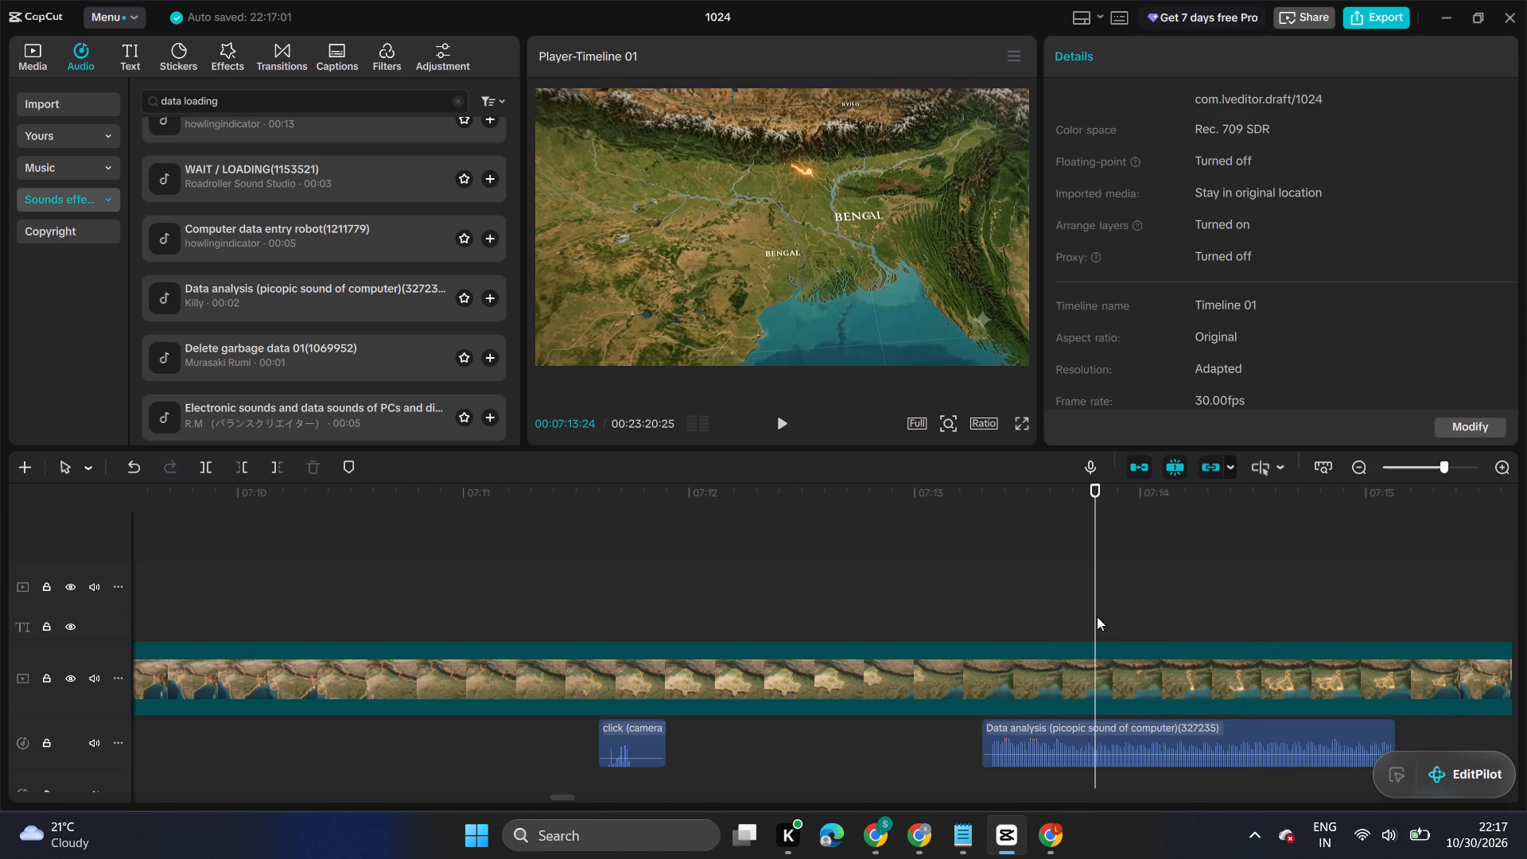
click(1097, 616)
click(1084, 740)
click(783, 428)
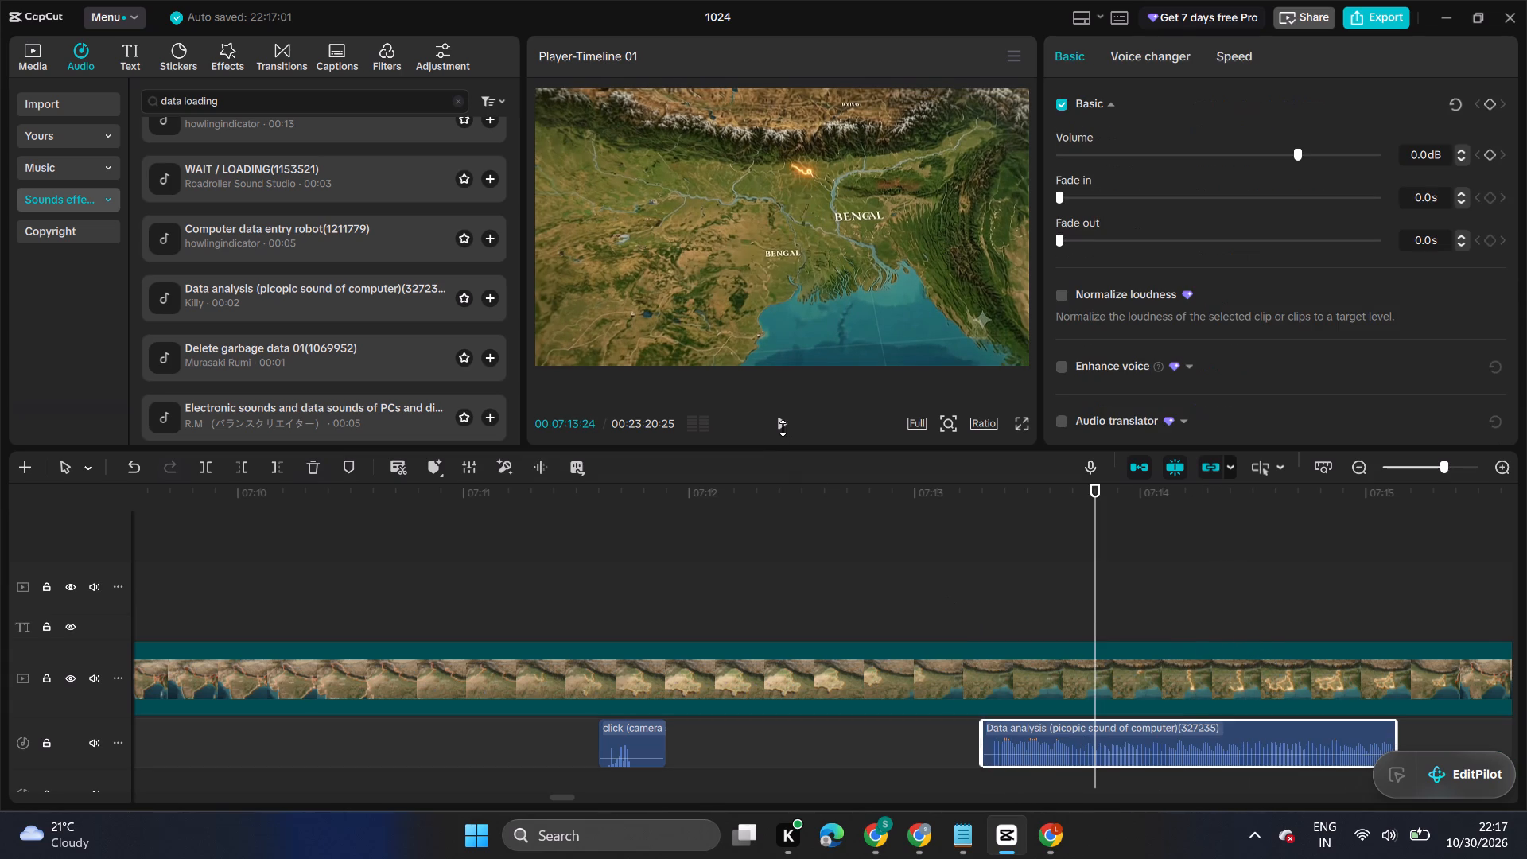
click(783, 428)
click(1120, 579)
drag(1120, 579, 1098, 580)
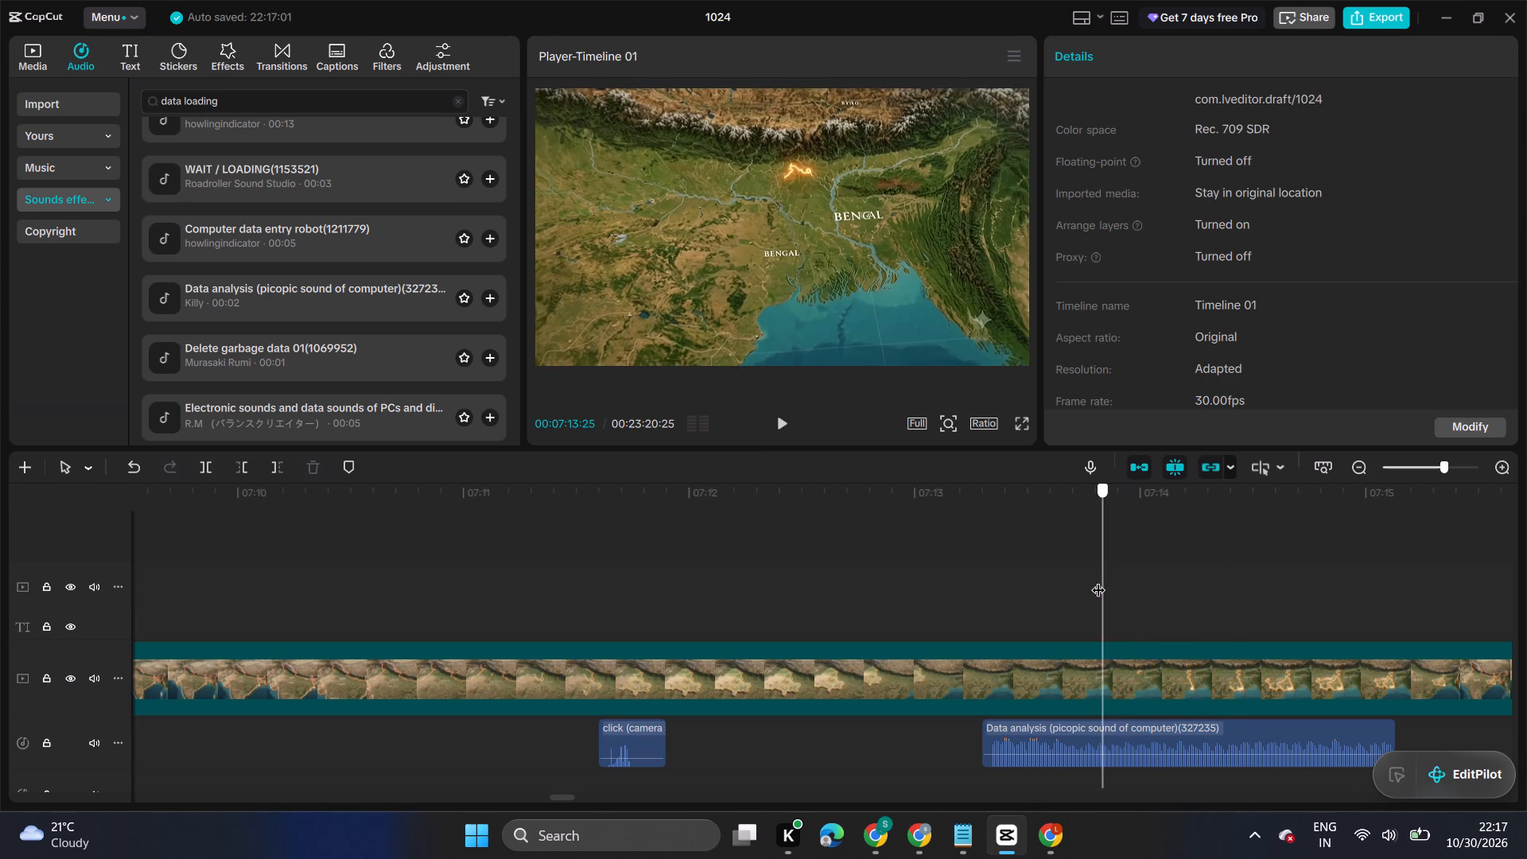
drag(1098, 580, 1105, 583)
click(1115, 749)
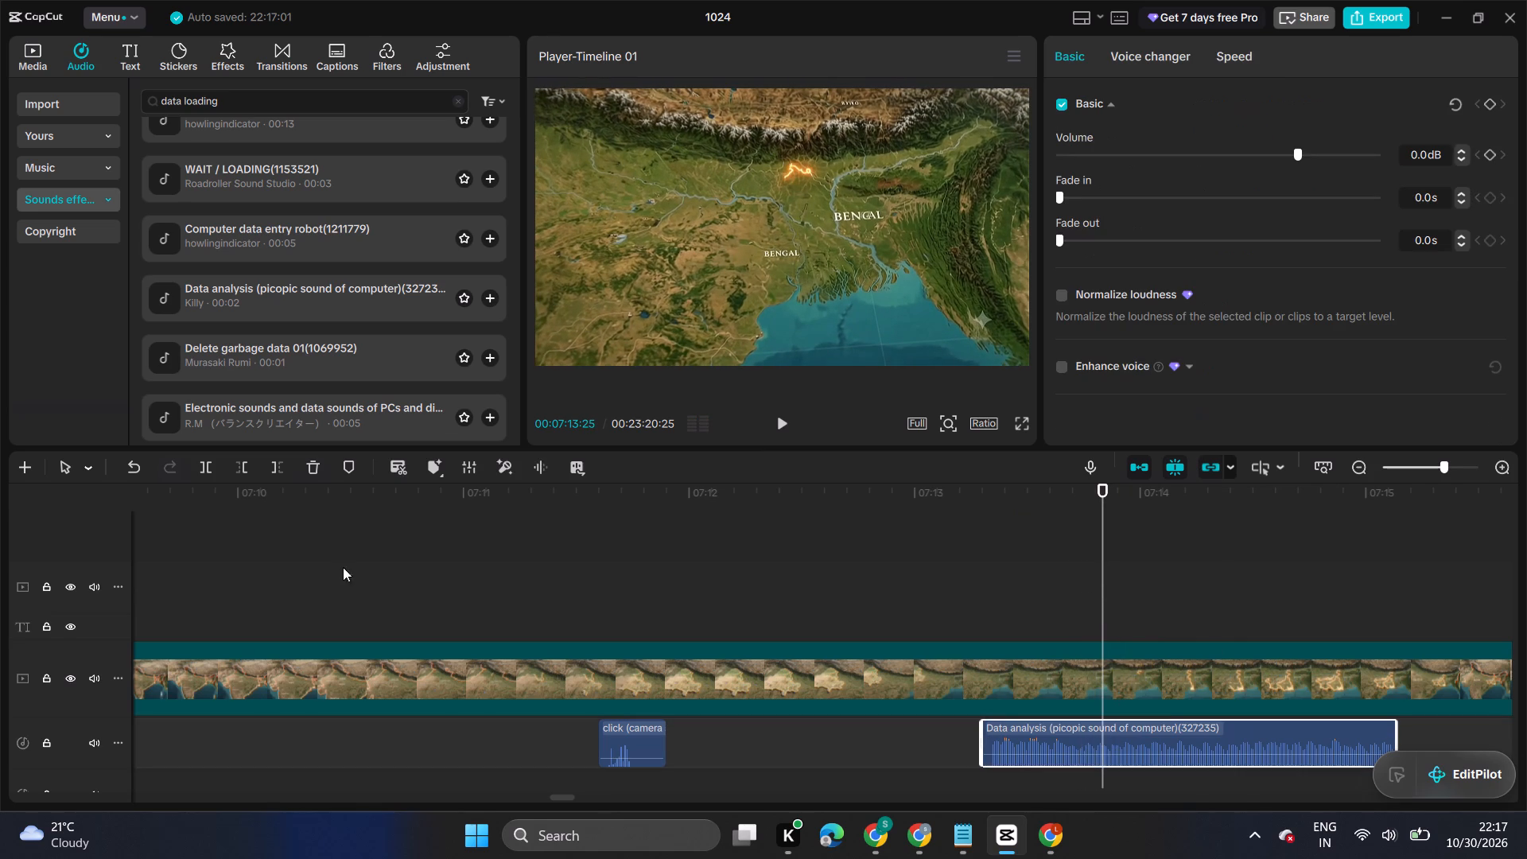
click(251, 461)
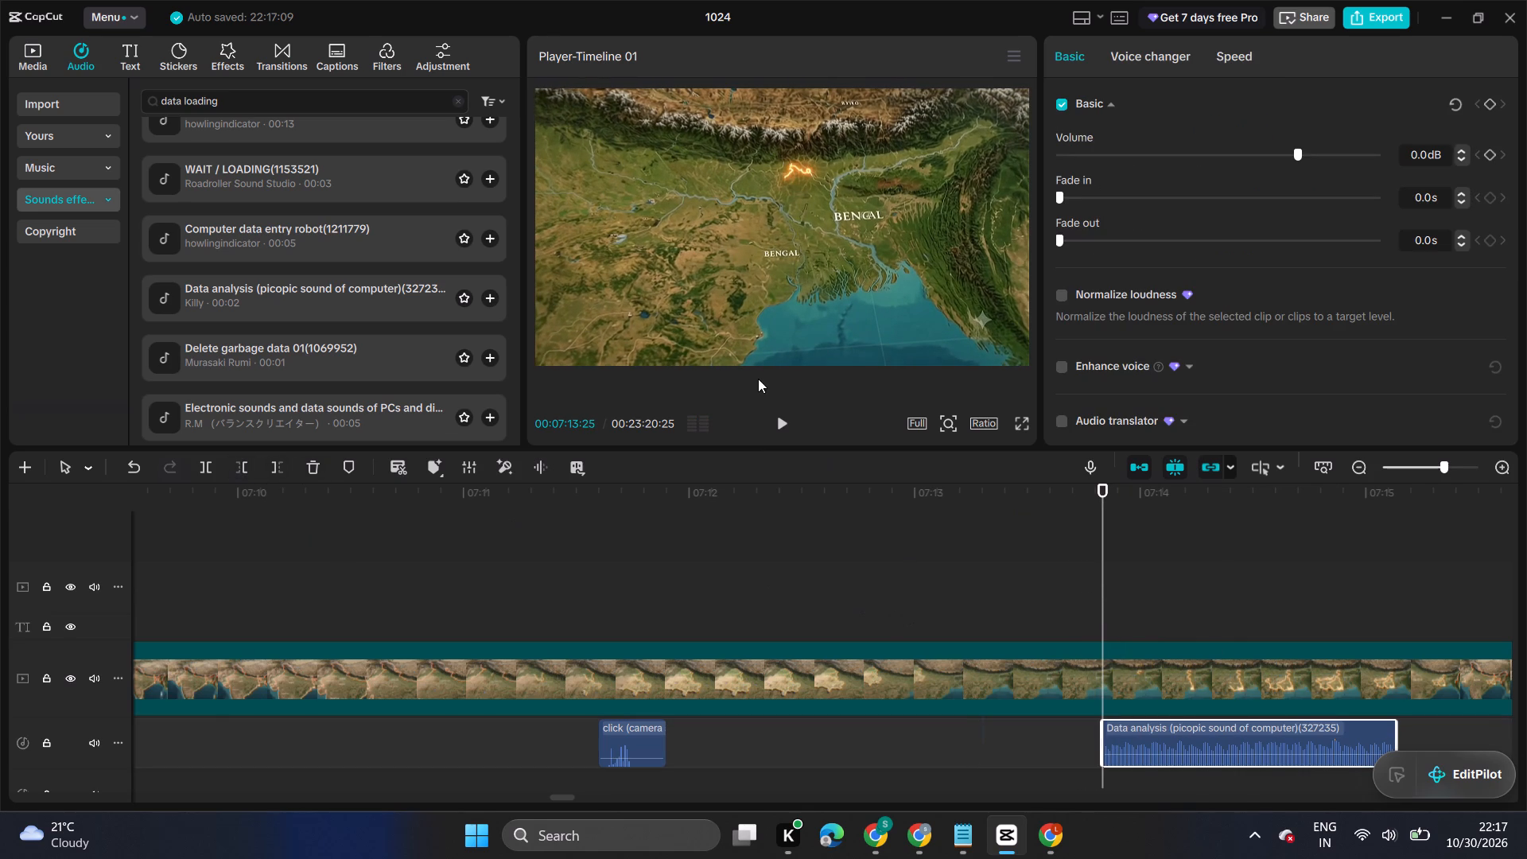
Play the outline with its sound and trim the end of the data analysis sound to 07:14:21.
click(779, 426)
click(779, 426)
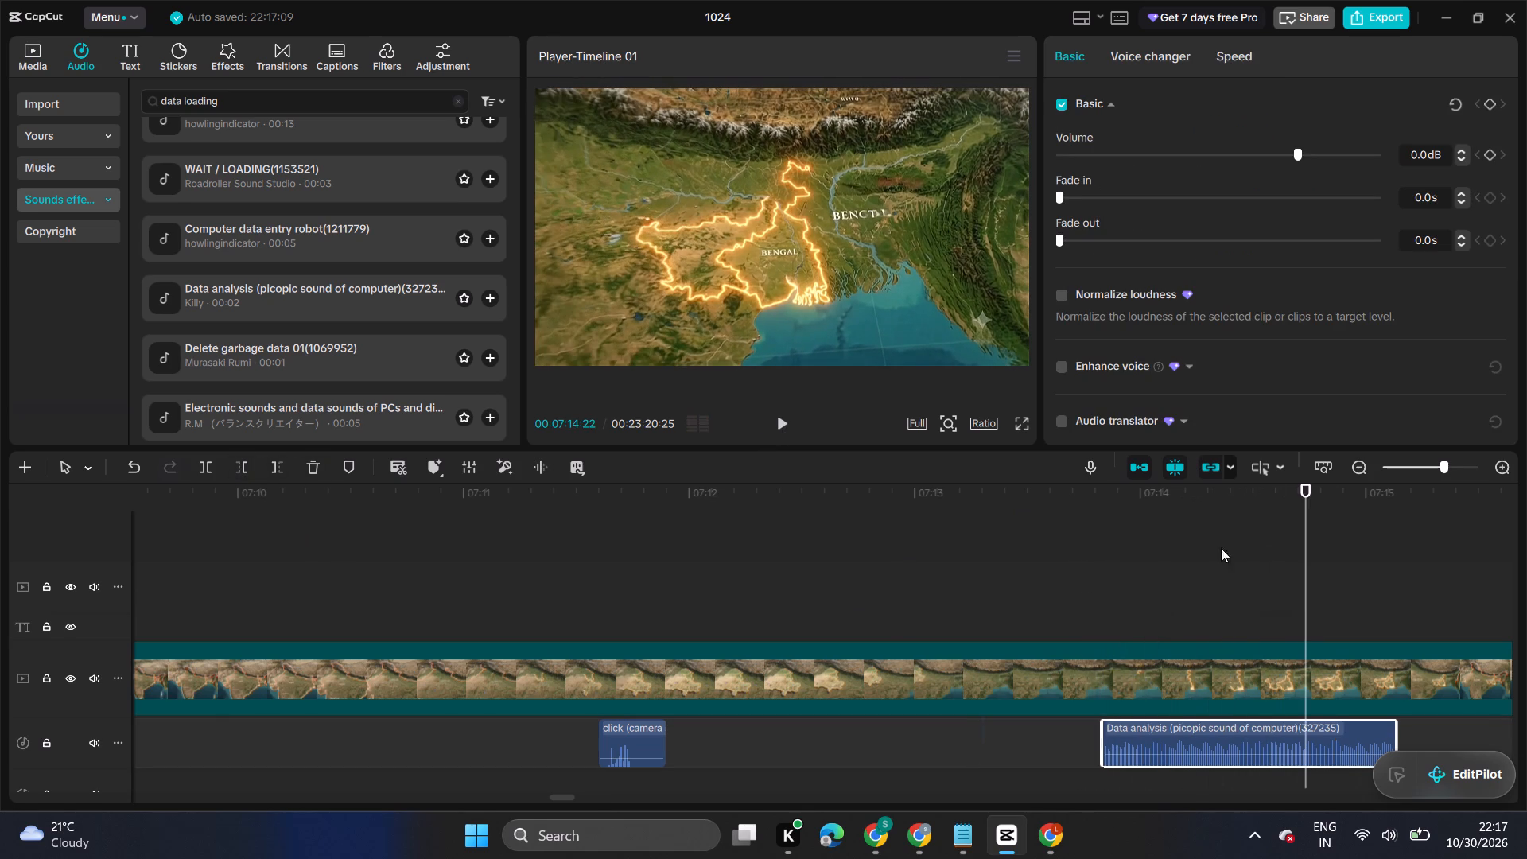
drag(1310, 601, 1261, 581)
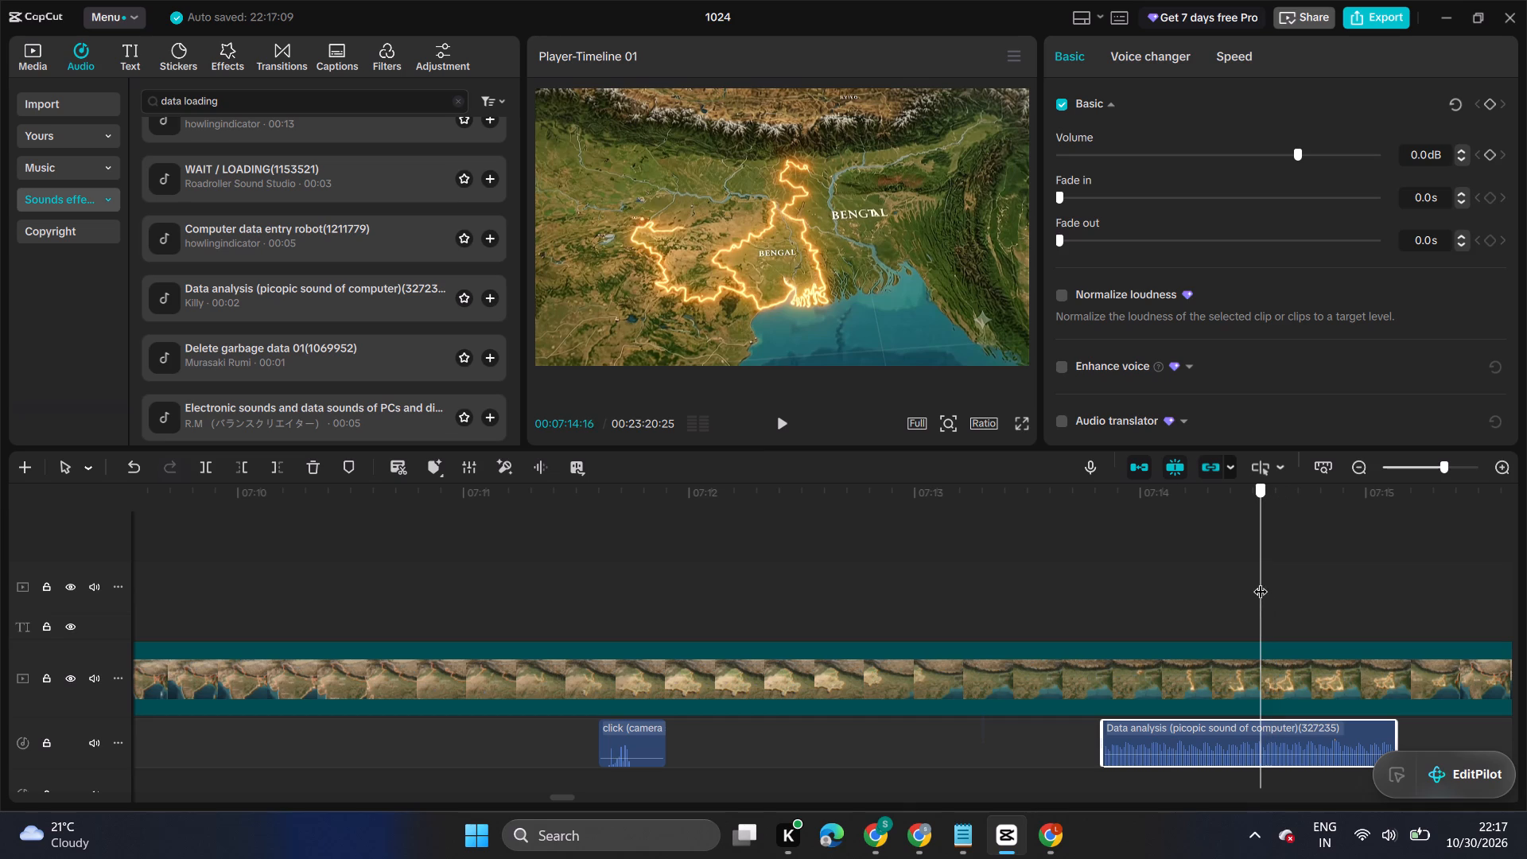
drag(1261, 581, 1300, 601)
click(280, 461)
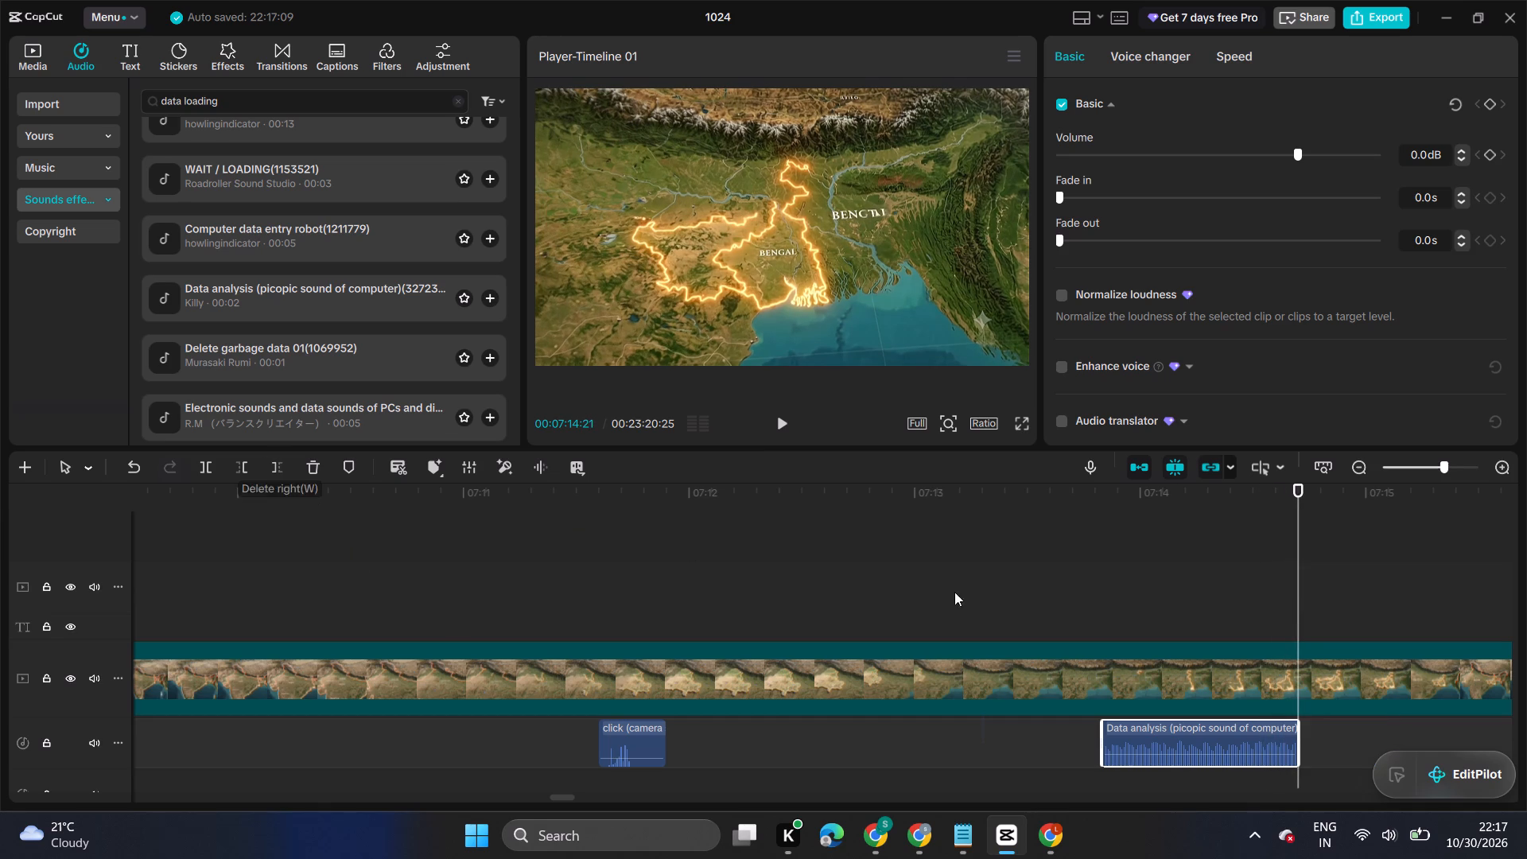
Lower the data analysis sound's volume to -7.3 dB.
drag(1294, 157, 1294, 156)
drag(1294, 156, 1265, 142)
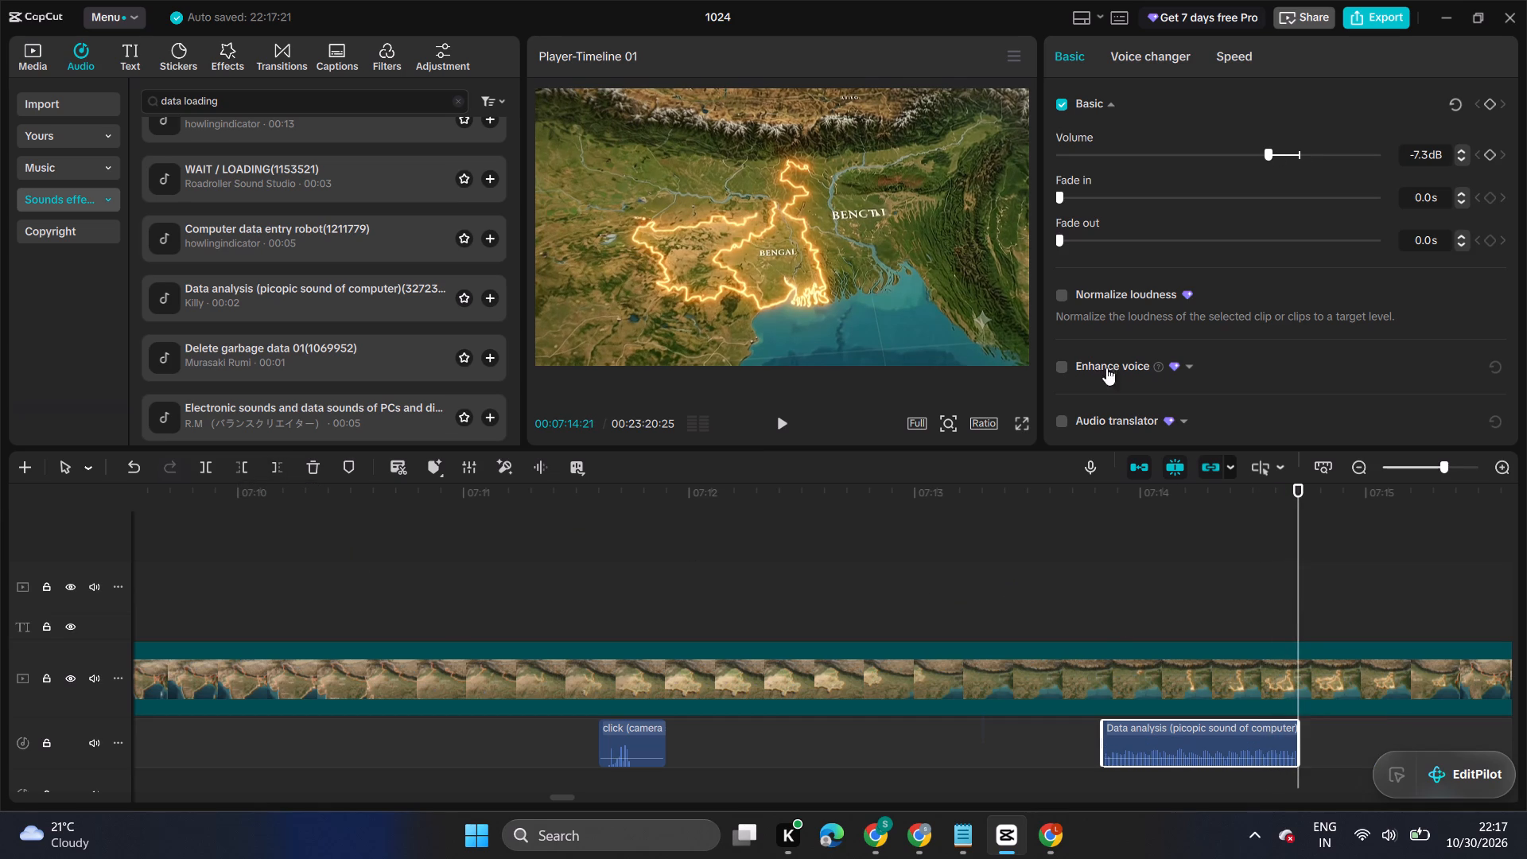
Play the outline again and trim the end of the data analysis sound to 07:14:18, where the outline is complete.
click(1096, 551)
click(780, 416)
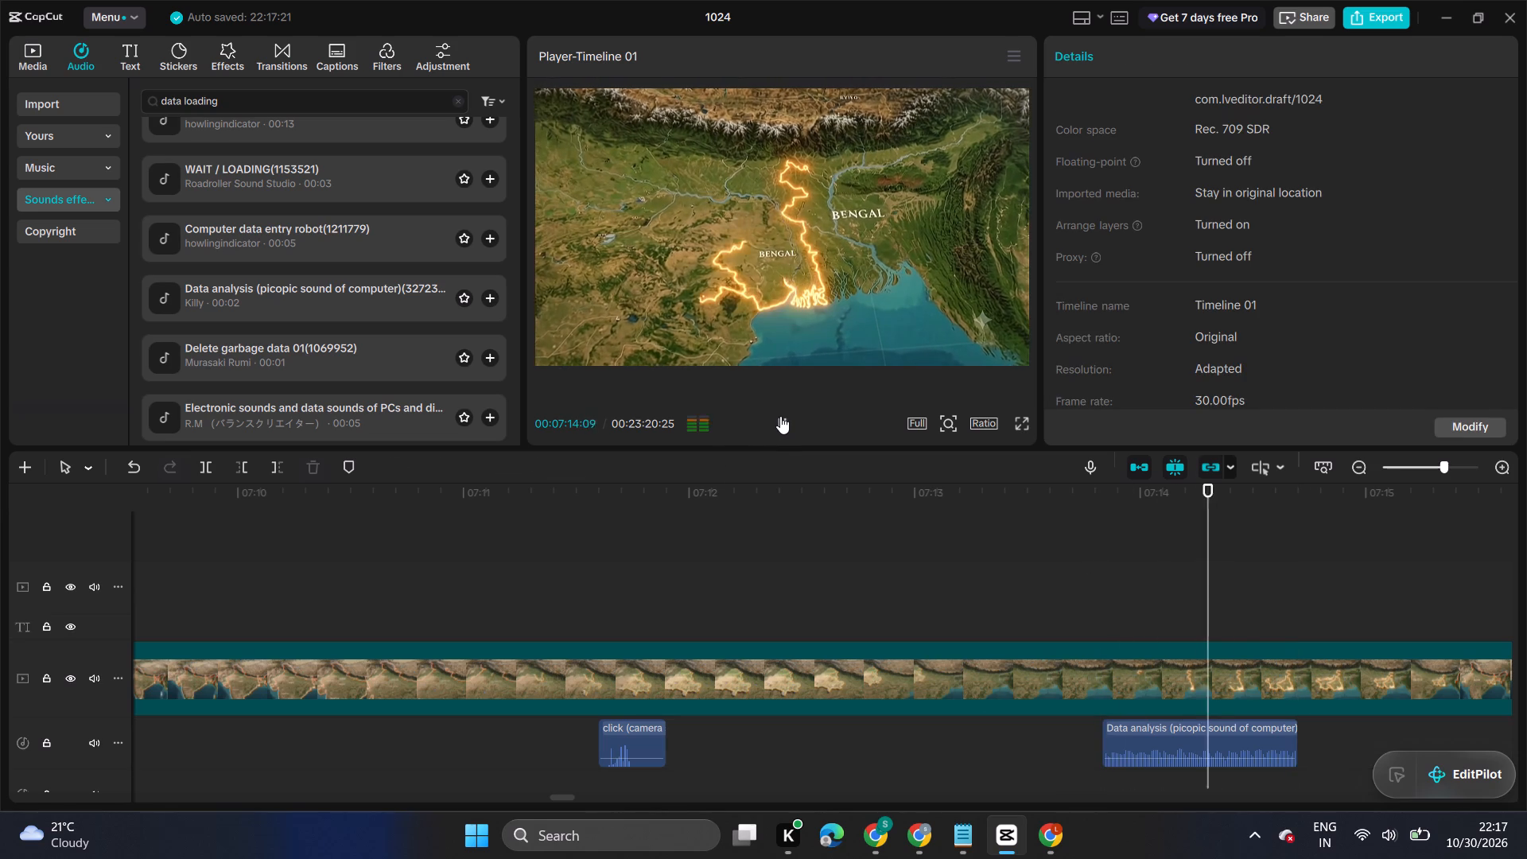
click(780, 416)
double_click(1269, 585)
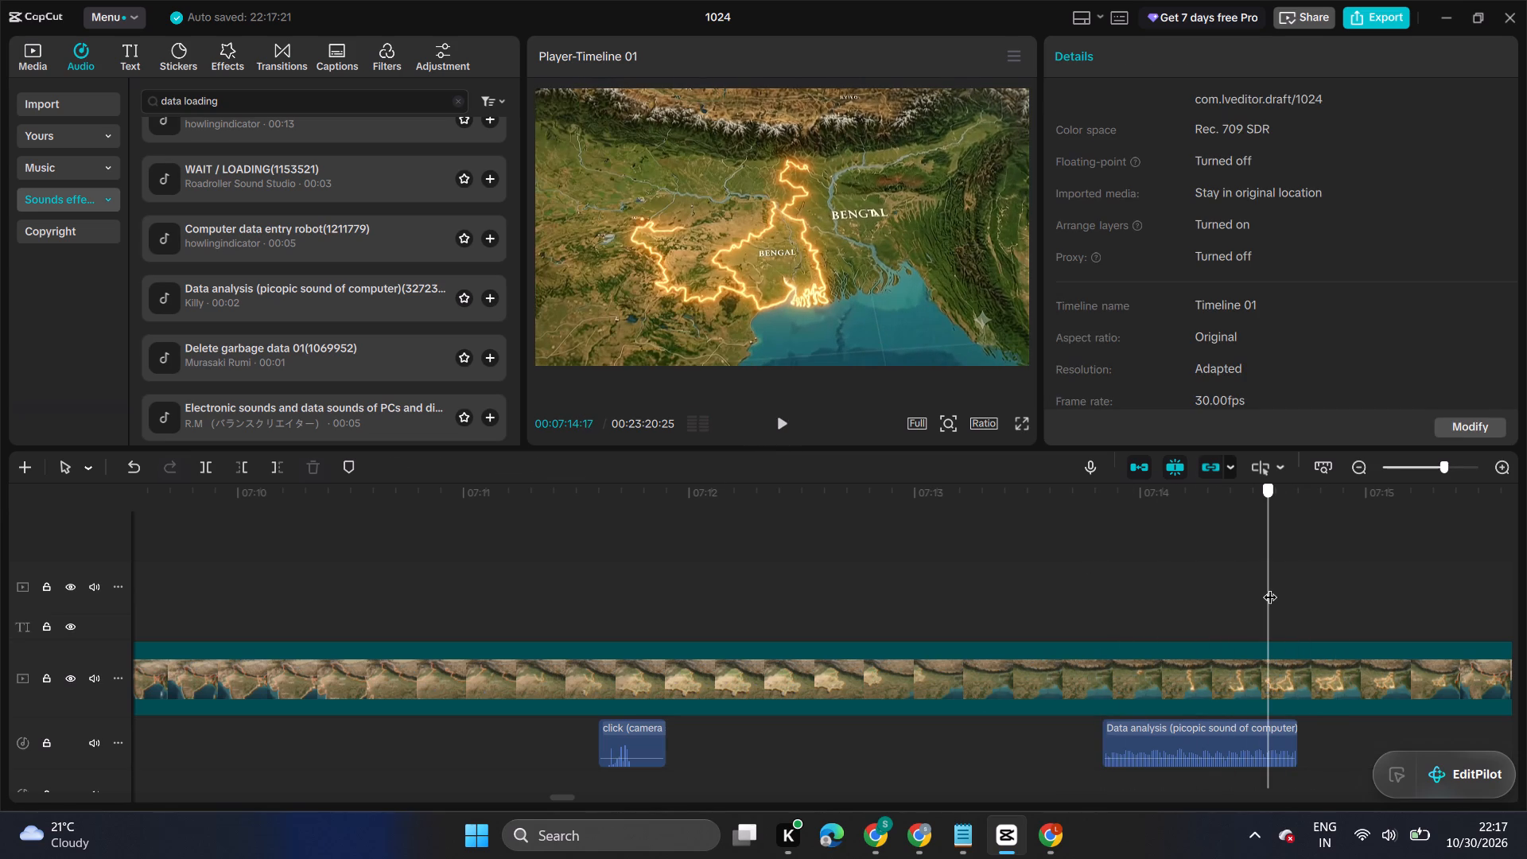
click(1273, 750)
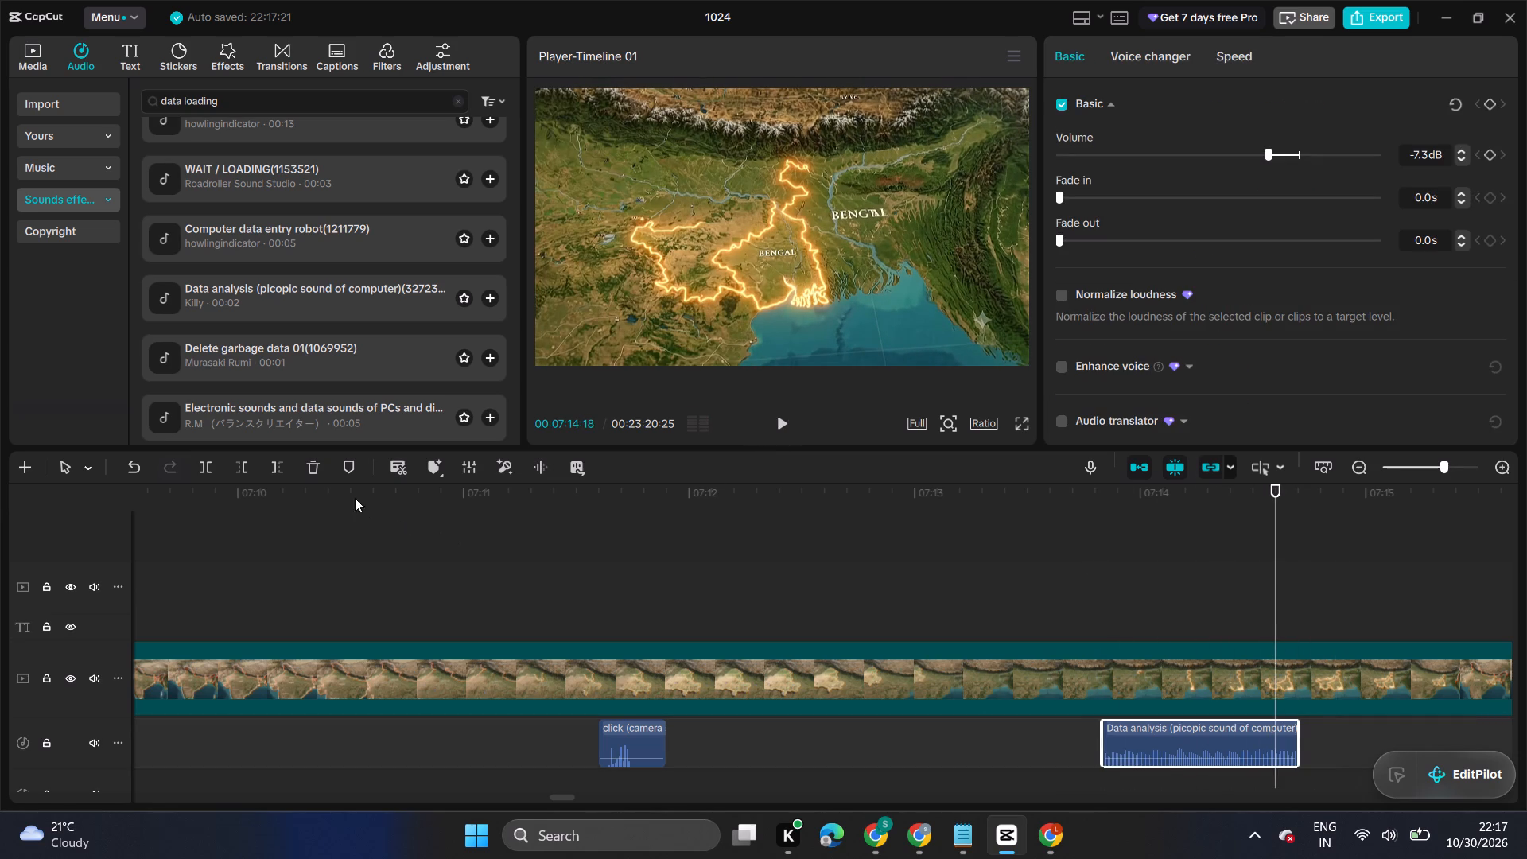
click(286, 471)
Play back the map clip from 07:13:24 to check the trimmed sound against the Bengal outline animation.
click(1094, 569)
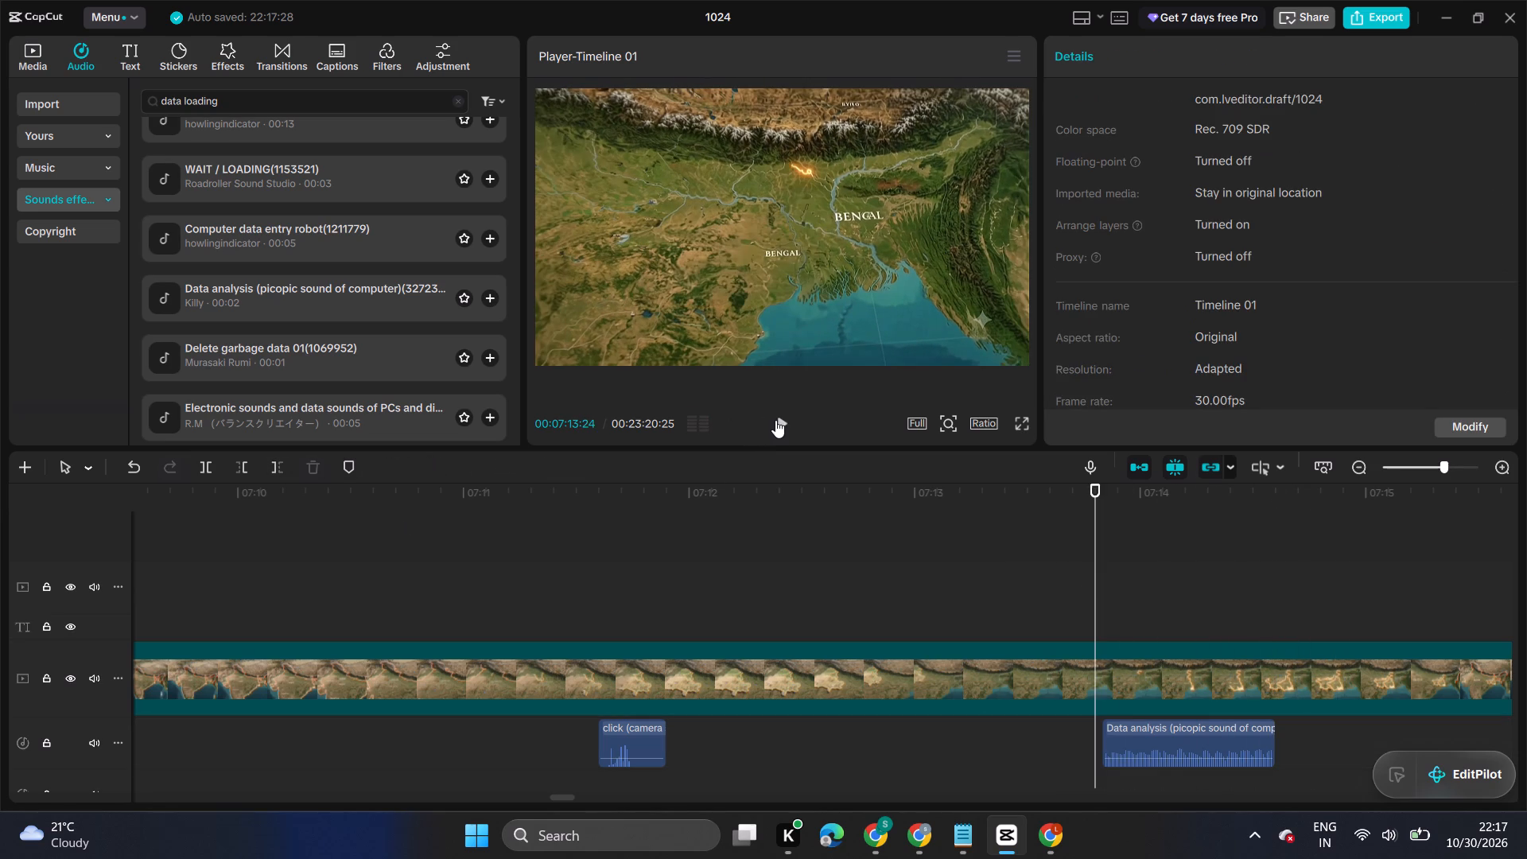
click(775, 420)
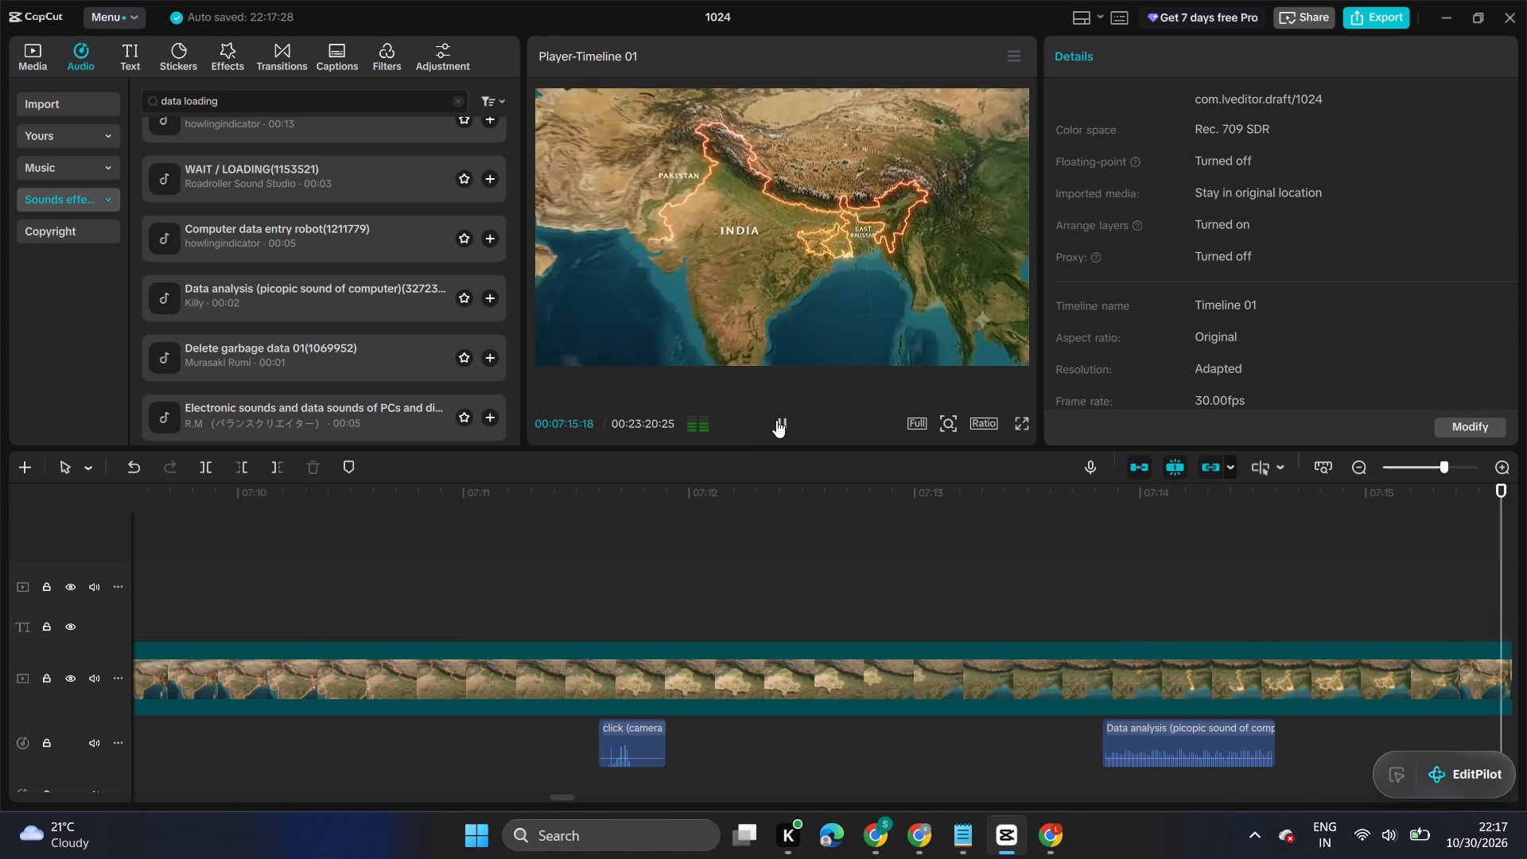
click(776, 420)
drag(422, 586, 229, 601)
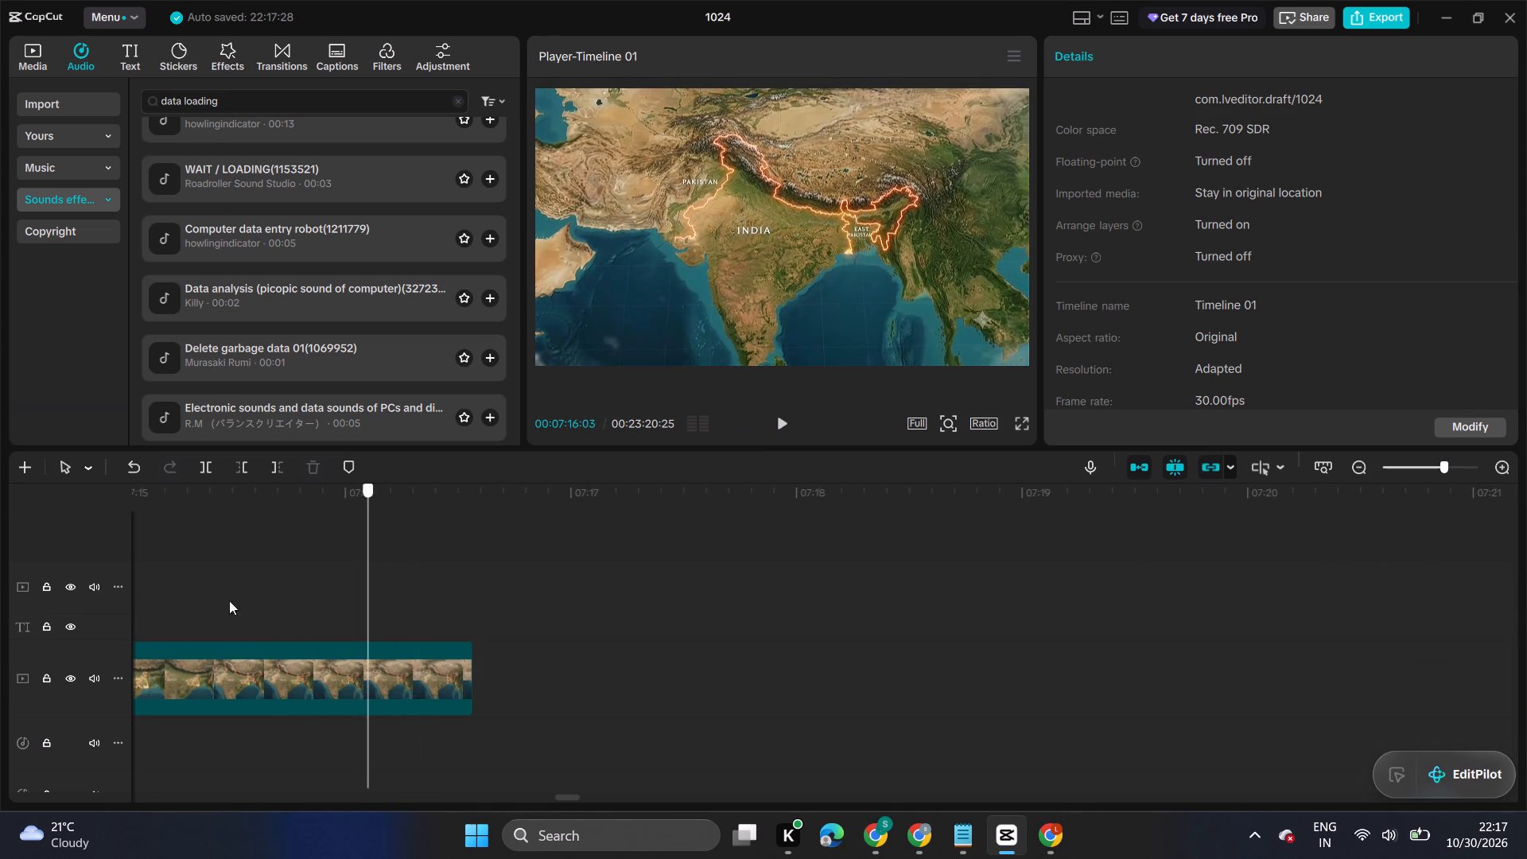
Lower the data analysis sound's volume to -9.1 dB and play the Bengal outline animation from 07:12:29 to check it.
drag(229, 601, 345, 635)
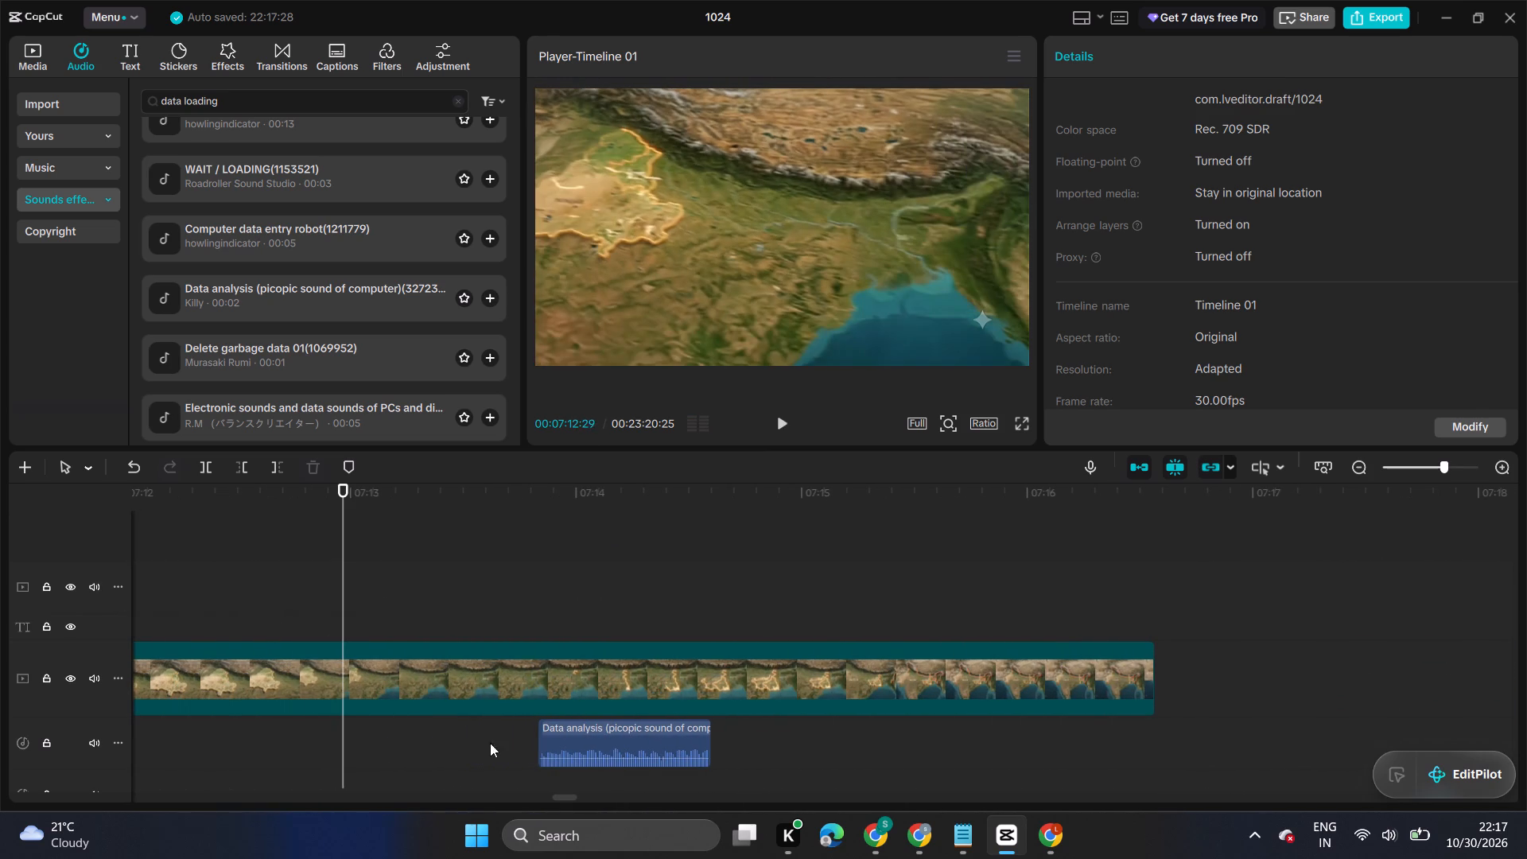
click(573, 748)
drag(1269, 155, 1265, 151)
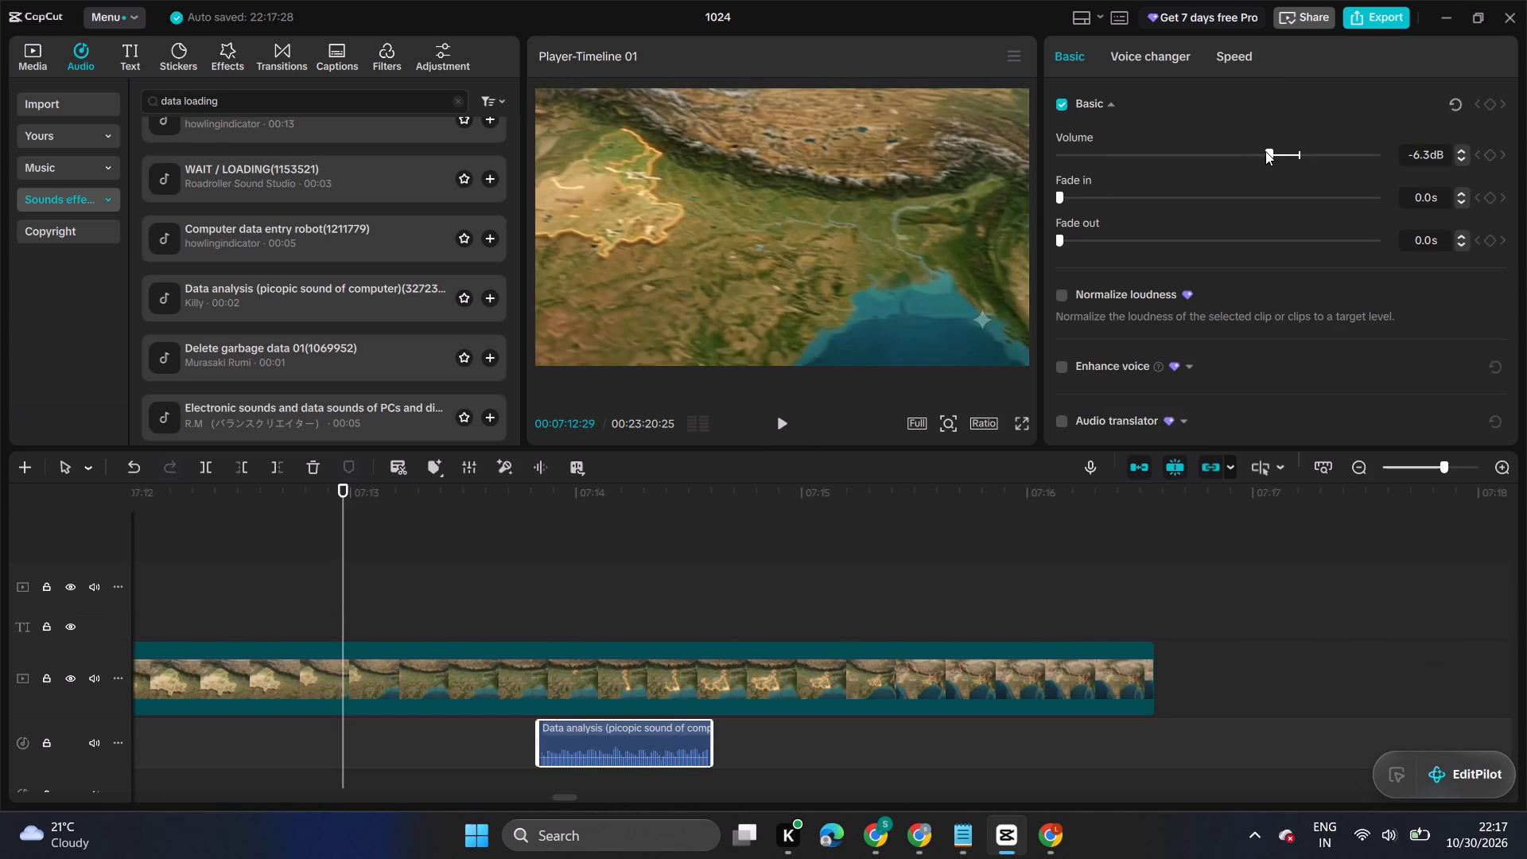
drag(1265, 151, 1257, 151)
click(780, 422)
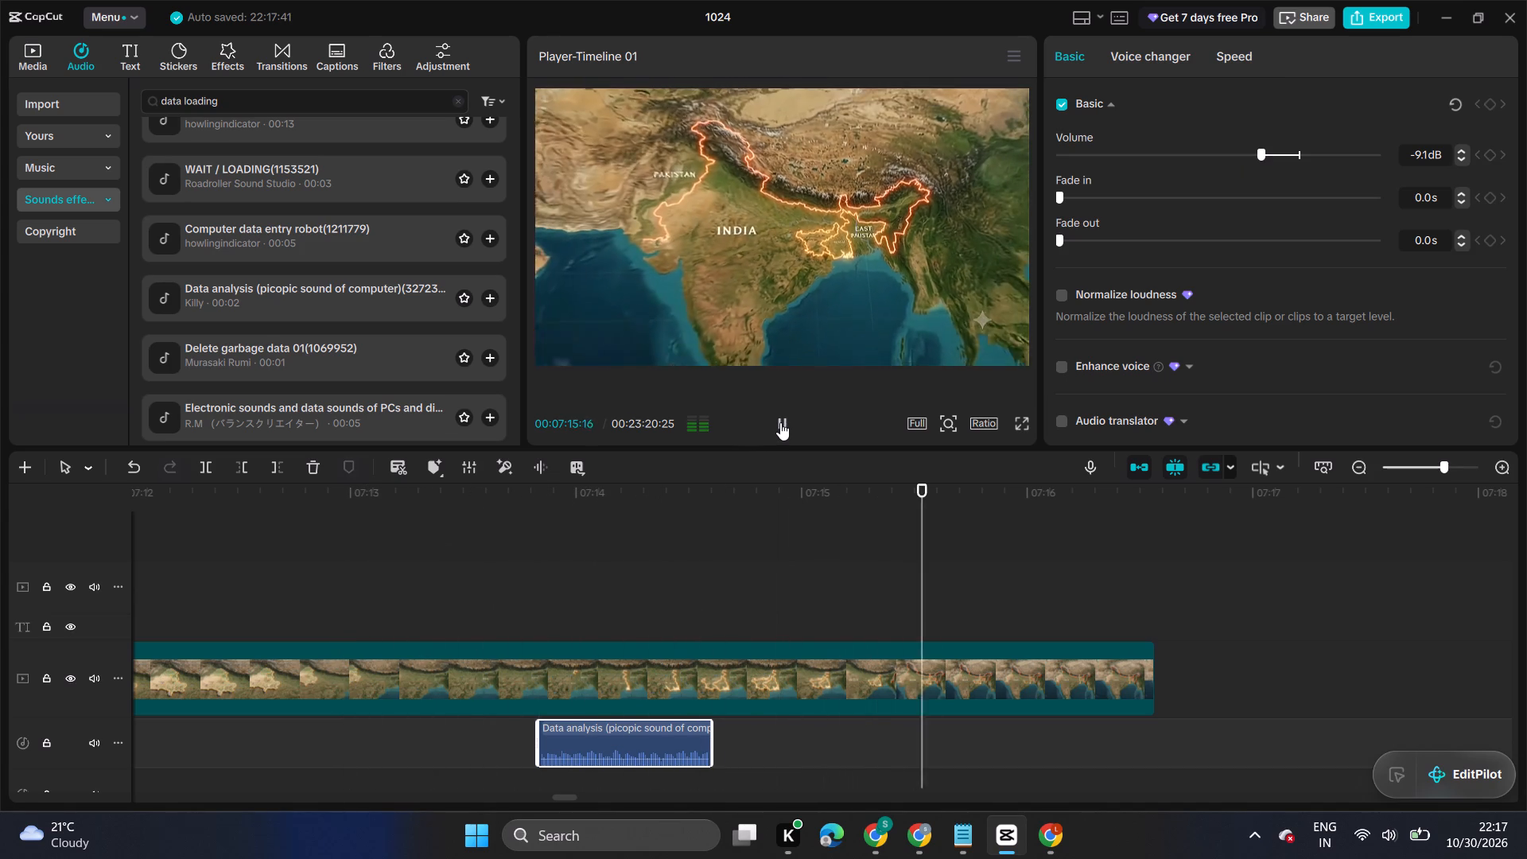
click(780, 422)
Set the playhead to 07:14:18 at the end of the data analysis sound and clear the sound effects search.
double_click(717, 574)
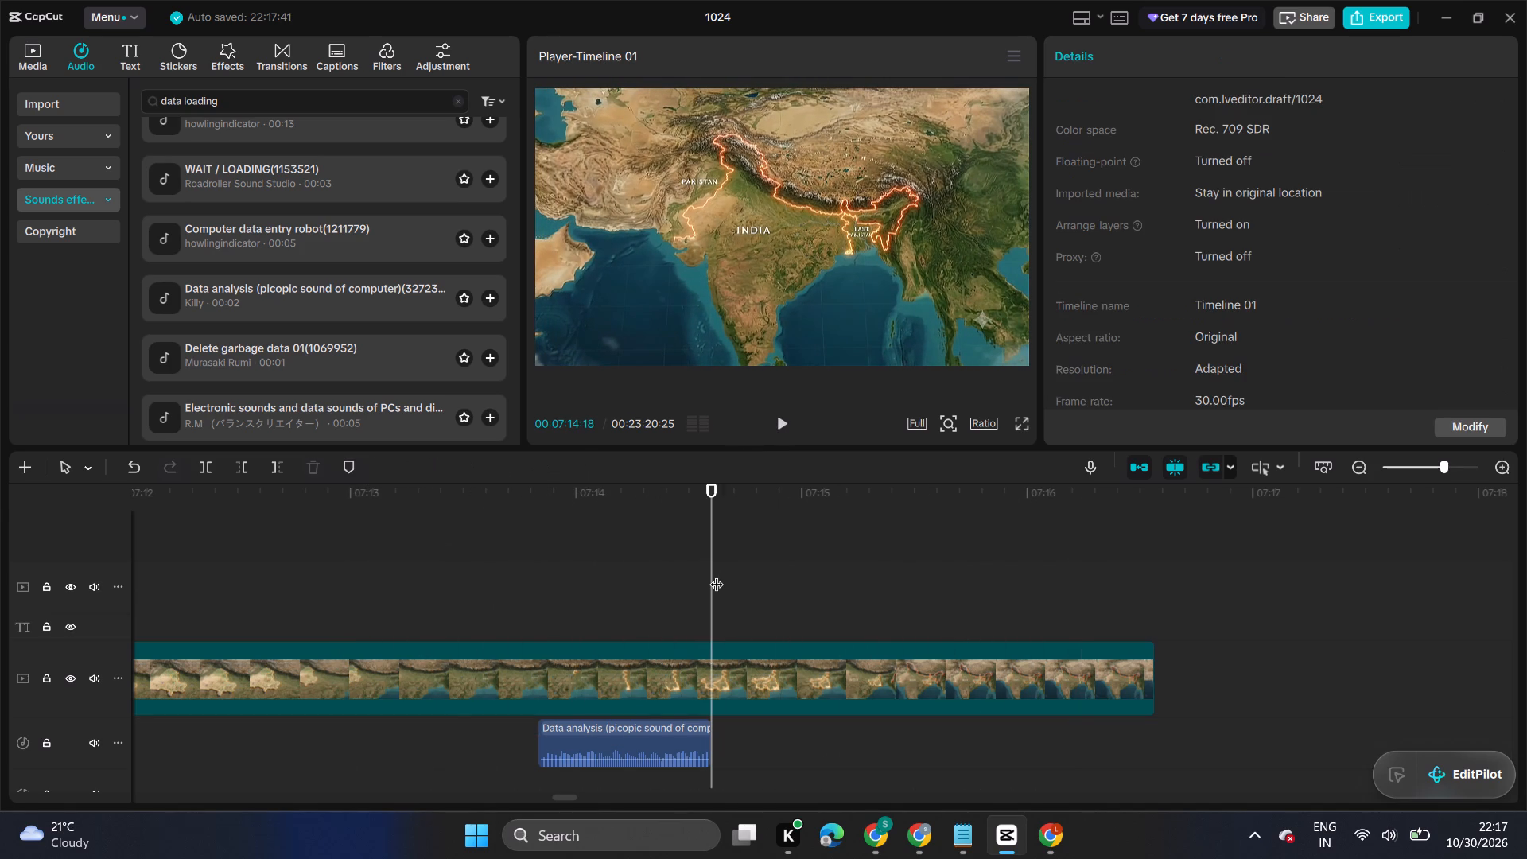
click(717, 574)
click(455, 104)
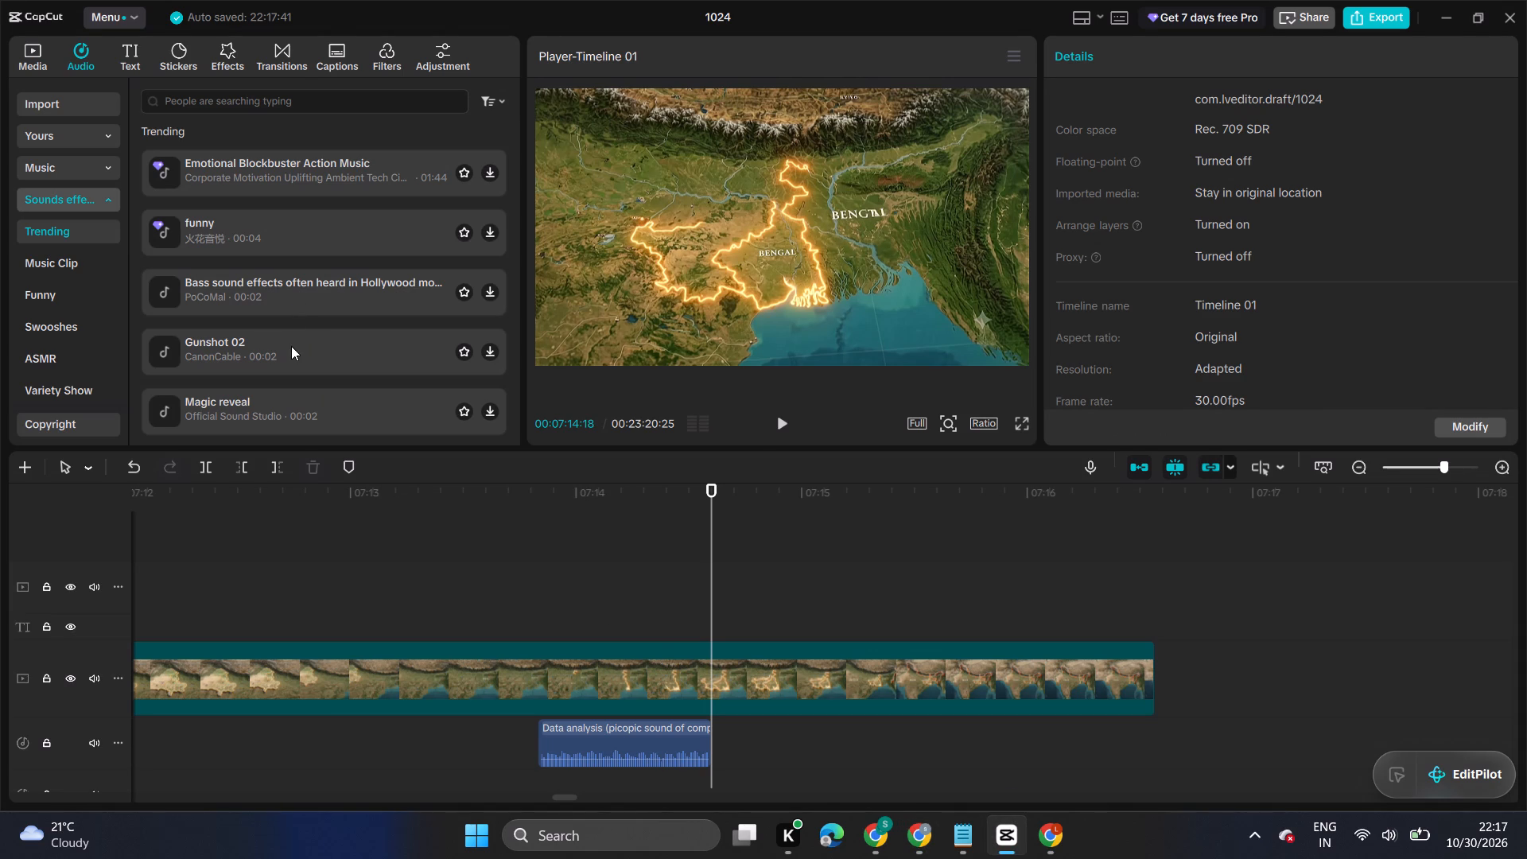
Search the sound effects for "click" and audition the mouse click and camera shutter results.
click(300, 83)
click(298, 92)
click(170, 174)
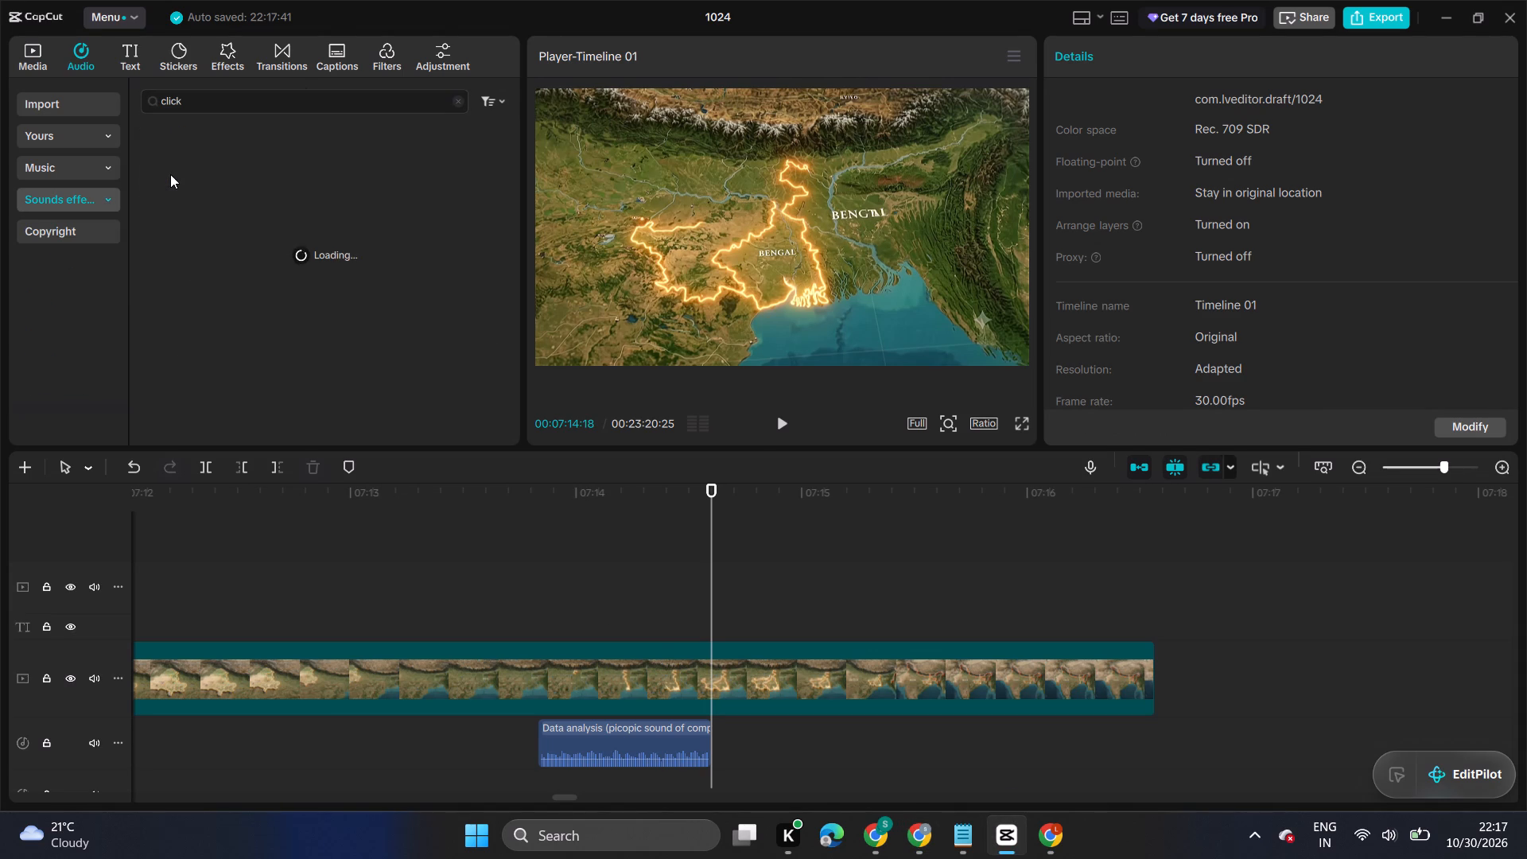
click(239, 194)
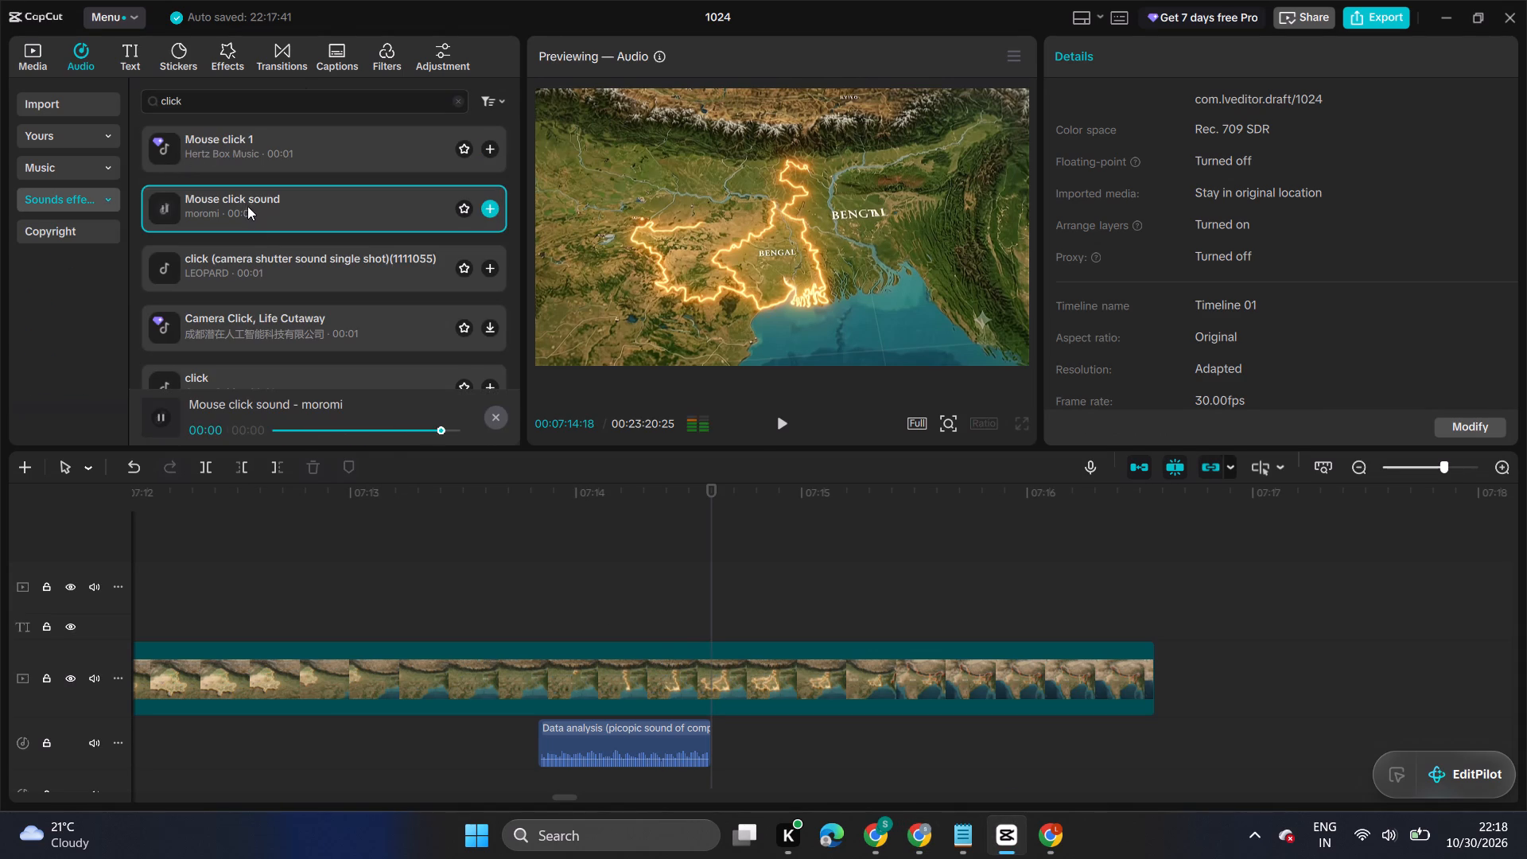
click(258, 254)
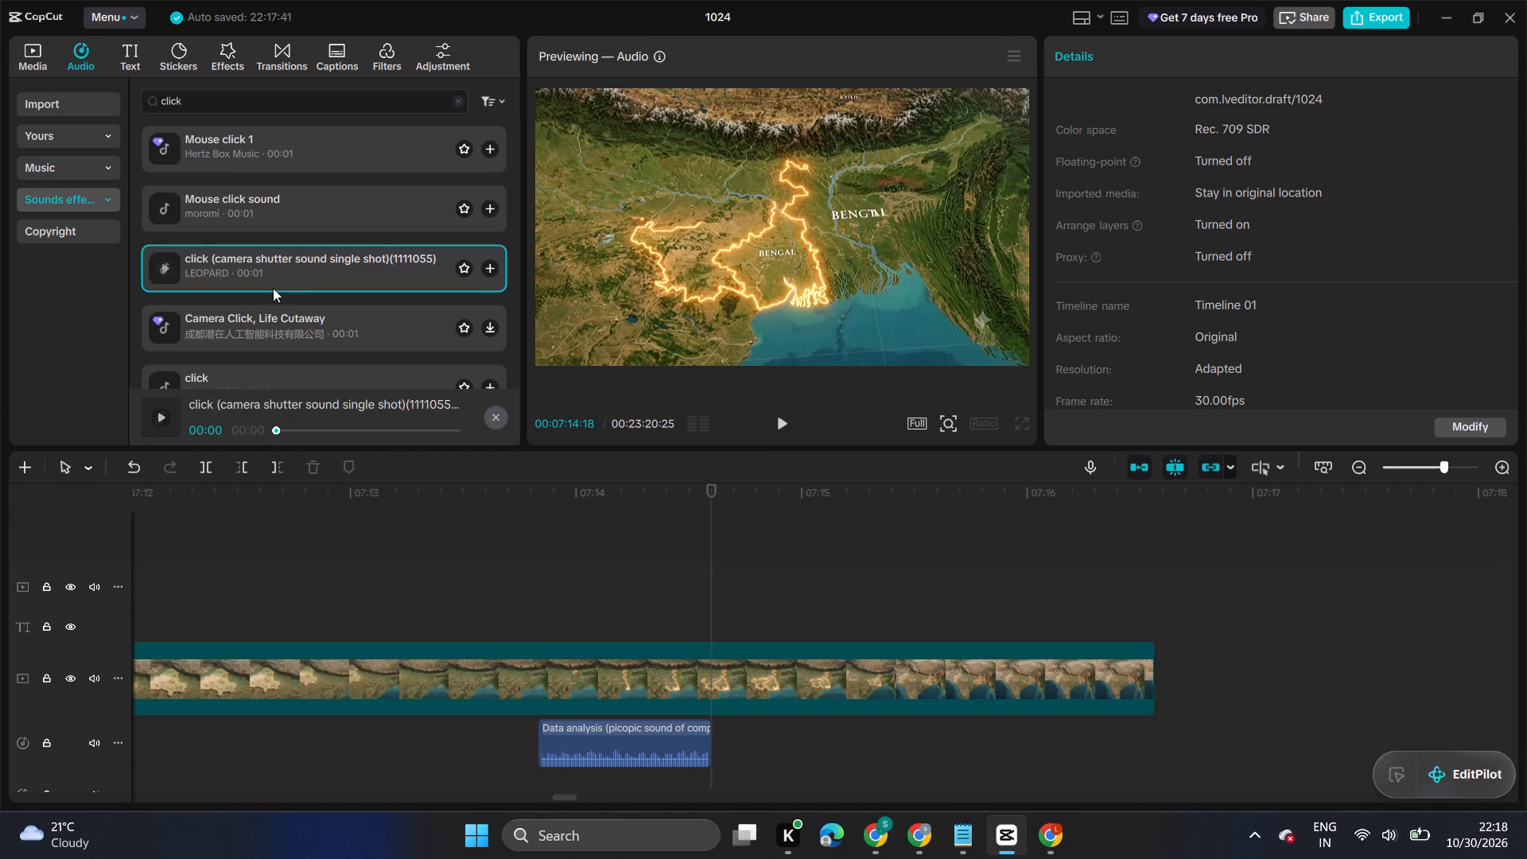
click(277, 372)
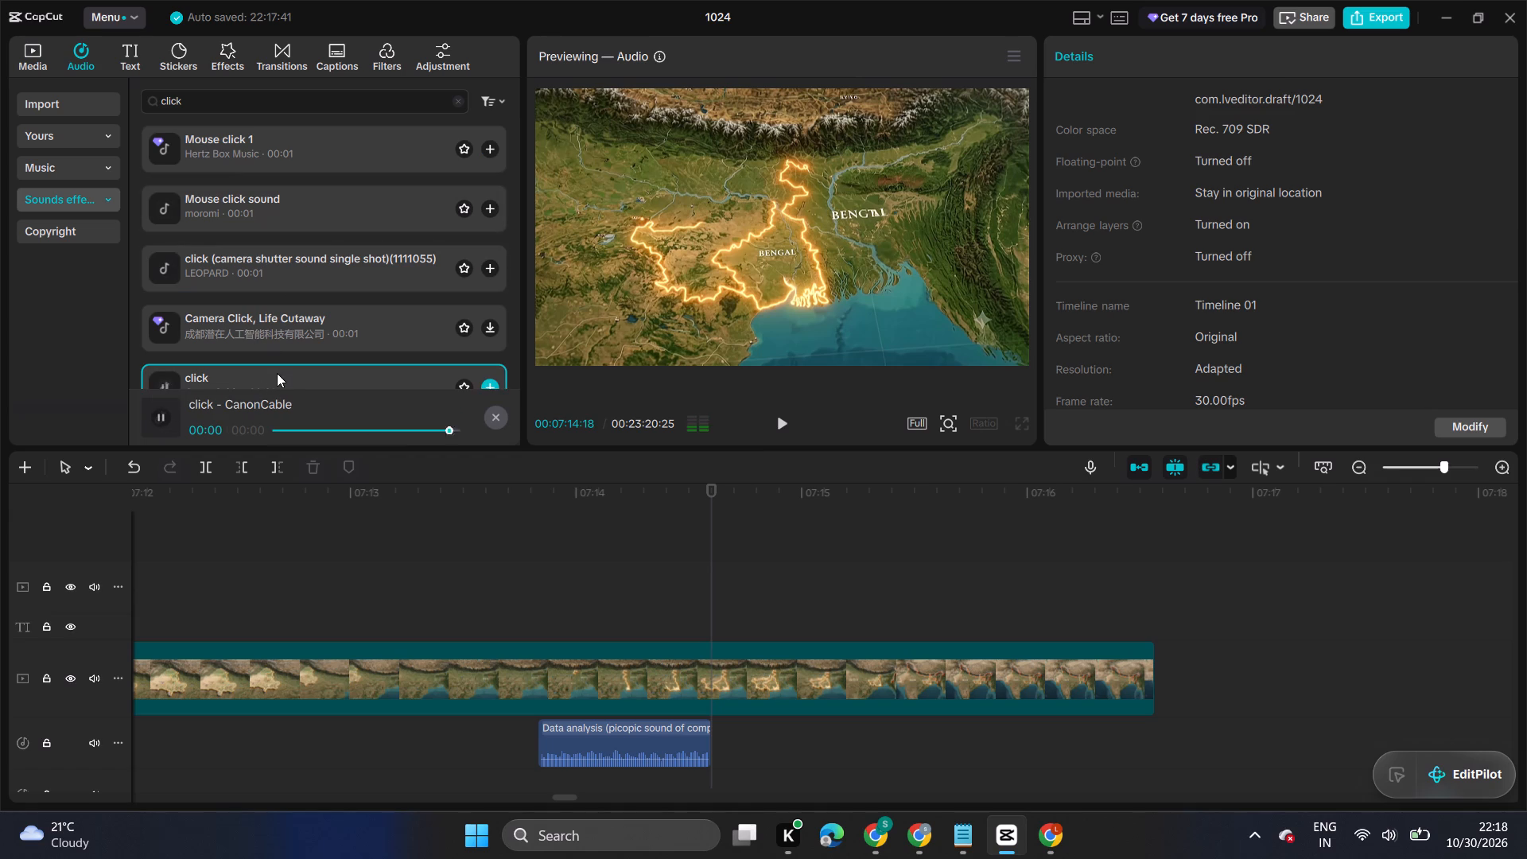
scroll(280, 321, down, 1)
click(254, 348)
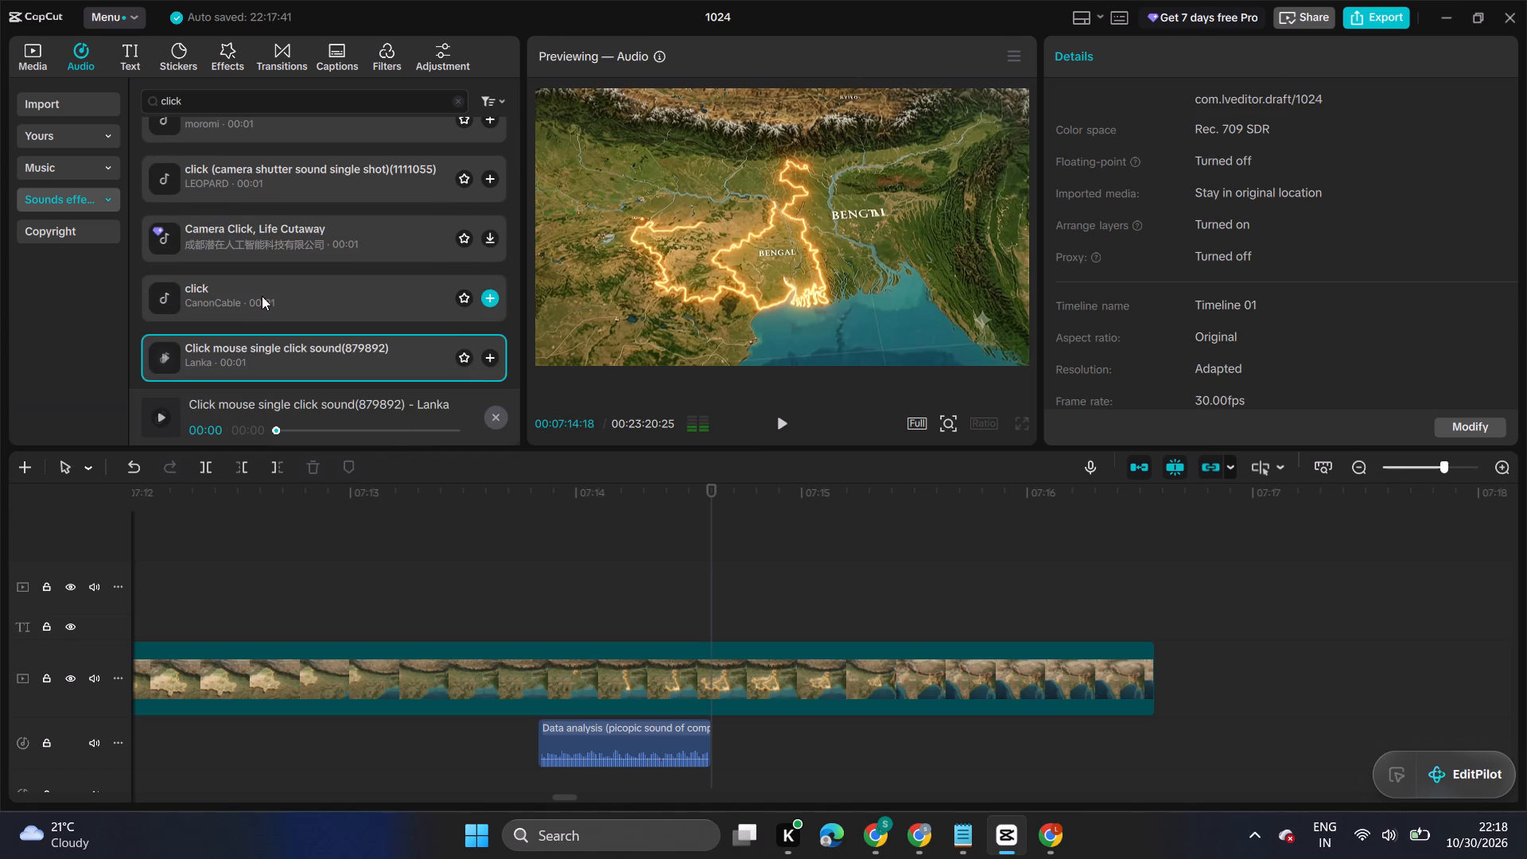
scroll(262, 295, down, 1)
click(239, 315)
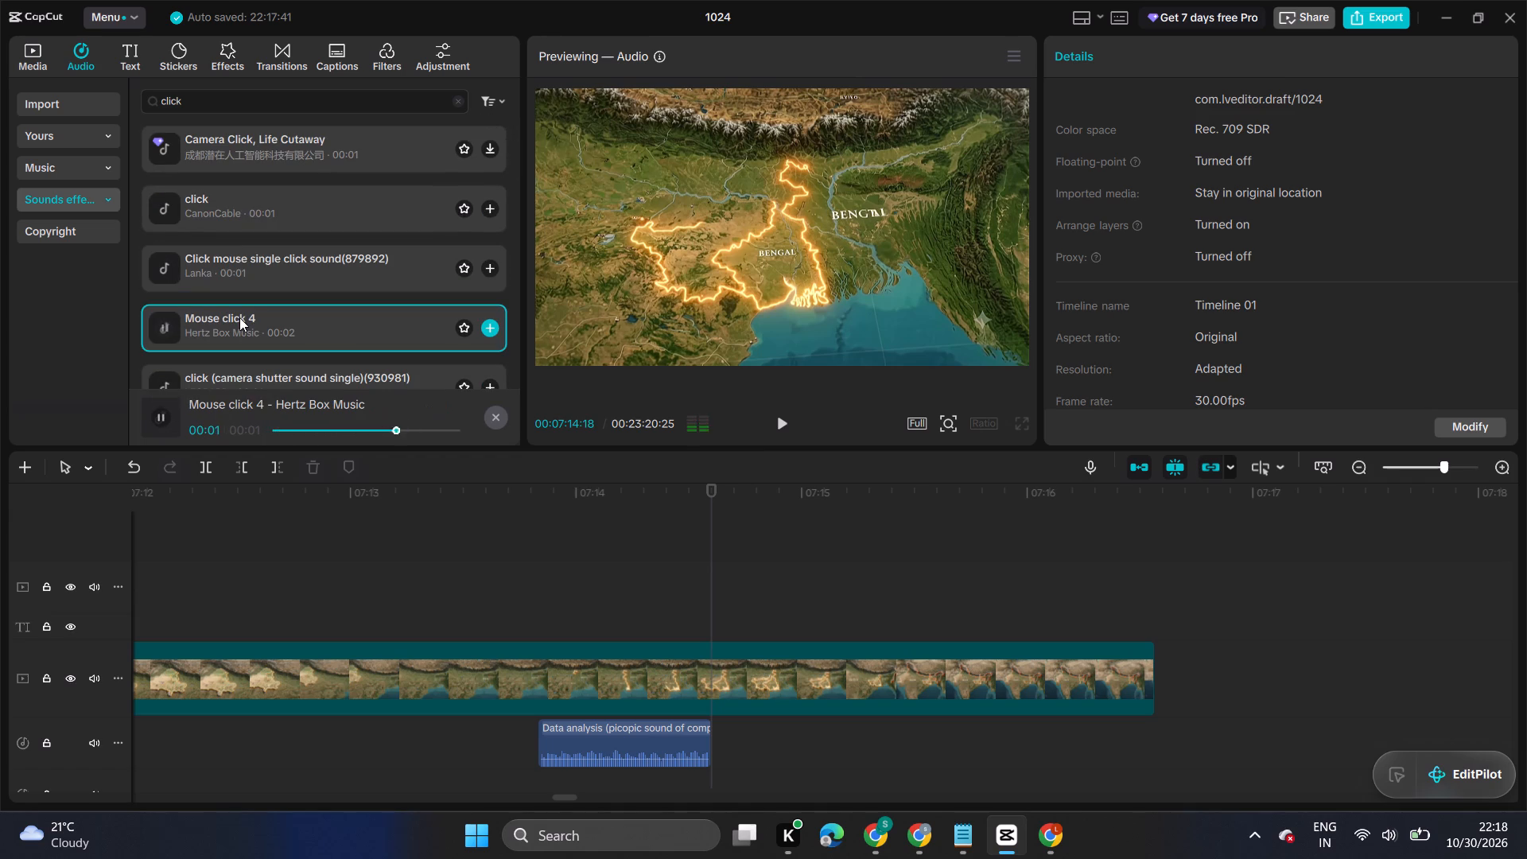
click(251, 372)
scroll(265, 289, down, 1)
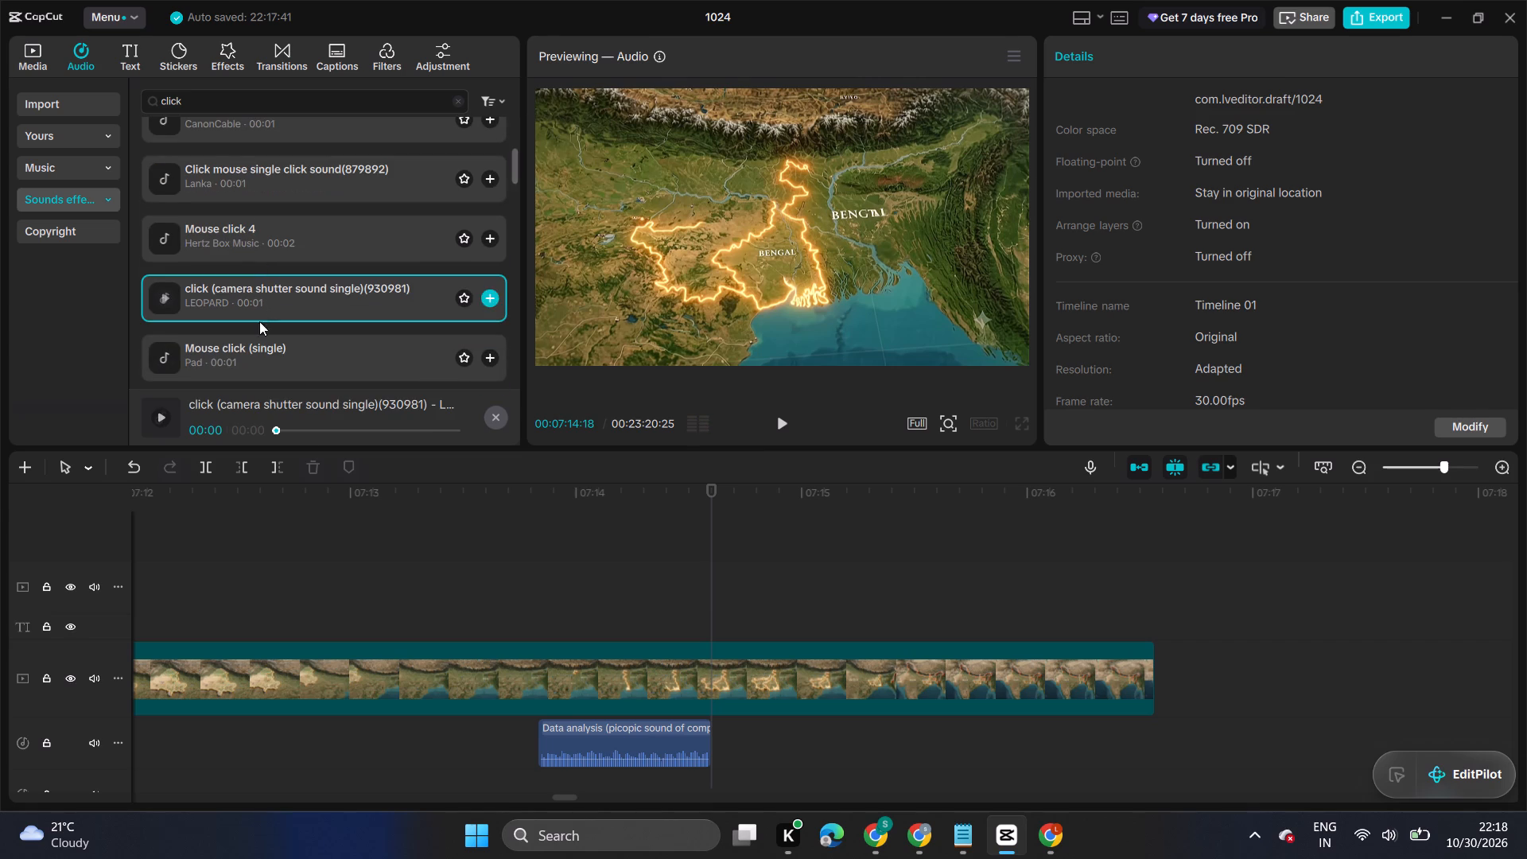
Add the click (camera shutter sound single shot)(1111055) effect on a separate track below the data analysis sound, slightly overlapping its end.
scroll(257, 349, up, 2)
click(249, 177)
drag(248, 176, 513, 227)
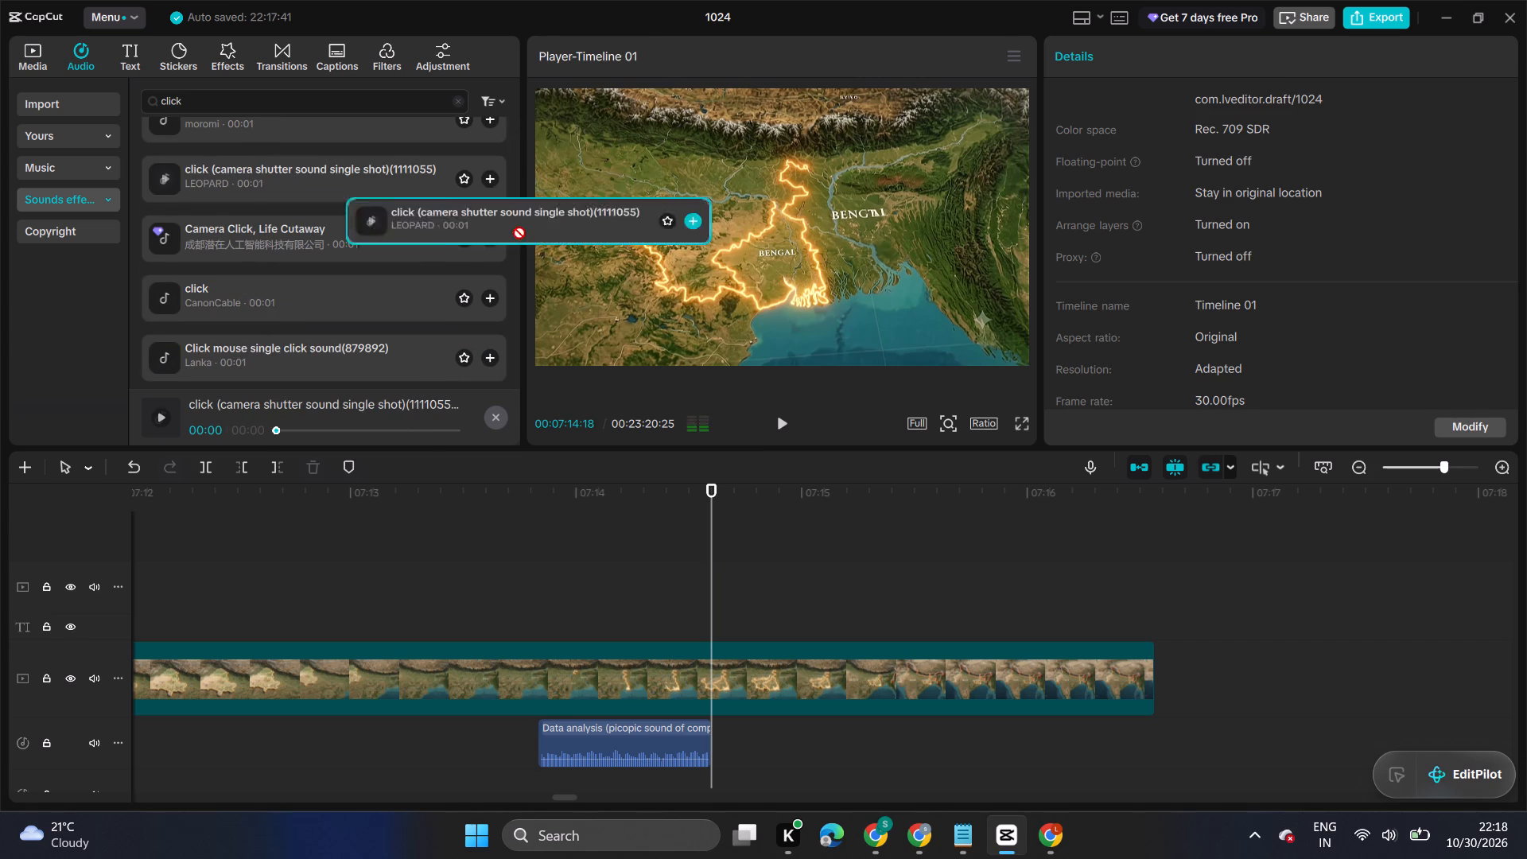
drag(513, 227, 706, 743)
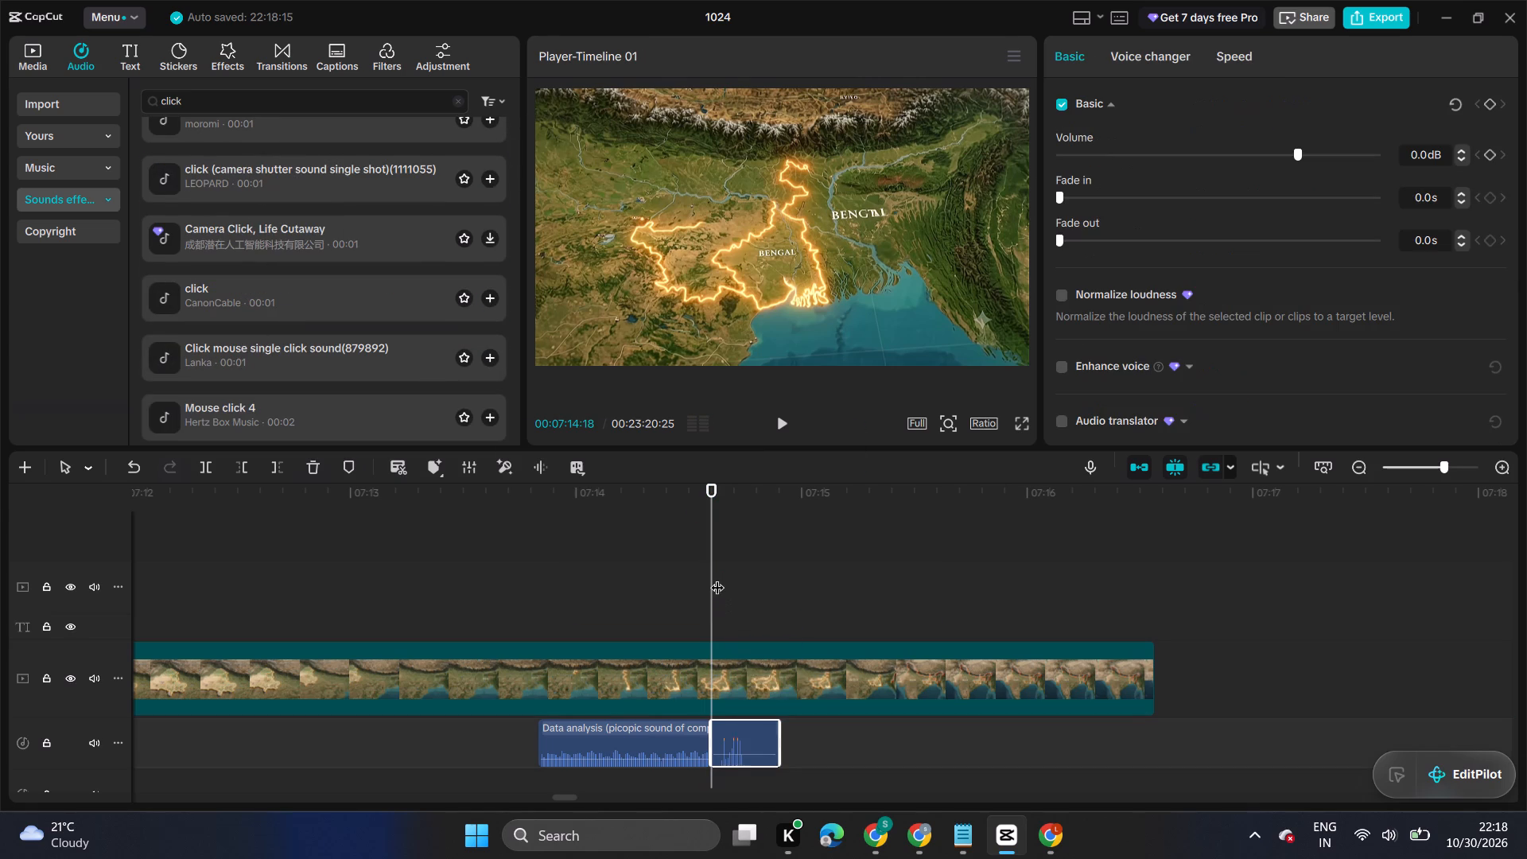
drag(728, 735, 718, 772)
Lower the new click sound's volume to -5.5 dB.
drag(1295, 157, 1284, 156)
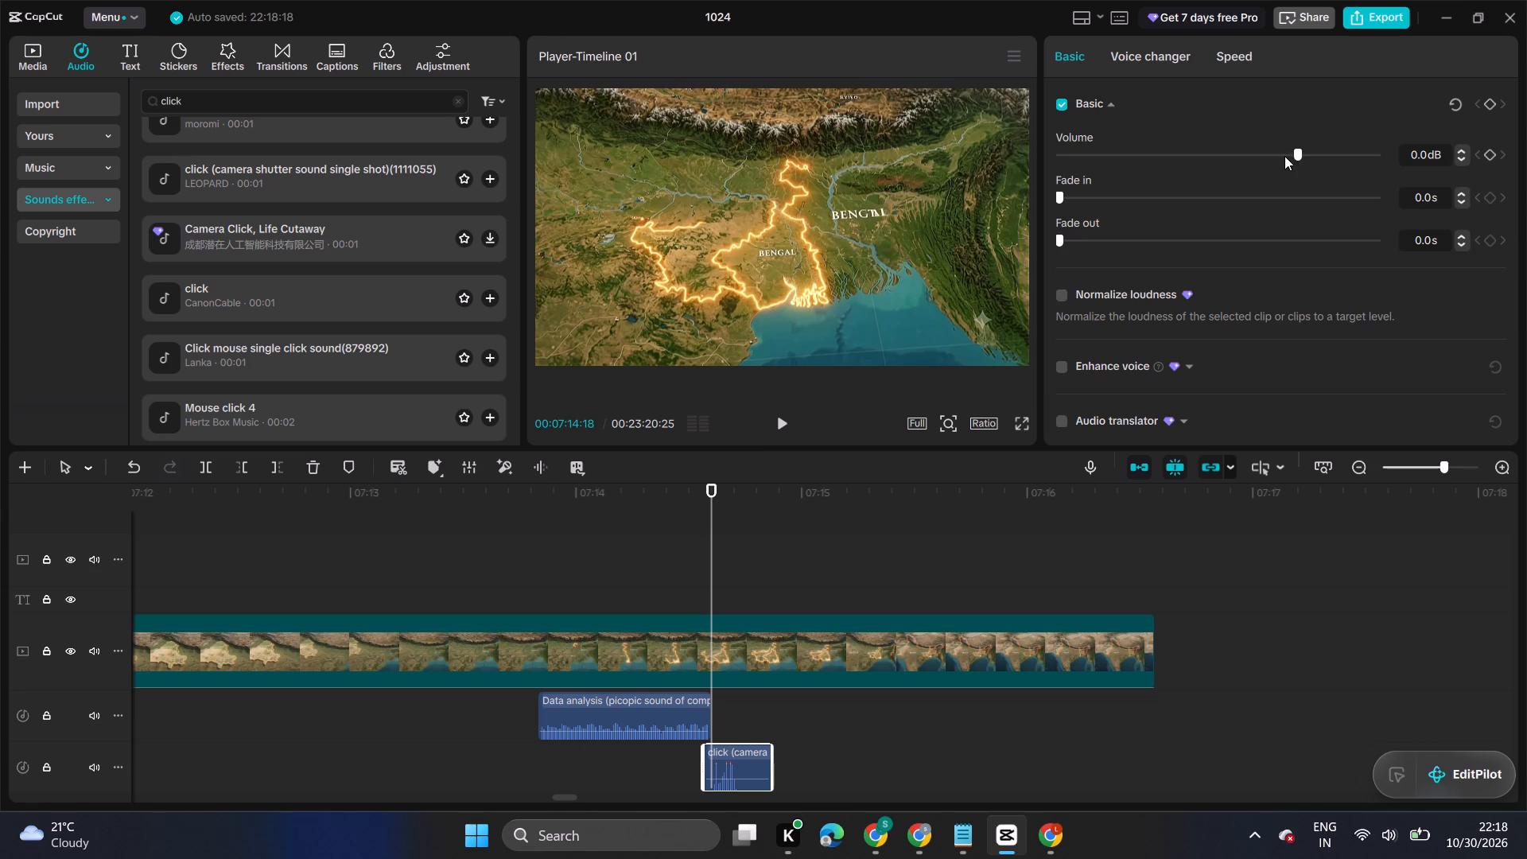
drag(1284, 156, 1272, 156)
Move the click sound slightly earlier to start at about 07:14:16 and play the outline animation with both sounds.
drag(734, 766, 725, 764)
click(668, 589)
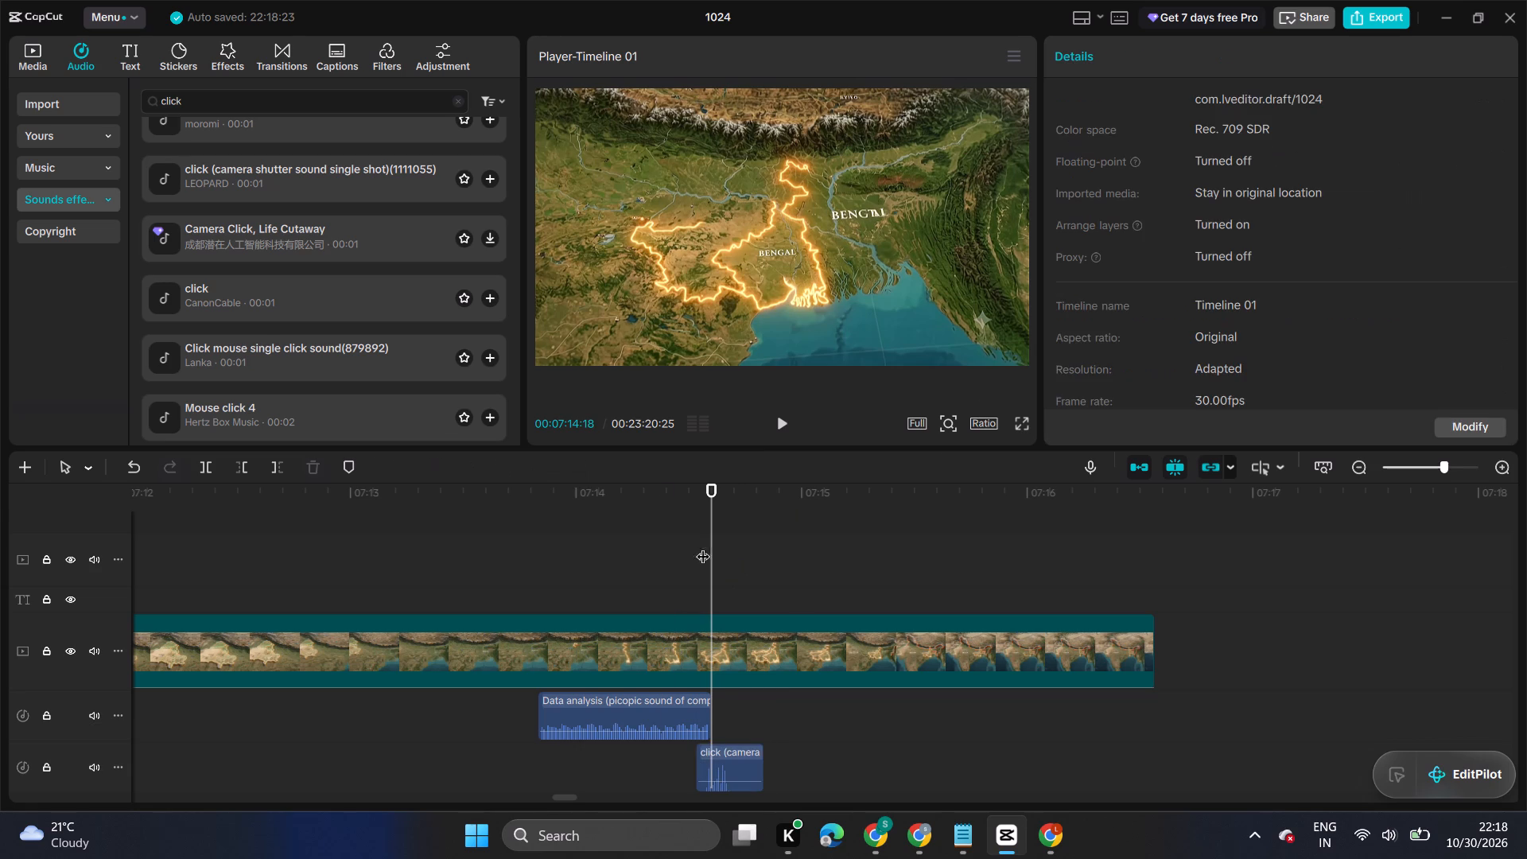
click(792, 423)
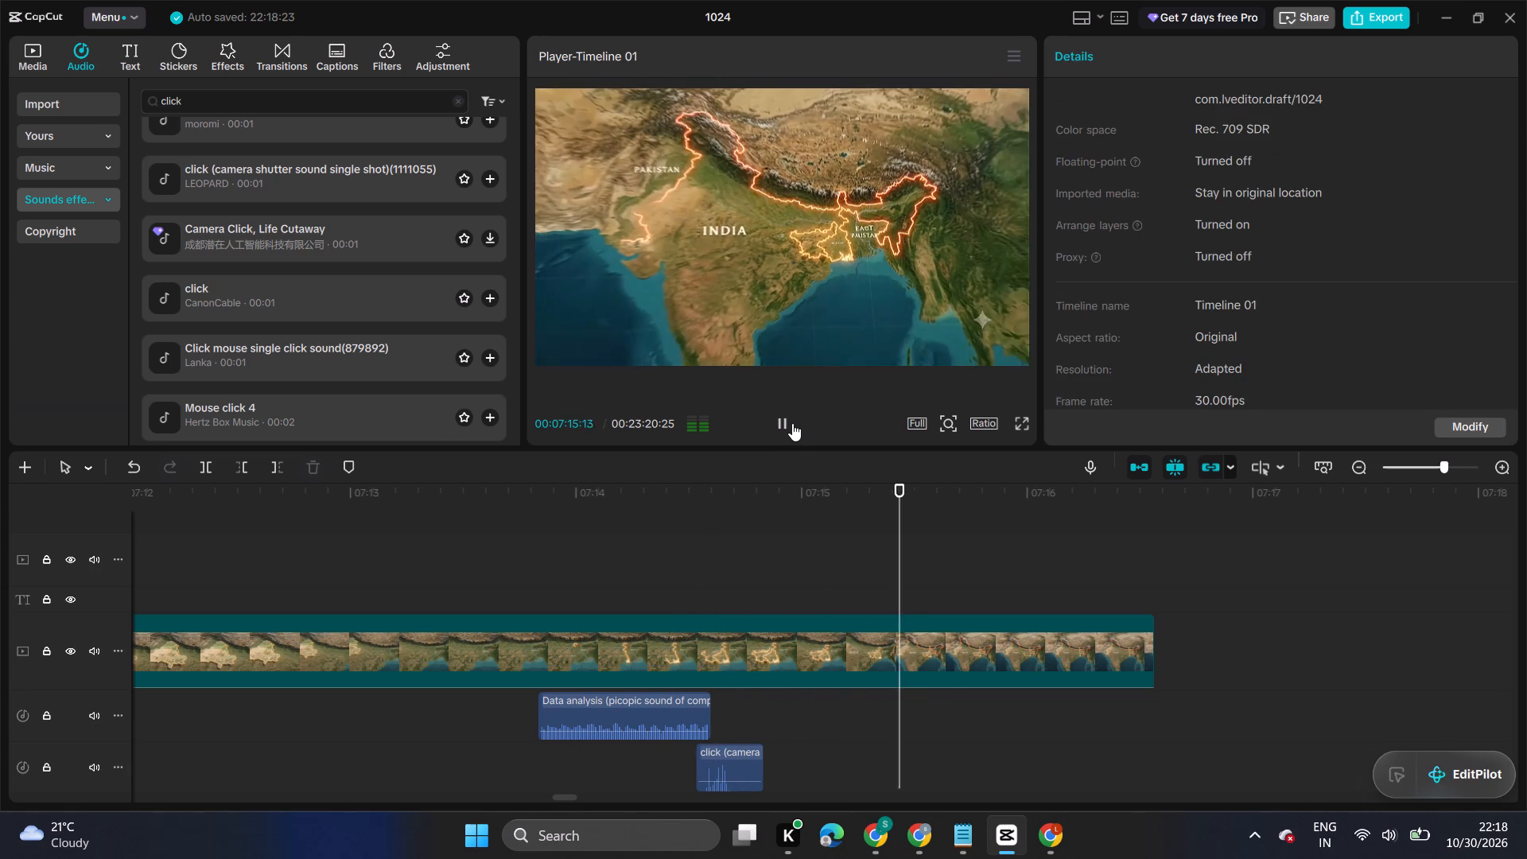
click(792, 423)
click(540, 583)
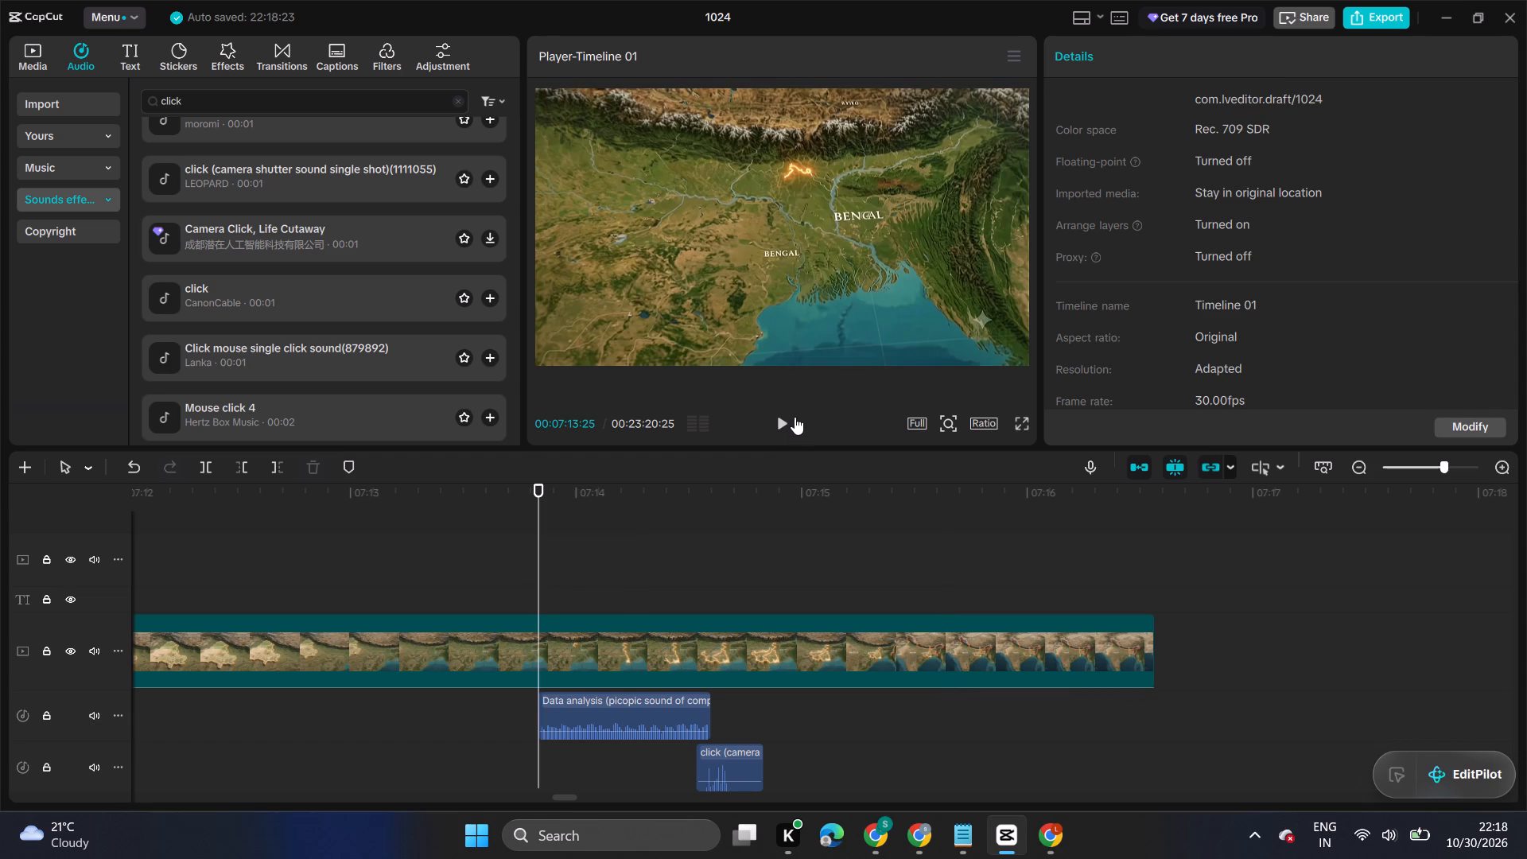
click(795, 418)
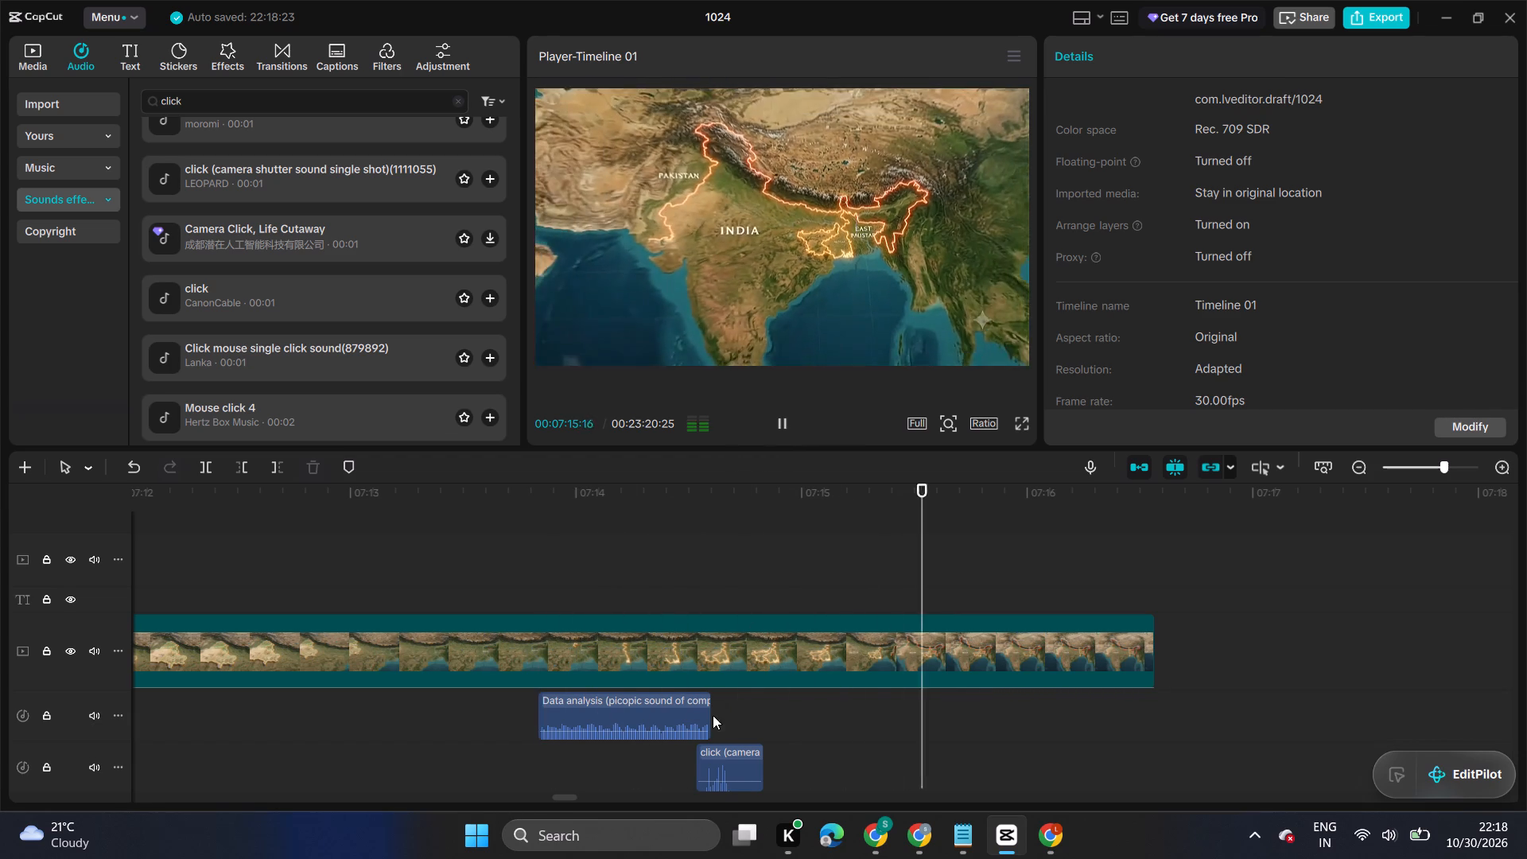
Add a short fade-out to the end of the data analysis sound and play the outline animation from 07:13:27.
drag(705, 715, 680, 713)
click(667, 610)
drag(666, 598, 0, 654)
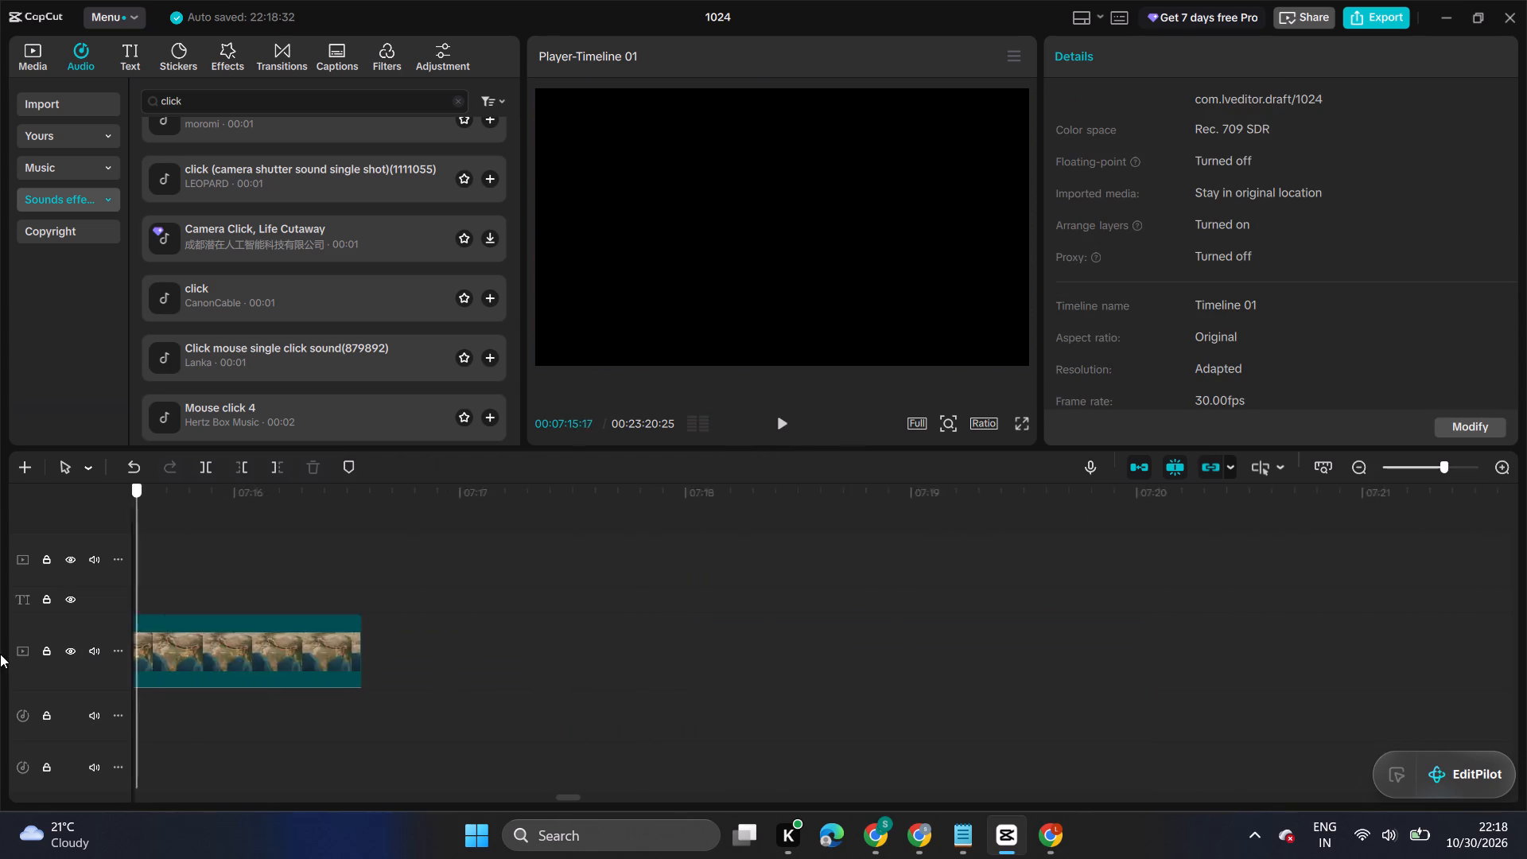
drag(0, 654, 1107, 672)
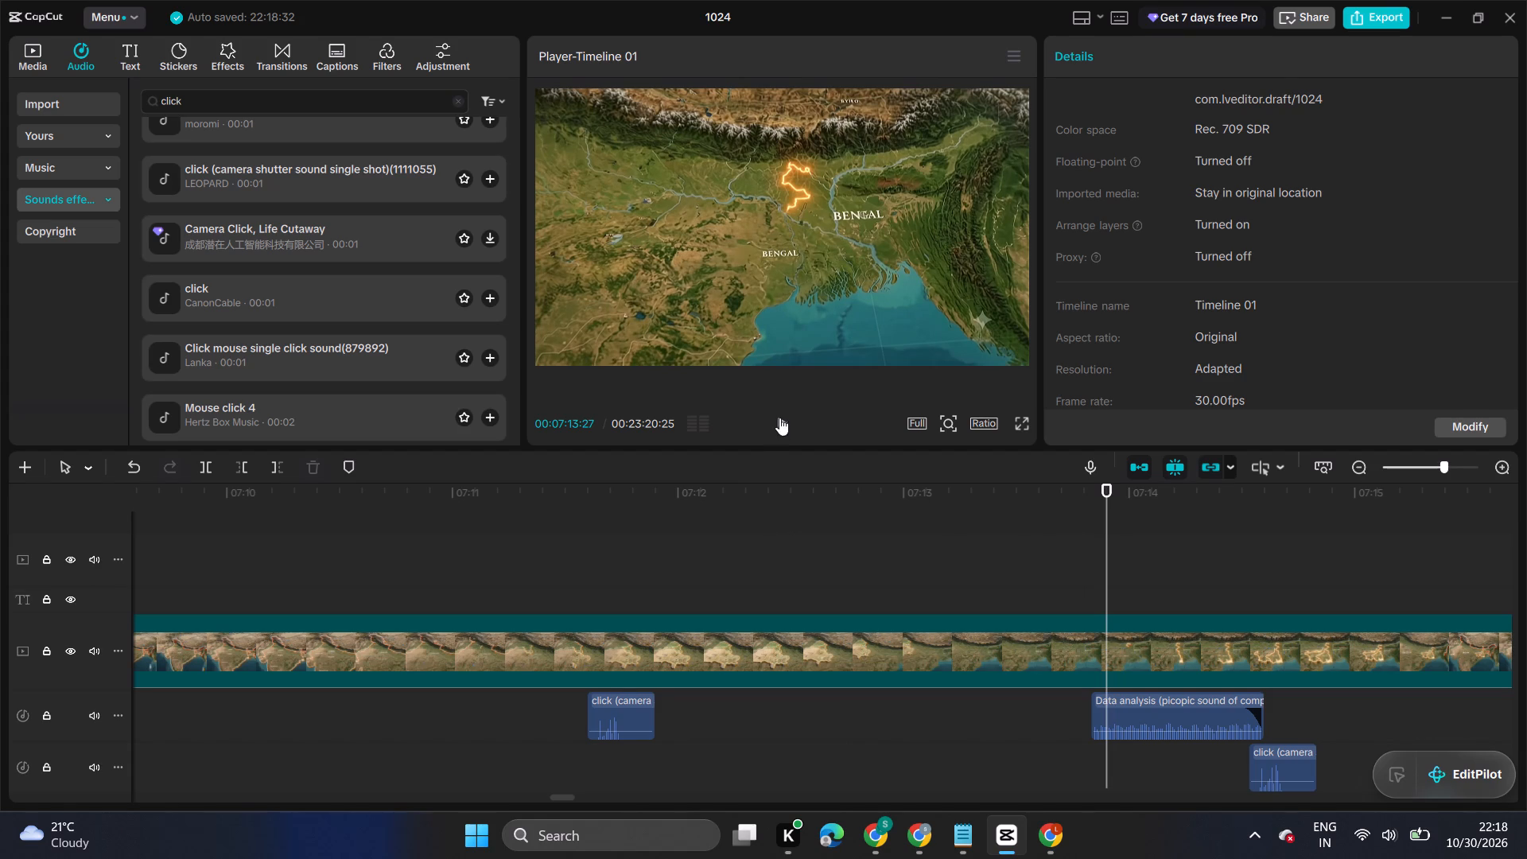
click(773, 415)
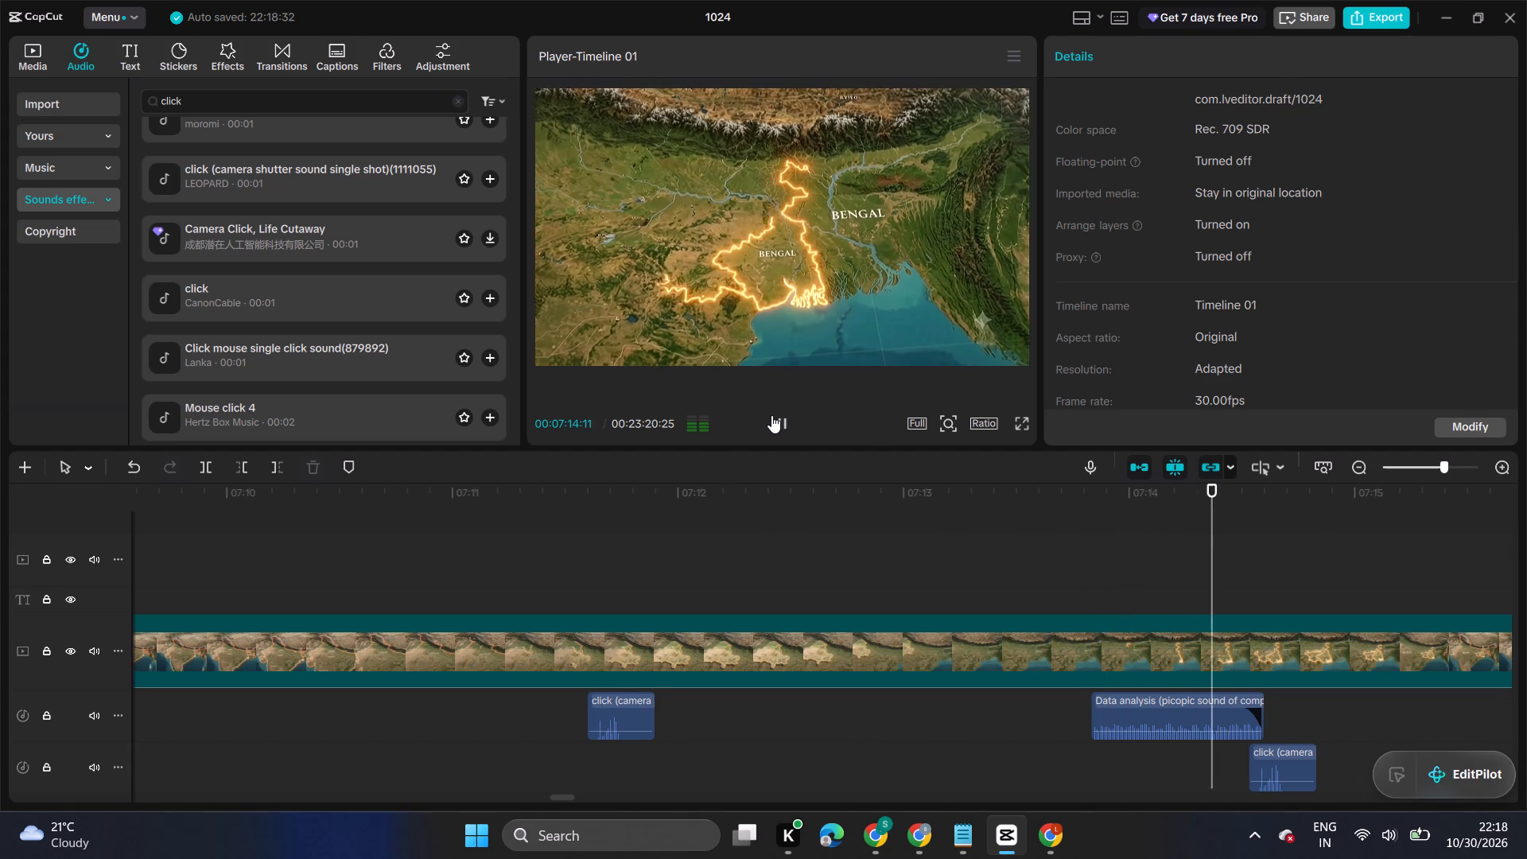
click(771, 415)
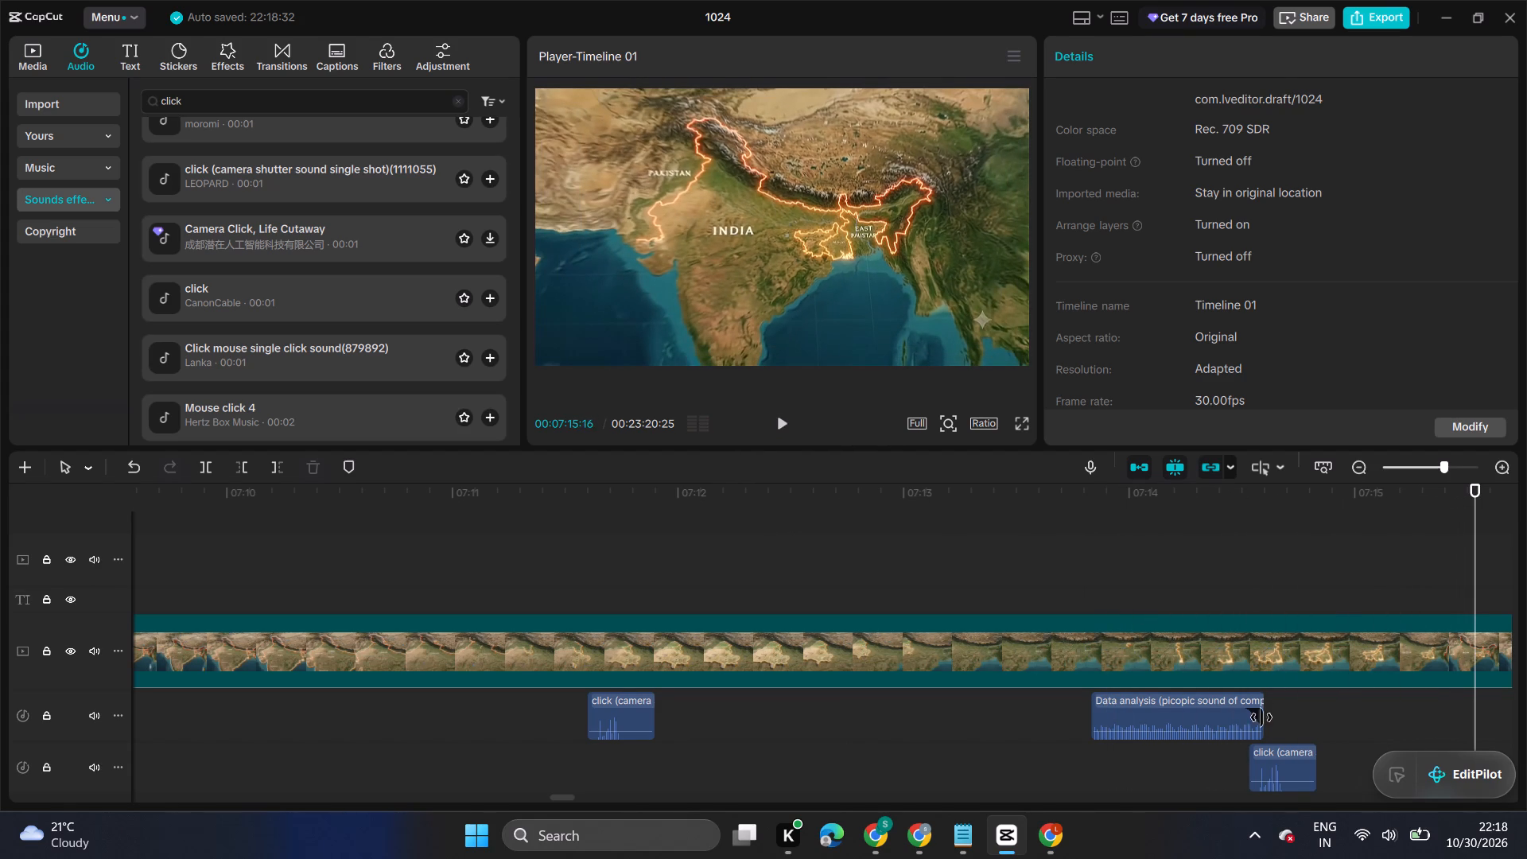
Nudge the click sound at the end of the Bengal outline slightly earlier and play on past the end of the map clip.
click(1271, 768)
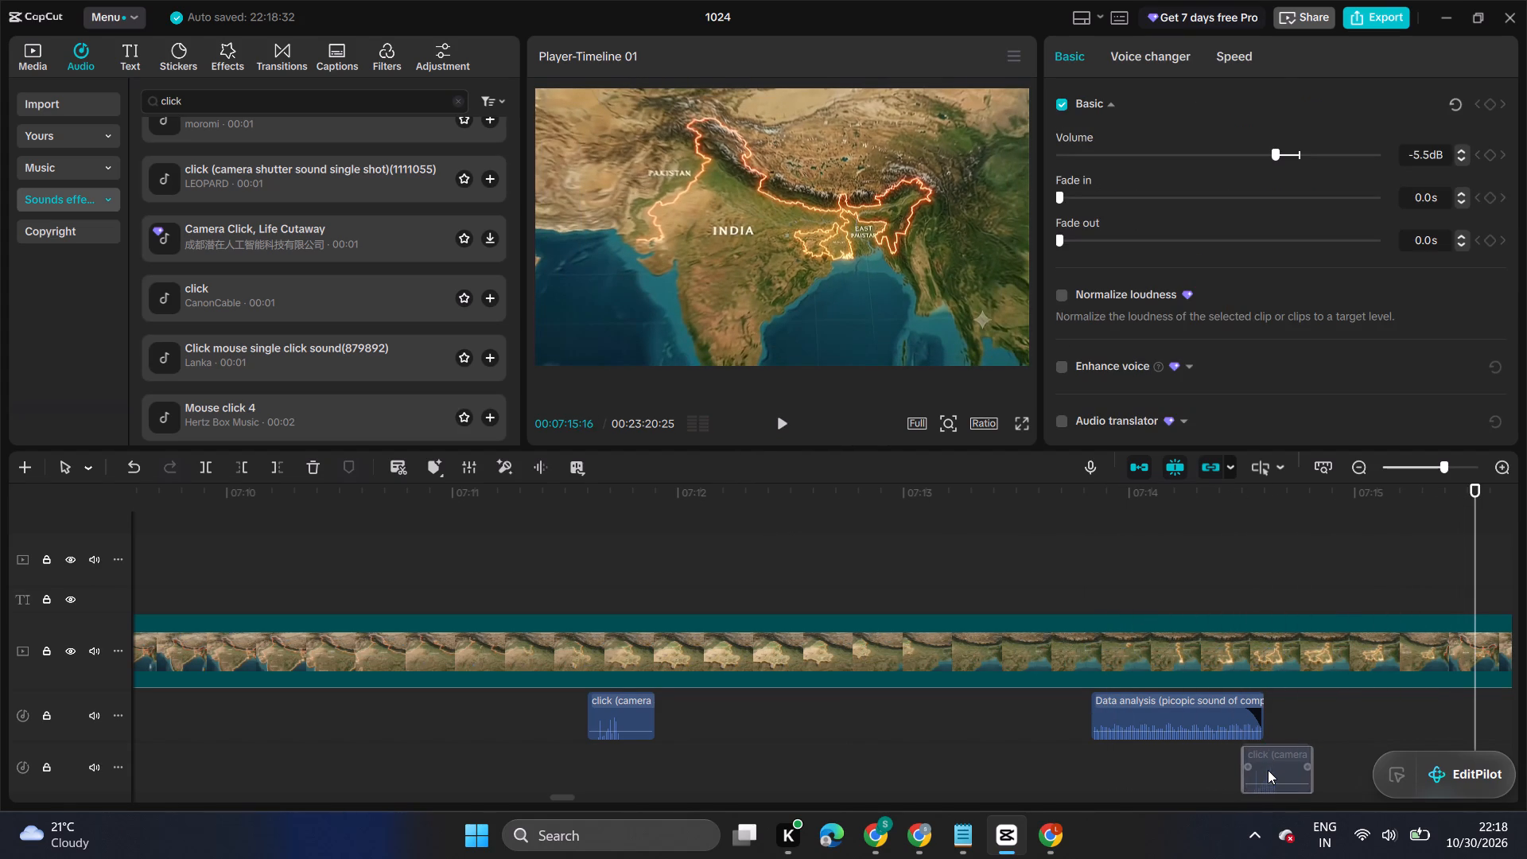
click(1234, 760)
click(775, 425)
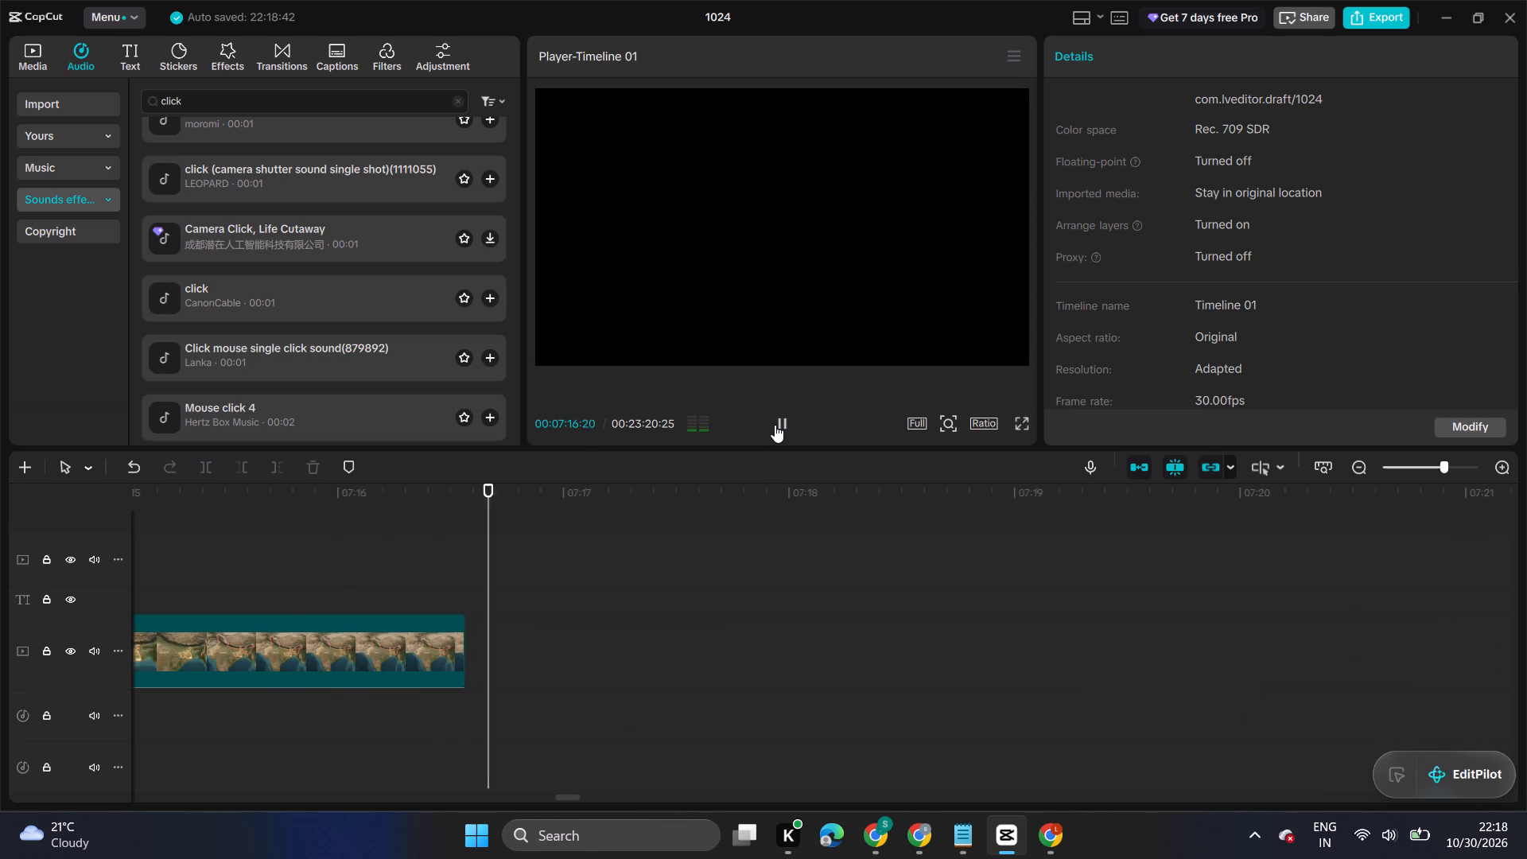
click(775, 425)
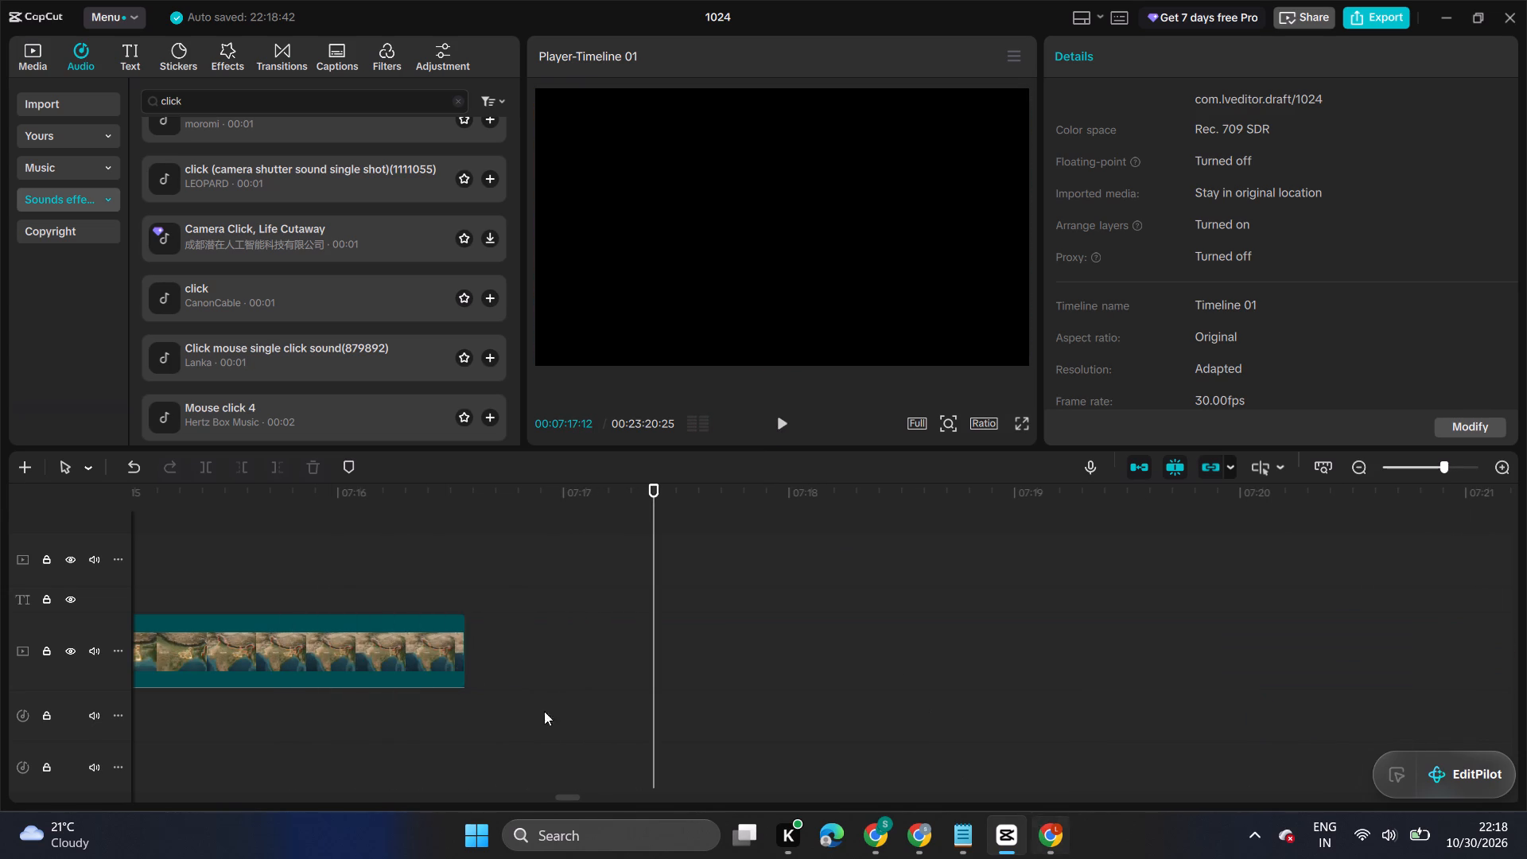
Import the Administrator_examining_historic..._0efbf055_1080p.mp4 village video and place it on the main track directly after the map clip.
click(52, 61)
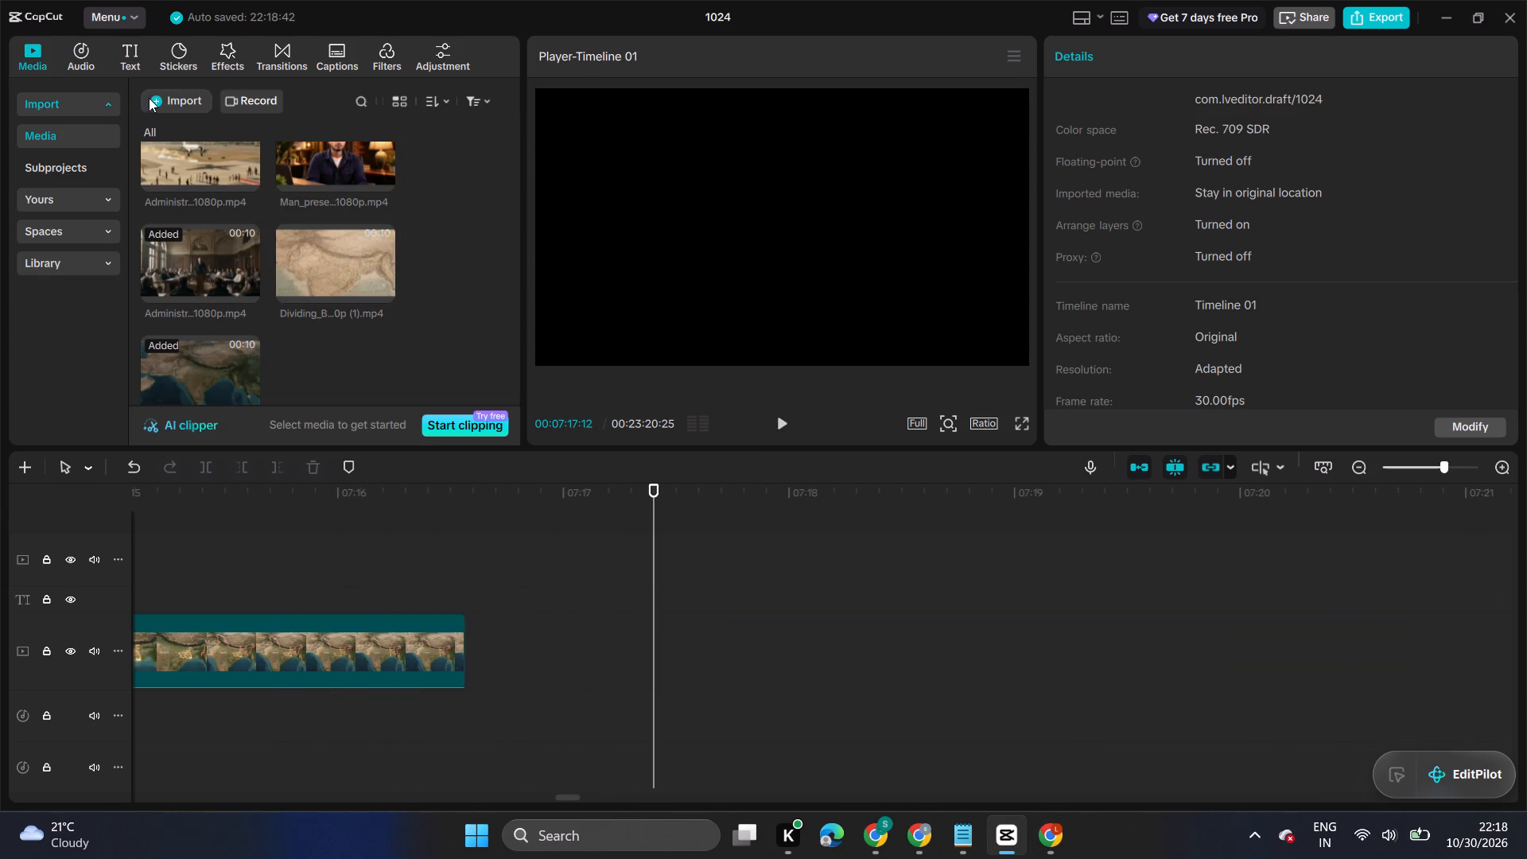
click(149, 98)
click(187, 134)
double_click(323, 204)
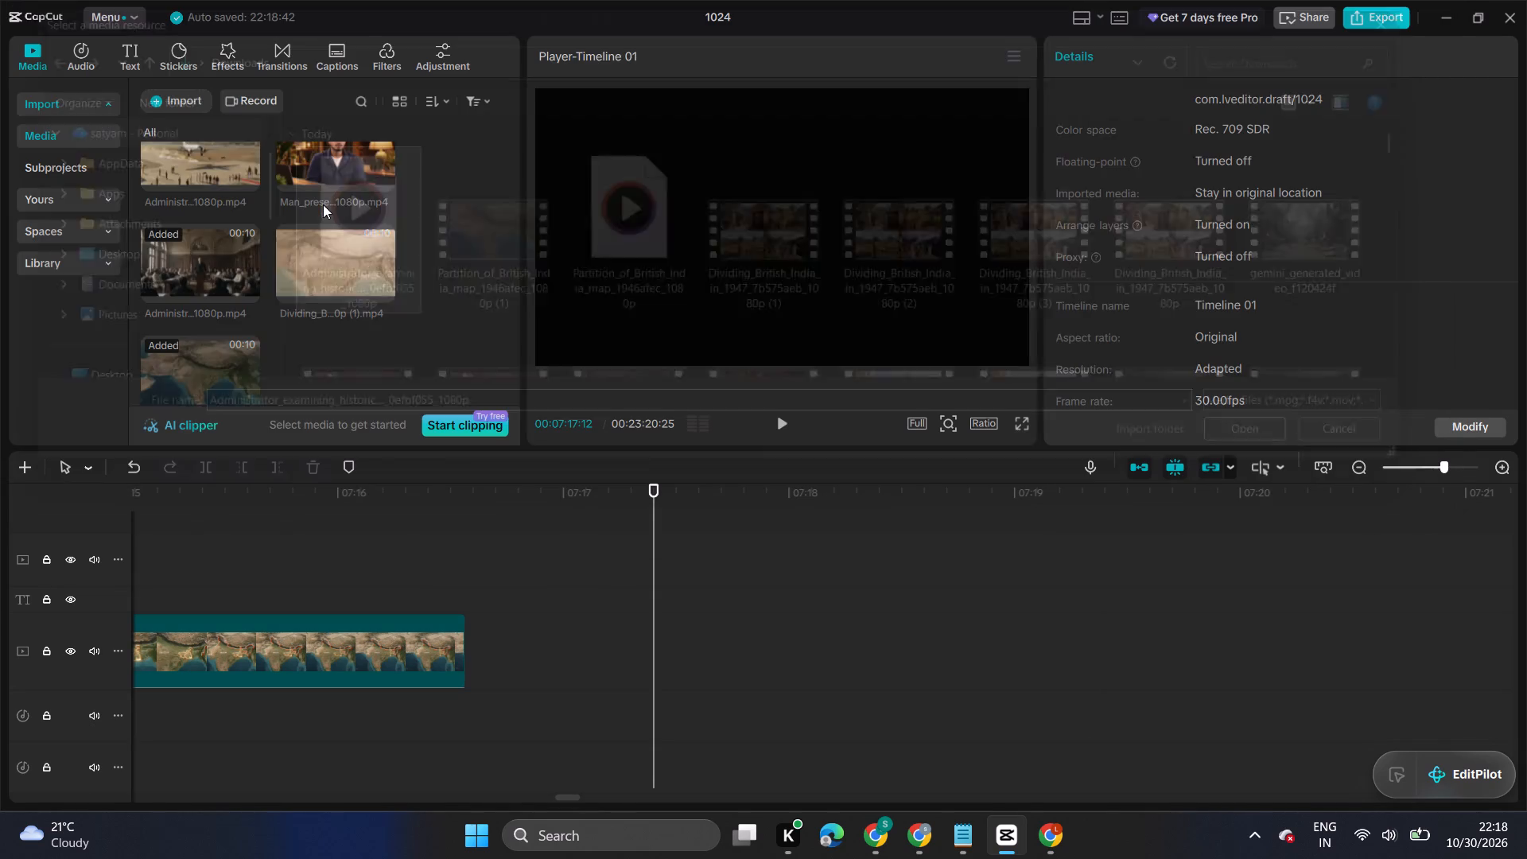
drag(313, 340, 336, 353)
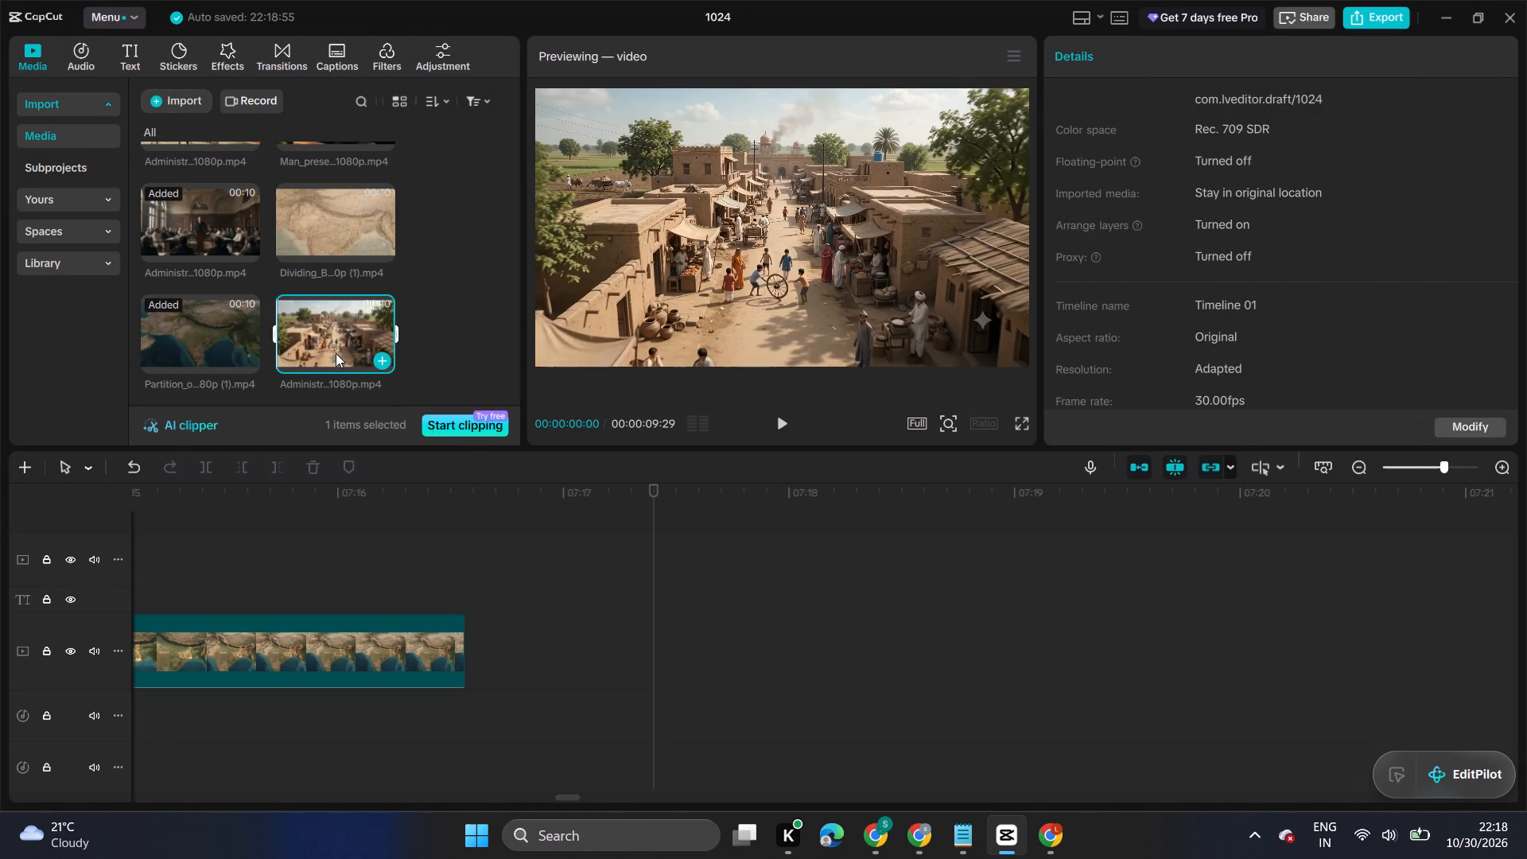
drag(336, 353, 476, 643)
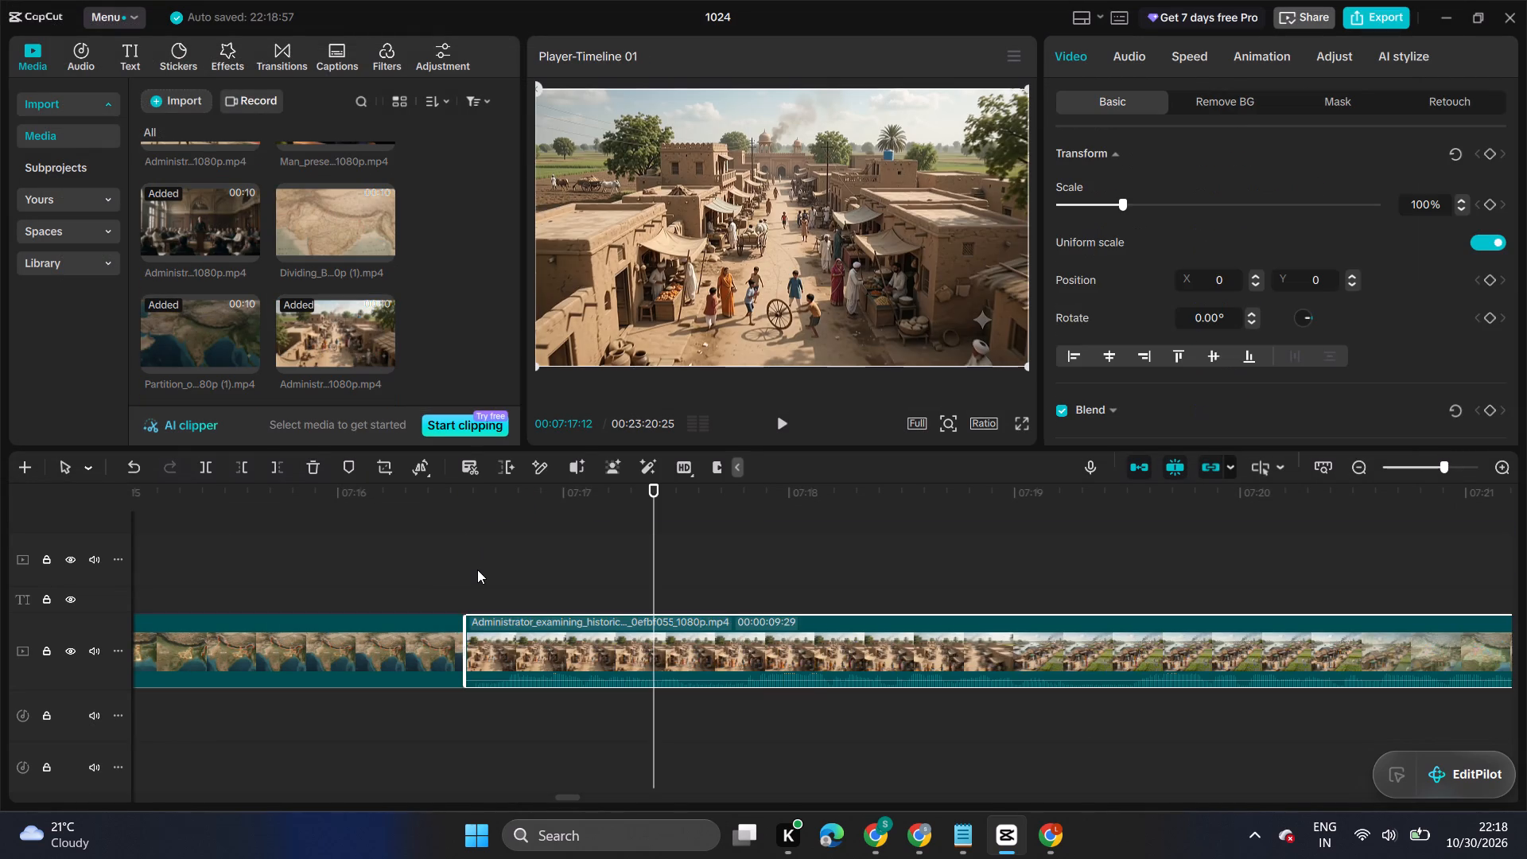
Play through the village video and replay the shot of the man at his desk from about 07:22.
click(477, 569)
drag(477, 569, 469, 569)
click(774, 418)
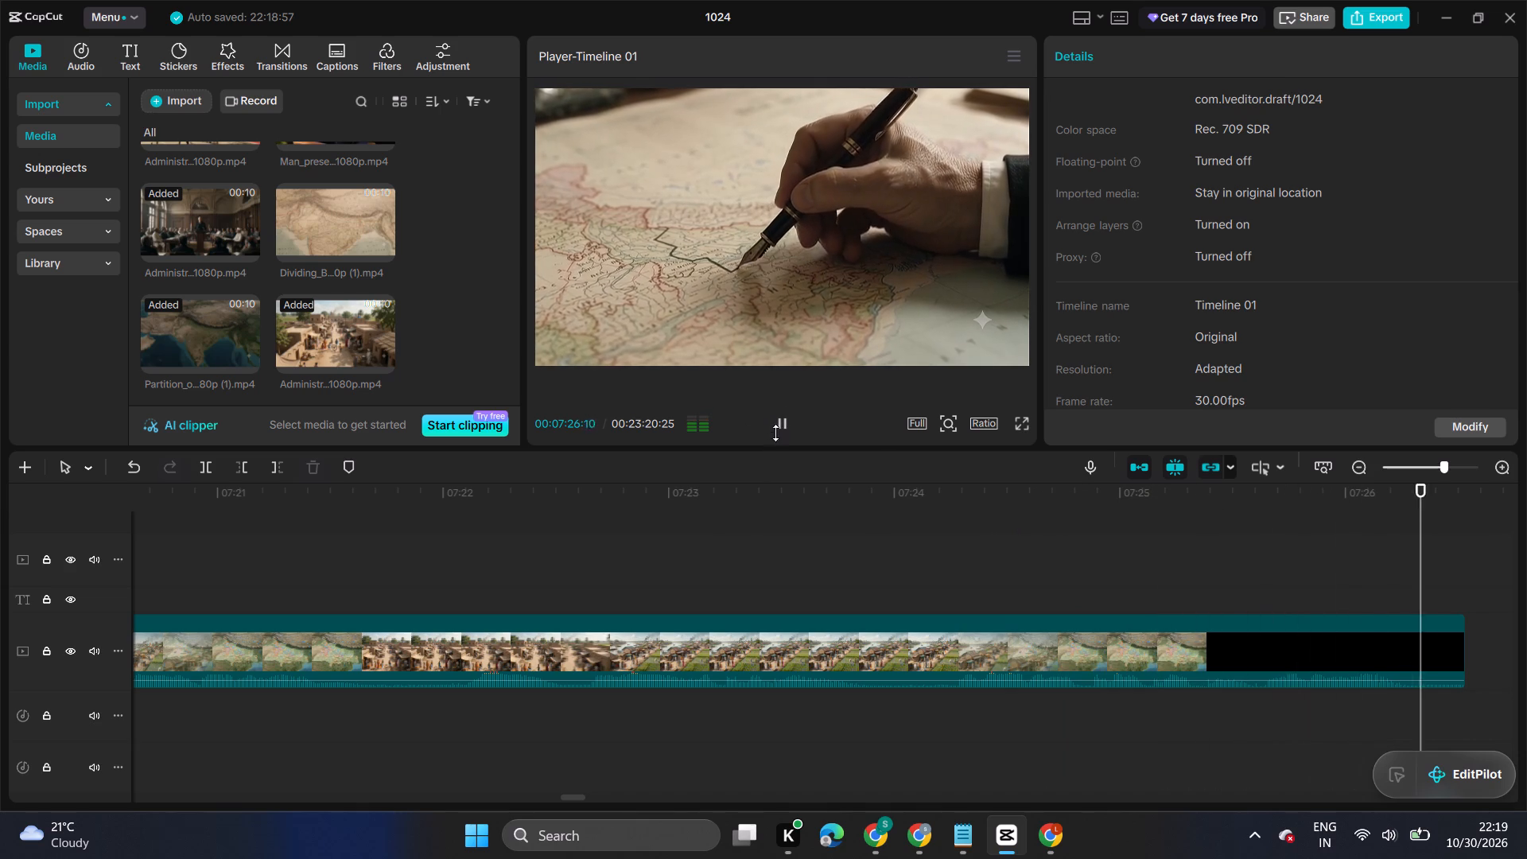
click(746, 573)
drag(746, 573, 150, 577)
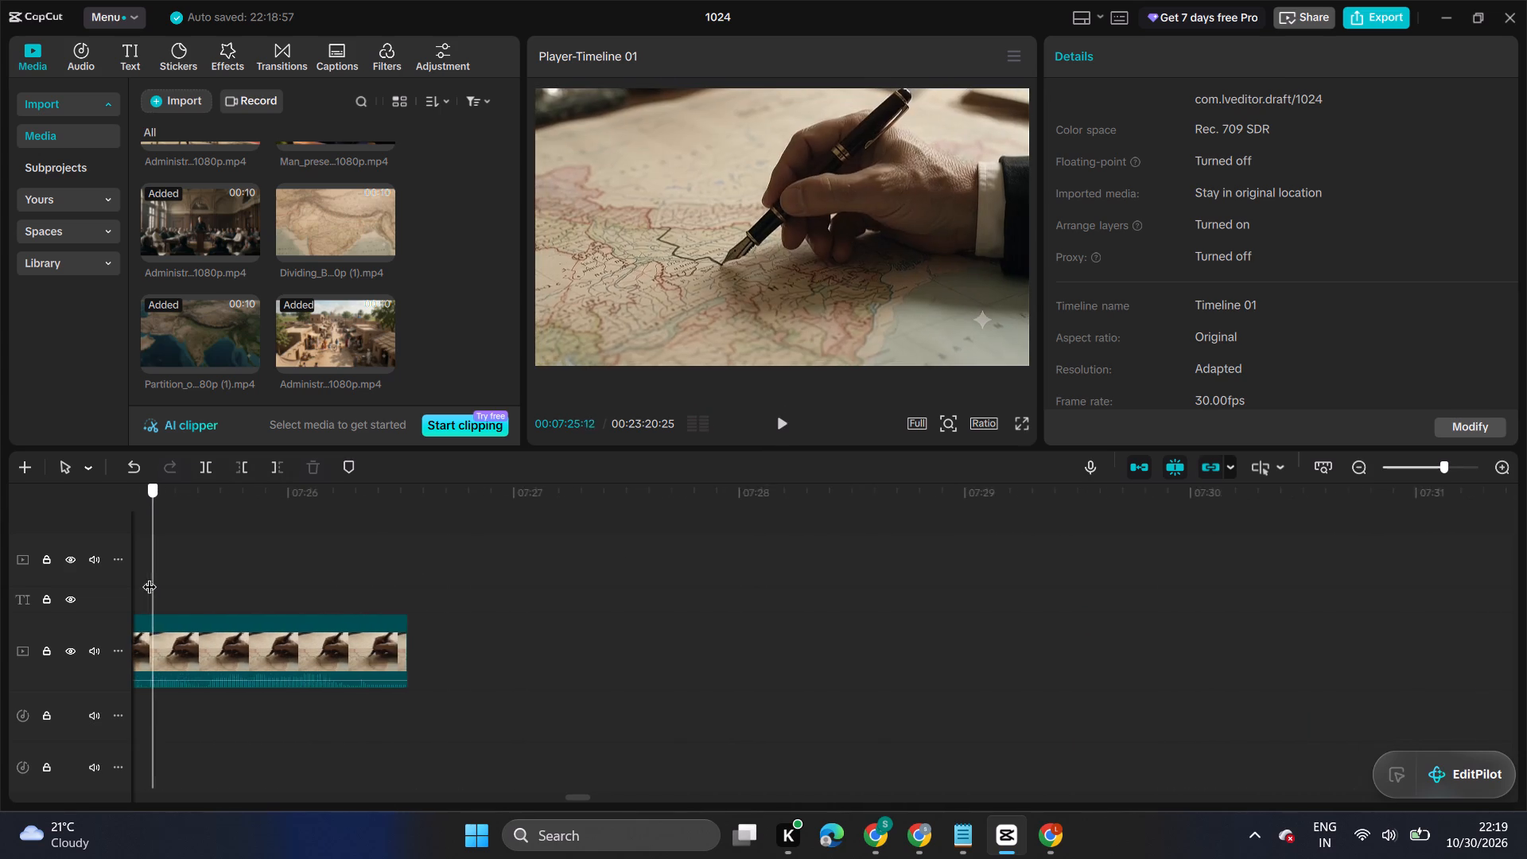
drag(150, 577, 151, 573)
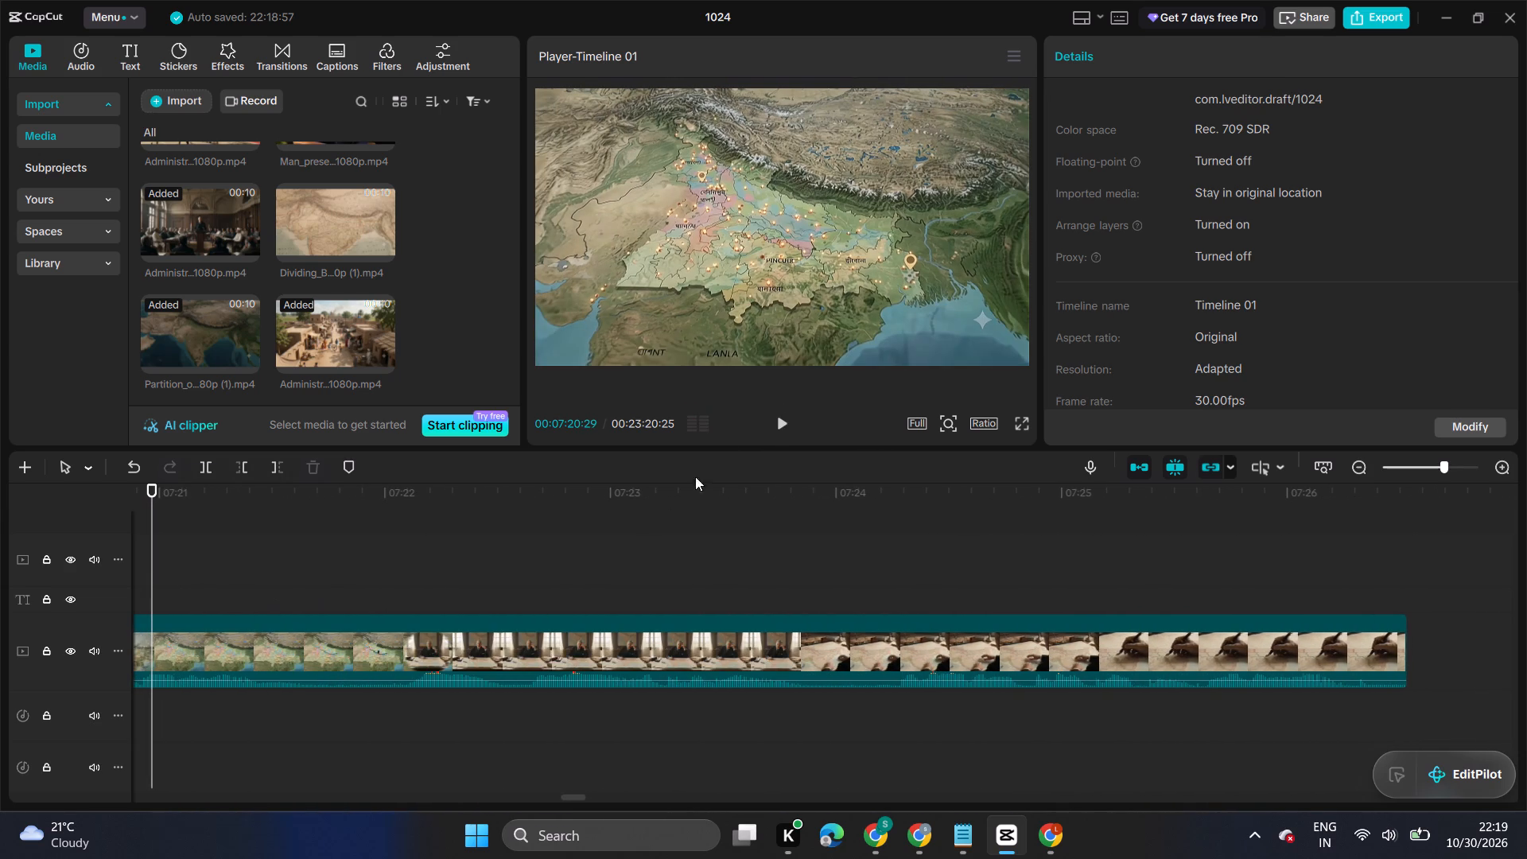
click(265, 580)
drag(265, 580, 376, 543)
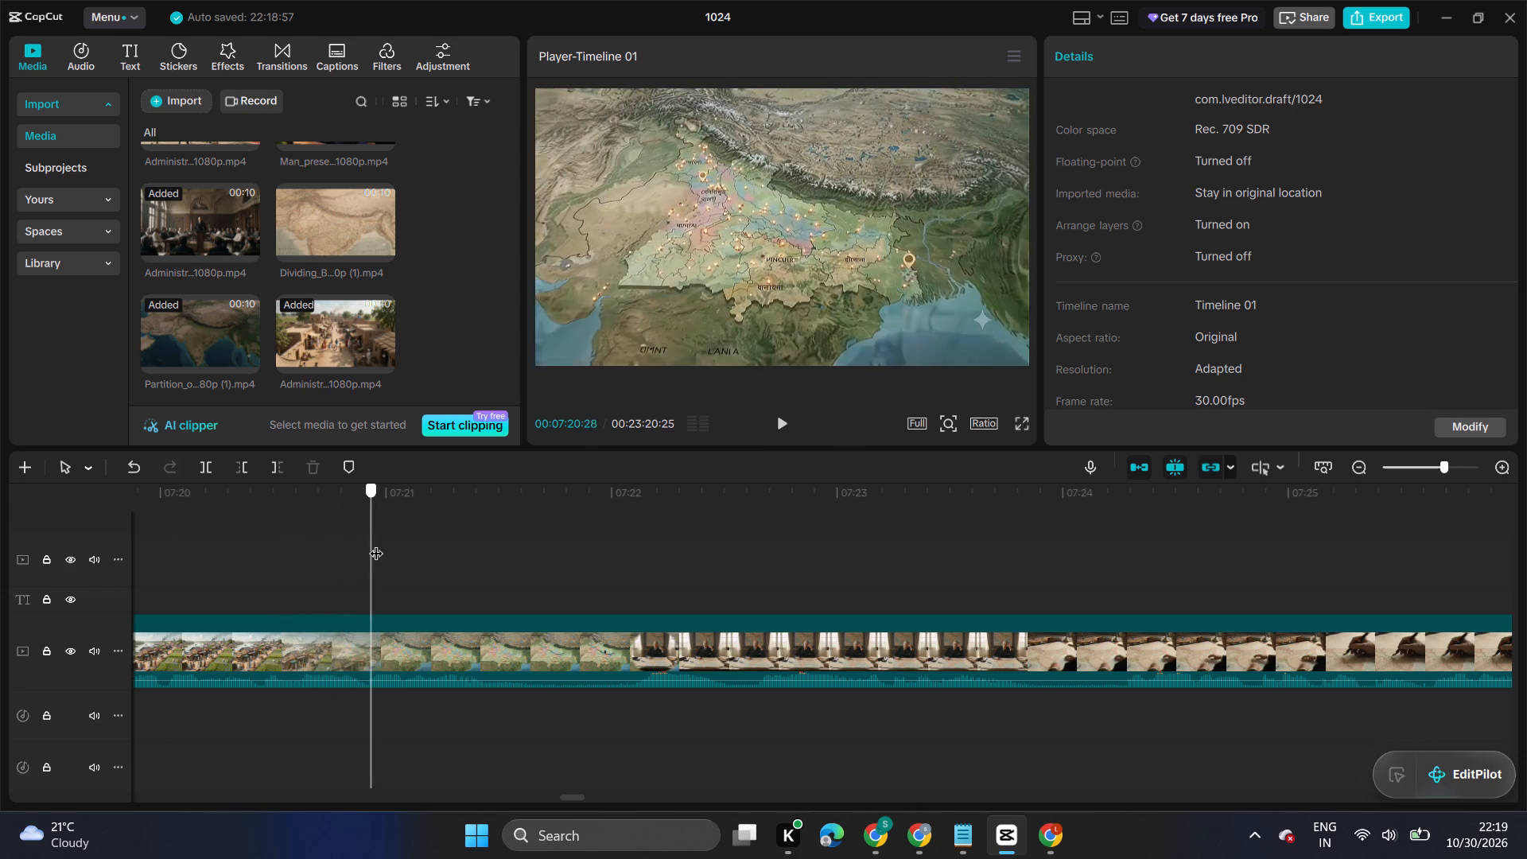
drag(376, 543, 674, 513)
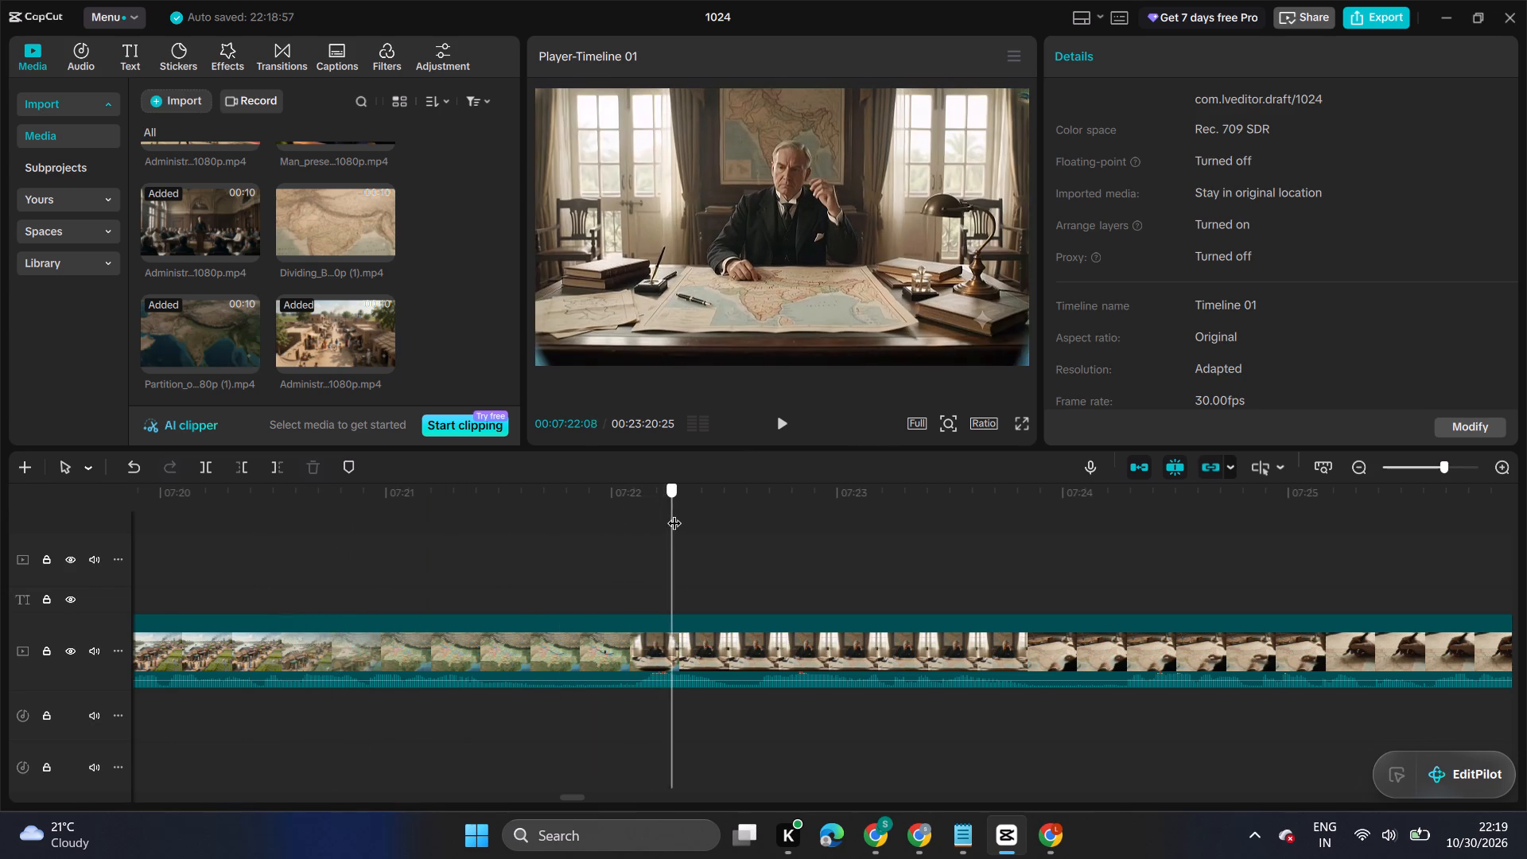
drag(674, 513, 701, 515)
click(787, 429)
click(789, 429)
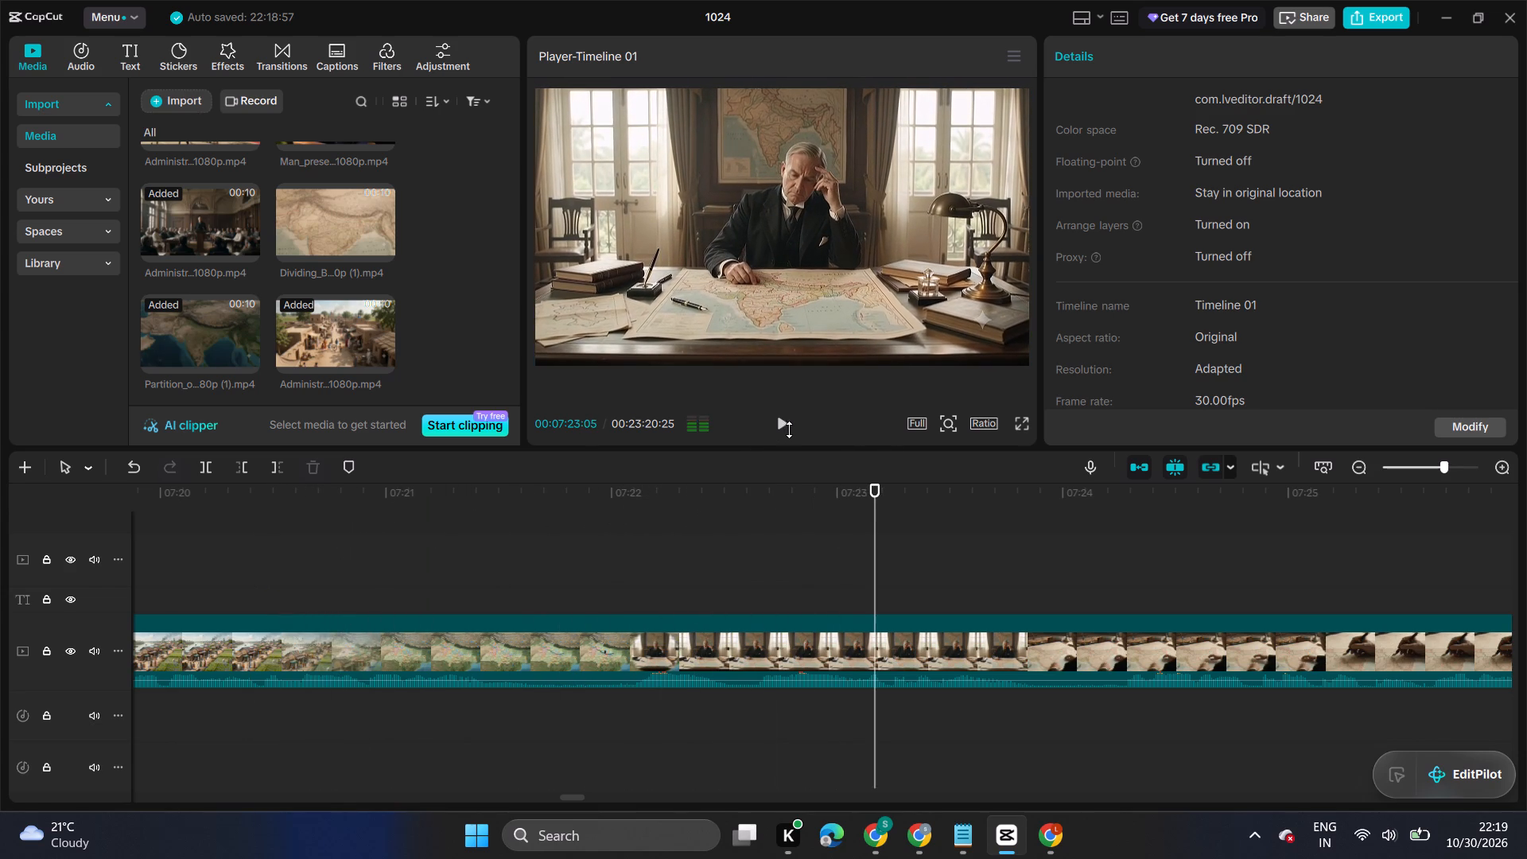
Mute the village video by lowering its clip volume to -∞ dB and play on briefly.
click(849, 628)
click(1128, 51)
drag(1153, 200, 1008, 206)
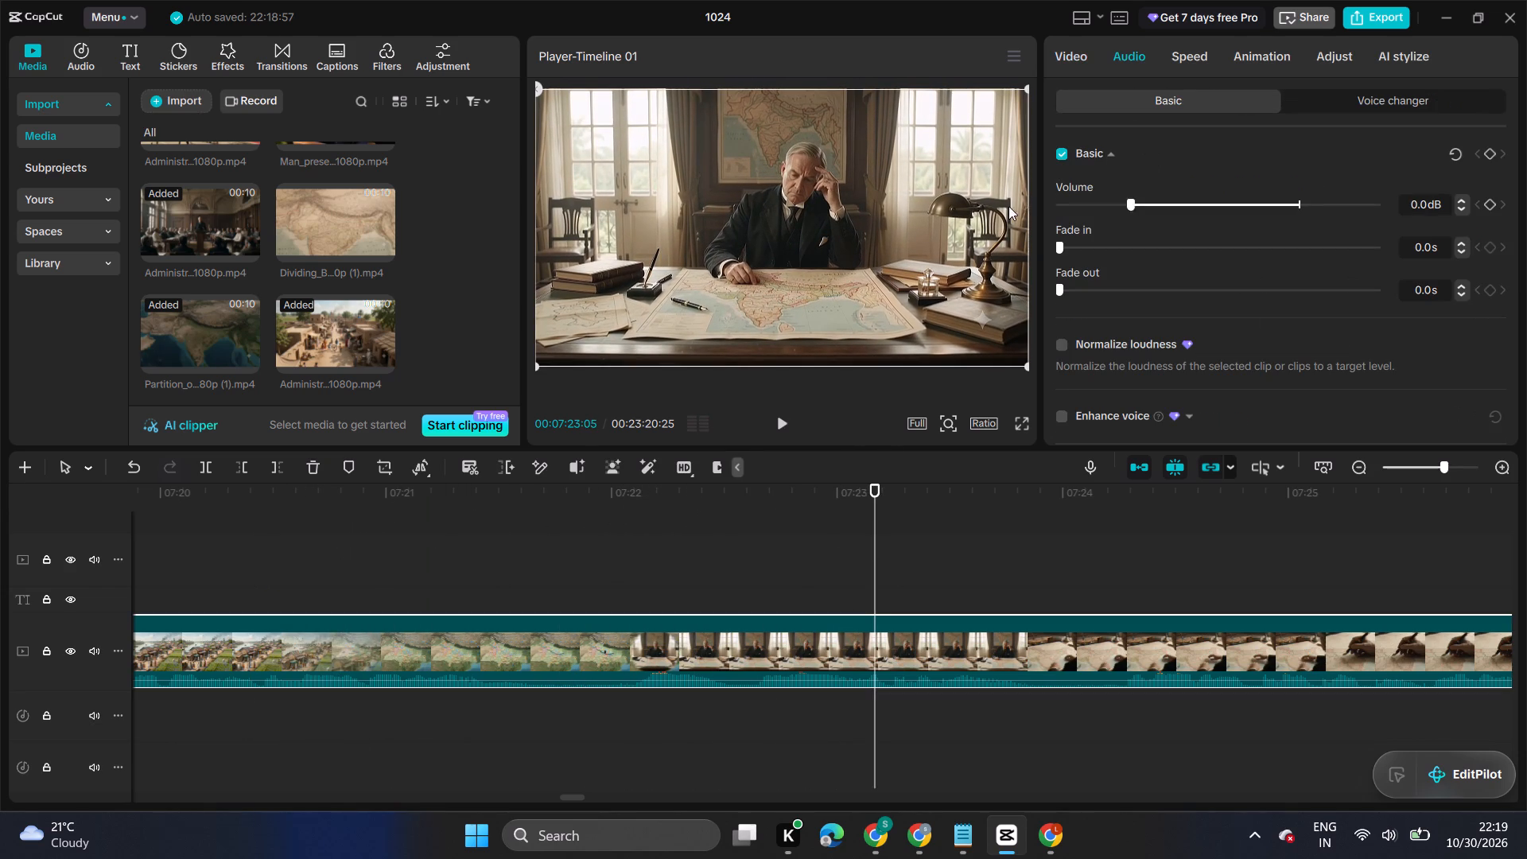
drag(1008, 206, 929, 216)
click(790, 421)
click(790, 421)
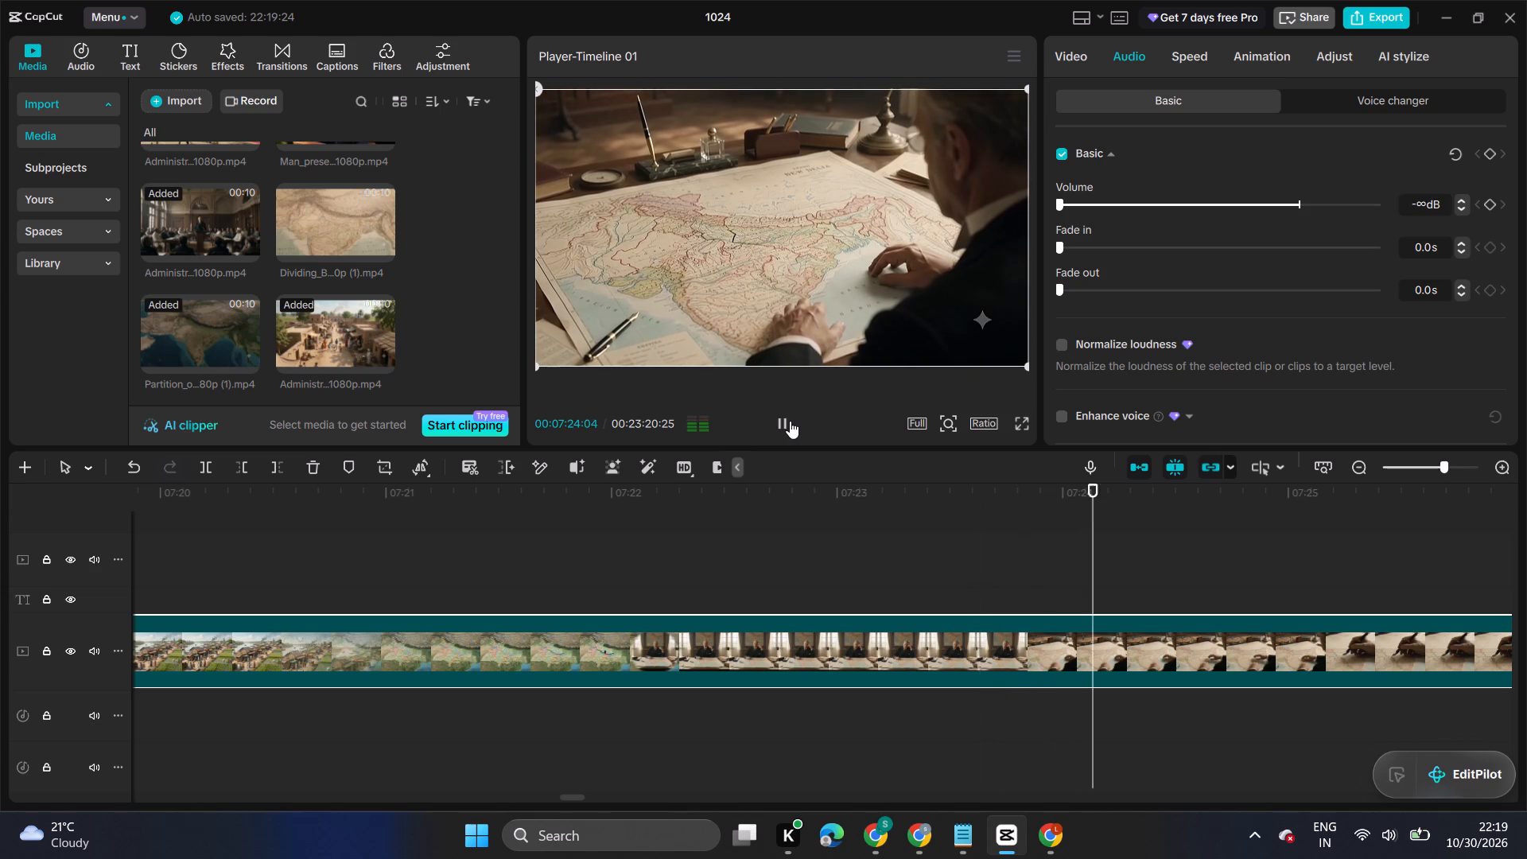
Split the village video at 07:23:07, just before the next narration phrase begins.
scroll(979, 535, down, 4)
click(909, 636)
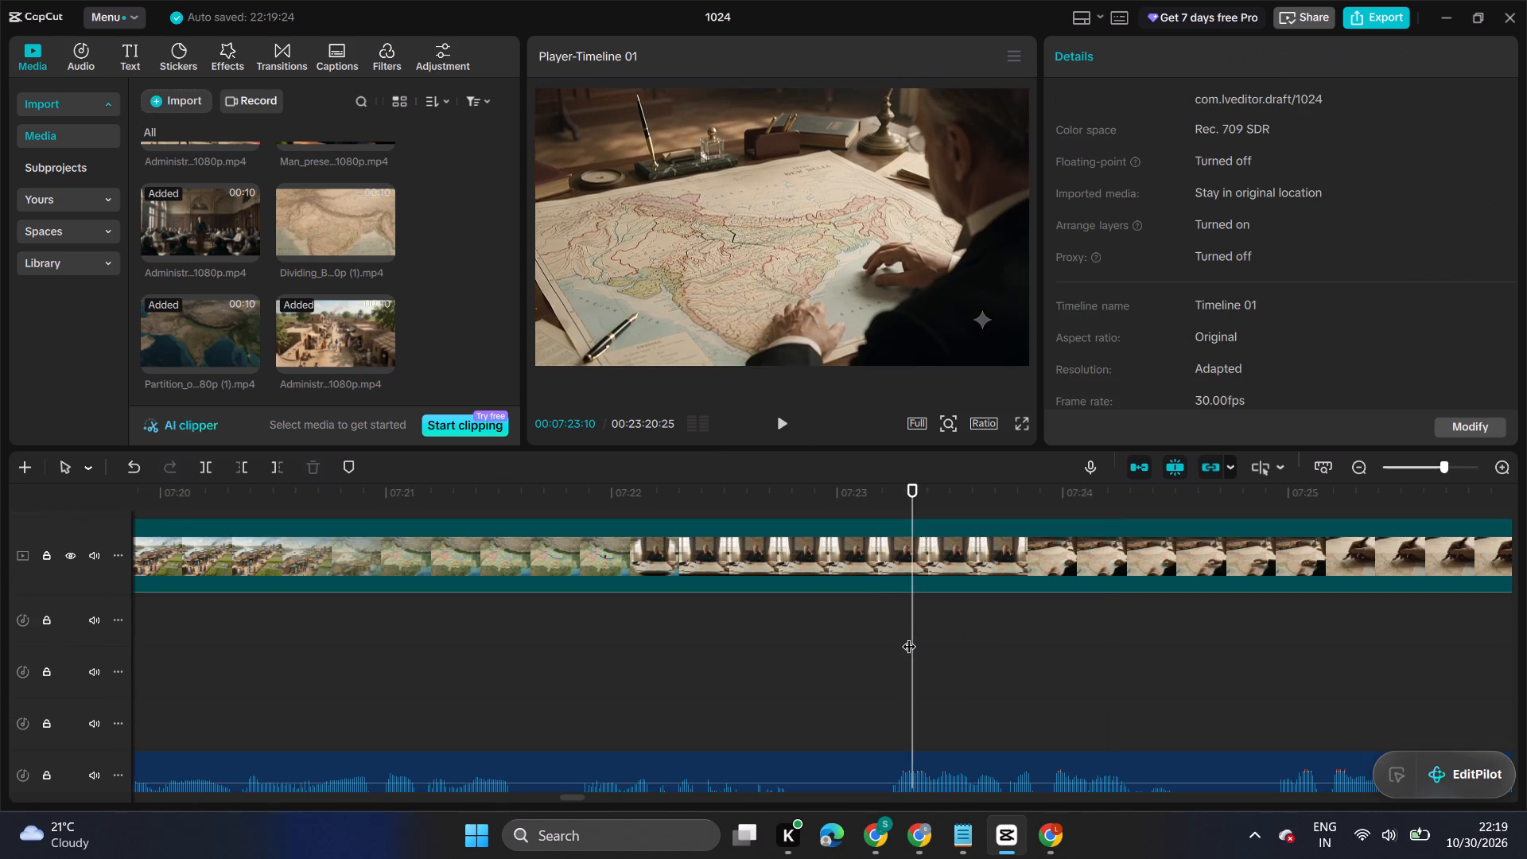
drag(909, 636, 887, 641)
click(885, 542)
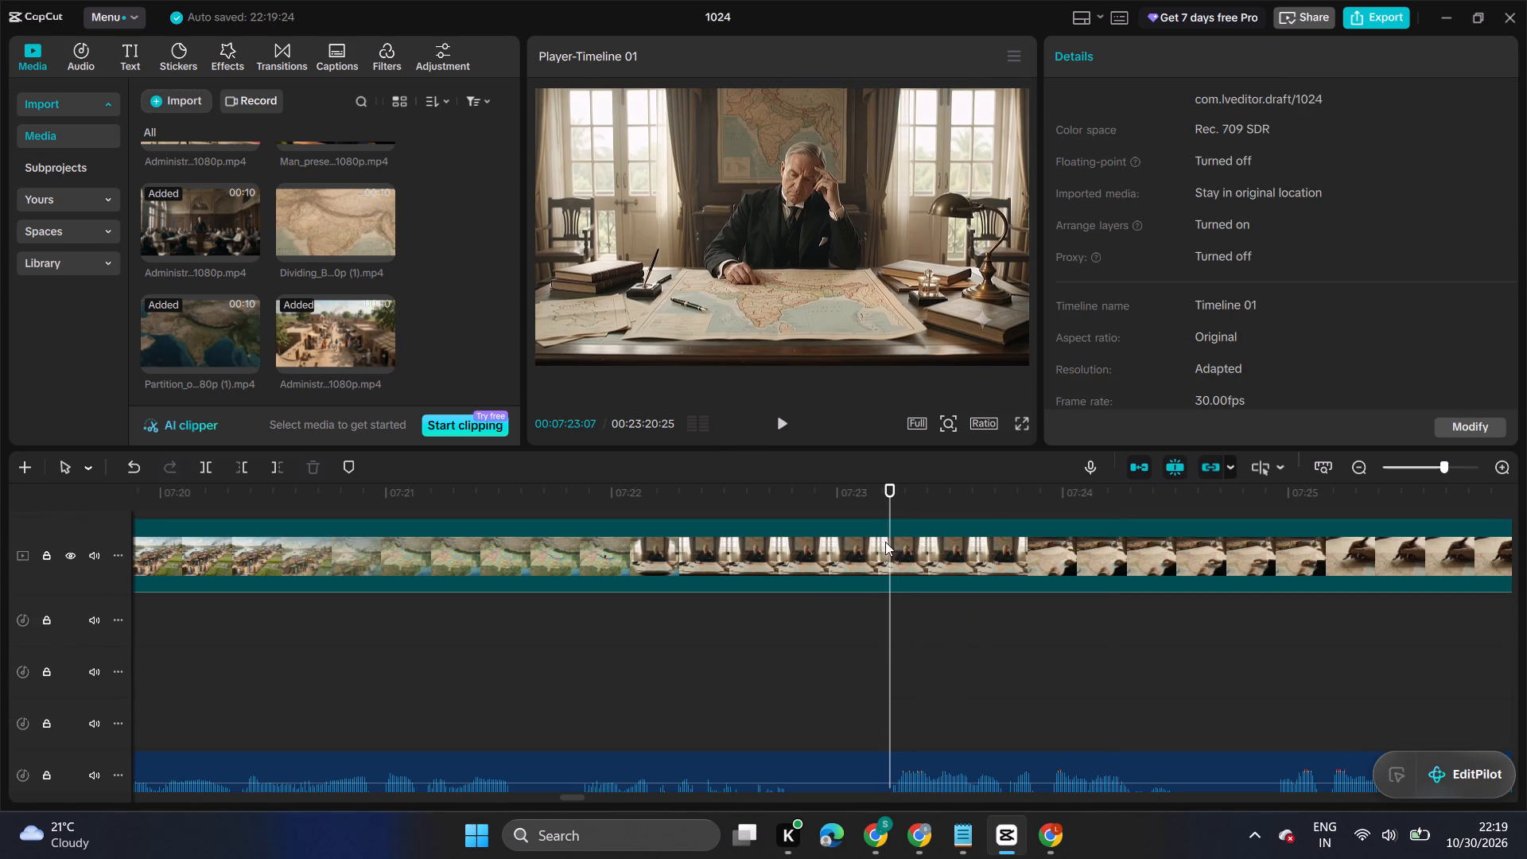
click(204, 461)
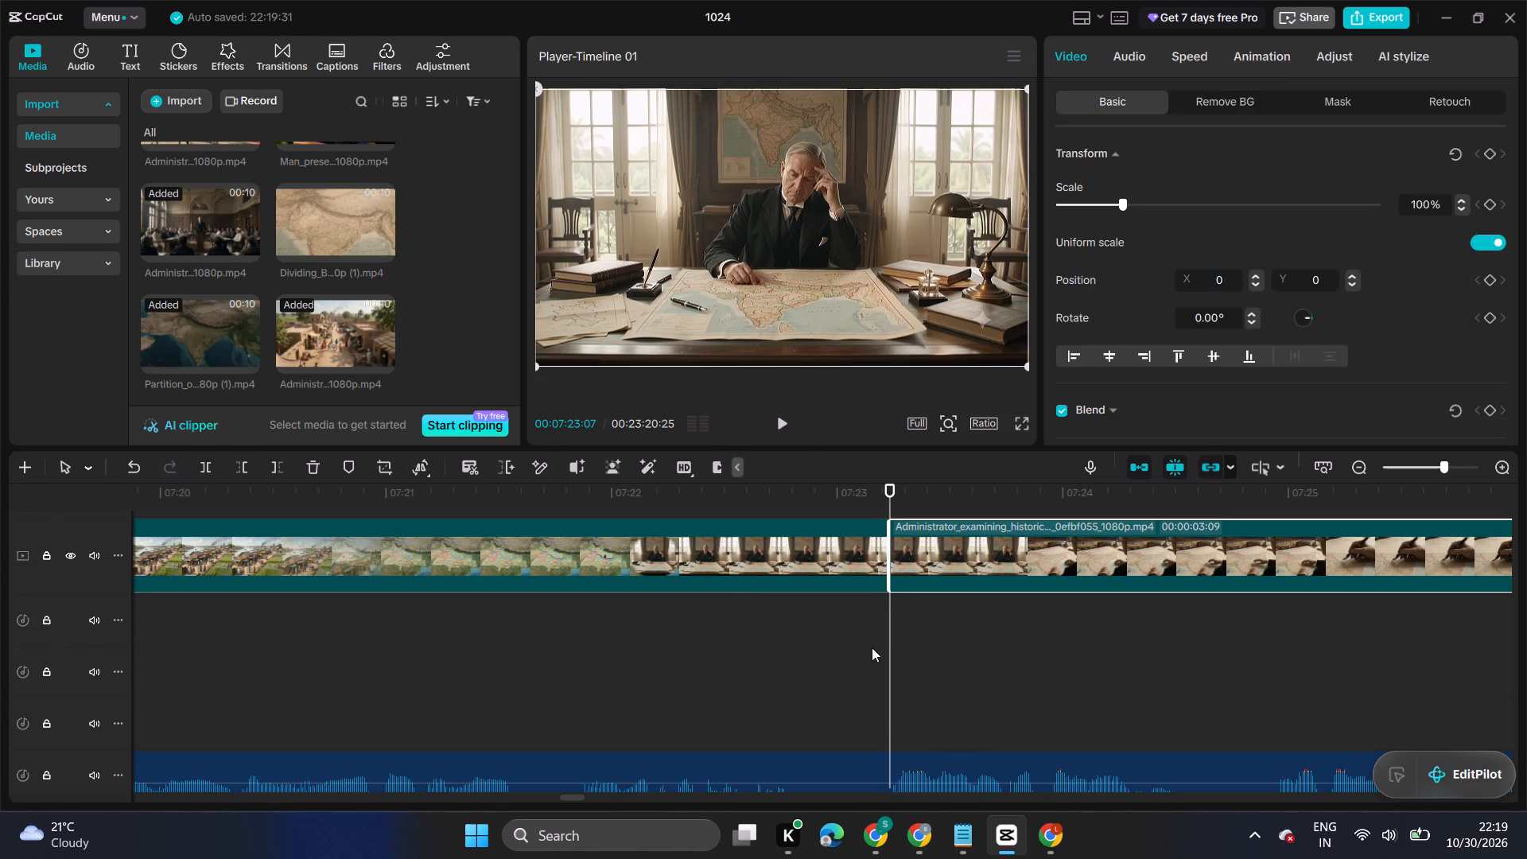
Trim away the start of the second piece up to 07:25:02, keeping the pen-drawing shot, and play the cut.
drag(889, 651, 1218, 645)
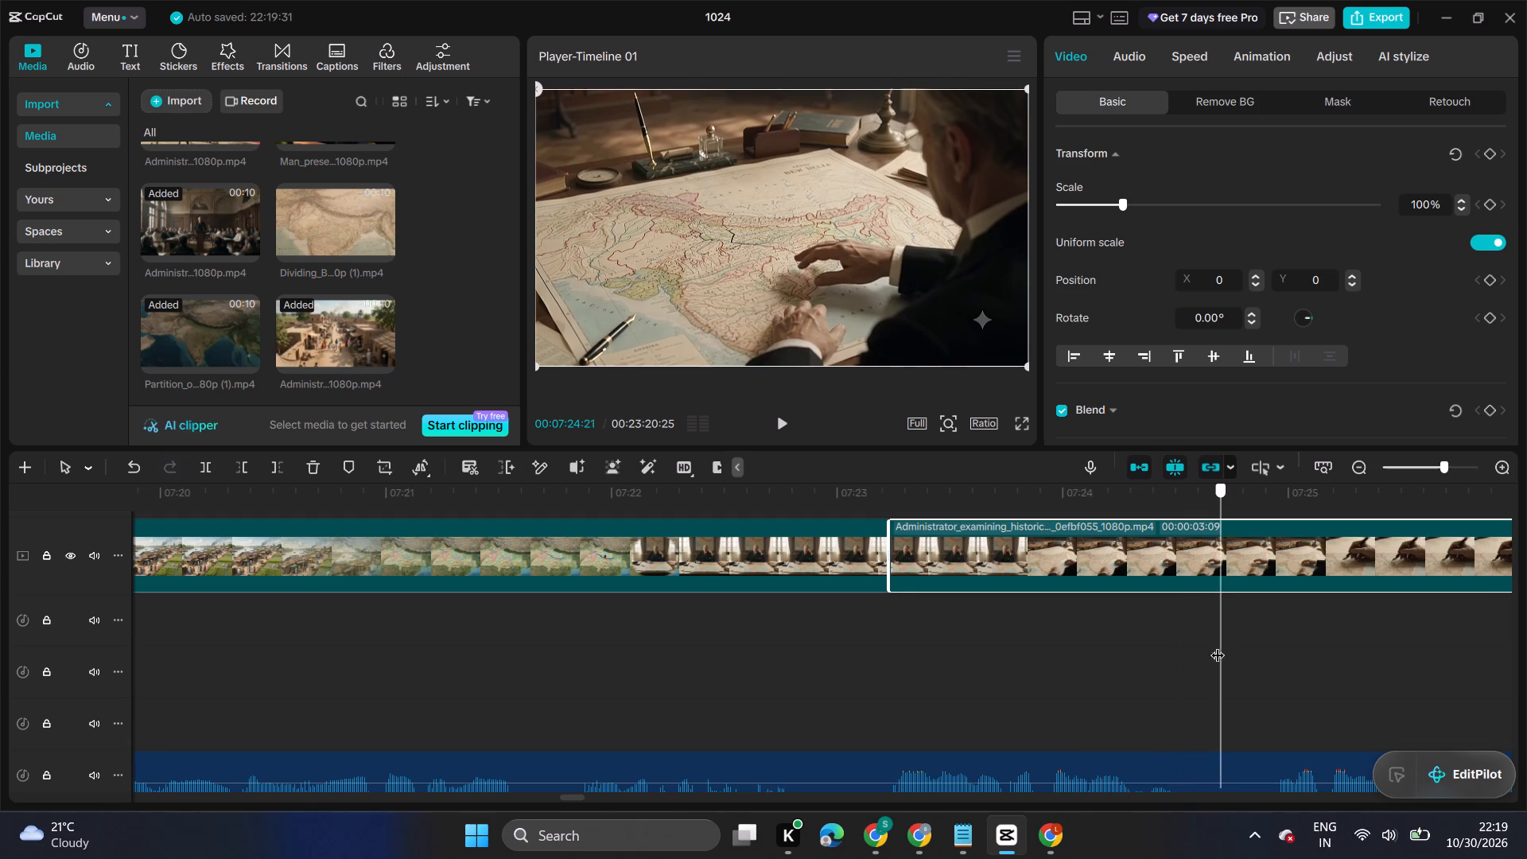
drag(1218, 645, 1304, 622)
click(1258, 549)
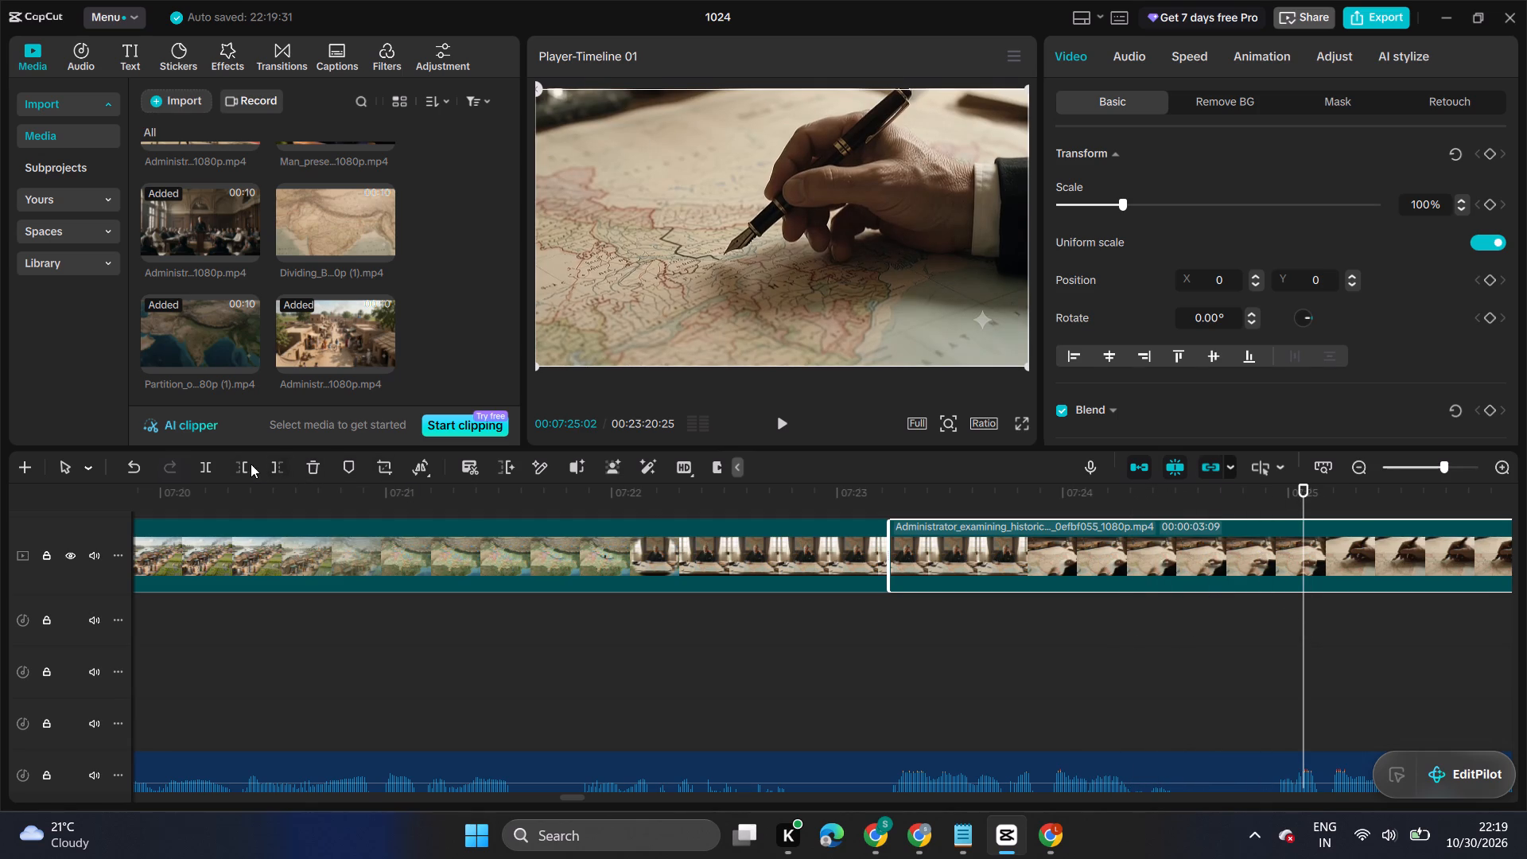
click(244, 465)
click(780, 423)
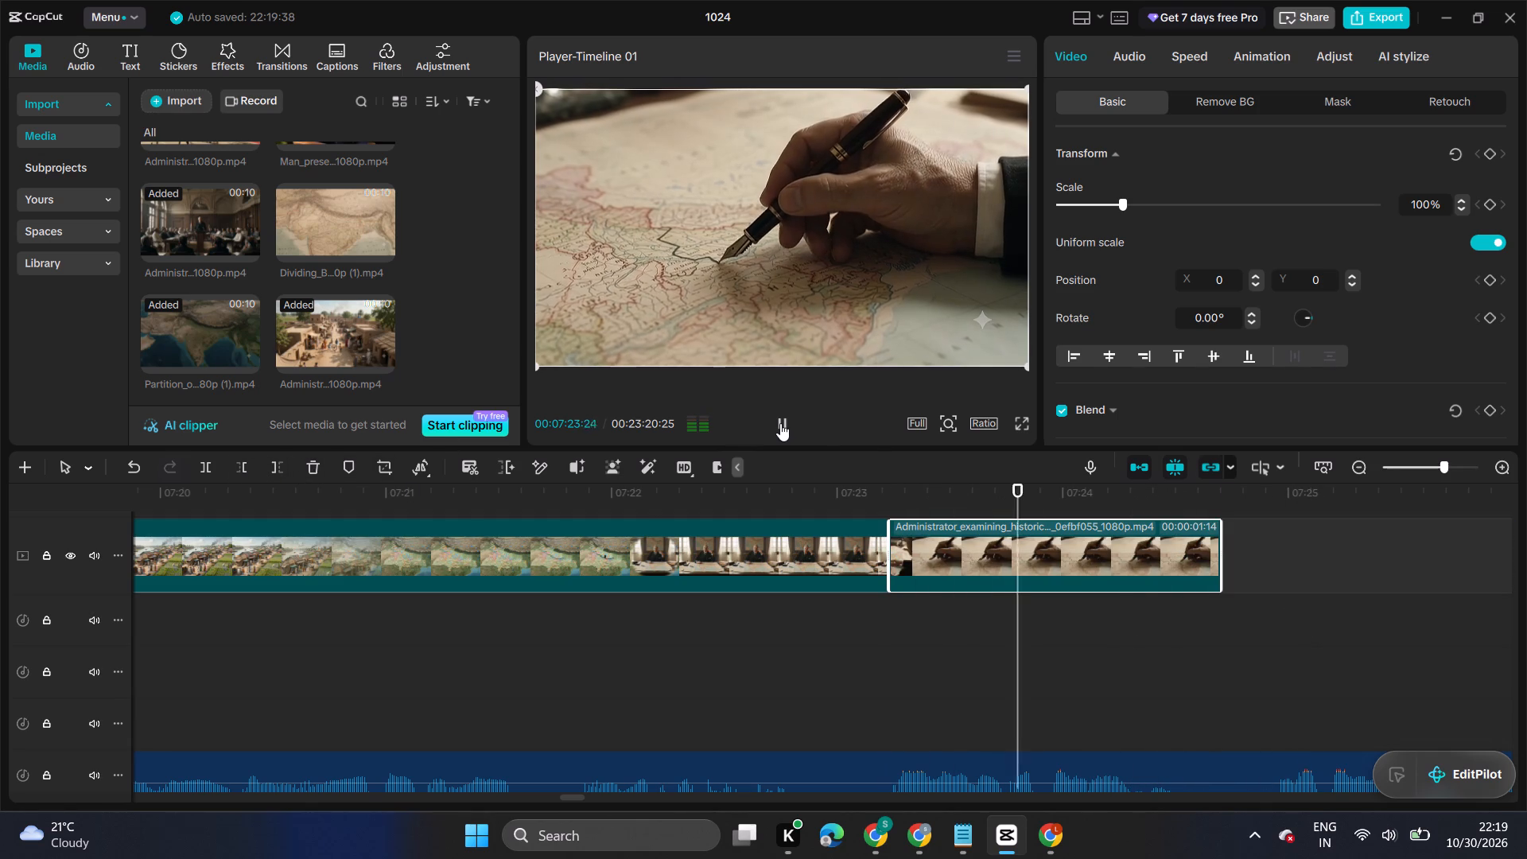
click(780, 423)
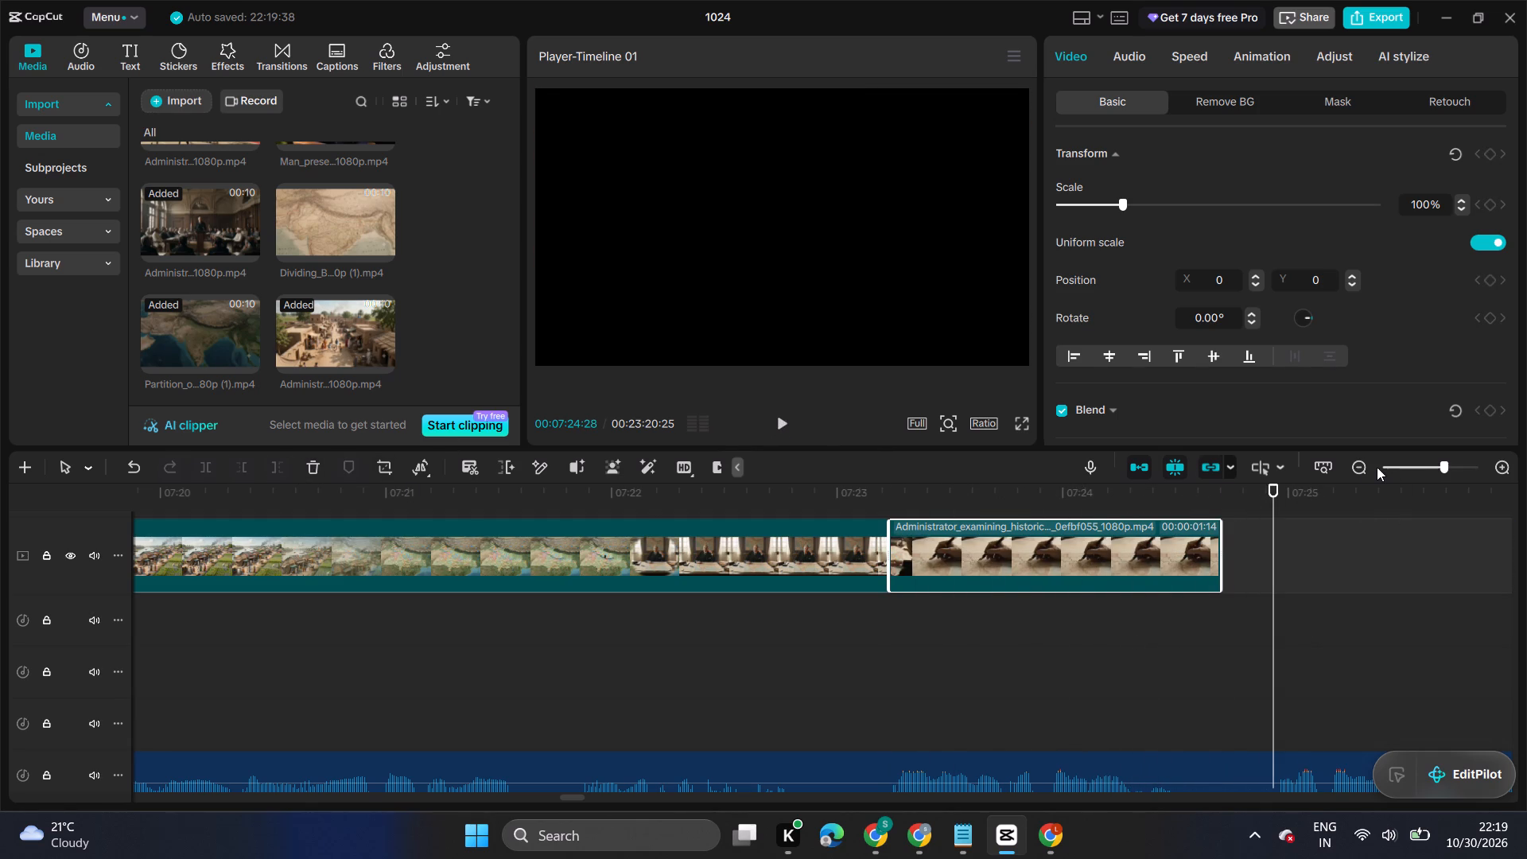
Speed up both pieces of the village video together to 1.30x.
double_click(1366, 467)
click(1065, 601)
drag(1065, 601, 1146, 600)
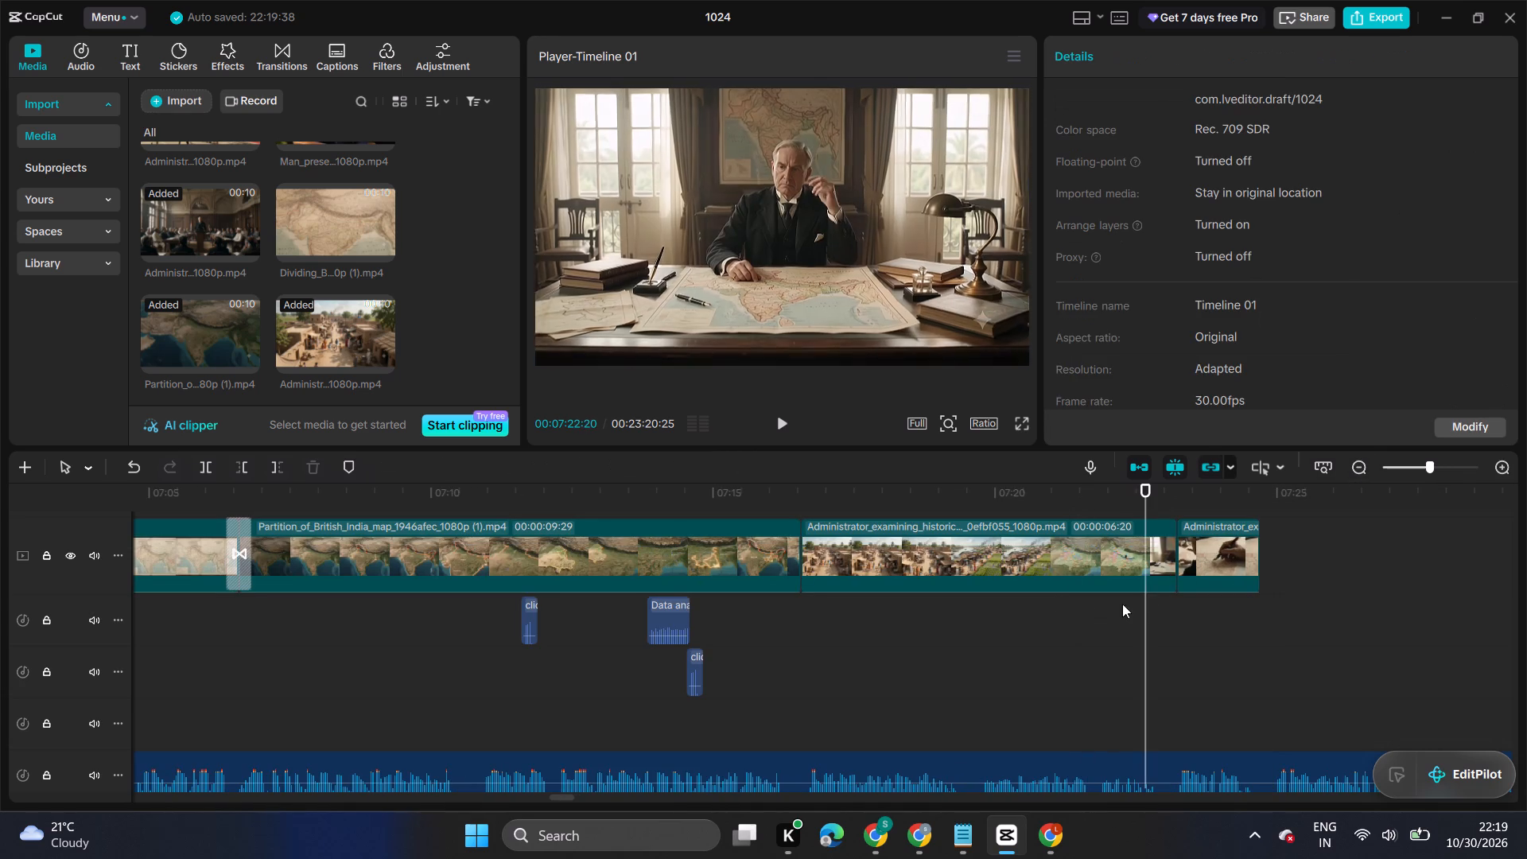
drag(1065, 619, 1206, 569)
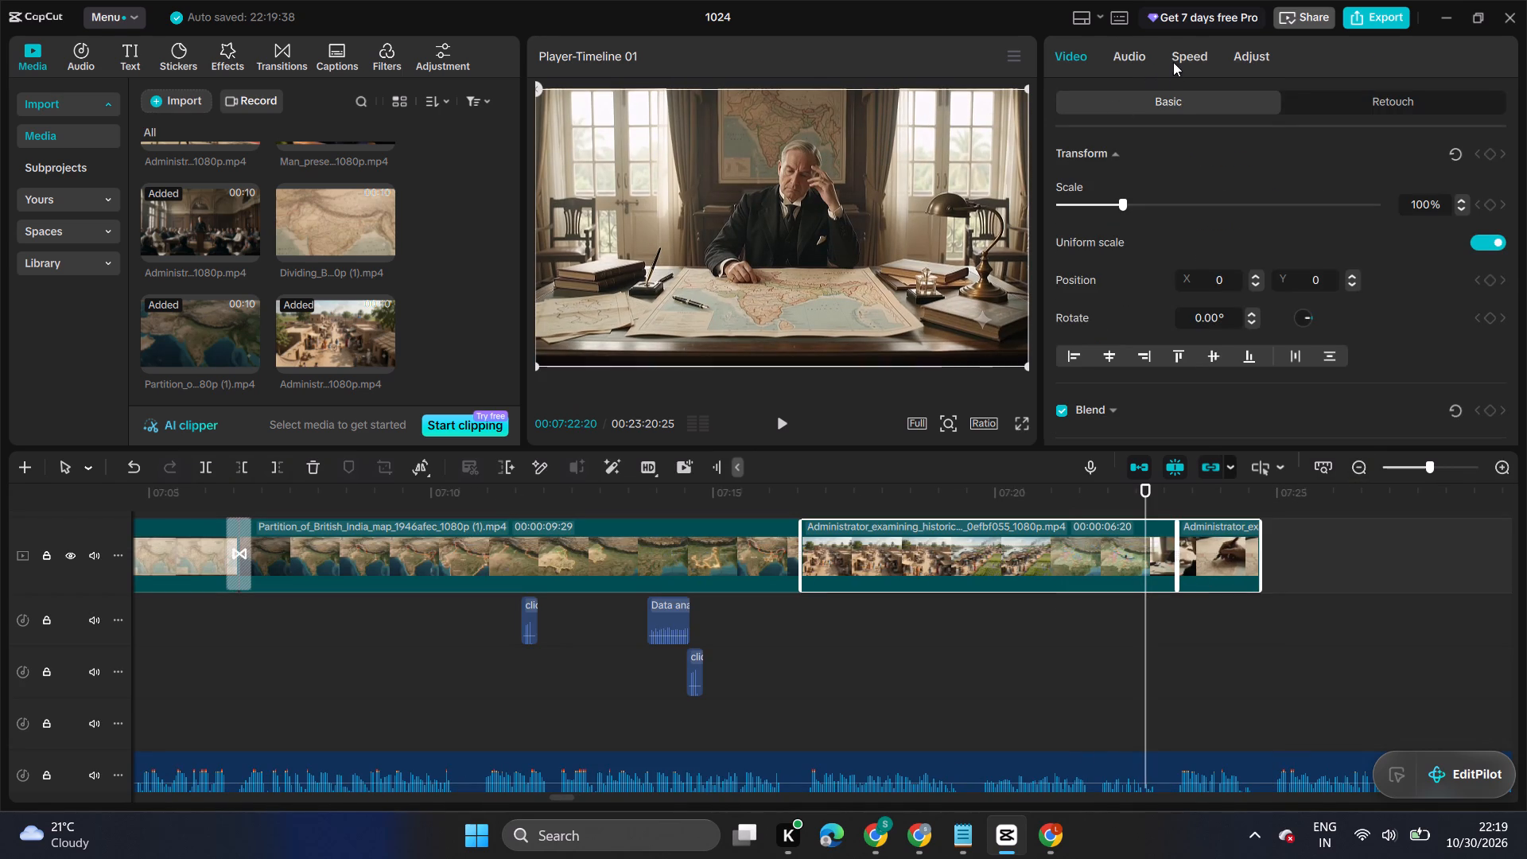
click(1173, 62)
click(1500, 177)
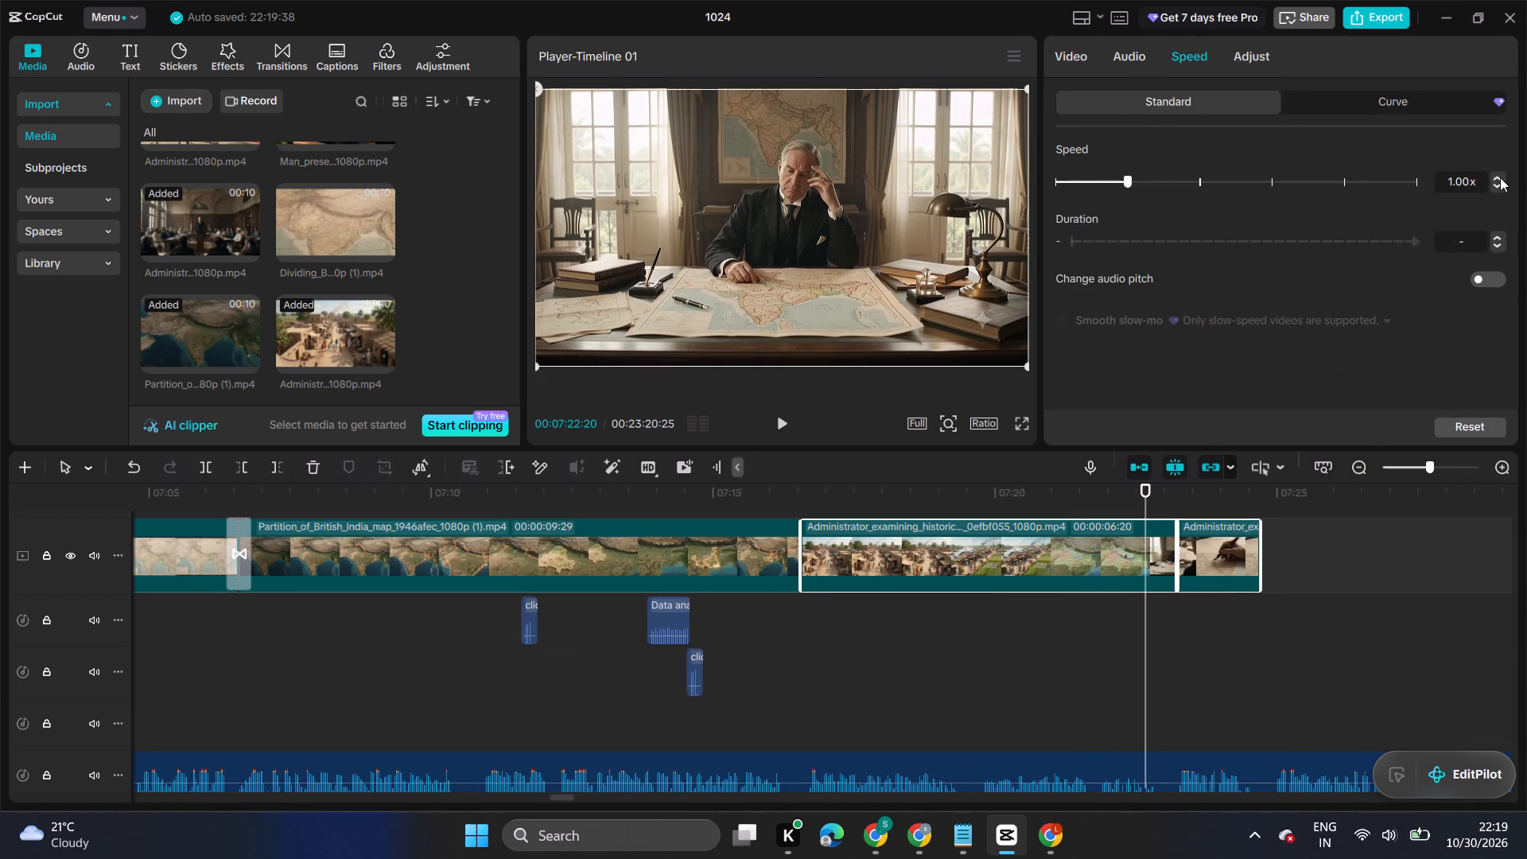
click(1500, 177)
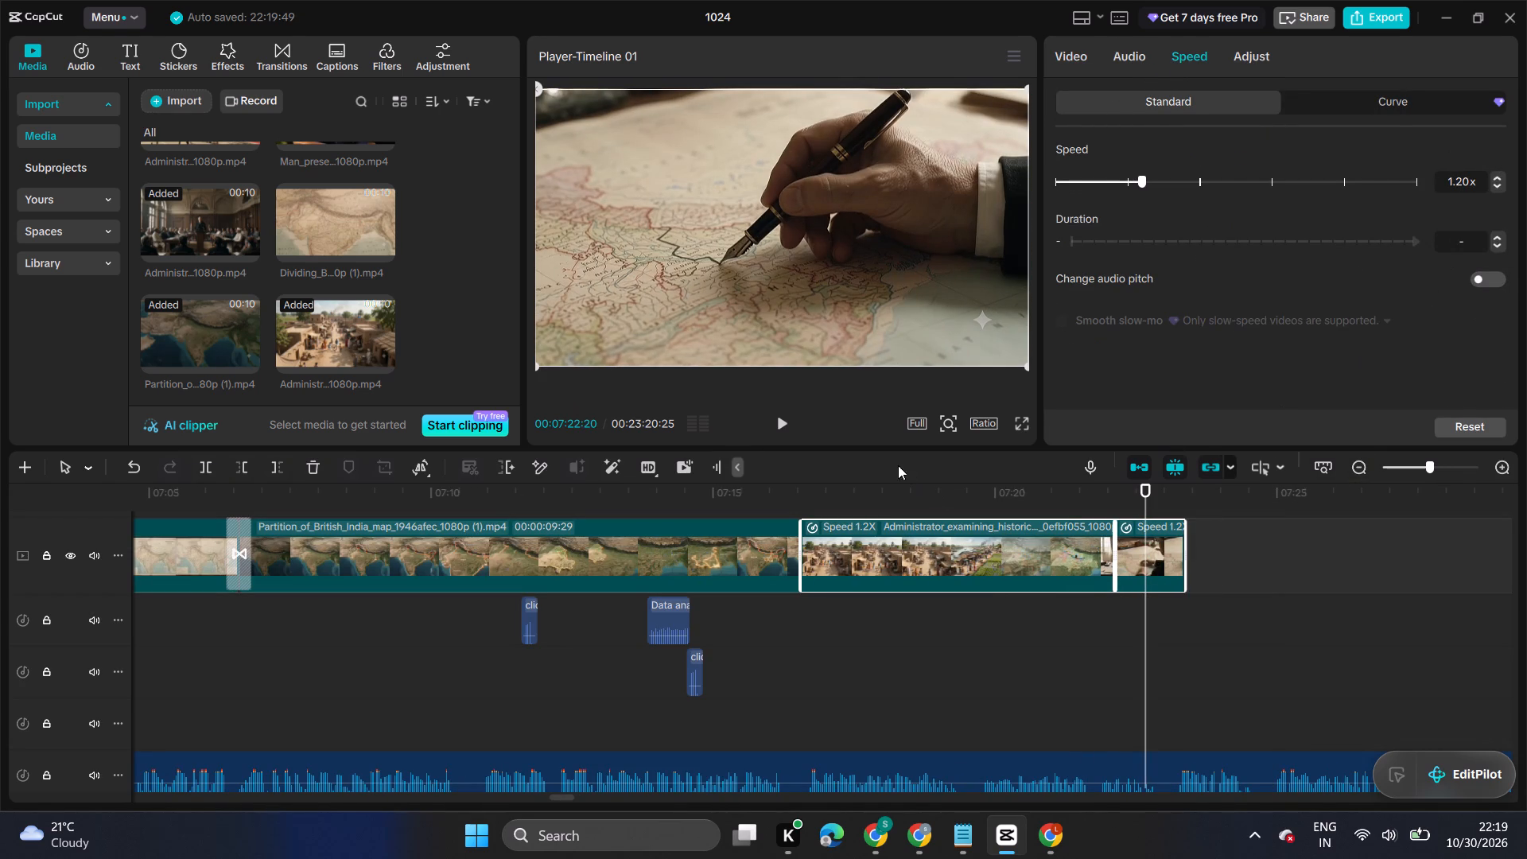
click(1502, 178)
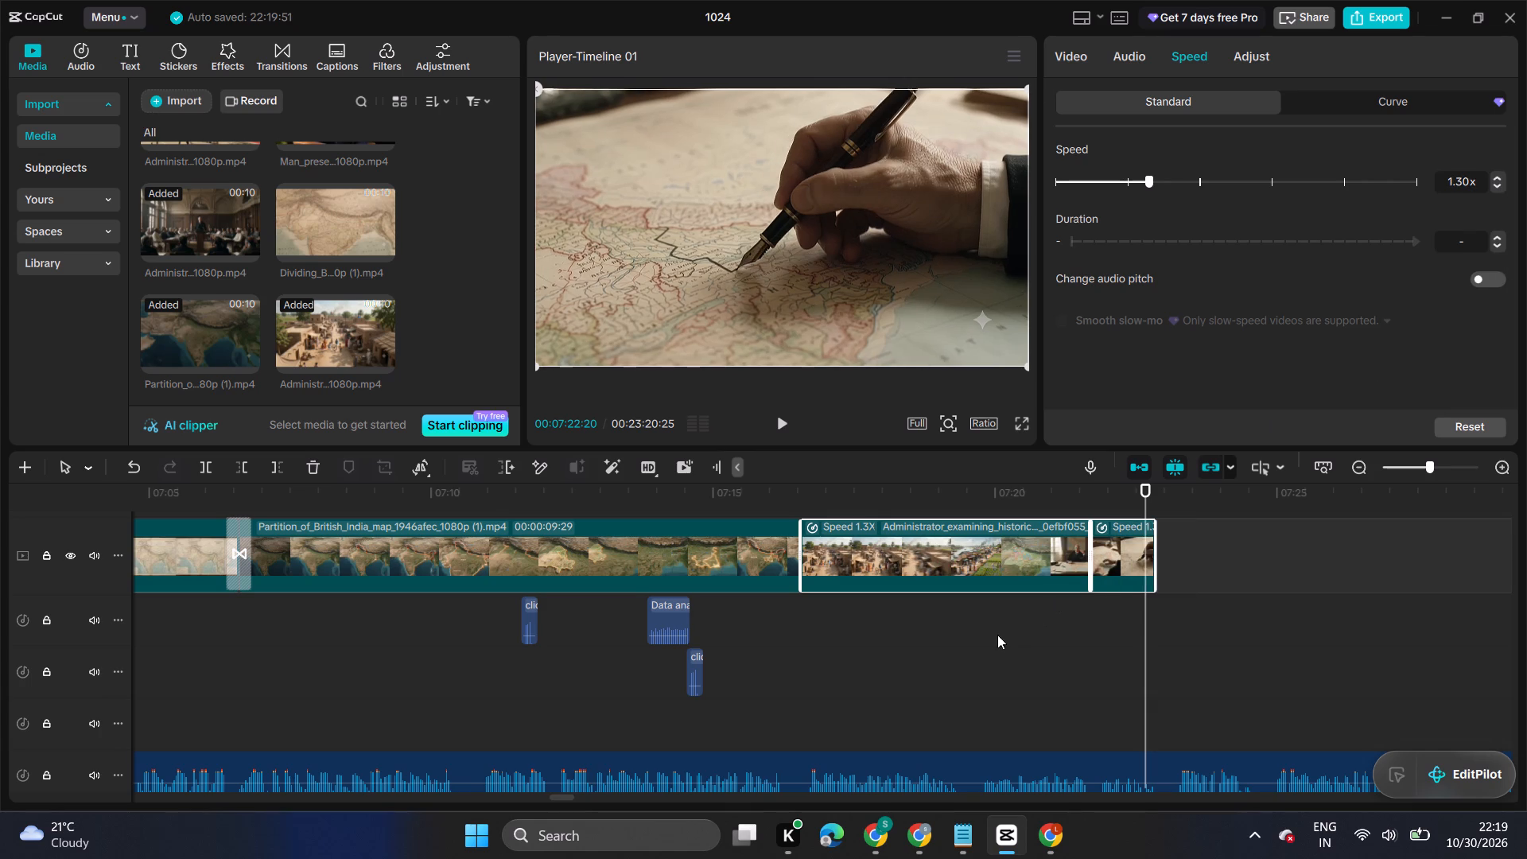
Play the sped-up pieces from about 07:19 and compare where they end with the narration waveform.
click(997, 635)
click(779, 424)
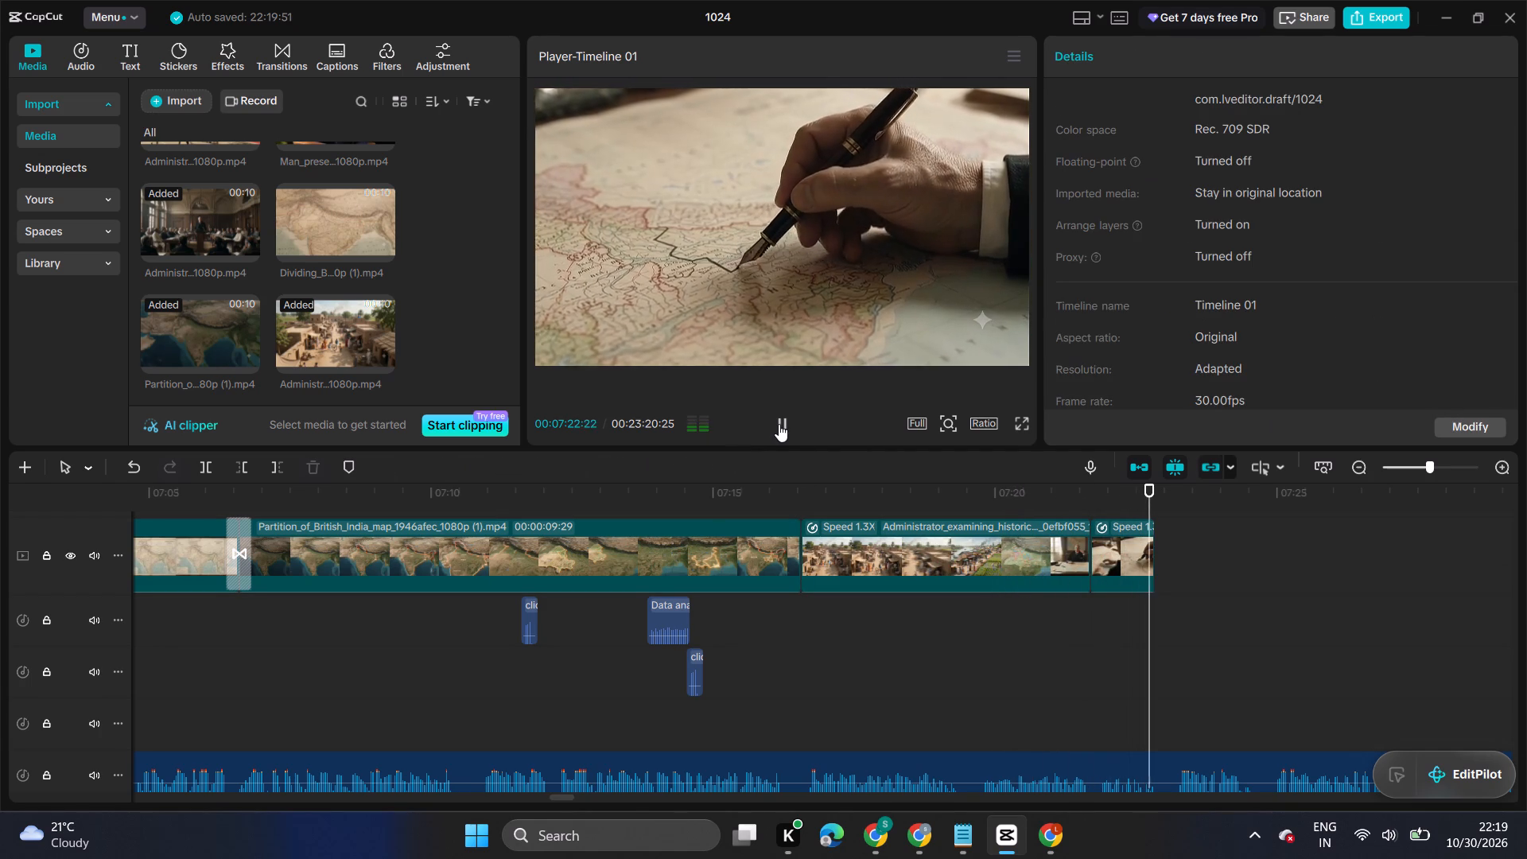
click(1021, 663)
drag(1021, 663, 962, 646)
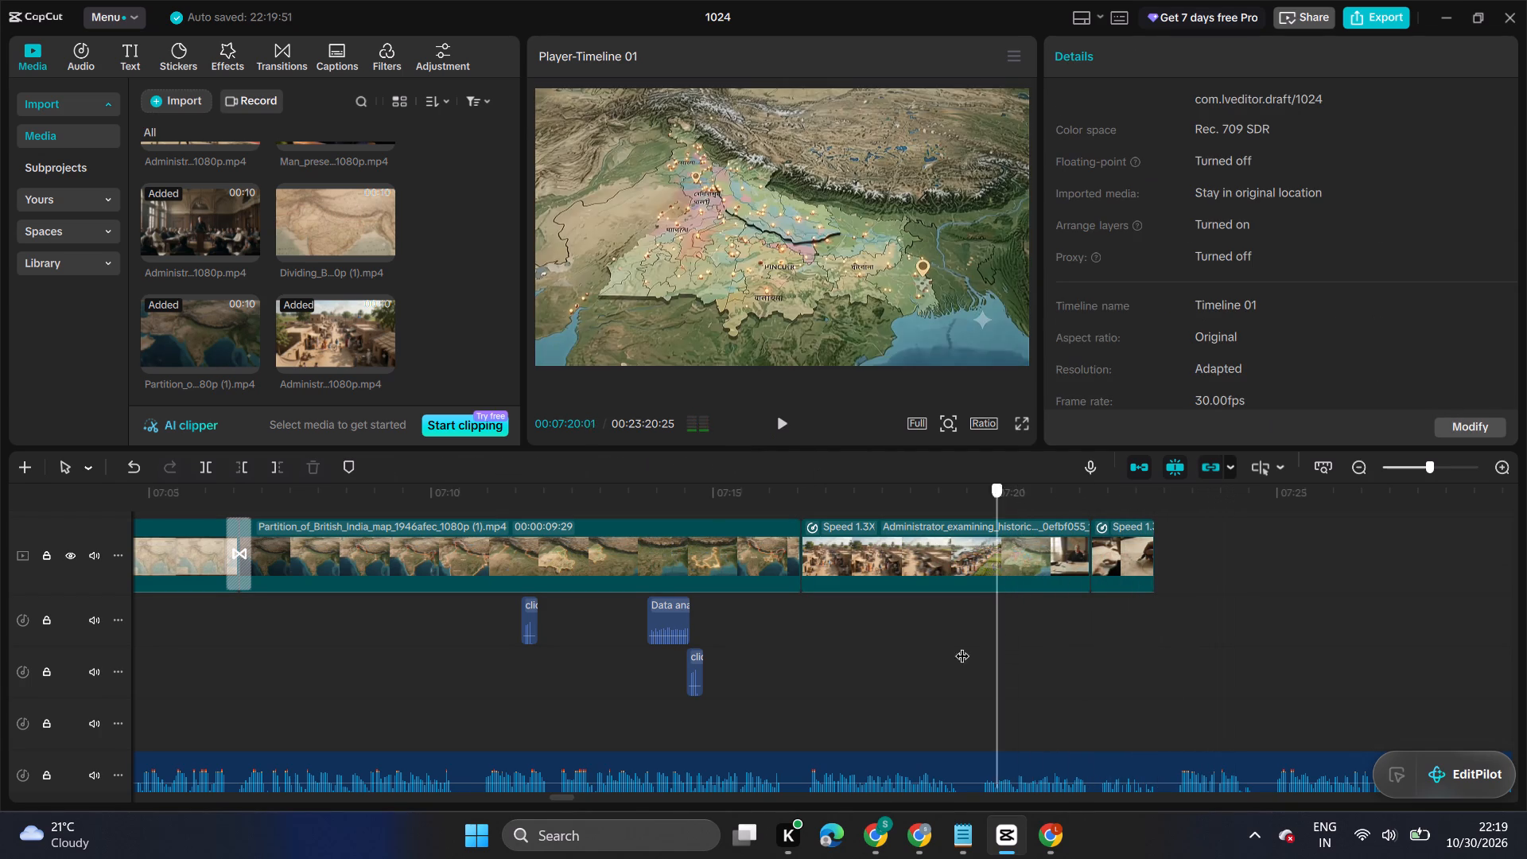
drag(962, 646, 948, 634)
click(795, 413)
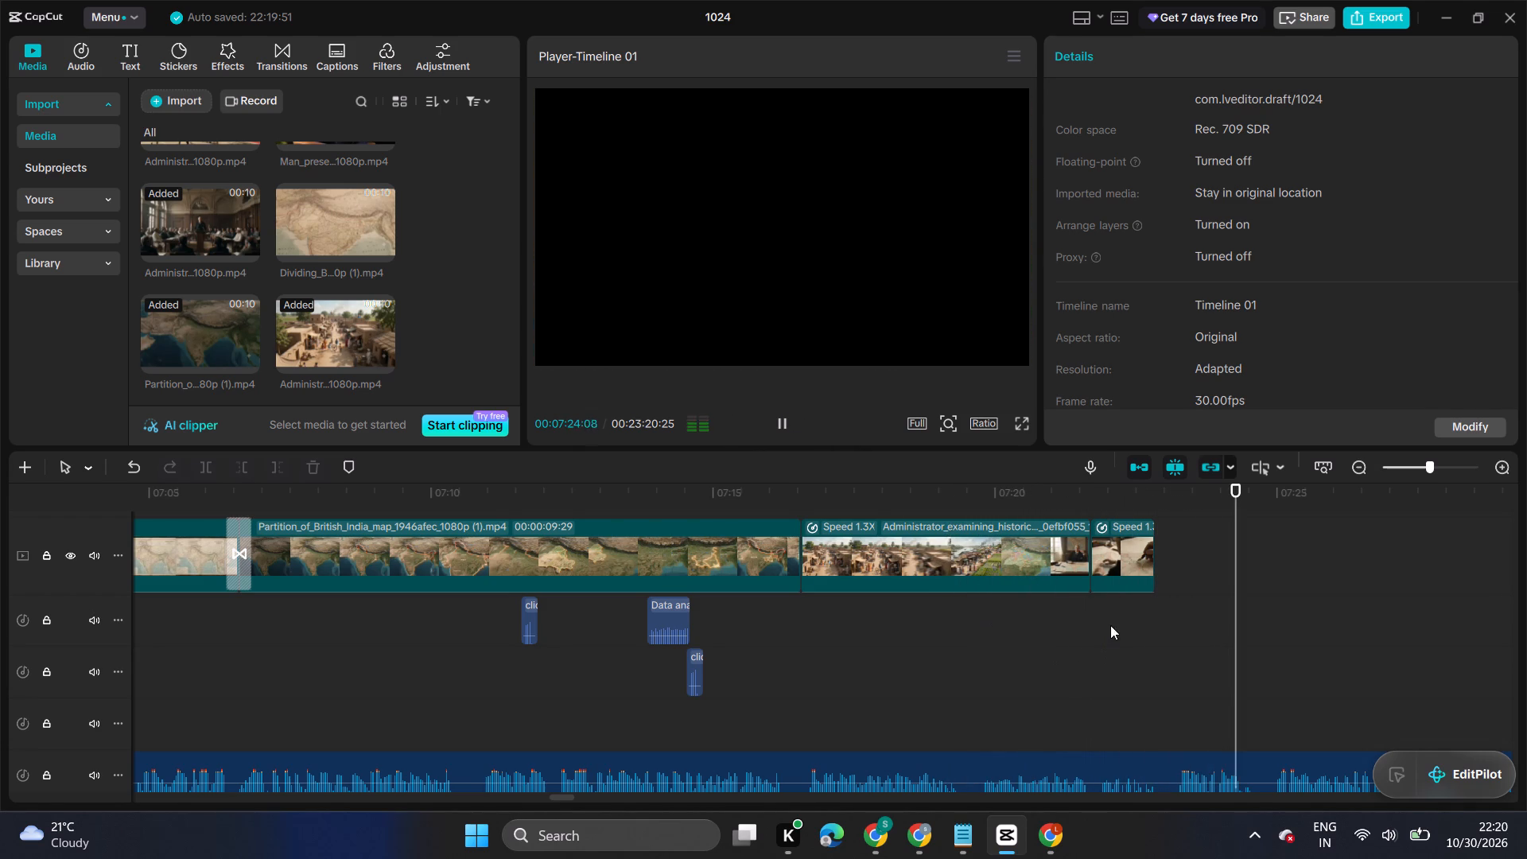
click(1160, 607)
scroll(1160, 622, down, 3)
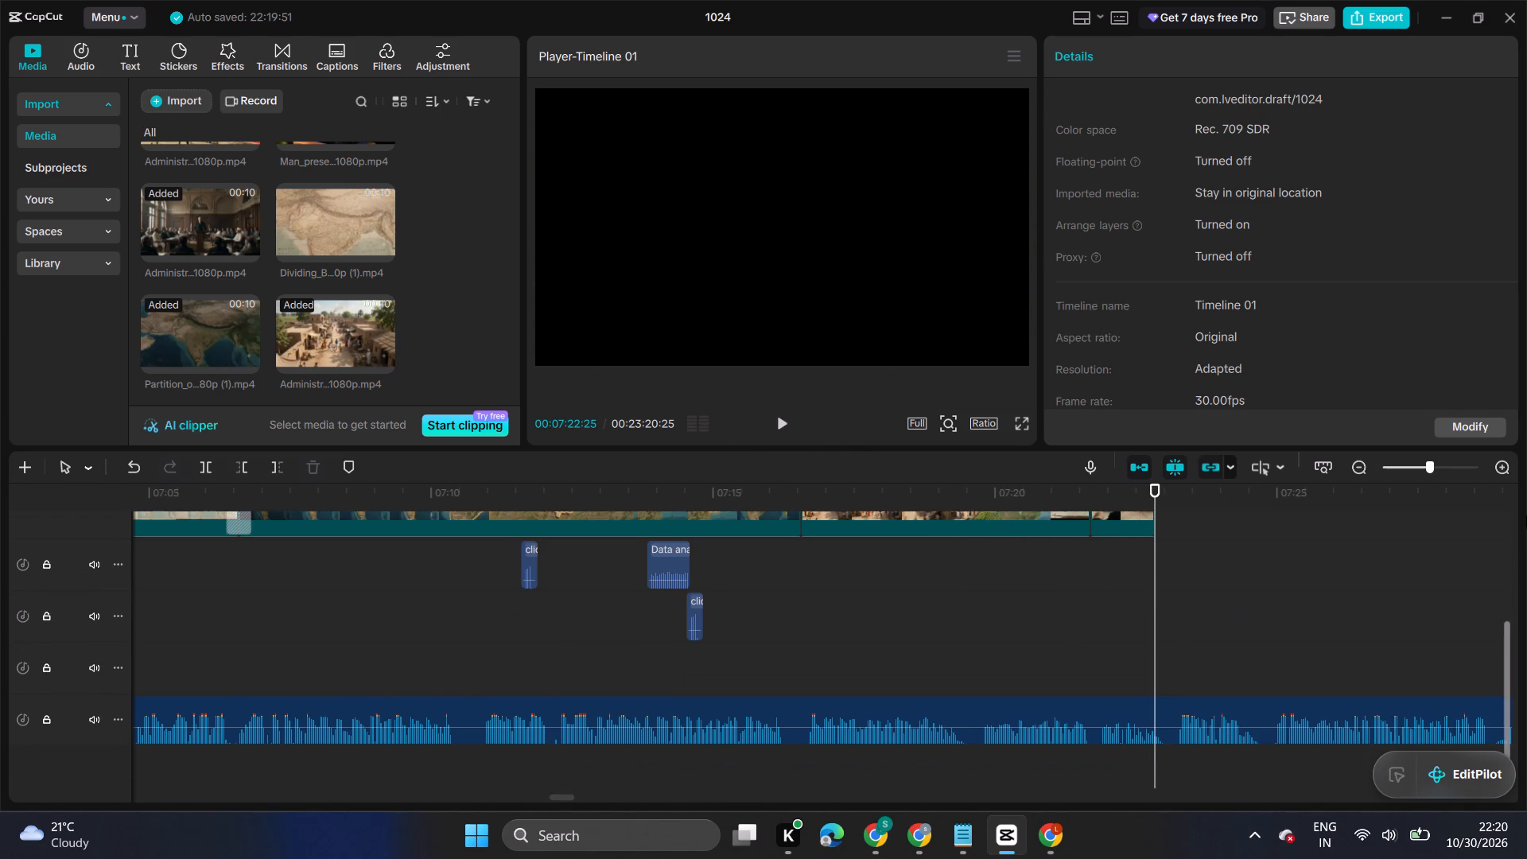
double_click(1499, 464)
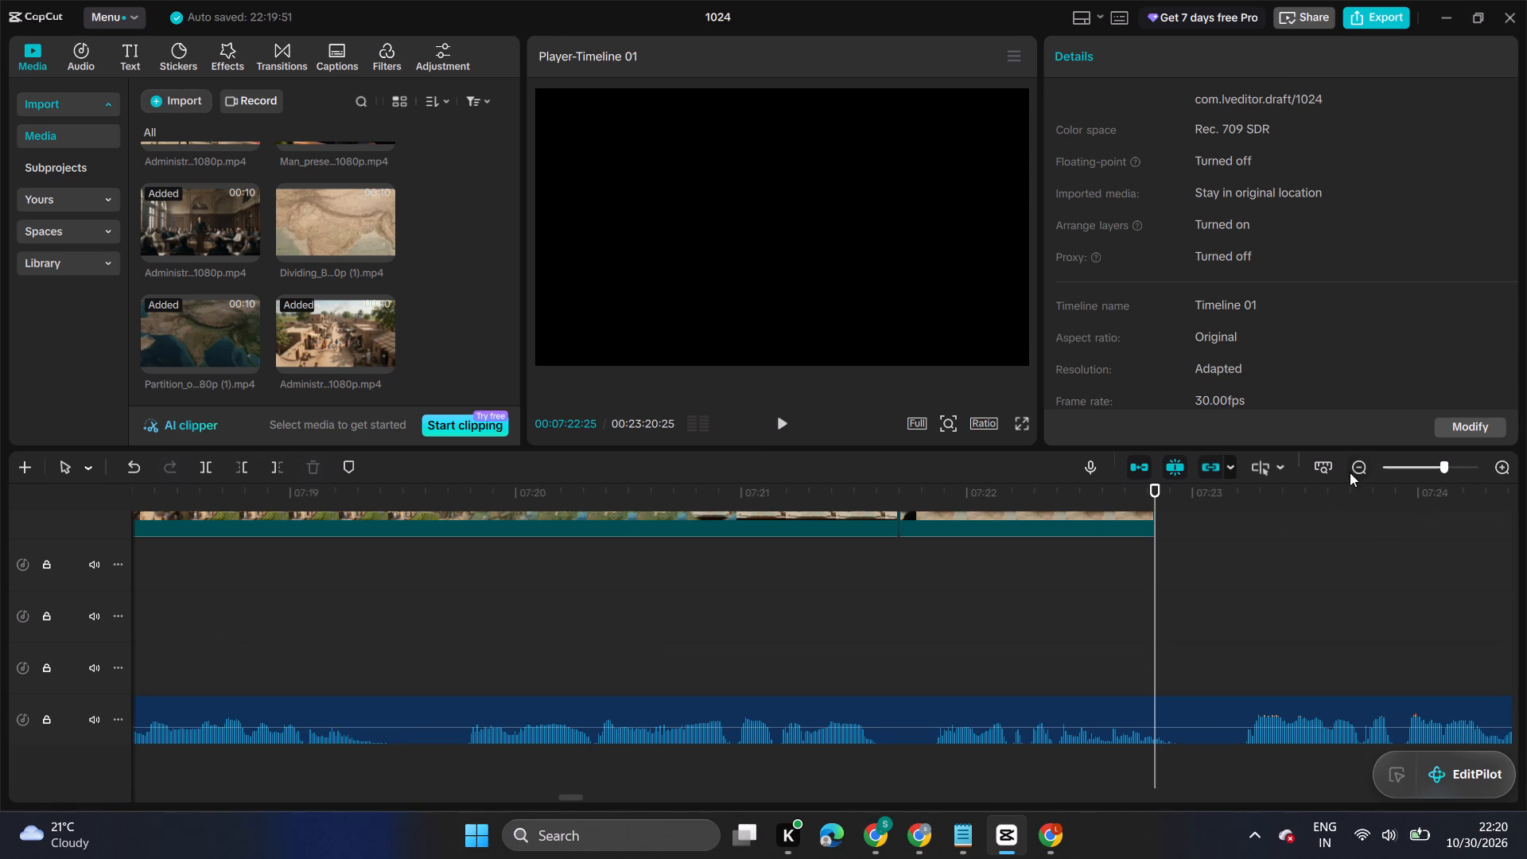
click(1347, 468)
scroll(1099, 618, up, 2)
drag(838, 633, 1081, 580)
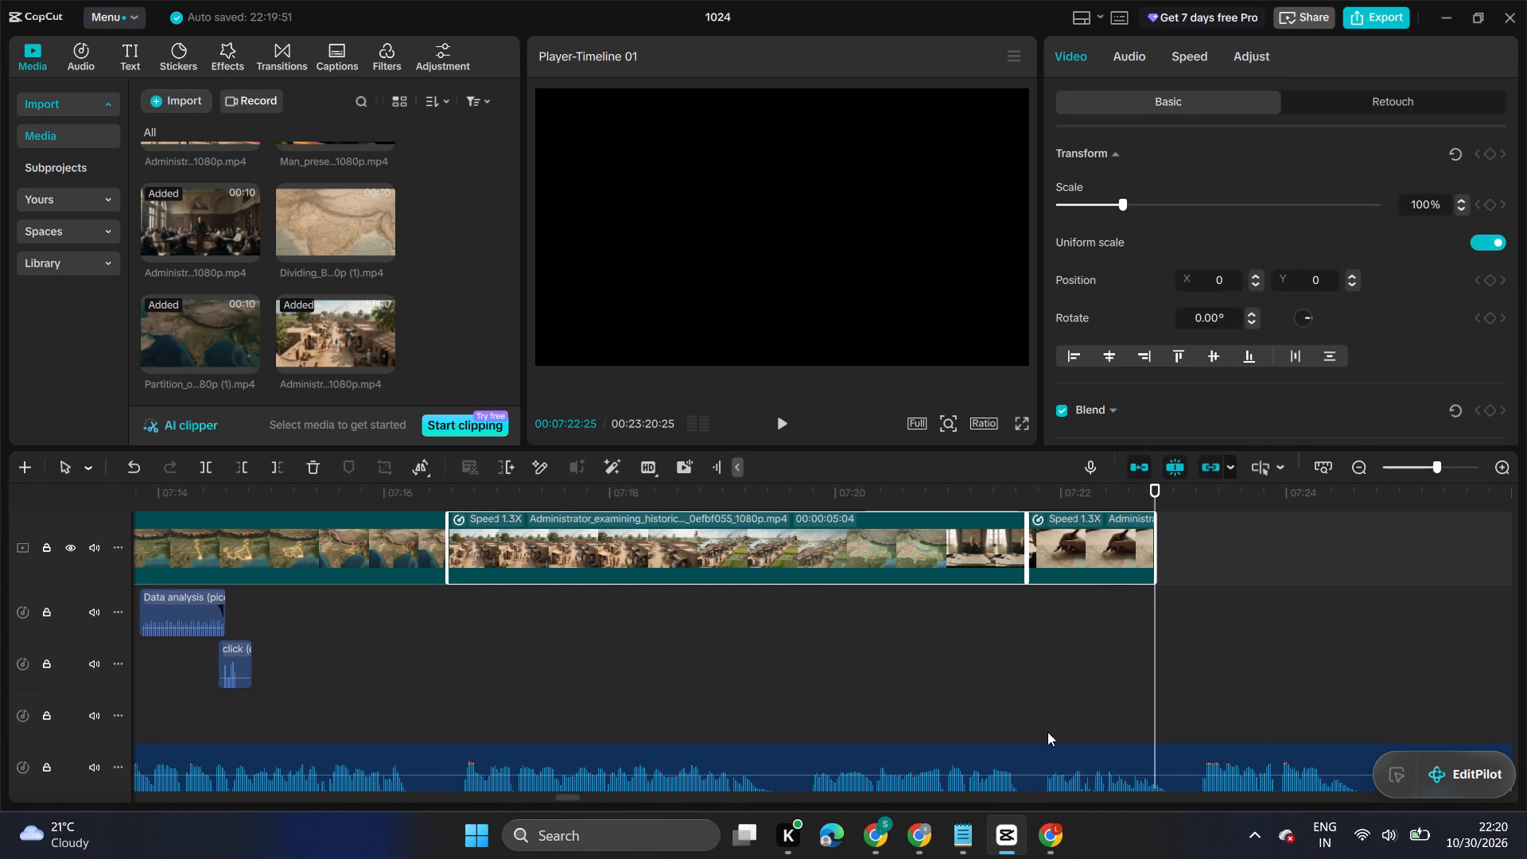
Bring up the narration script in Notepad.
click(975, 832)
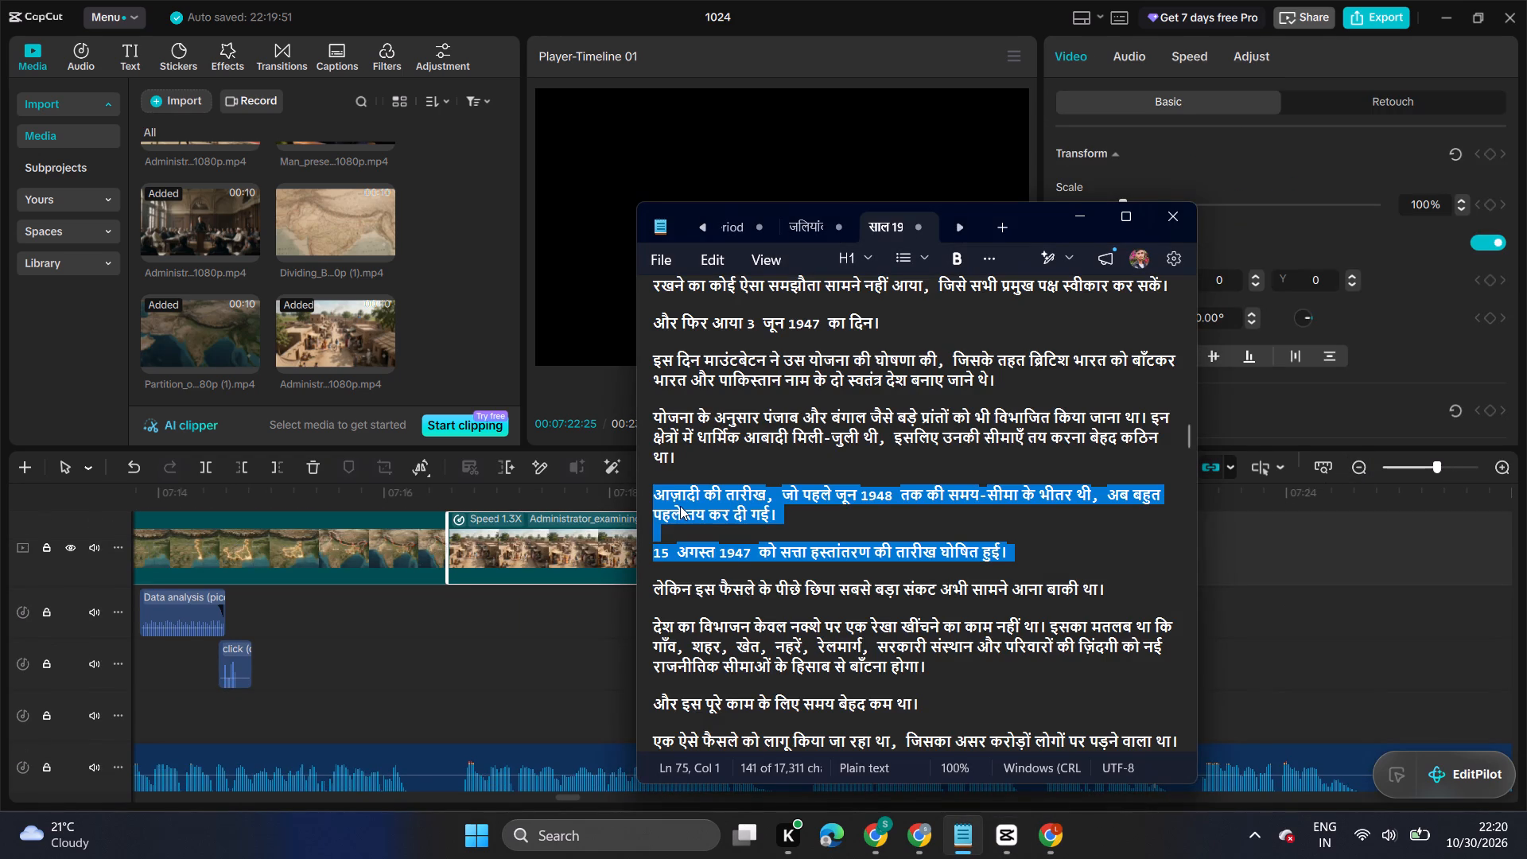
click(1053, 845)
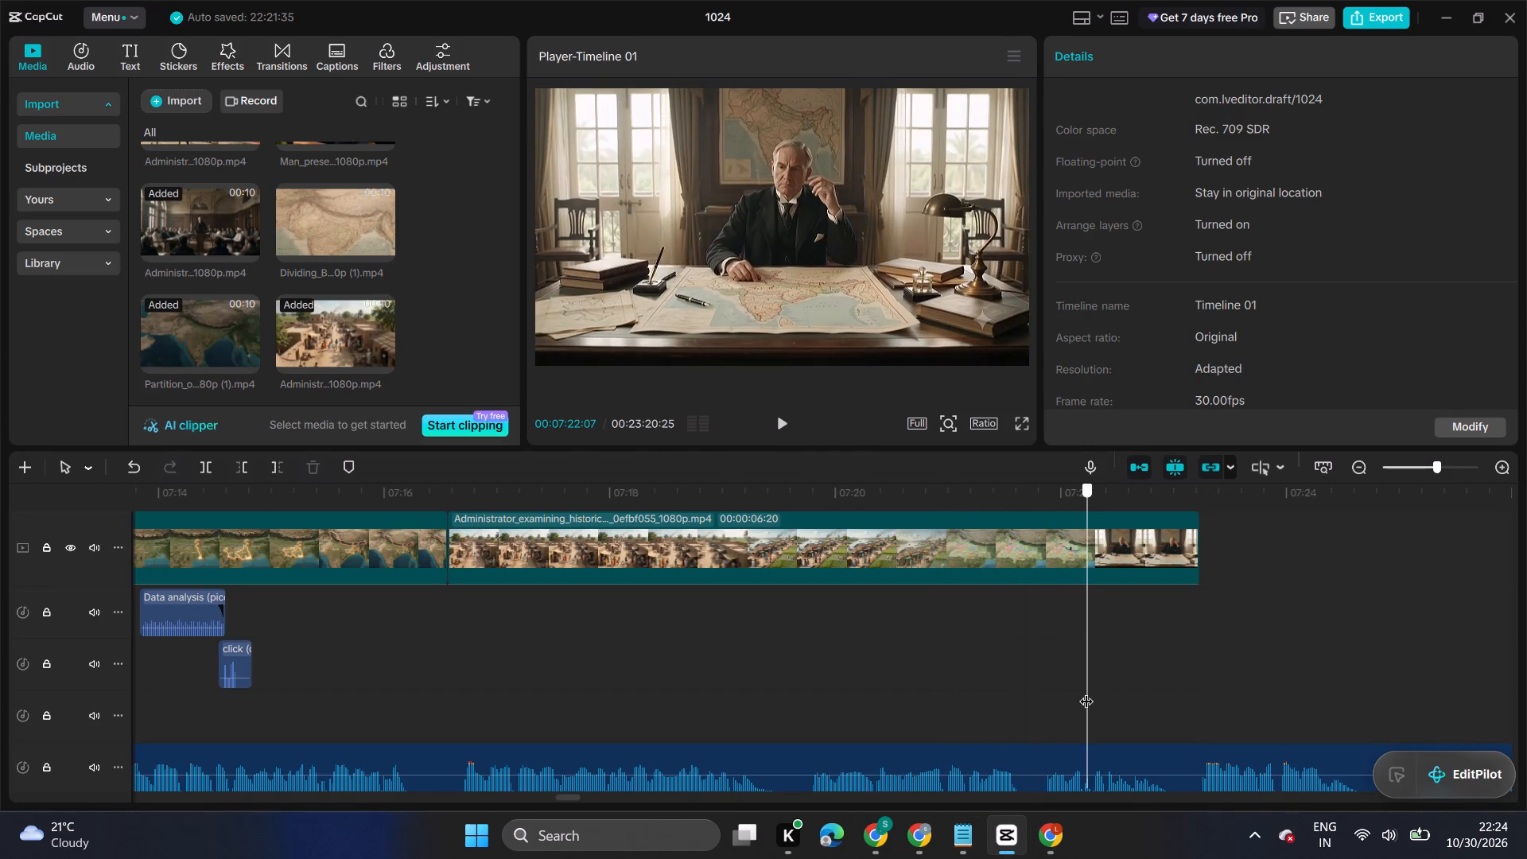
drag(1086, 691, 732, 607)
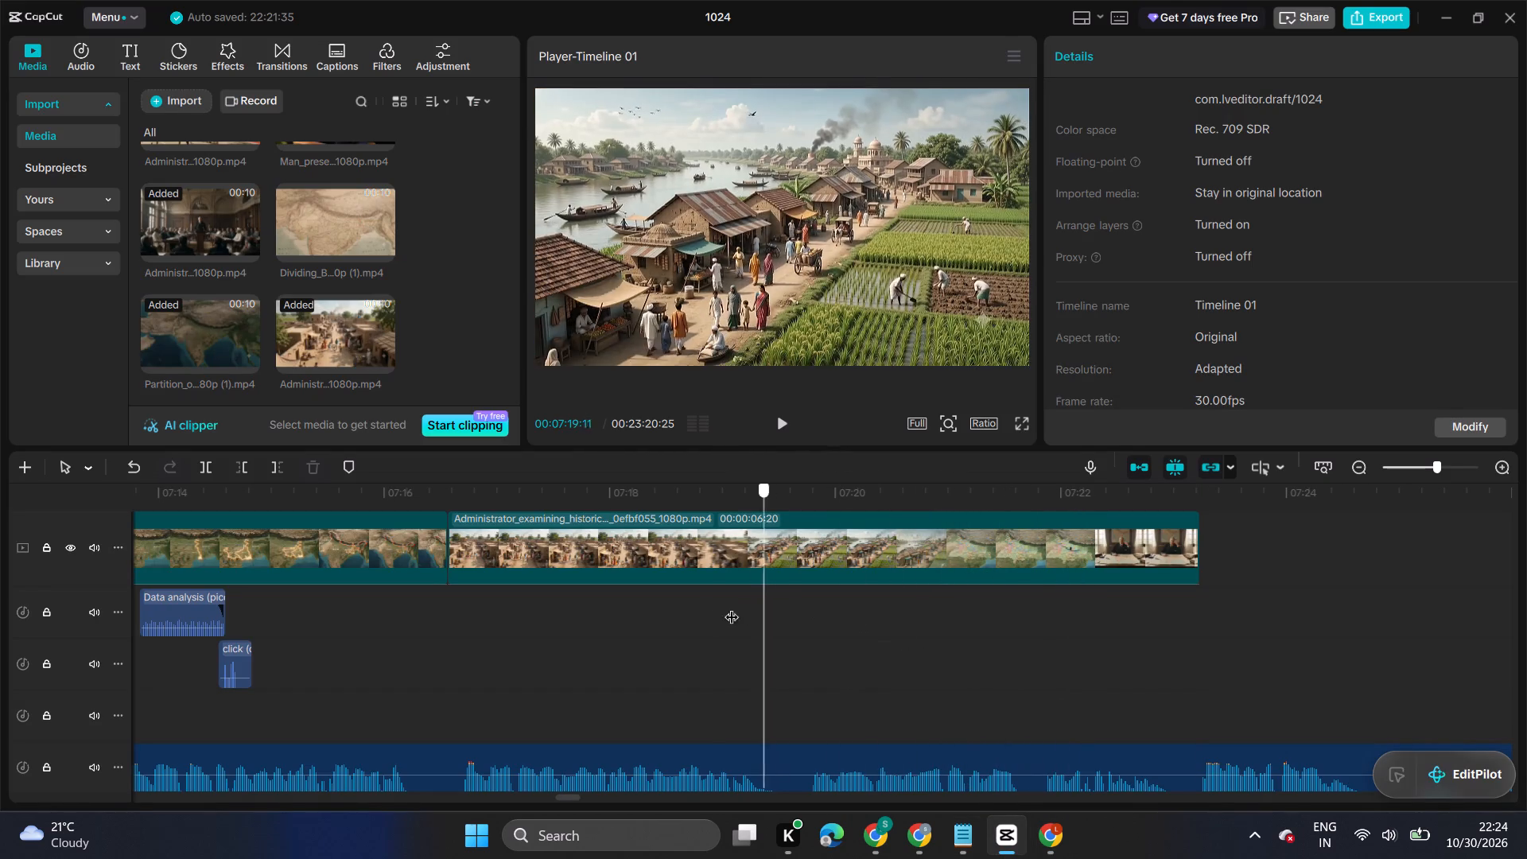
drag(732, 607, 449, 593)
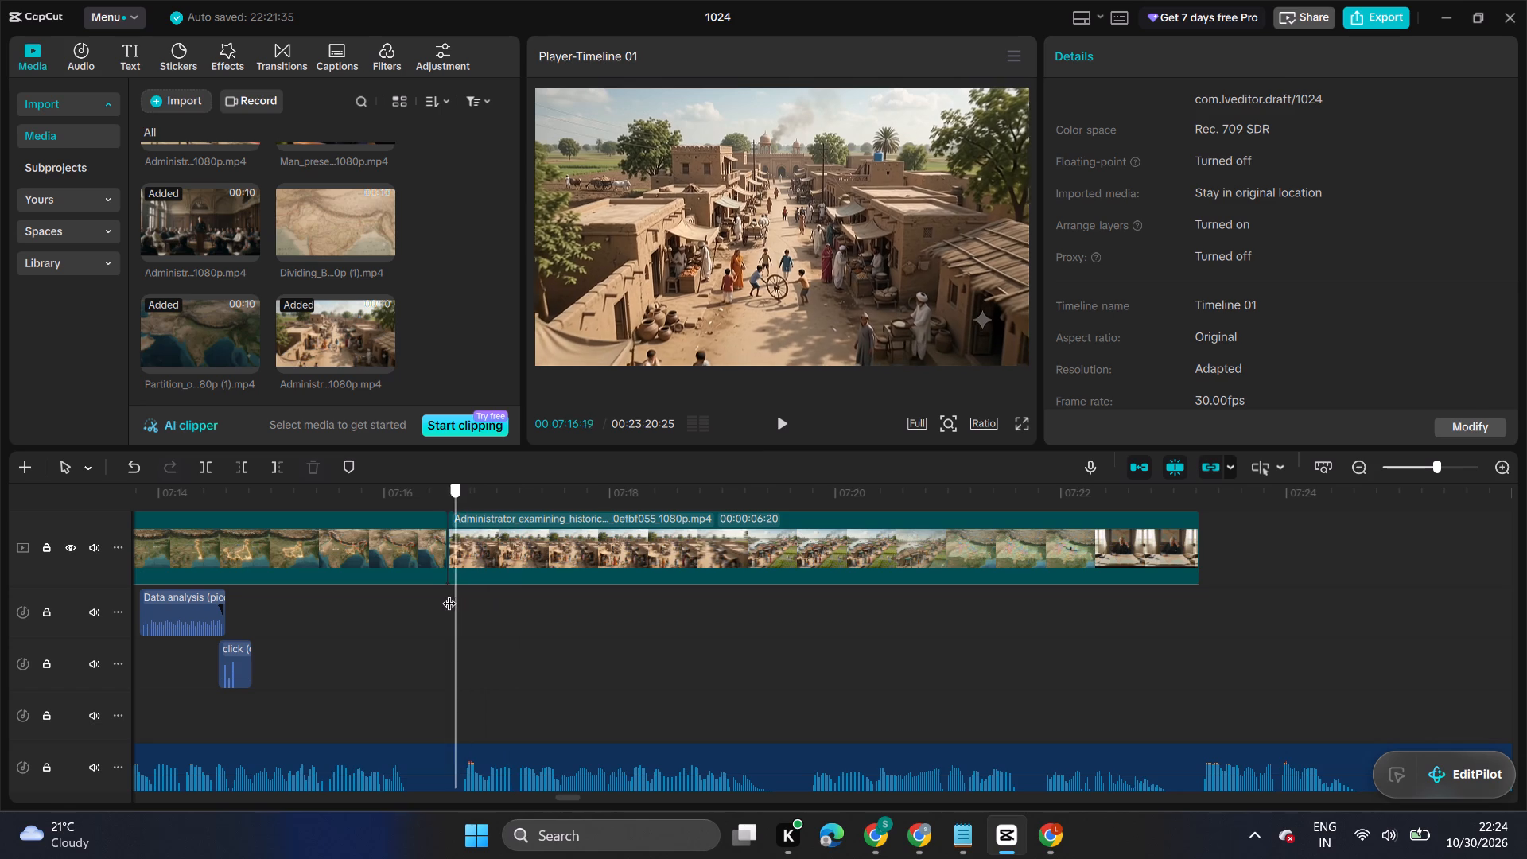
drag(449, 593, 445, 600)
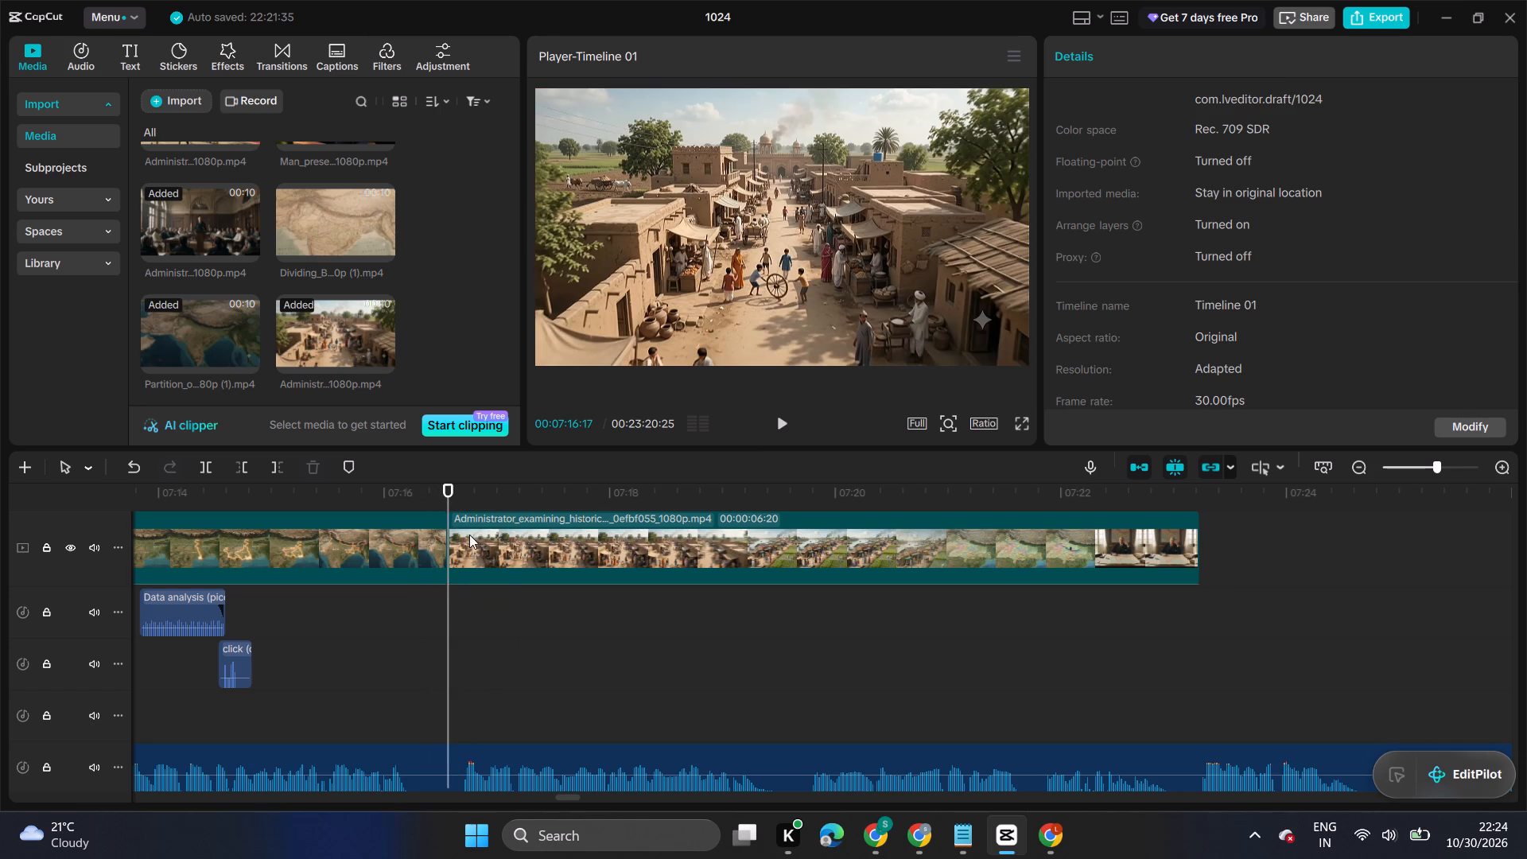
click(279, 70)
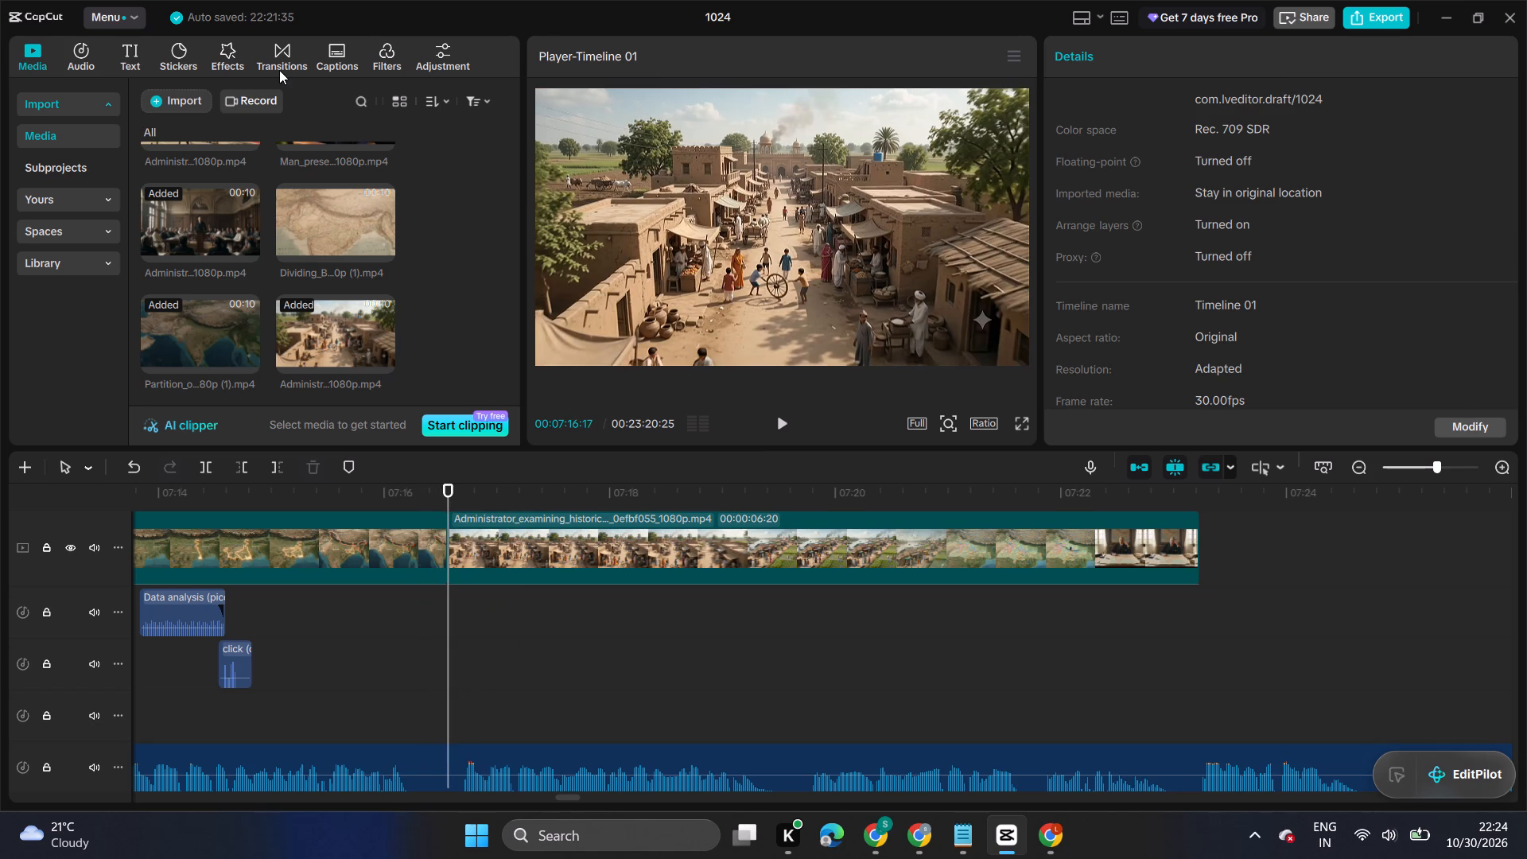
click(278, 68)
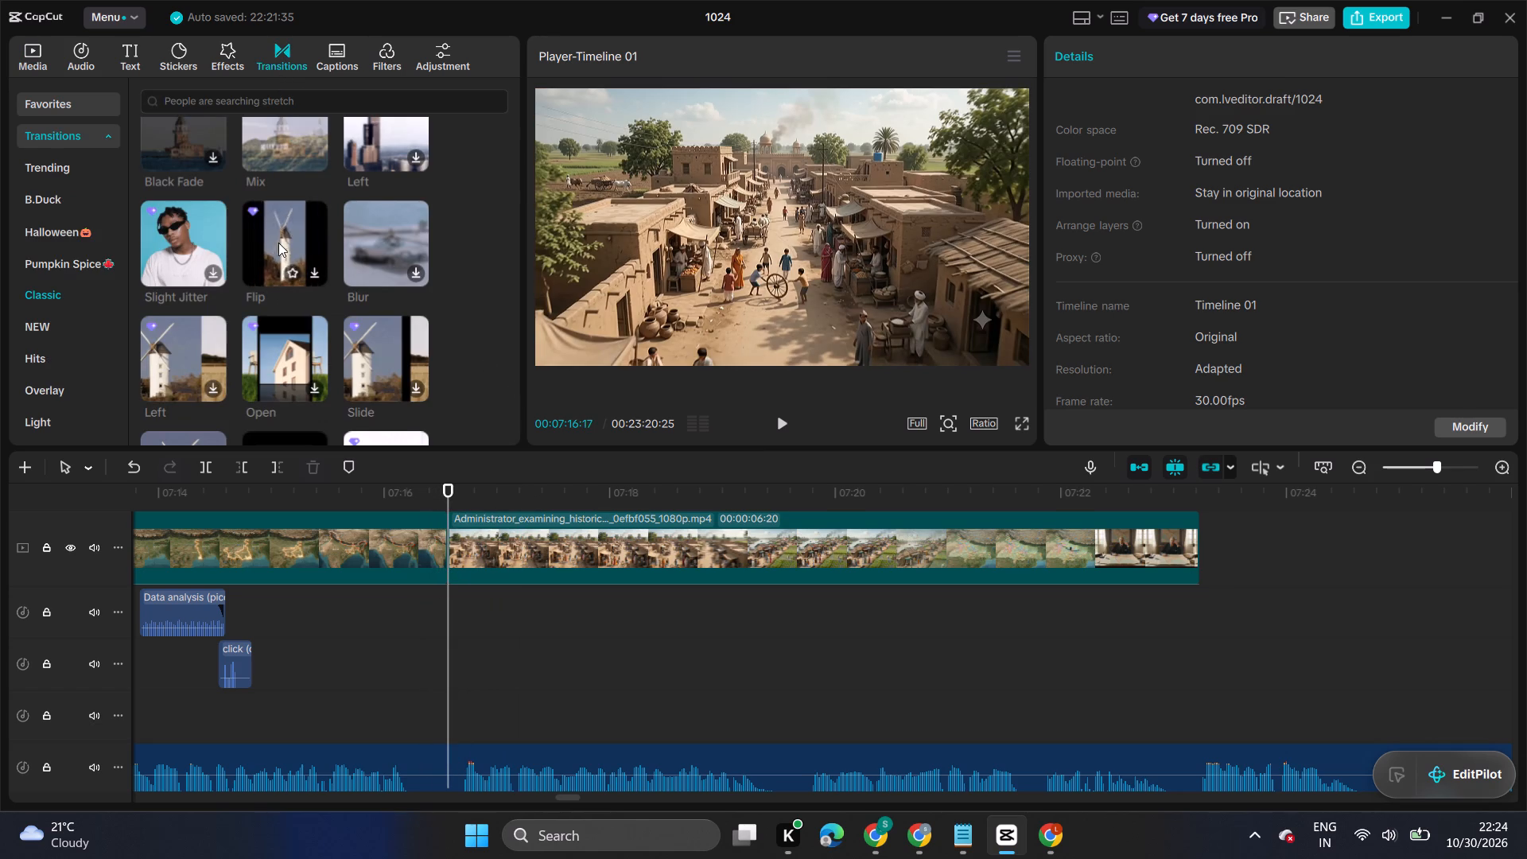
scroll(278, 243, up, 1)
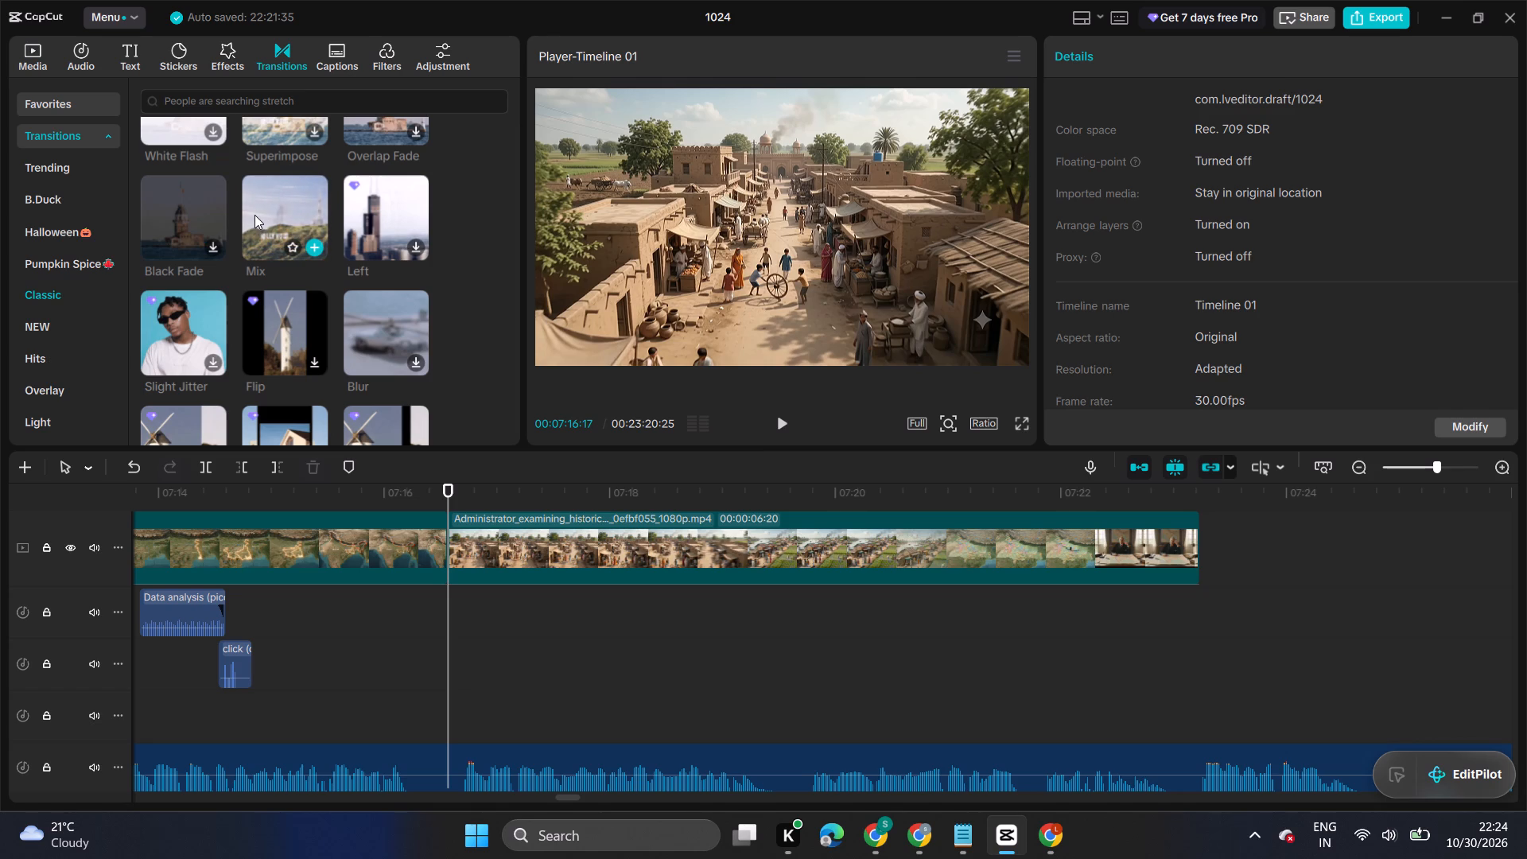
drag(255, 236, 269, 237)
drag(269, 237, 449, 533)
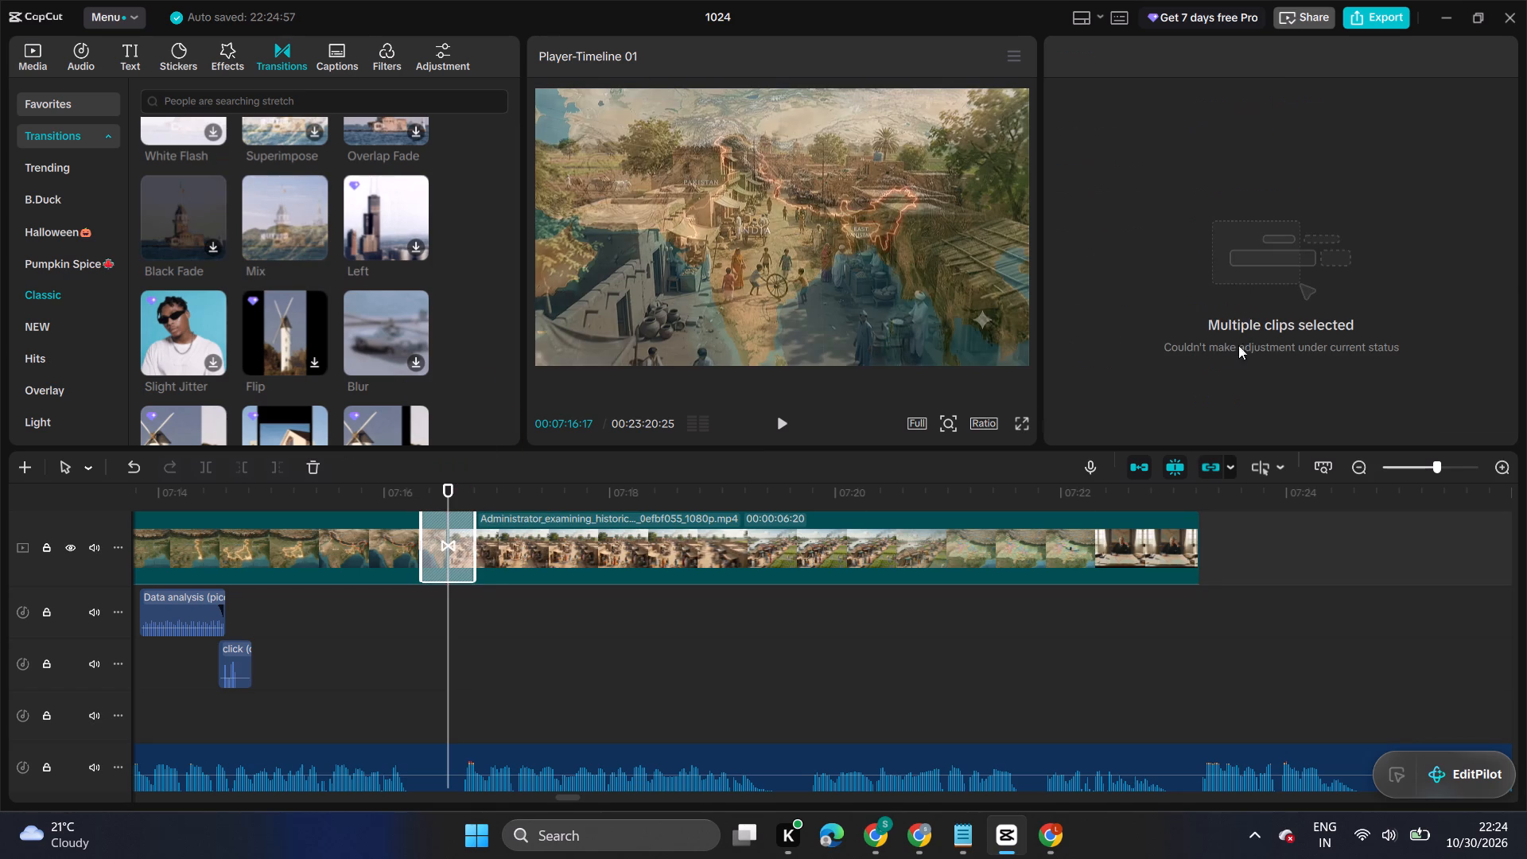
click(458, 545)
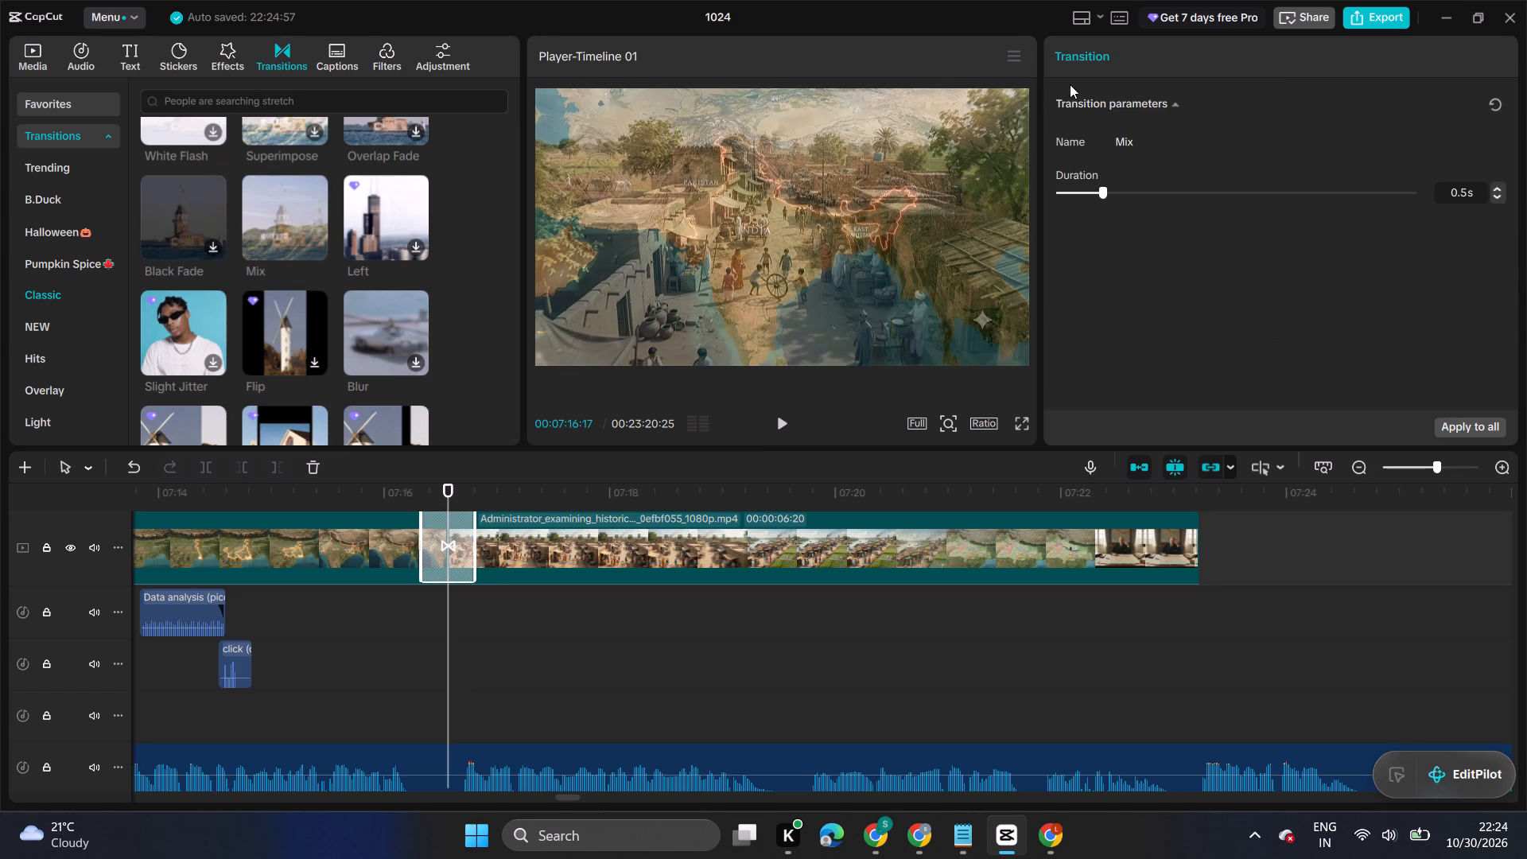
Preview the Mix transition, lengthen its duration to 0.9s, and play it back again.
click(410, 629)
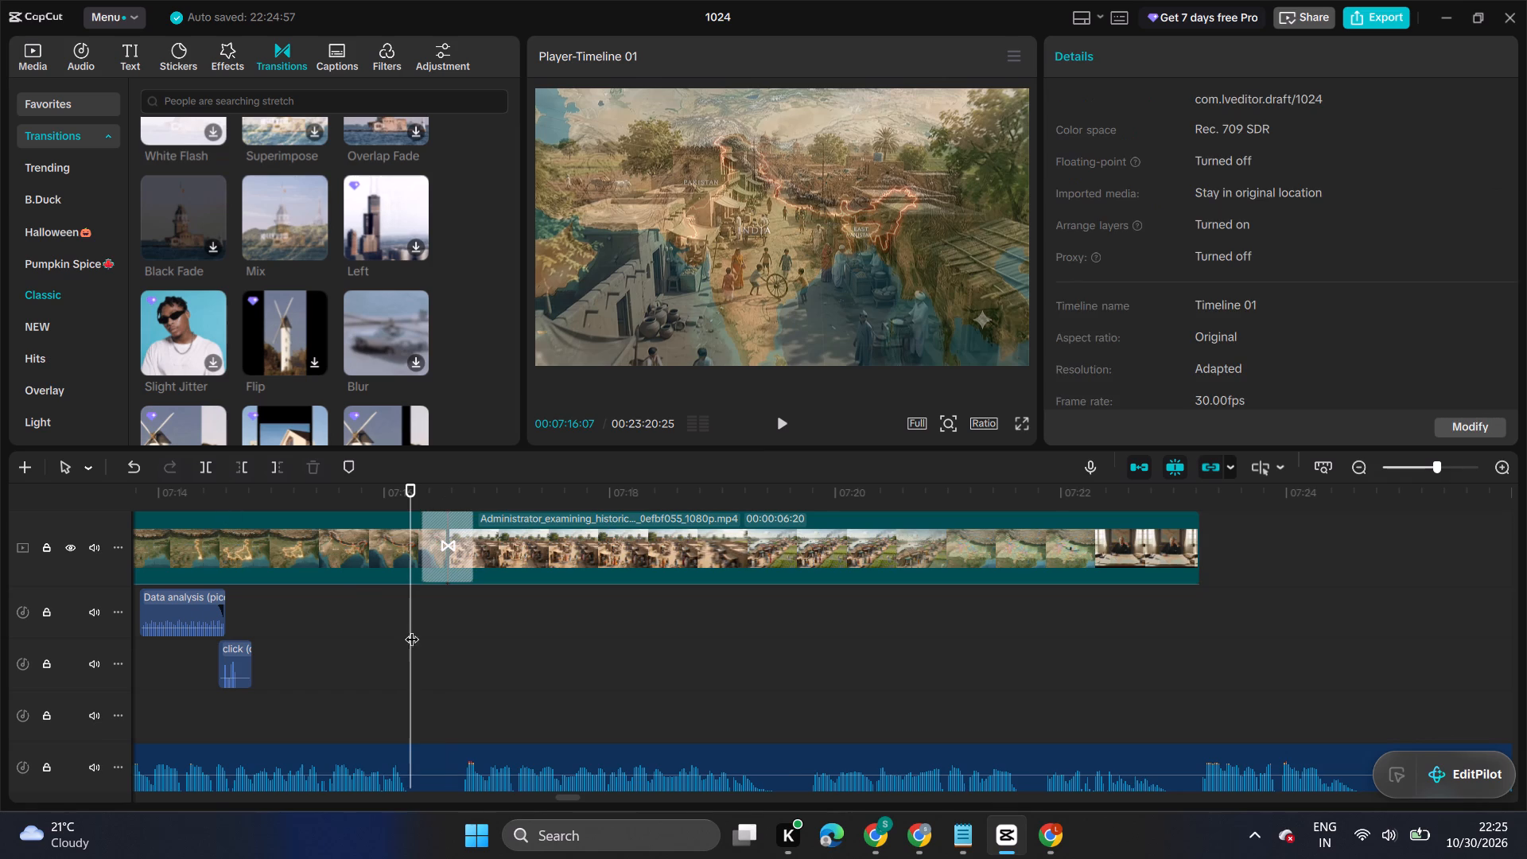
click(778, 417)
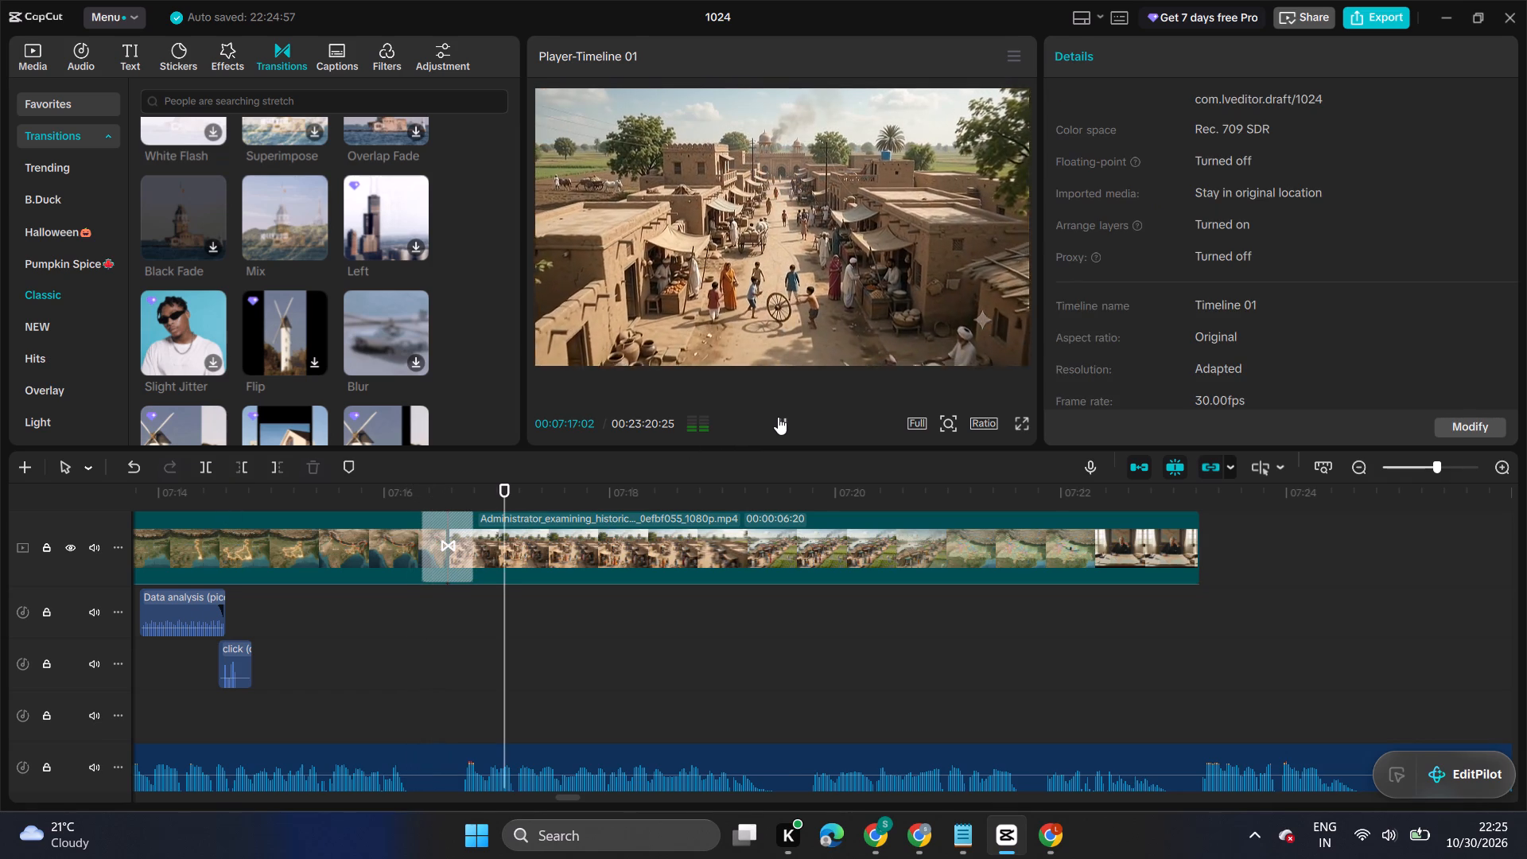
click(464, 612)
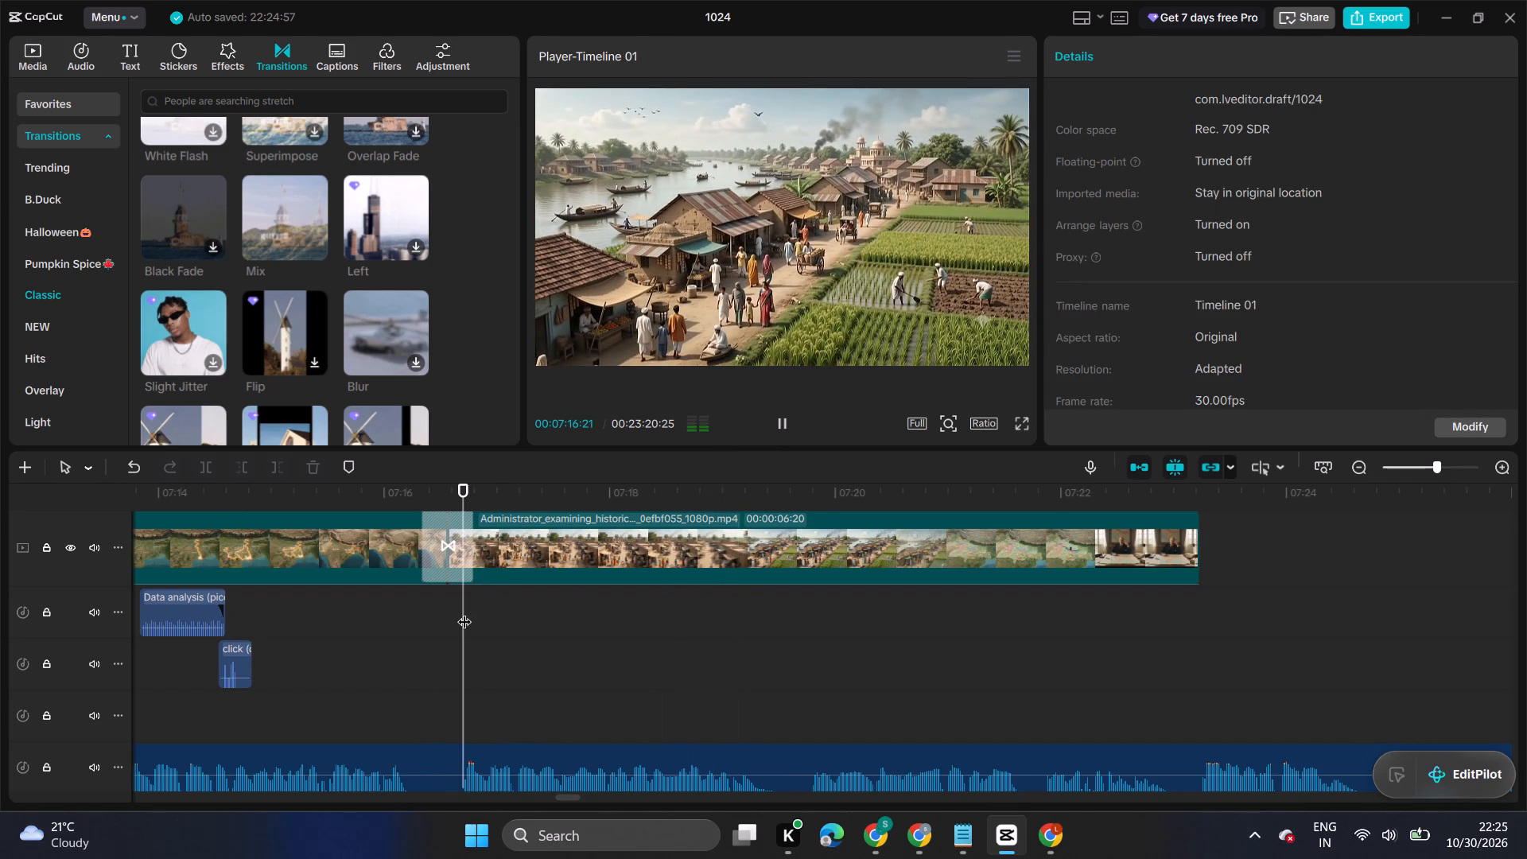
click(457, 546)
click(1119, 195)
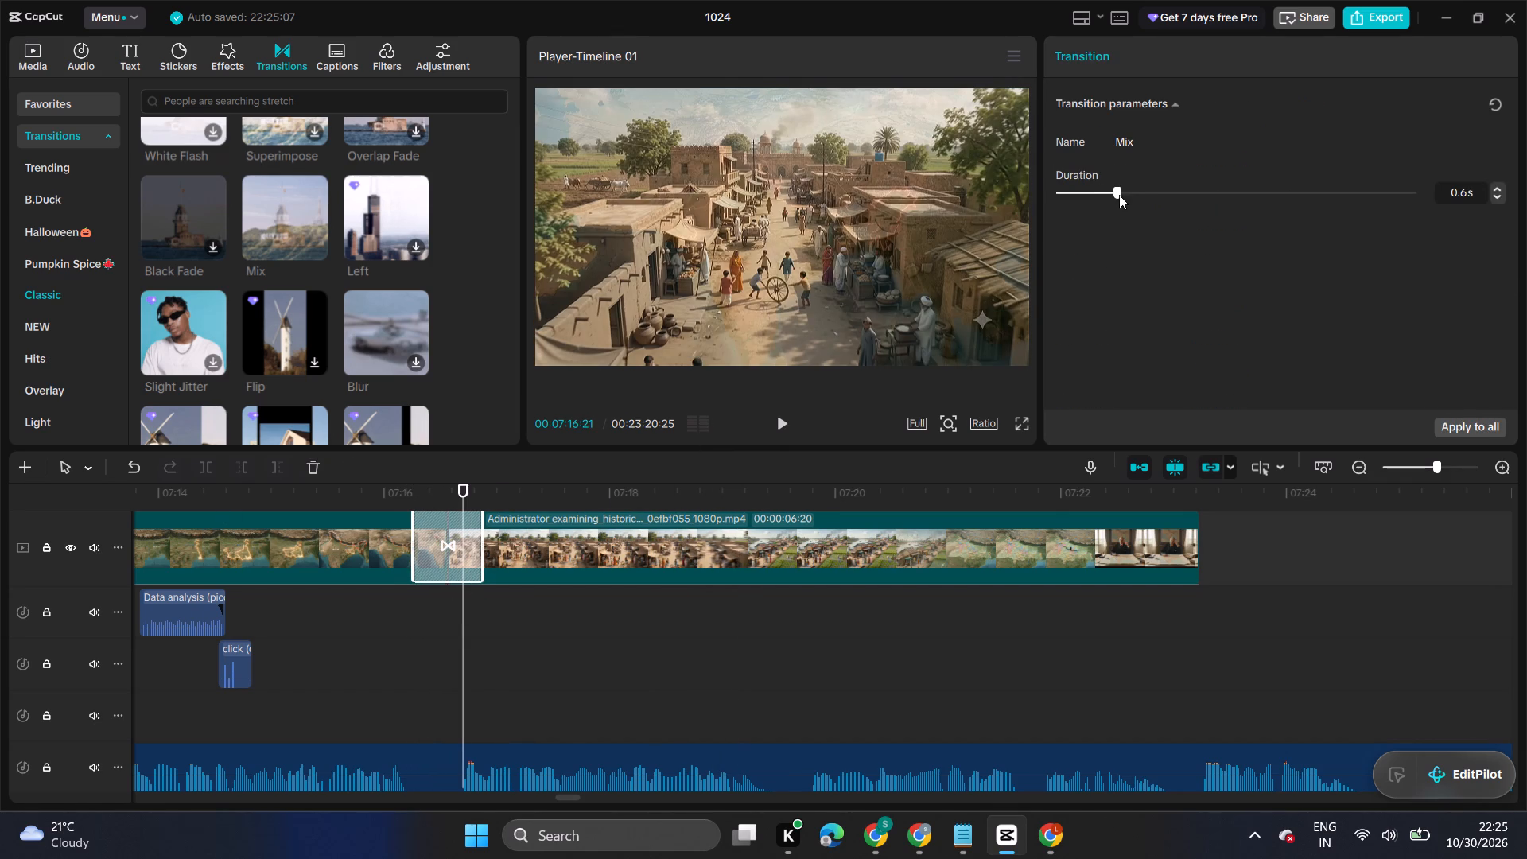
drag(1119, 195, 1145, 190)
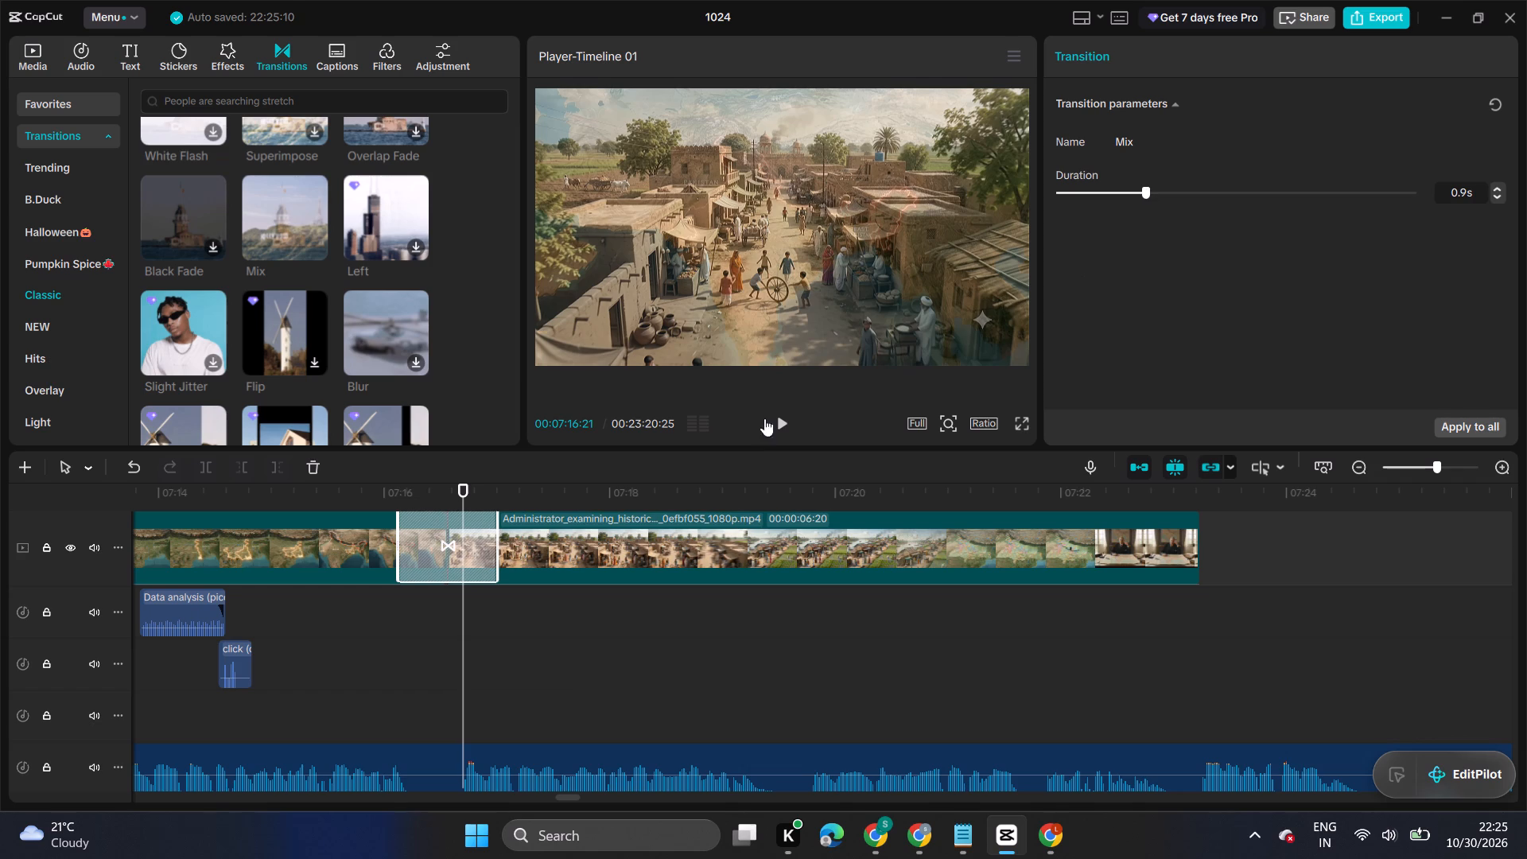
click(405, 612)
click(791, 415)
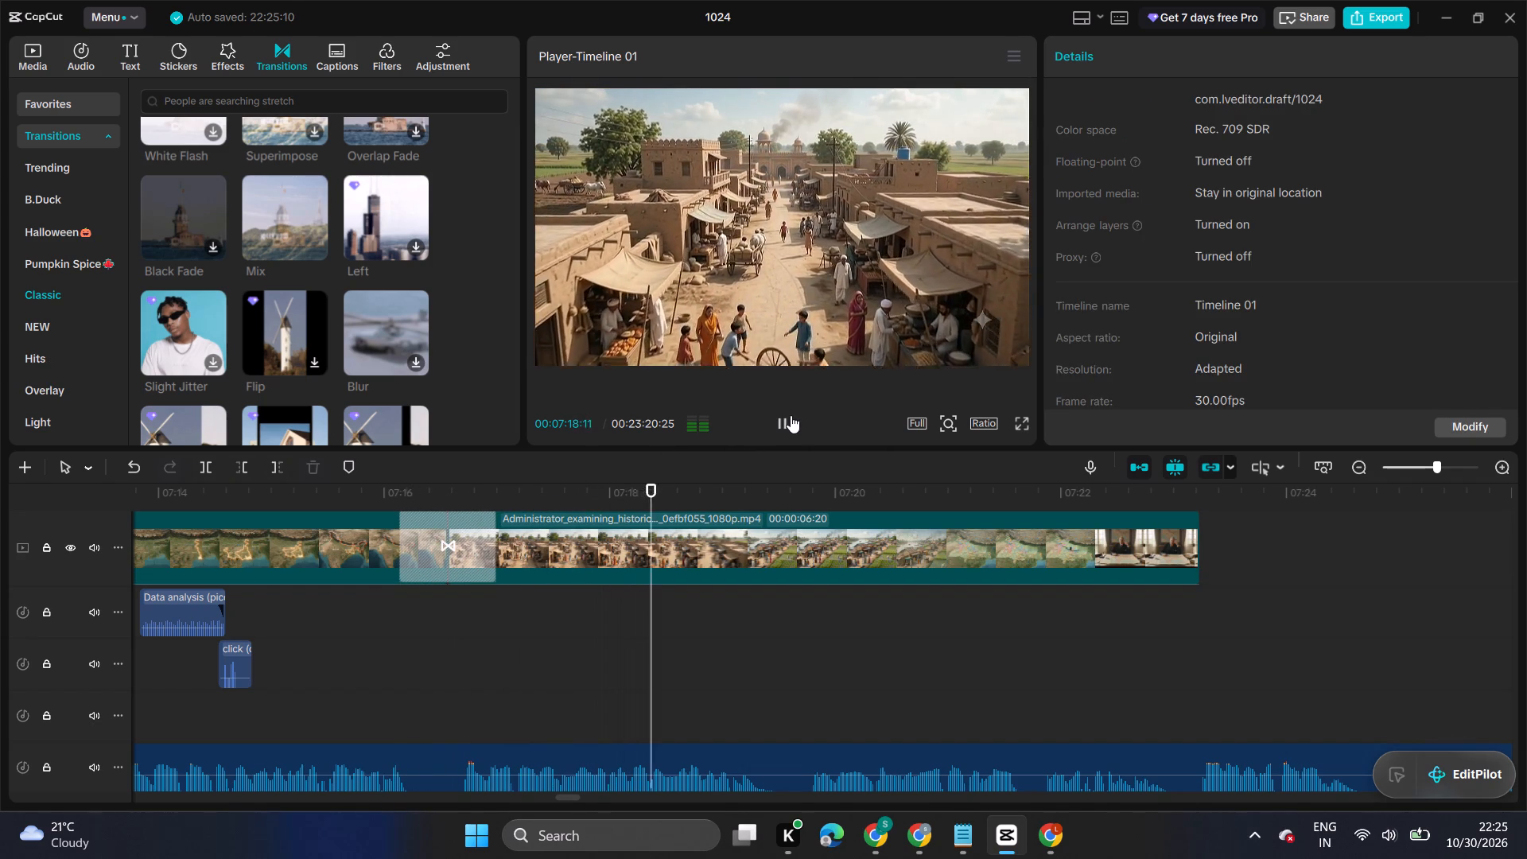
Split the narration at 07:16:06, trim the silent pause up to 07:16:20, and close the gap.
click(433, 664)
drag(433, 664, 417, 656)
scroll(416, 655, down, 3)
click(436, 705)
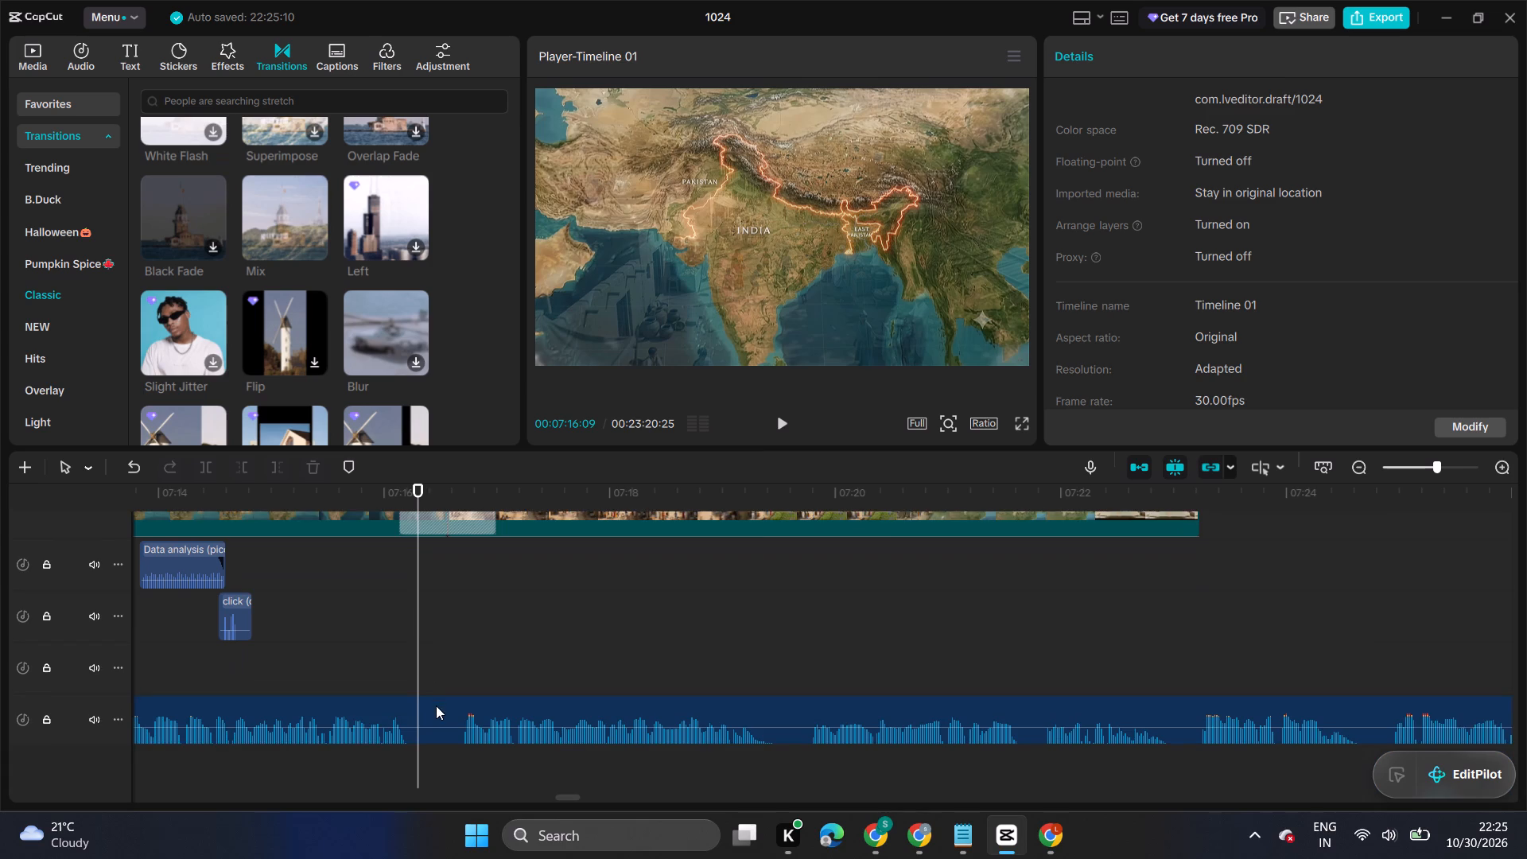
drag(421, 674, 408, 662)
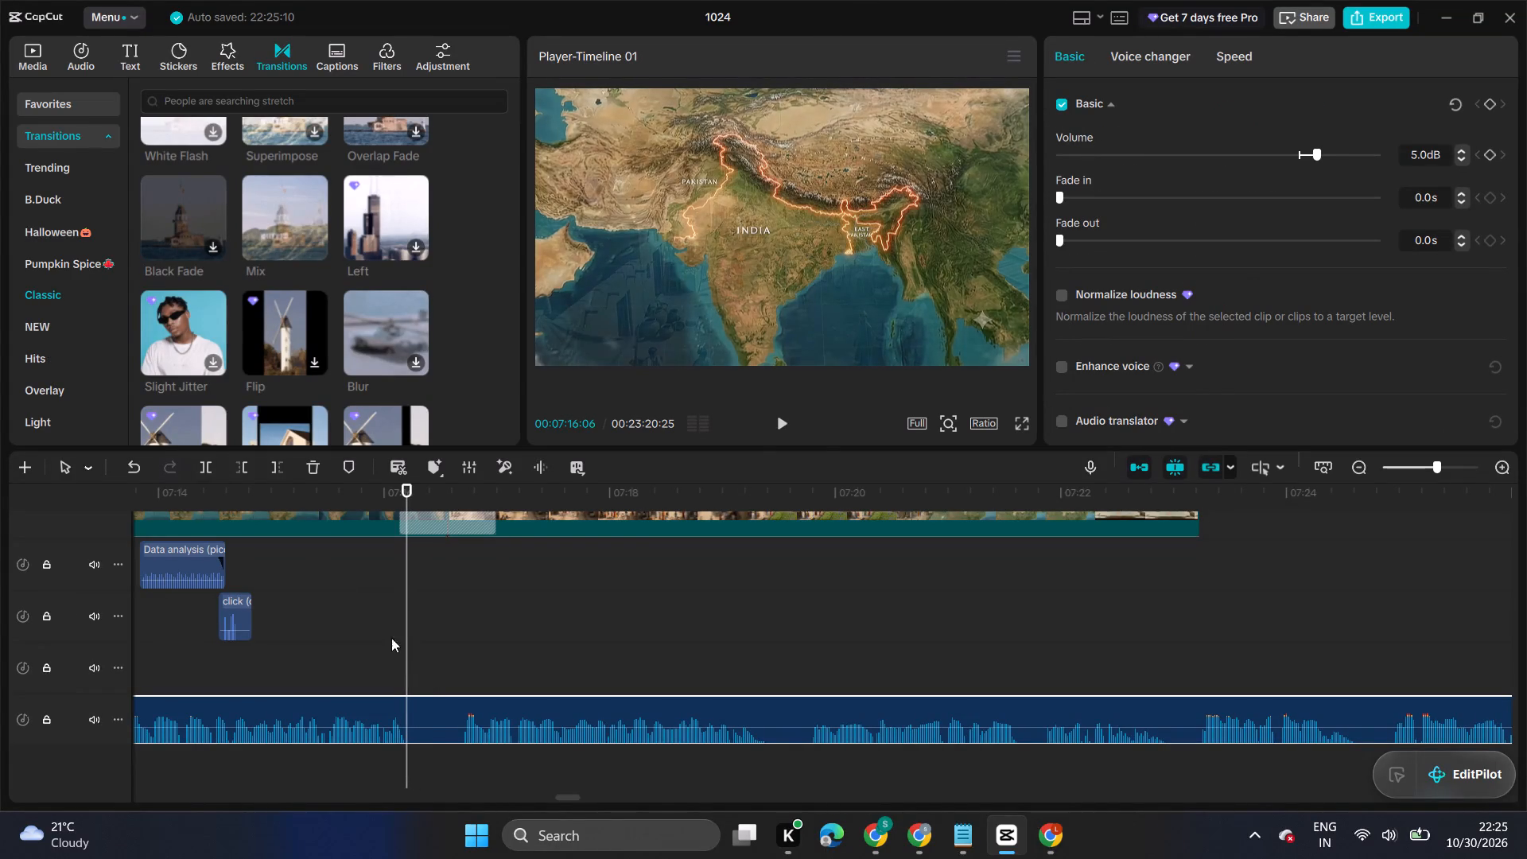
click(209, 467)
click(448, 628)
drag(450, 628, 453, 628)
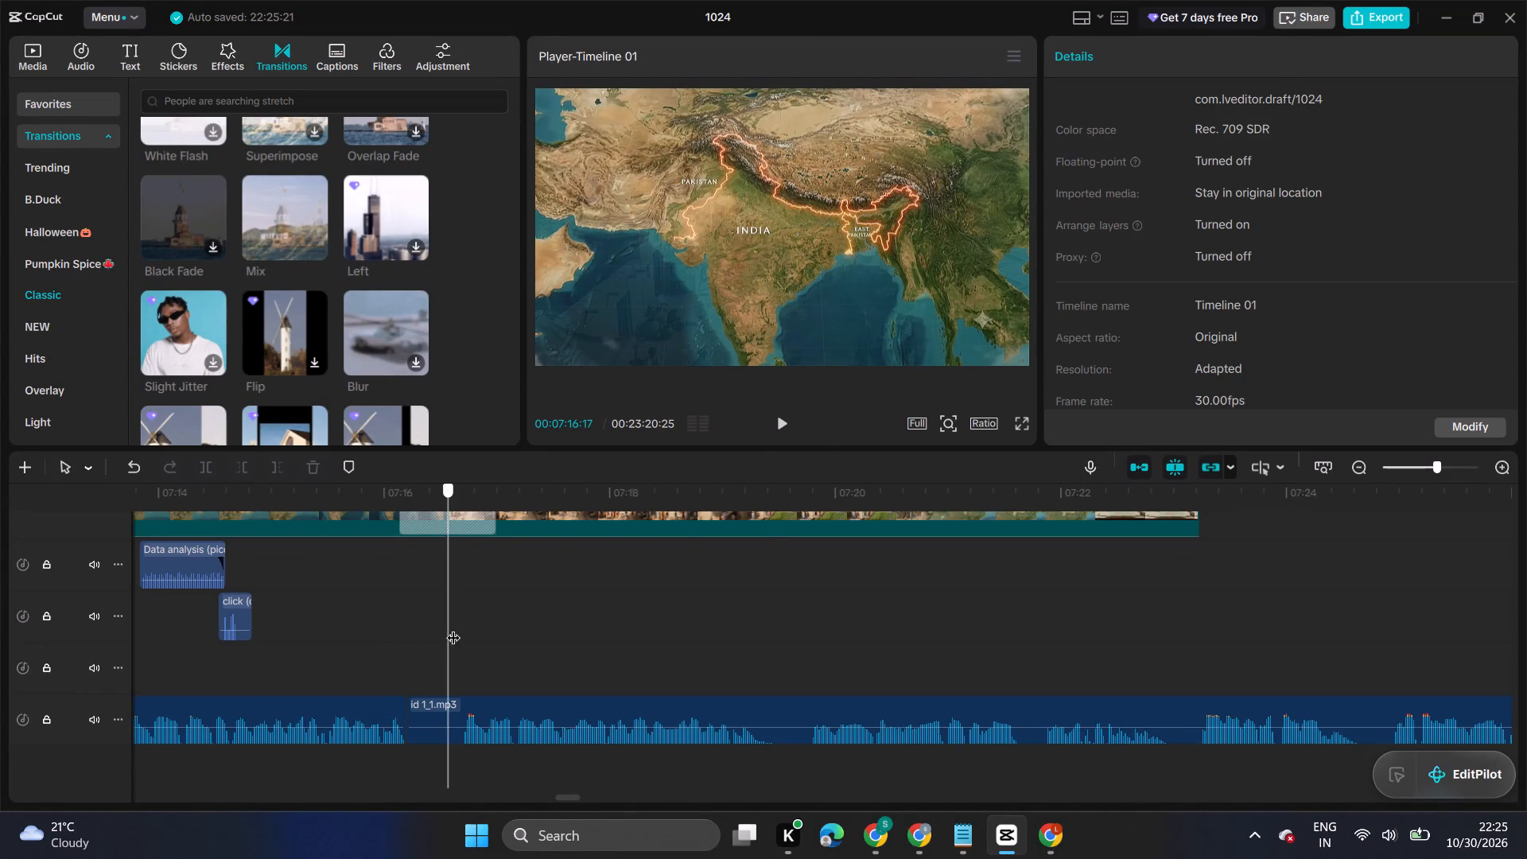
drag(453, 628, 460, 628)
click(467, 699)
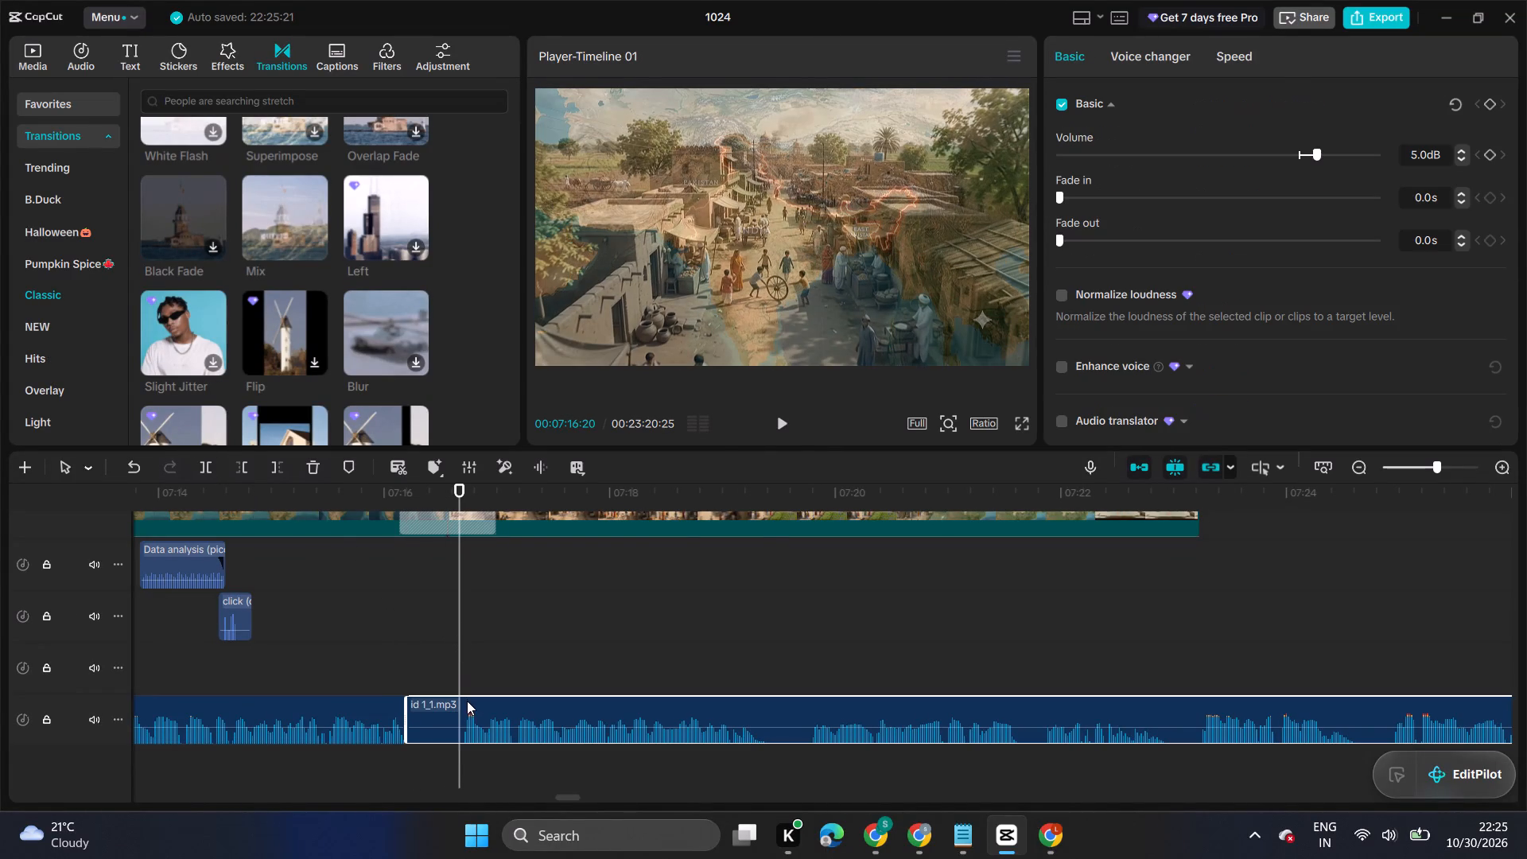
click(241, 472)
drag(535, 709, 506, 709)
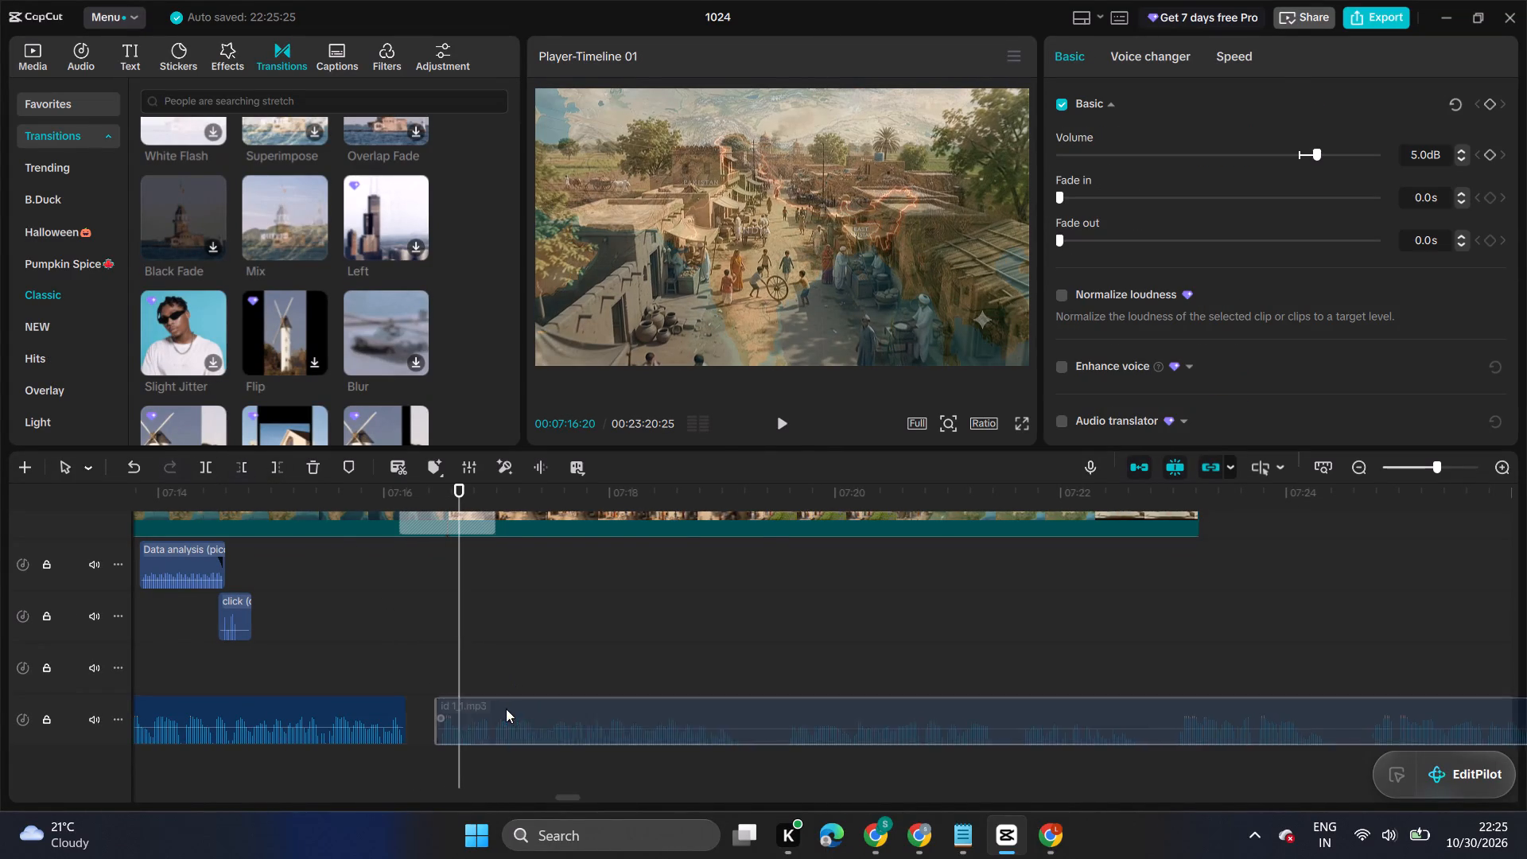
drag(506, 709, 483, 709)
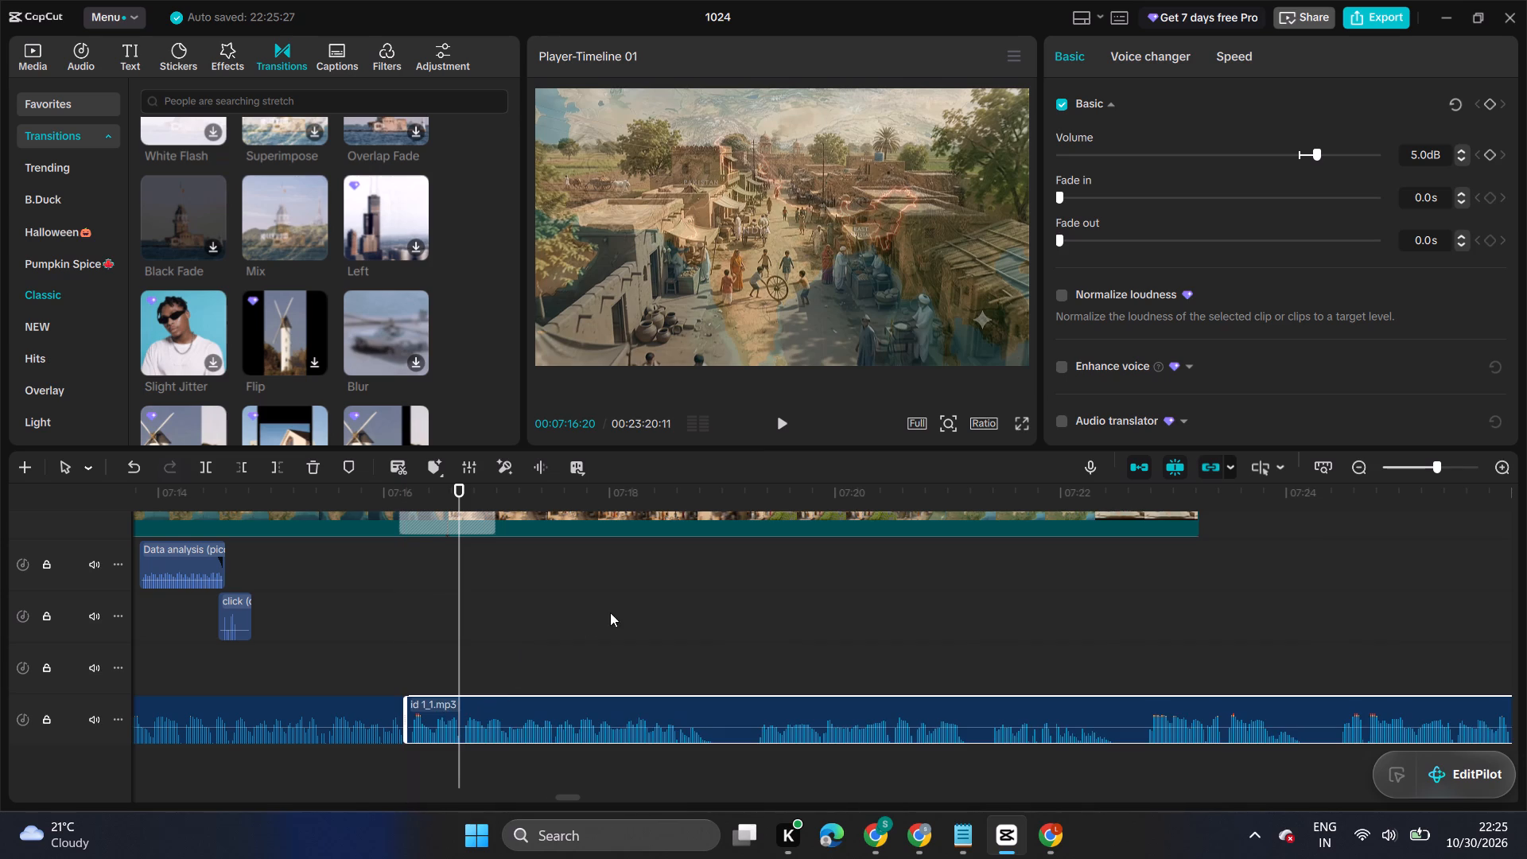
Split the narration at 07:18:29, trim the silence up to 07:19:09, and join the remaining audio to the preceding piece.
click(704, 656)
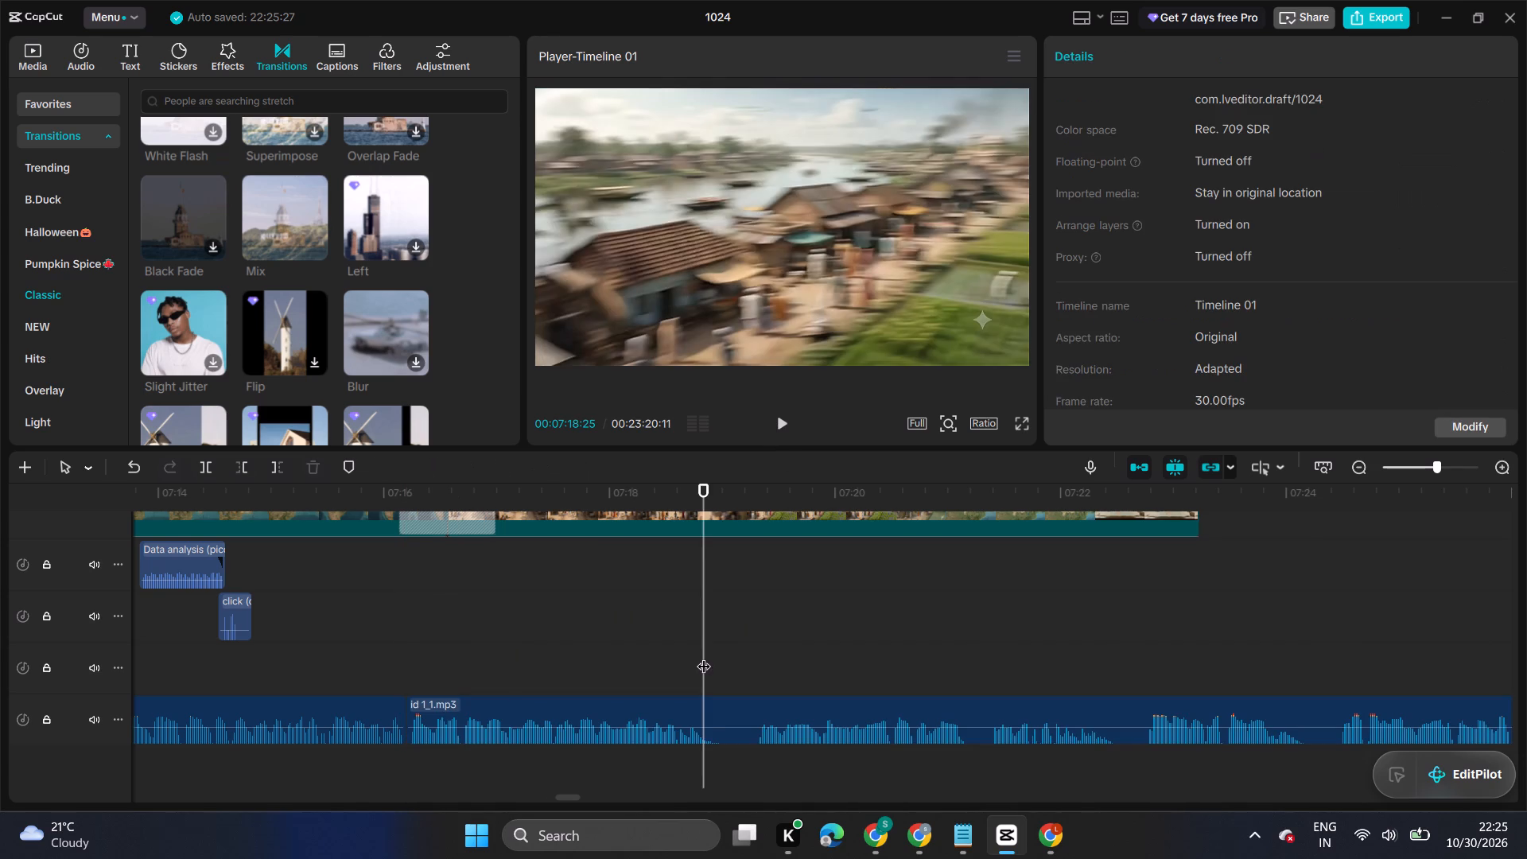
drag(704, 656, 718, 657)
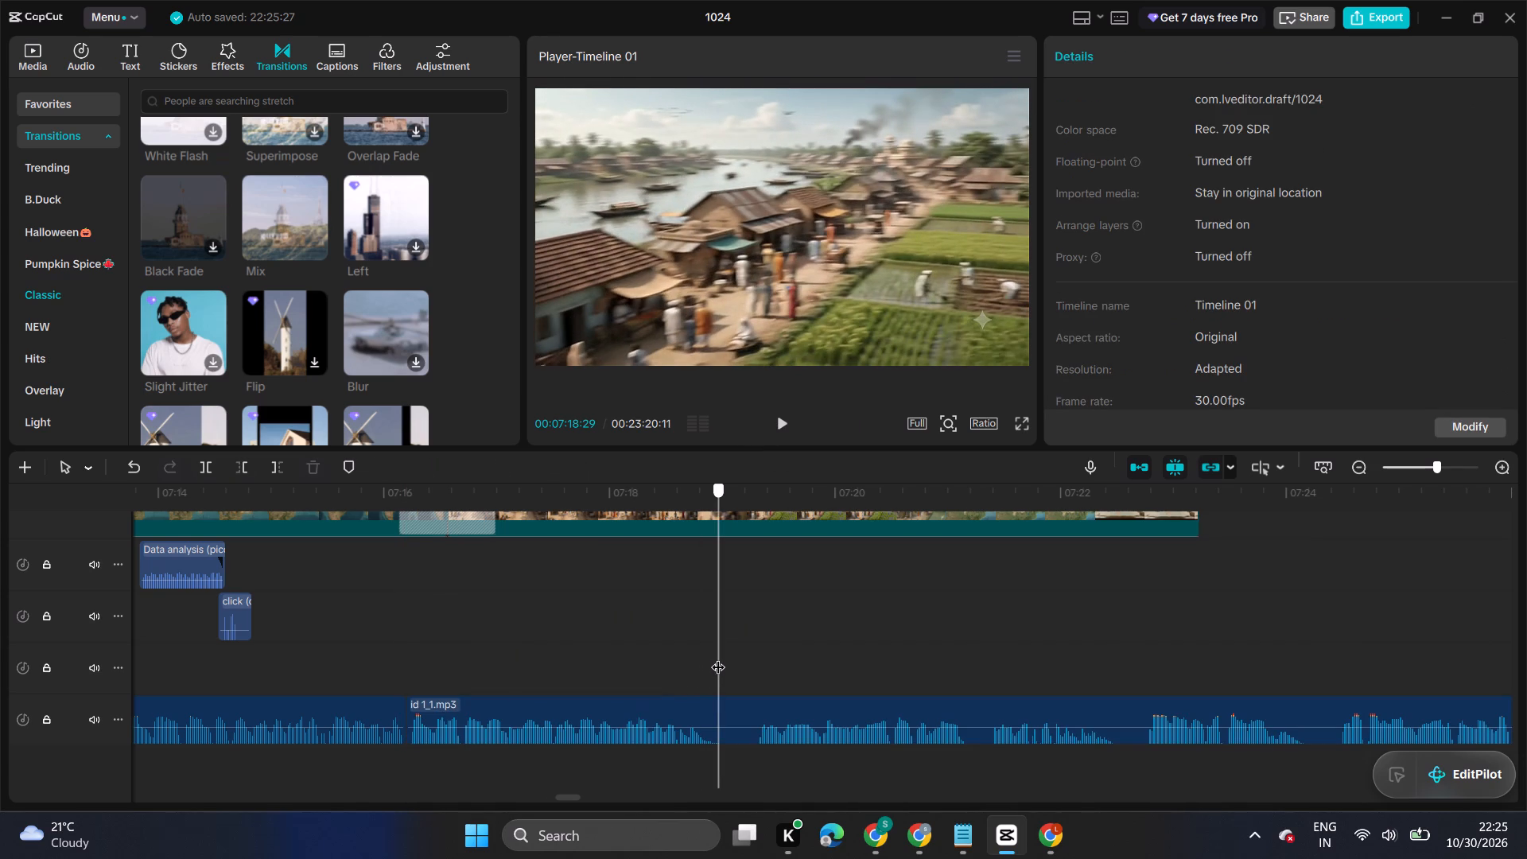
click(745, 720)
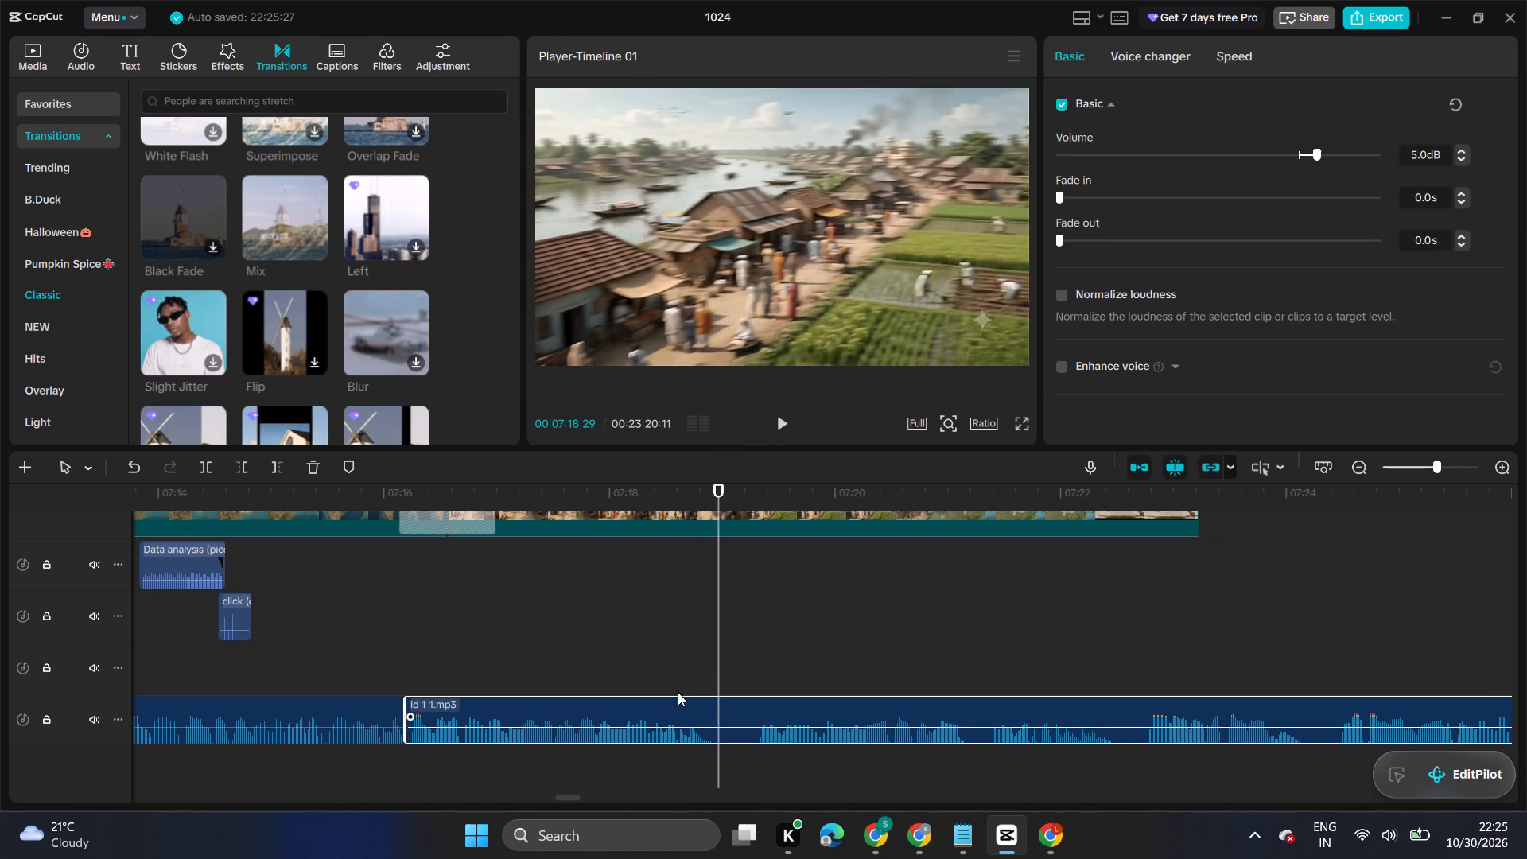
click(210, 464)
click(742, 663)
drag(742, 663, 757, 663)
click(763, 707)
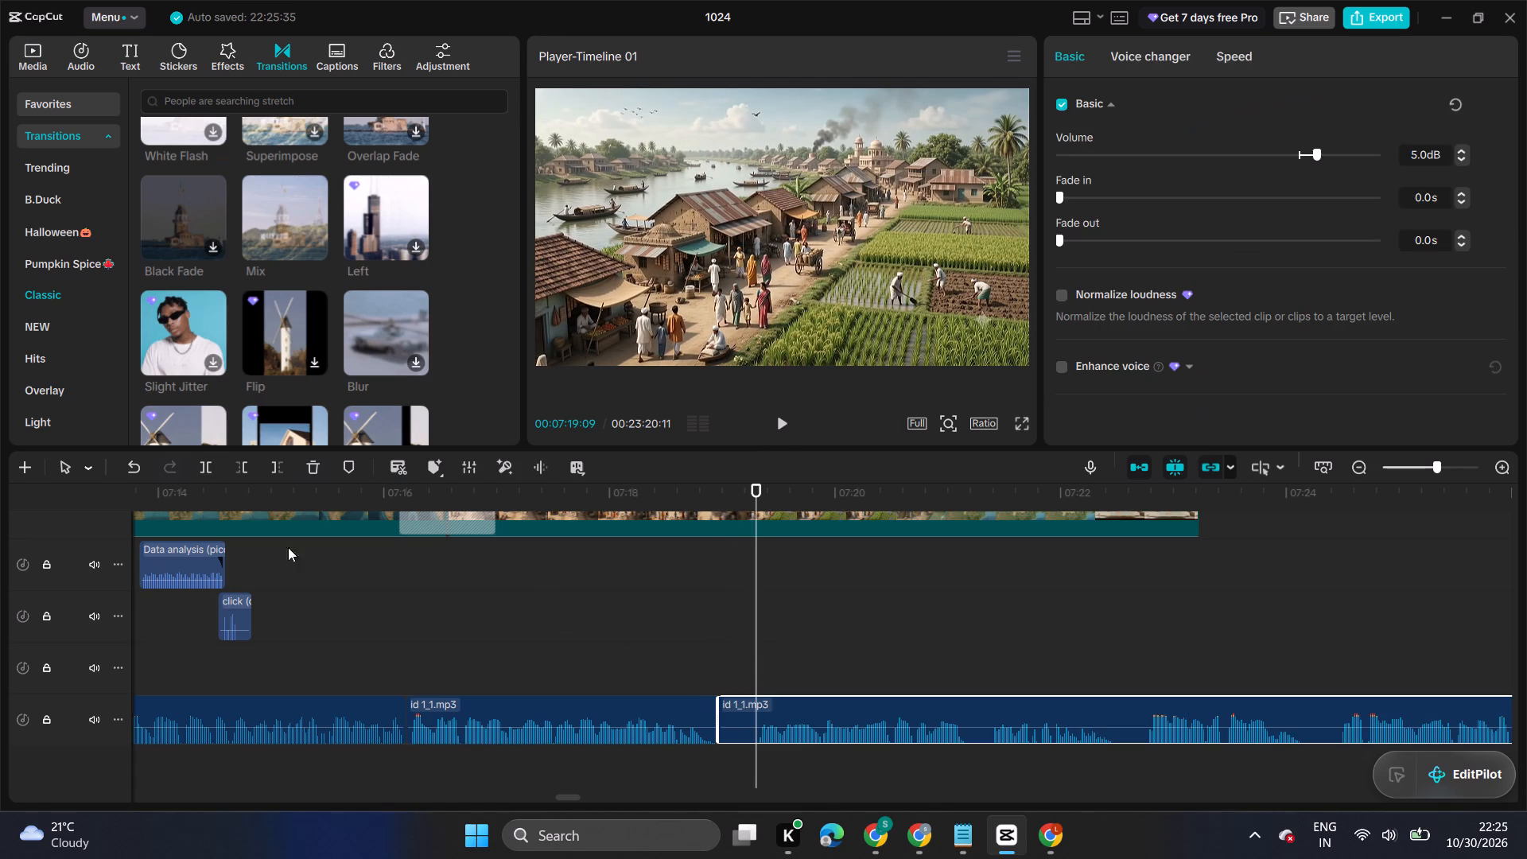
click(246, 466)
drag(802, 705, 777, 709)
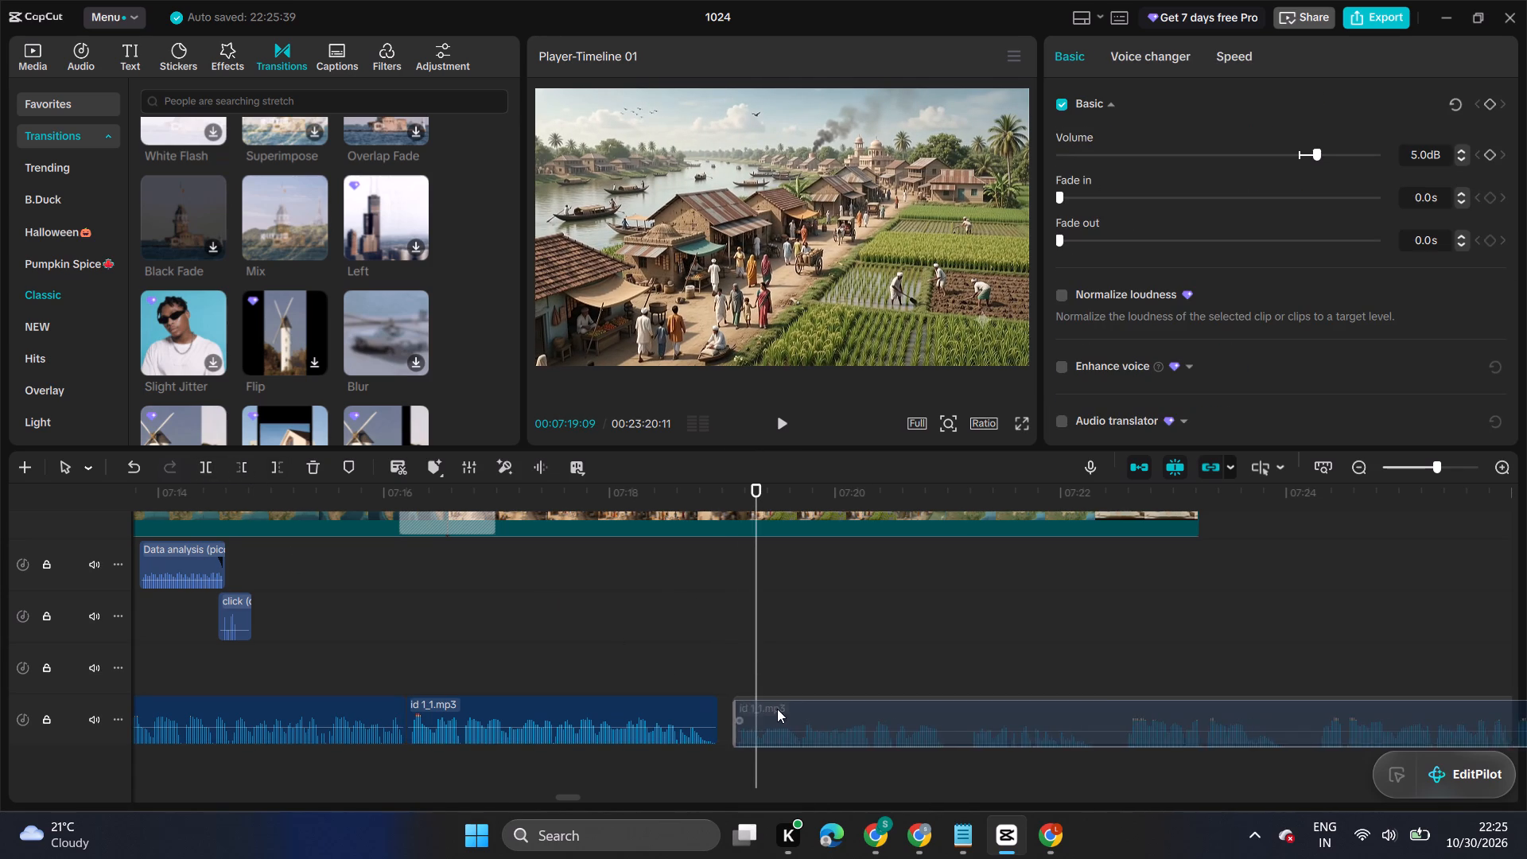
drag(777, 709, 767, 702)
Set the last footage clip's speed to 1.10x and play its ending against the narration.
click(1012, 619)
drag(1012, 619, 985, 612)
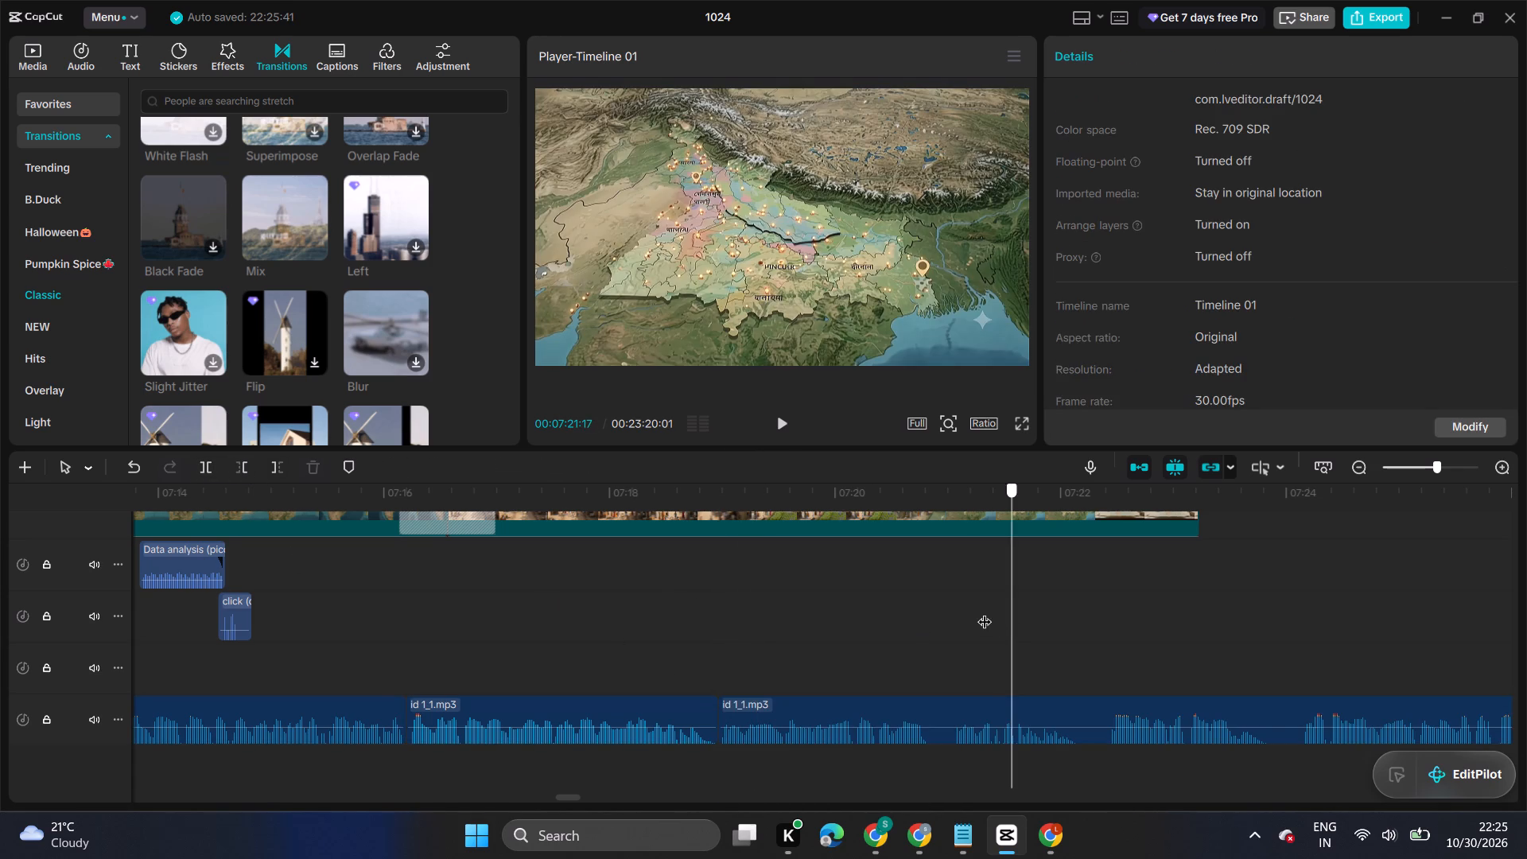
drag(985, 612, 1100, 610)
click(1080, 522)
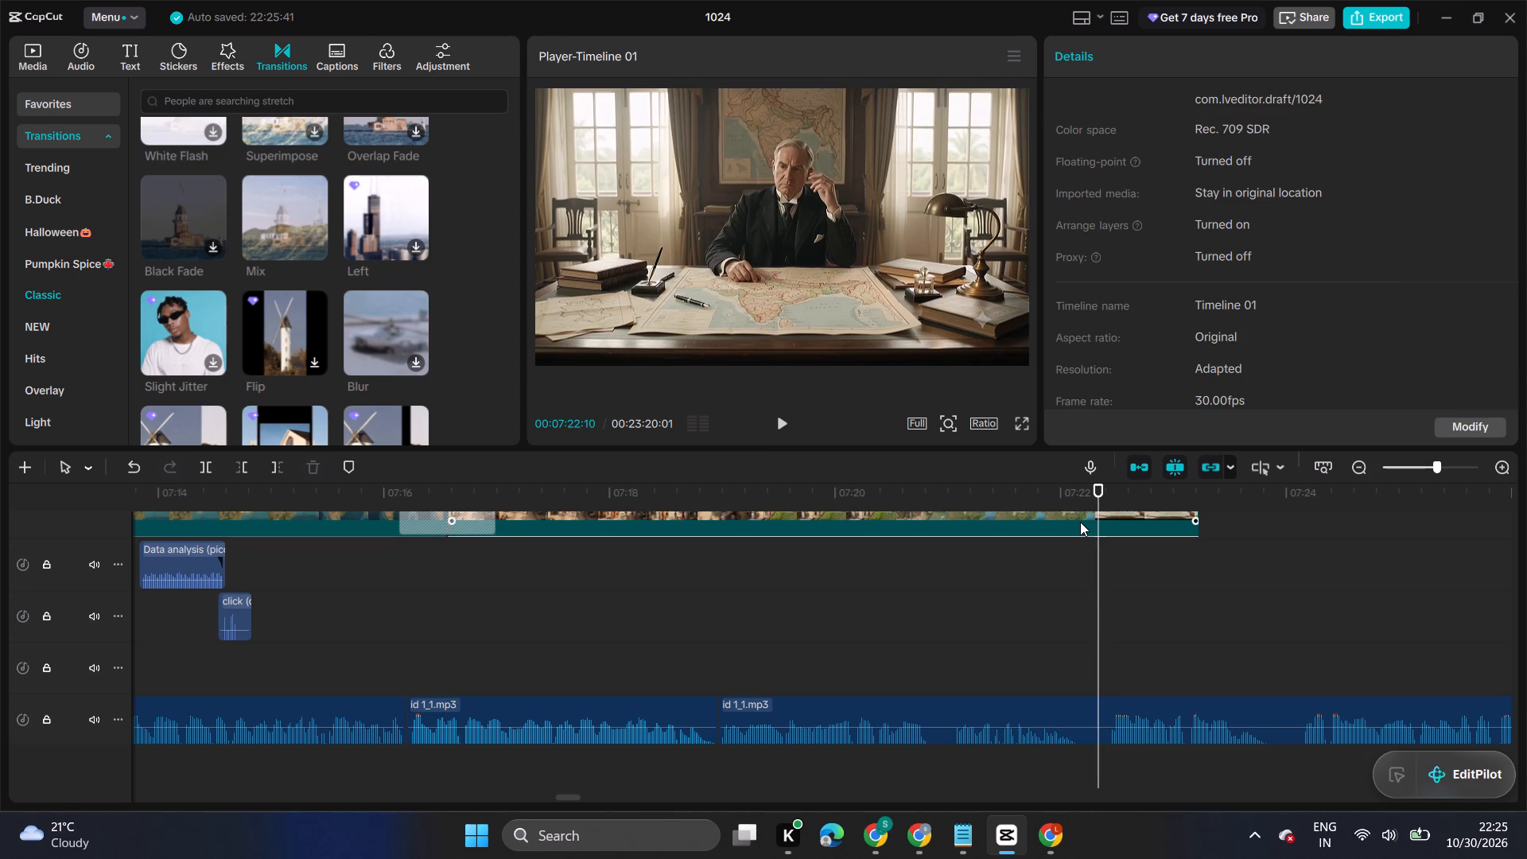
click(1195, 60)
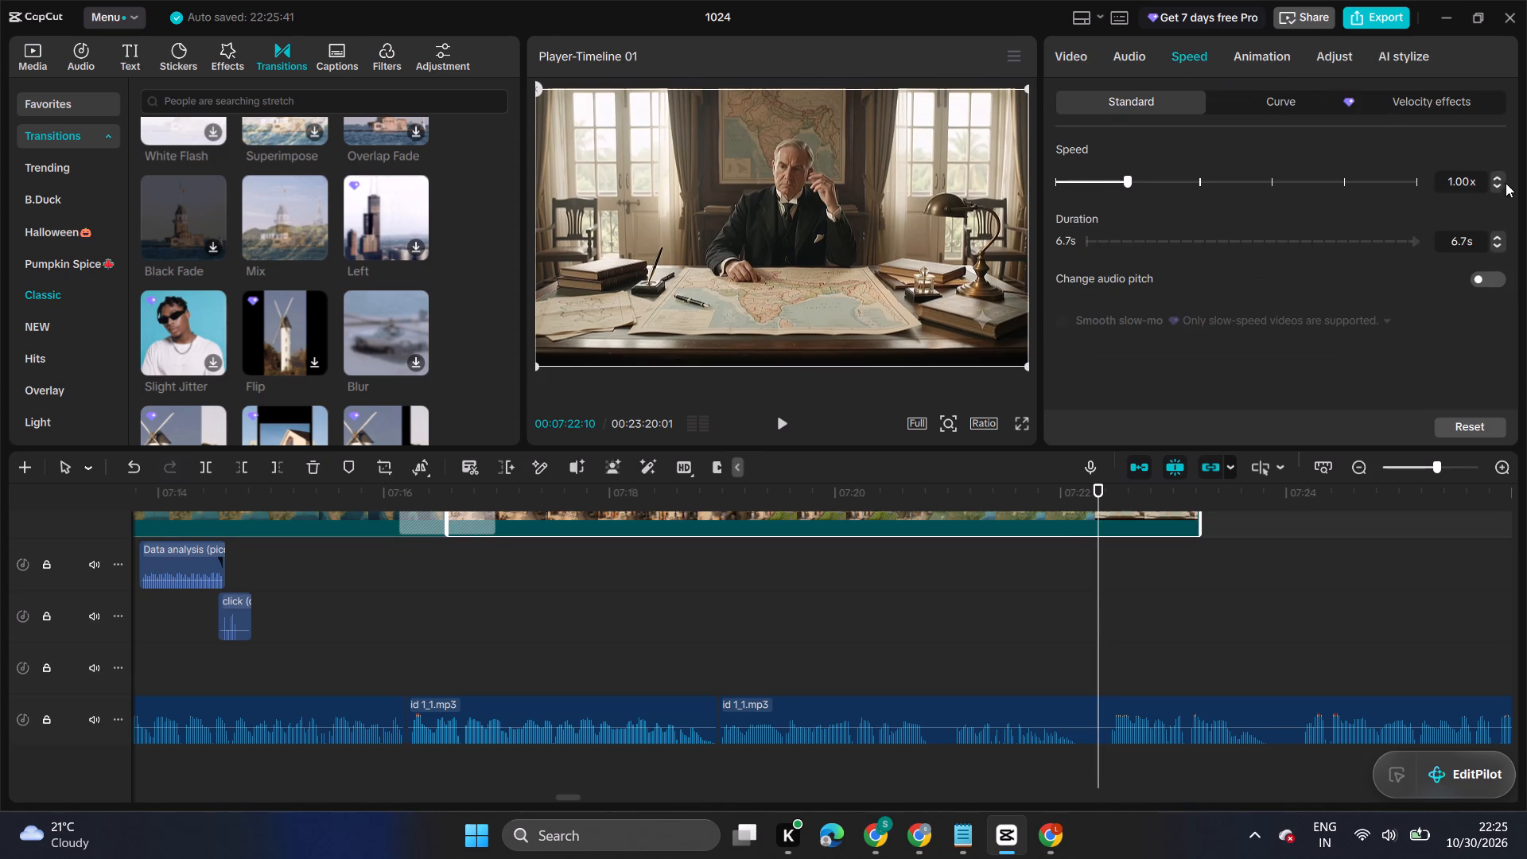
click(1498, 175)
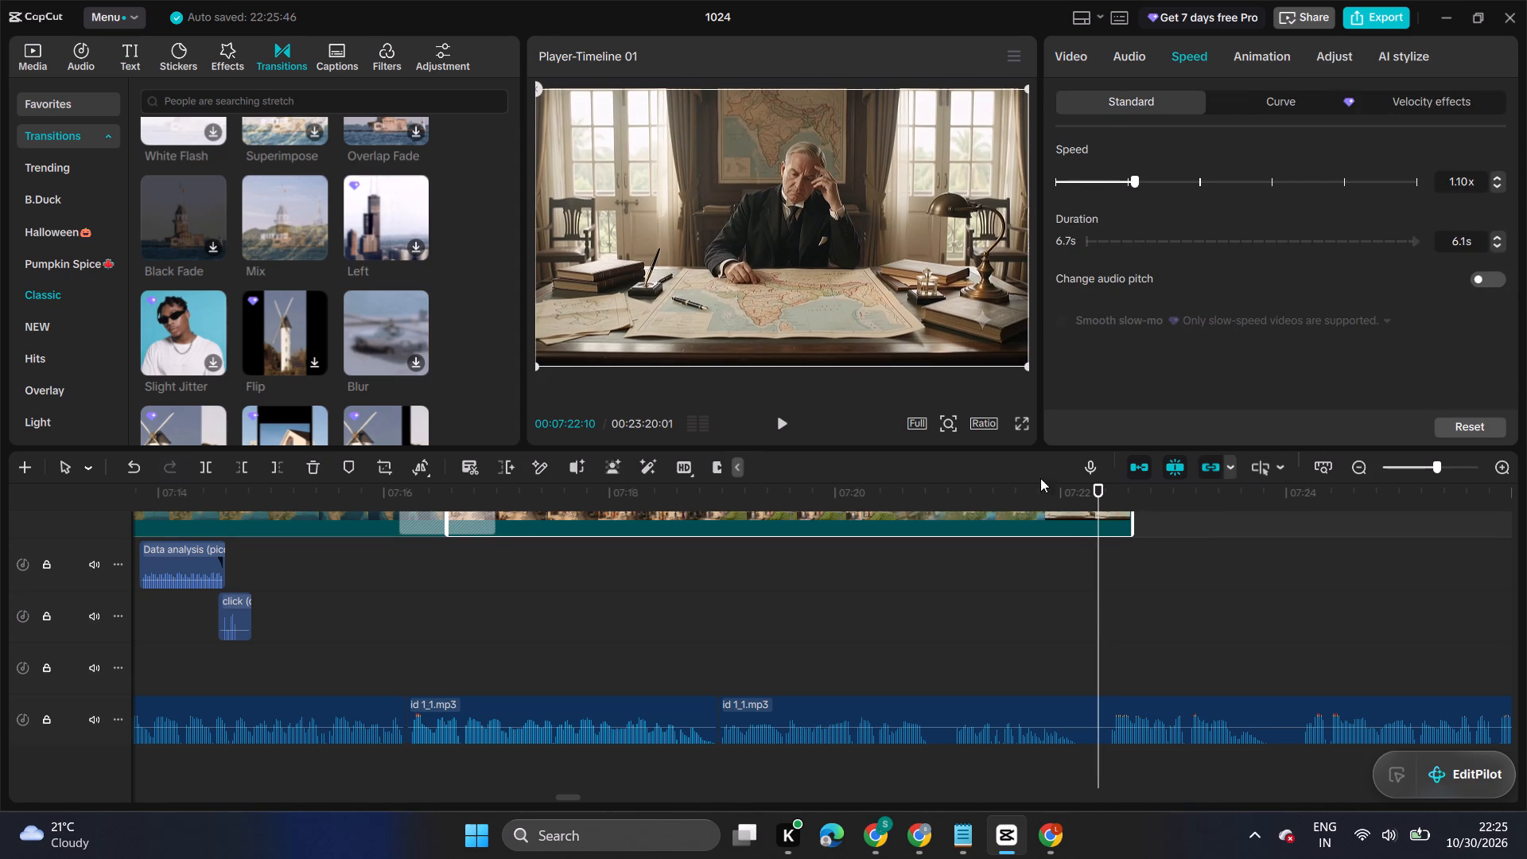
click(783, 423)
click(783, 423)
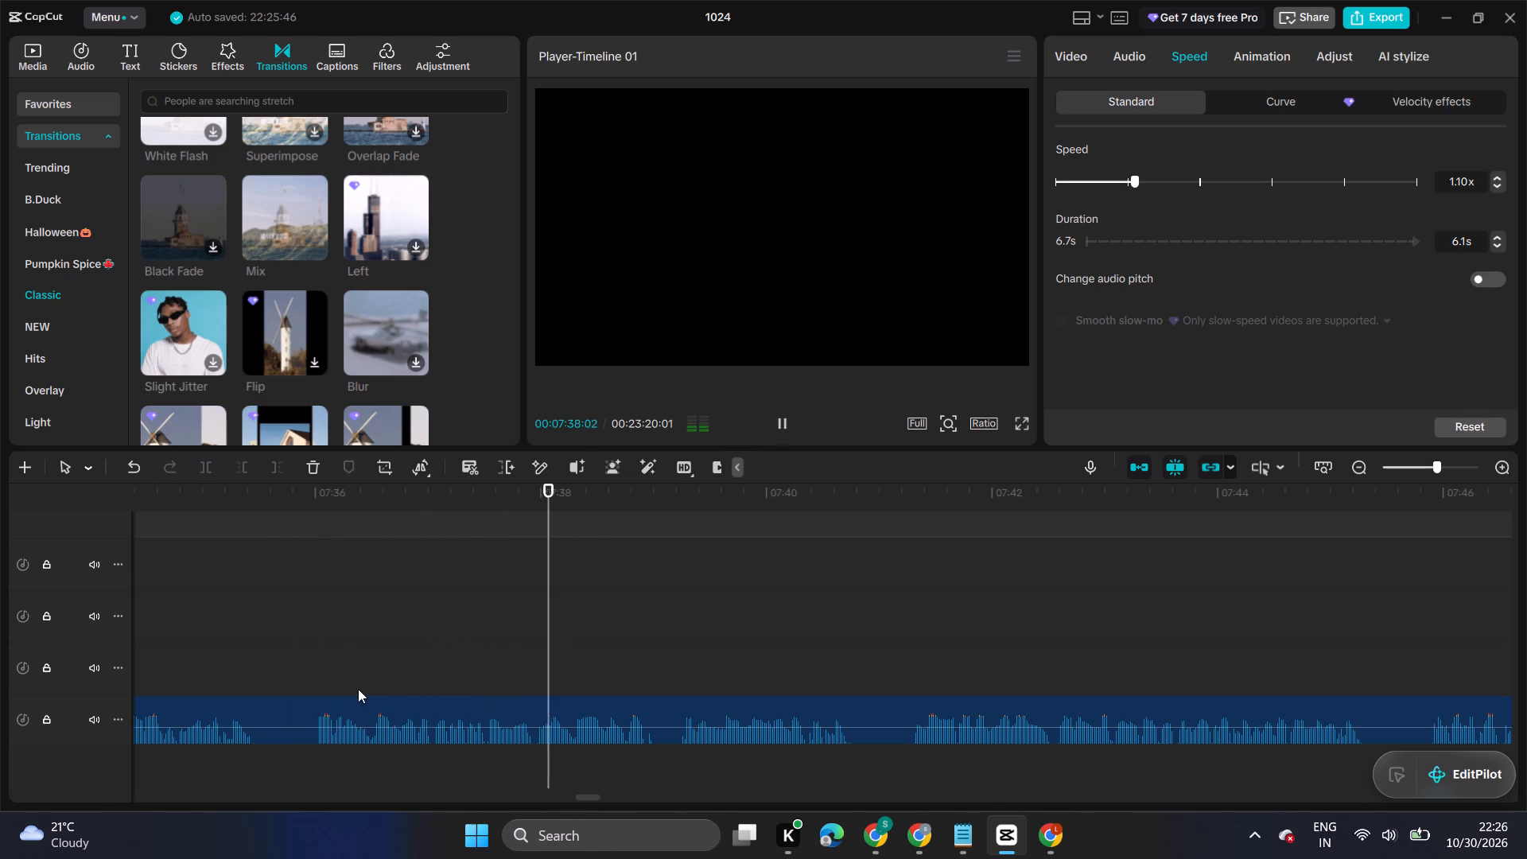
click(317, 666)
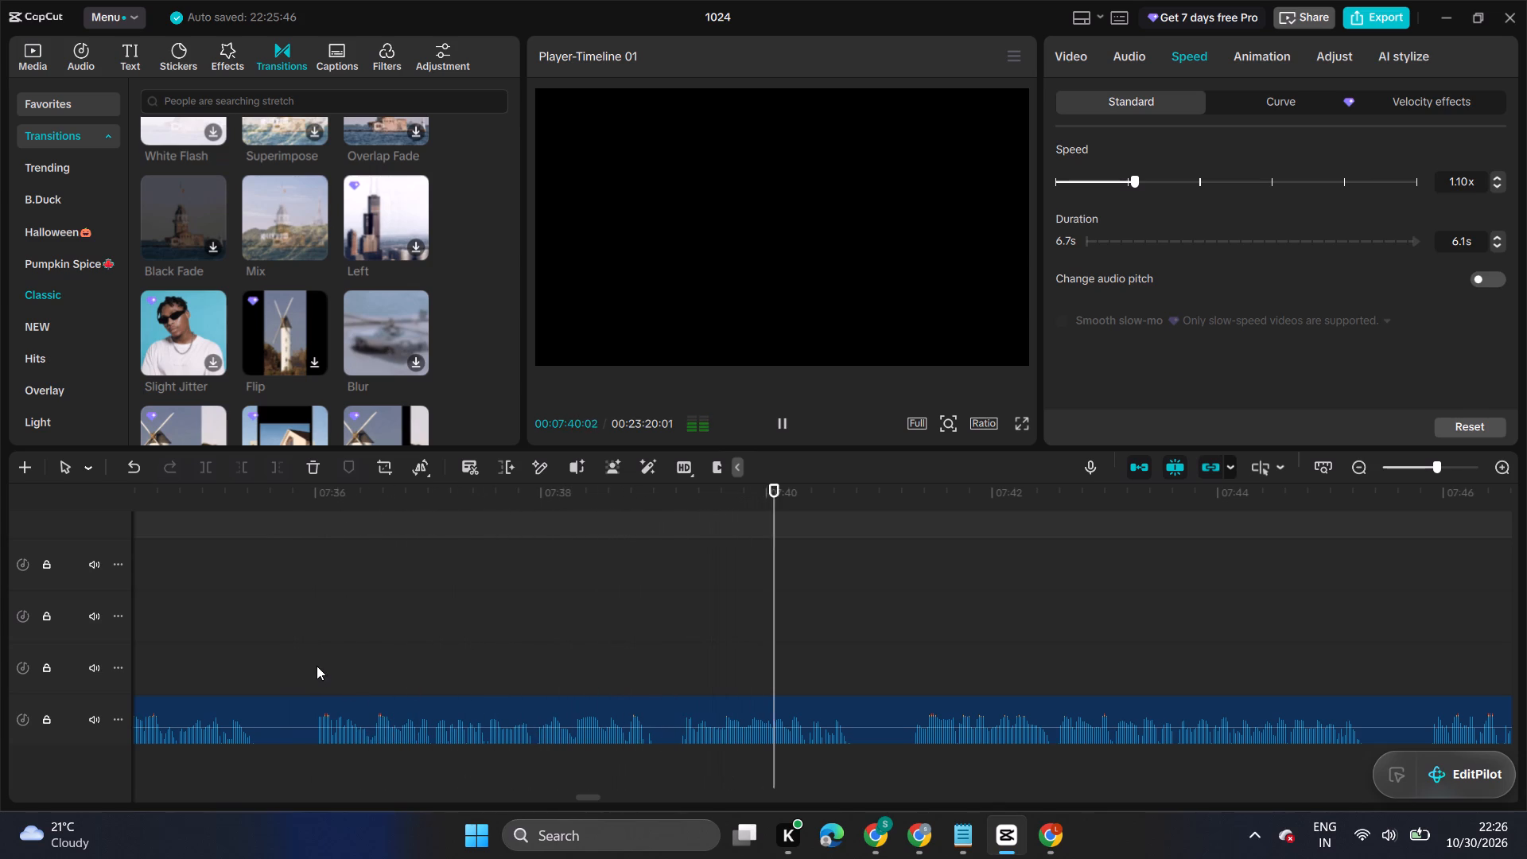
drag(317, 666, 304, 662)
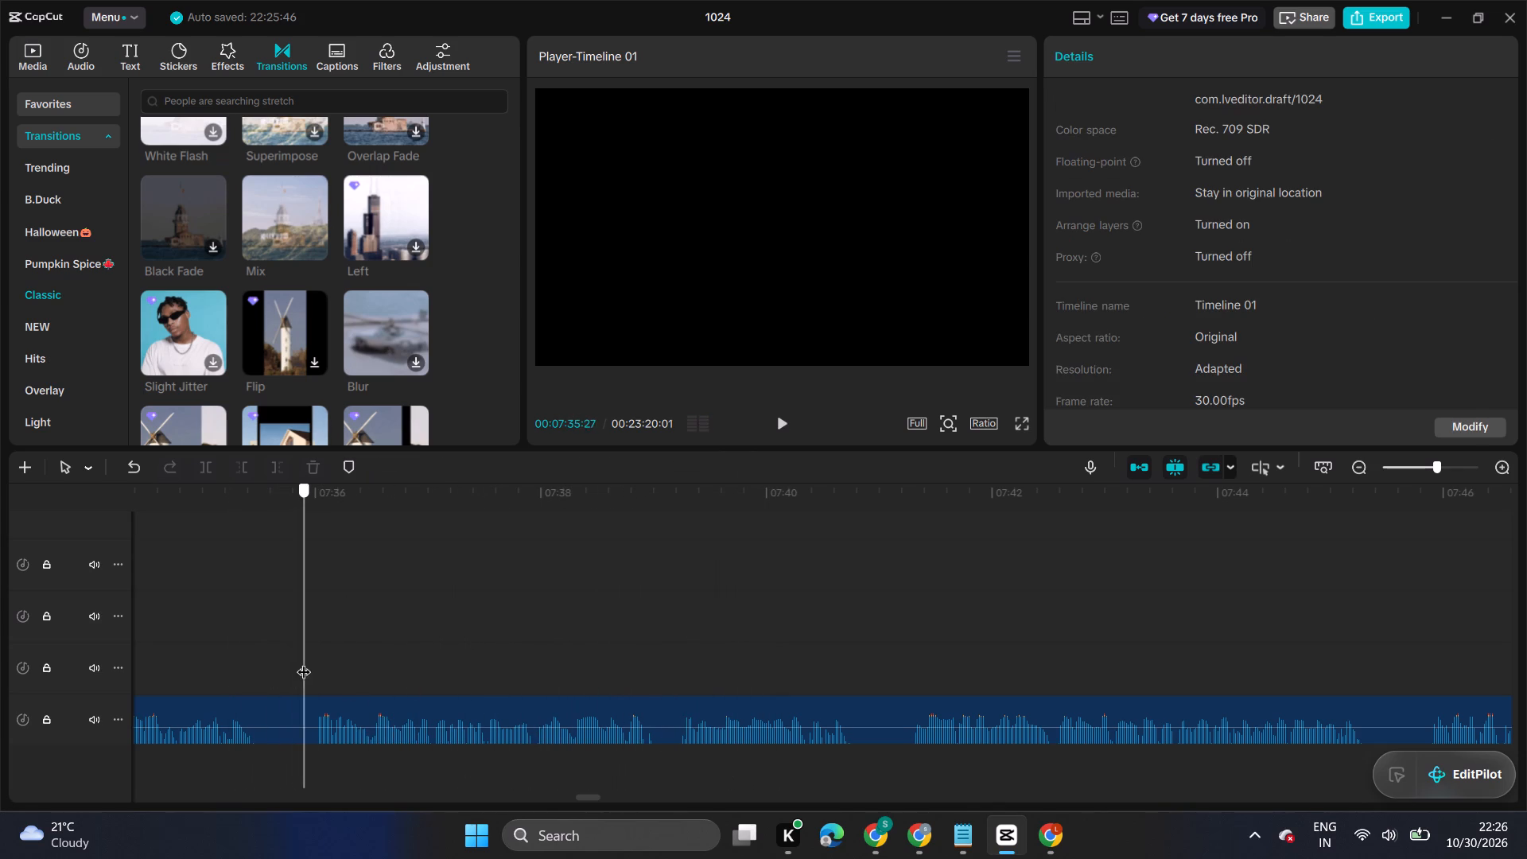
drag(304, 662, 307, 658)
click(963, 828)
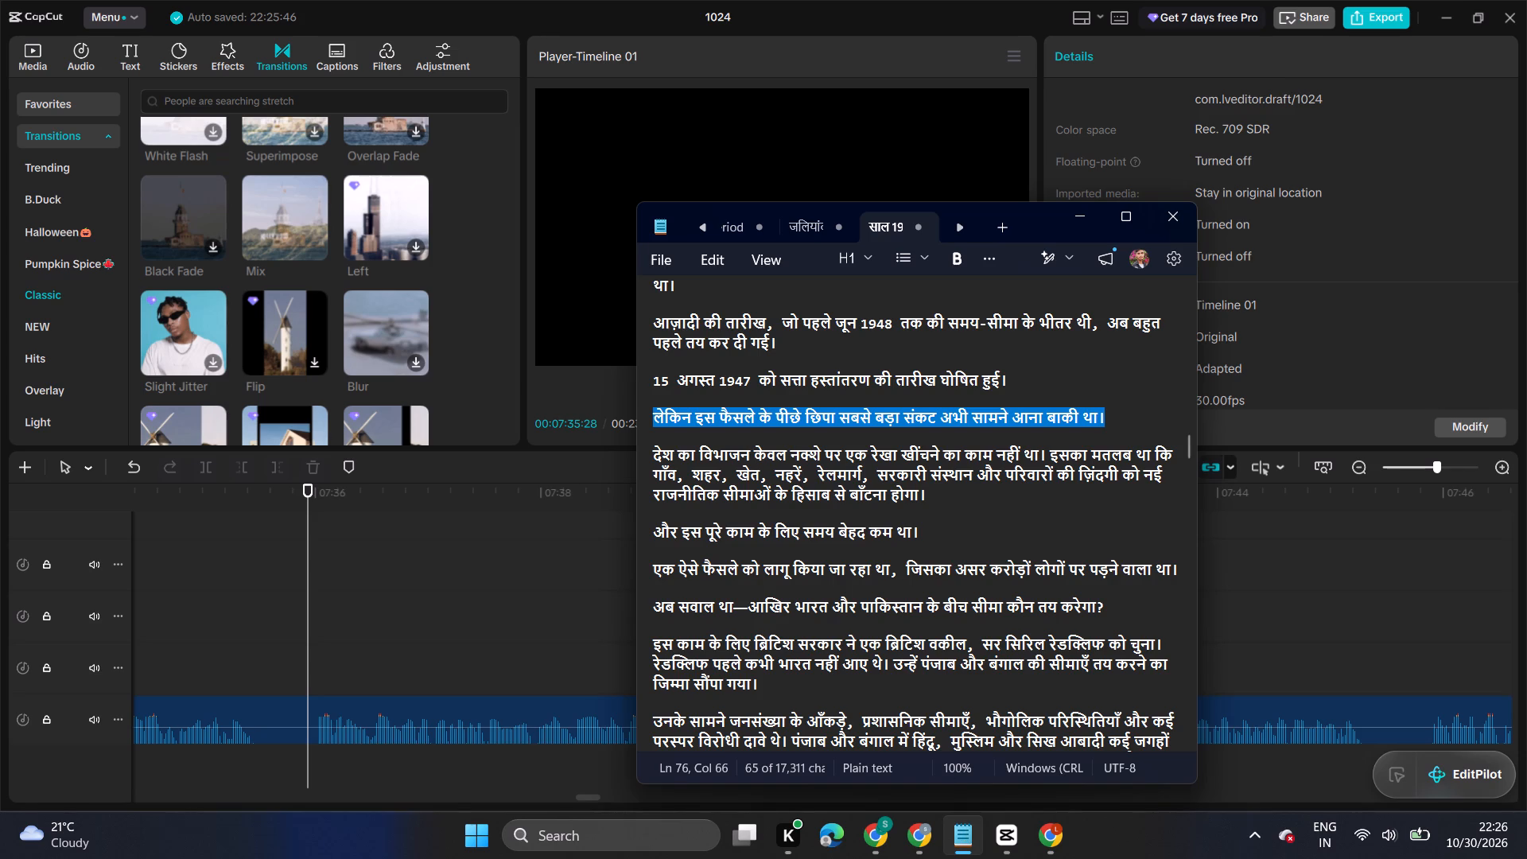
scroll(888, 587, up, 1)
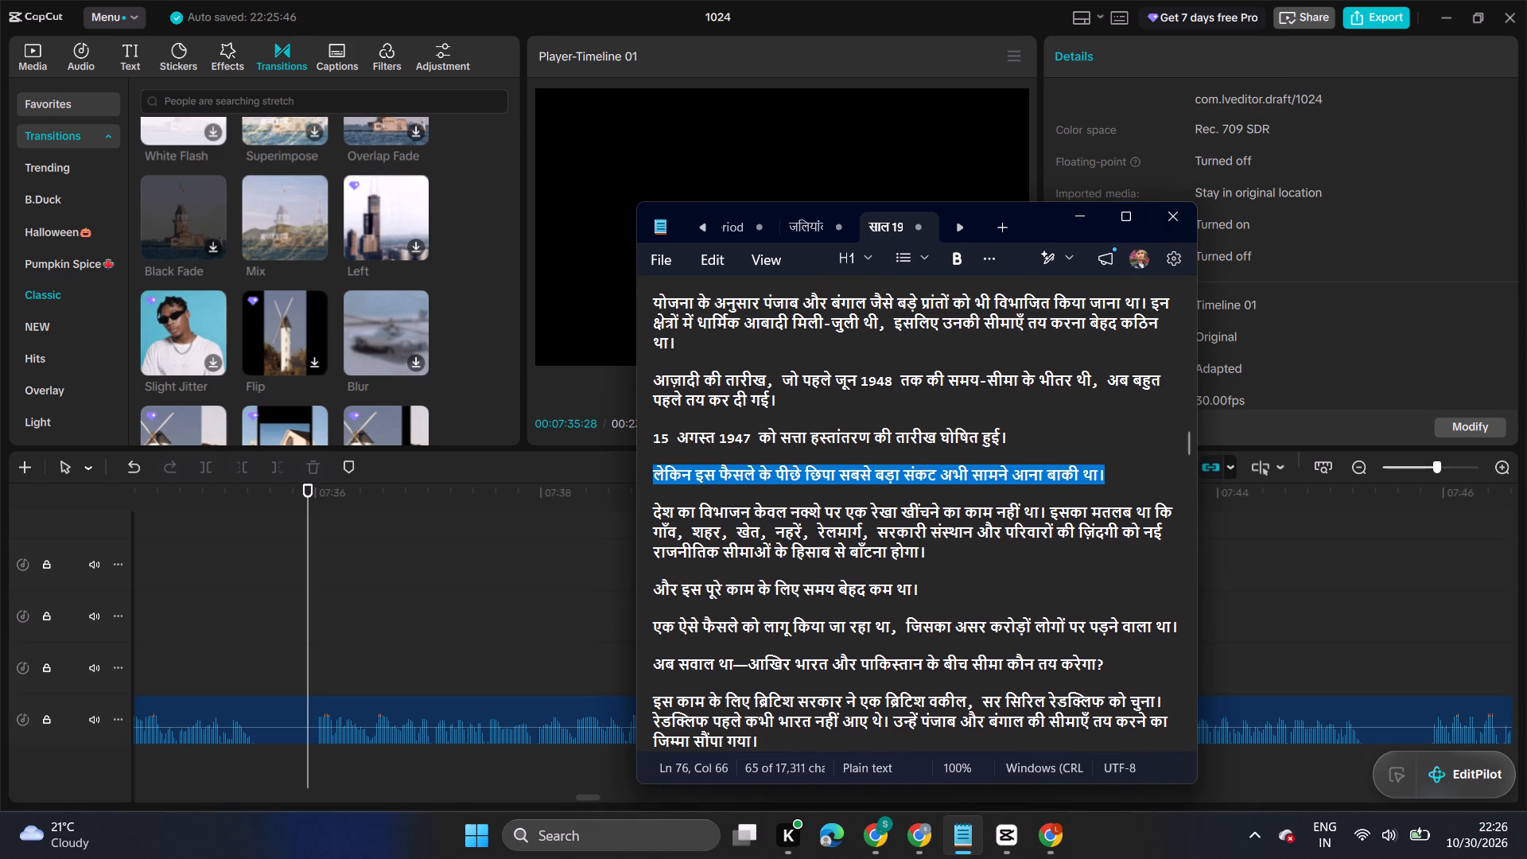
click(969, 845)
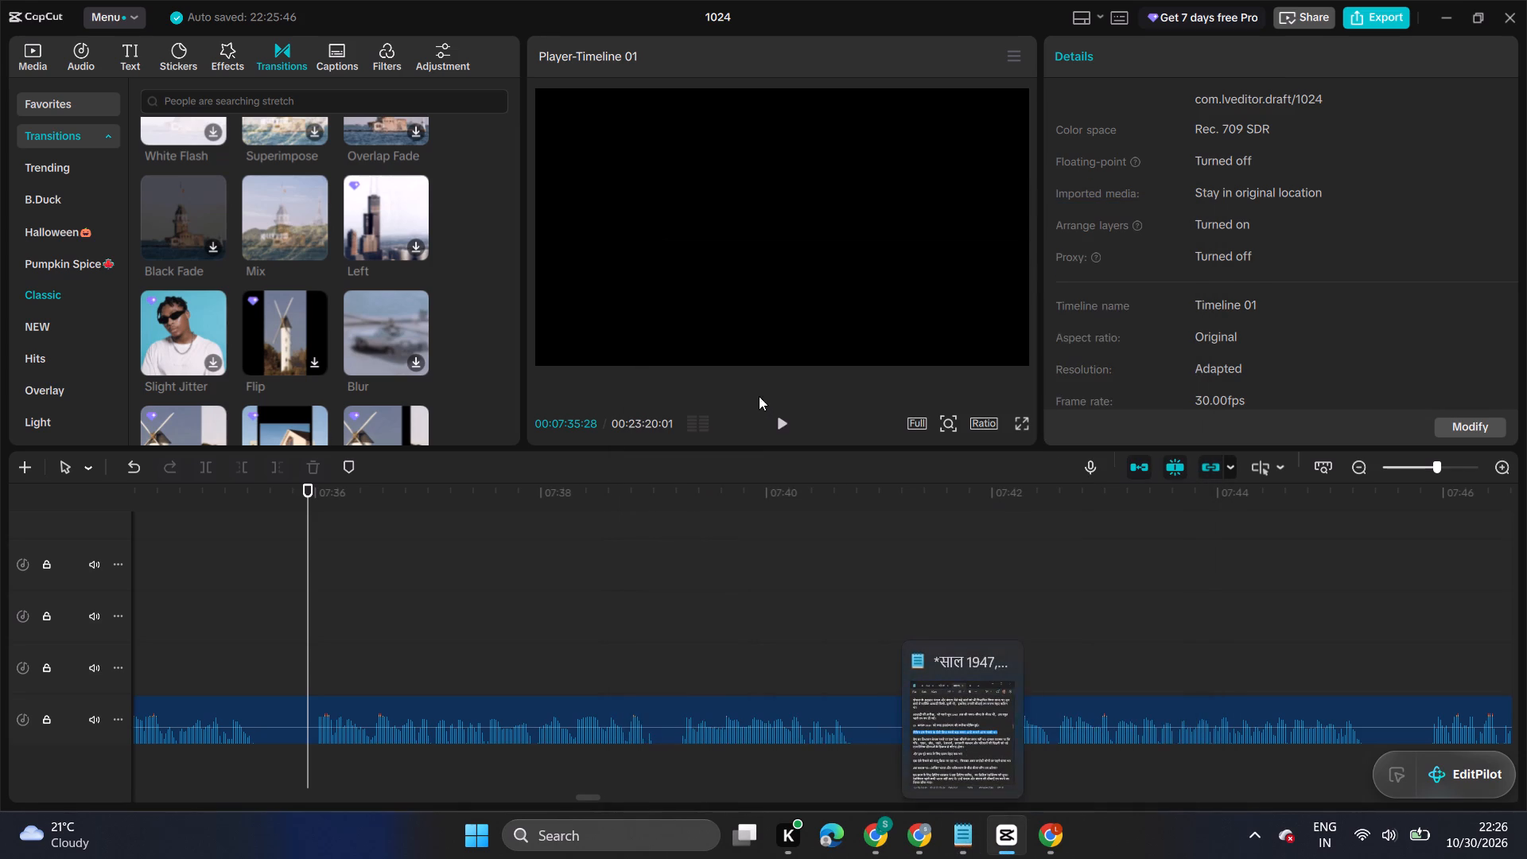
click(787, 422)
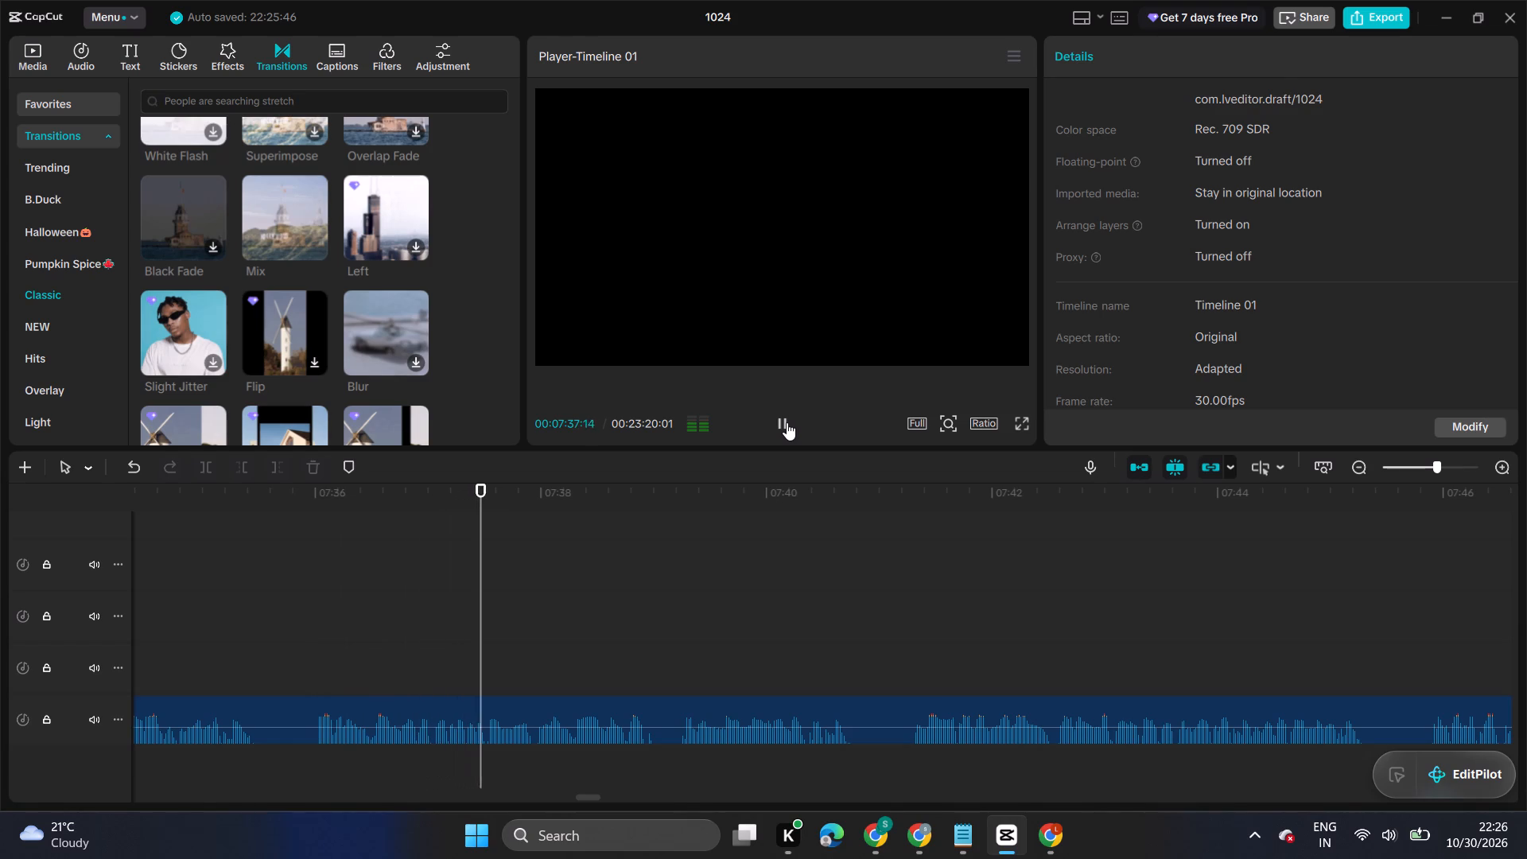
click(786, 422)
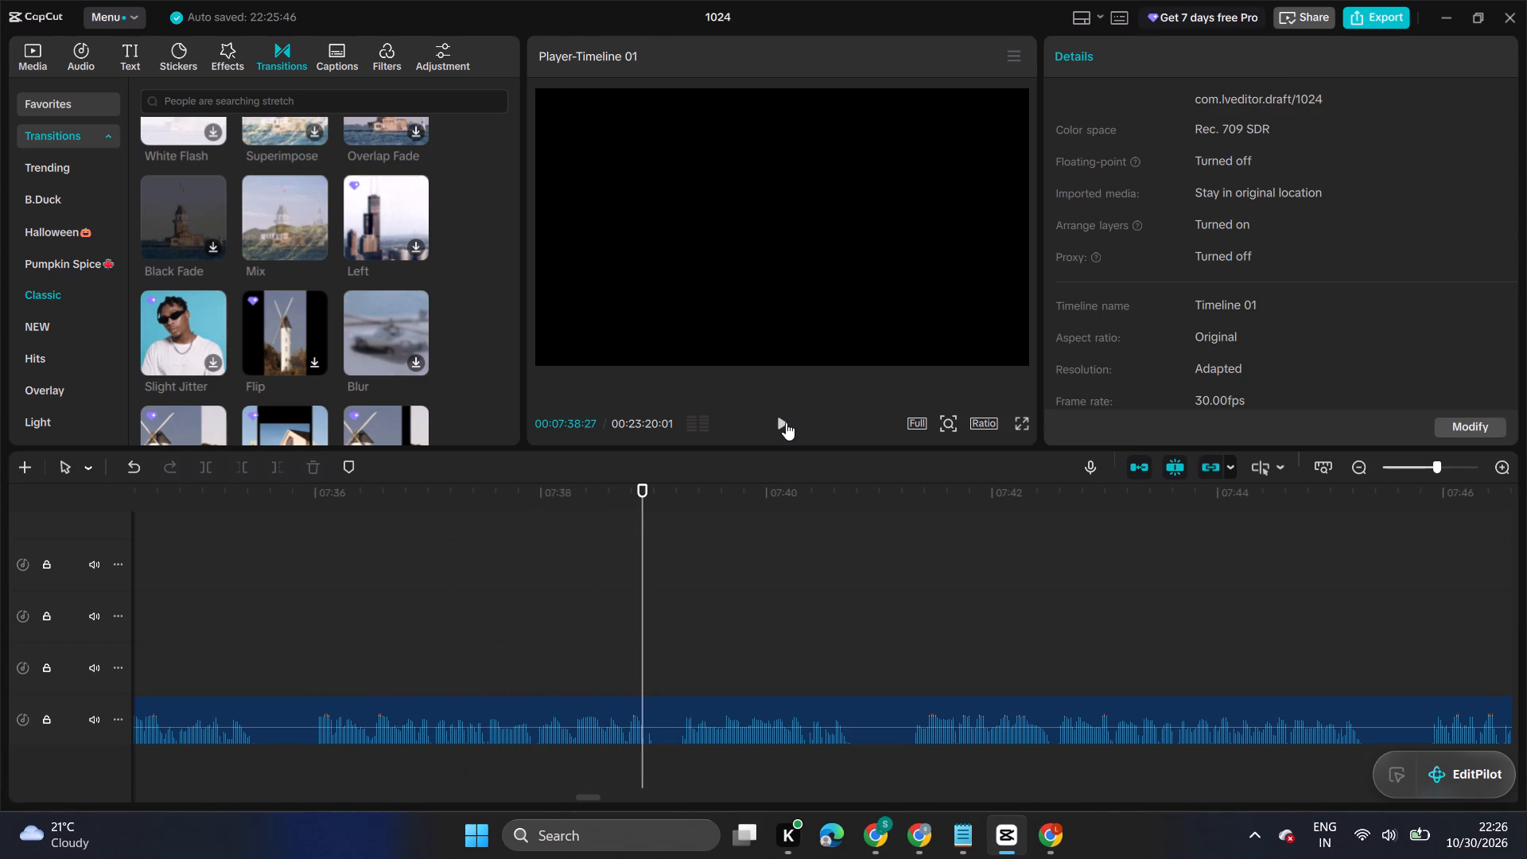
click(786, 422)
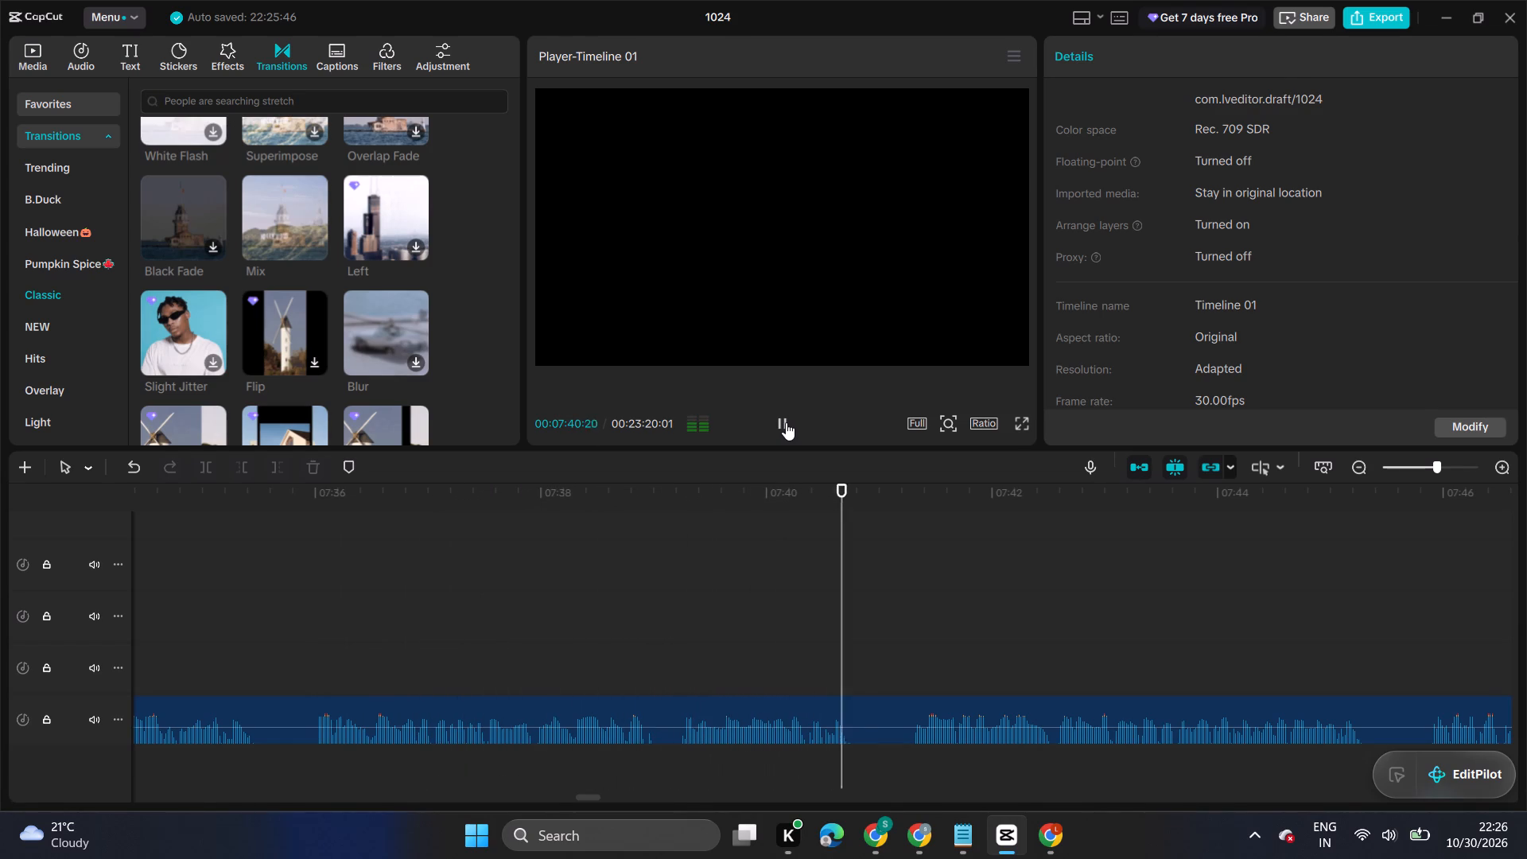
click(786, 422)
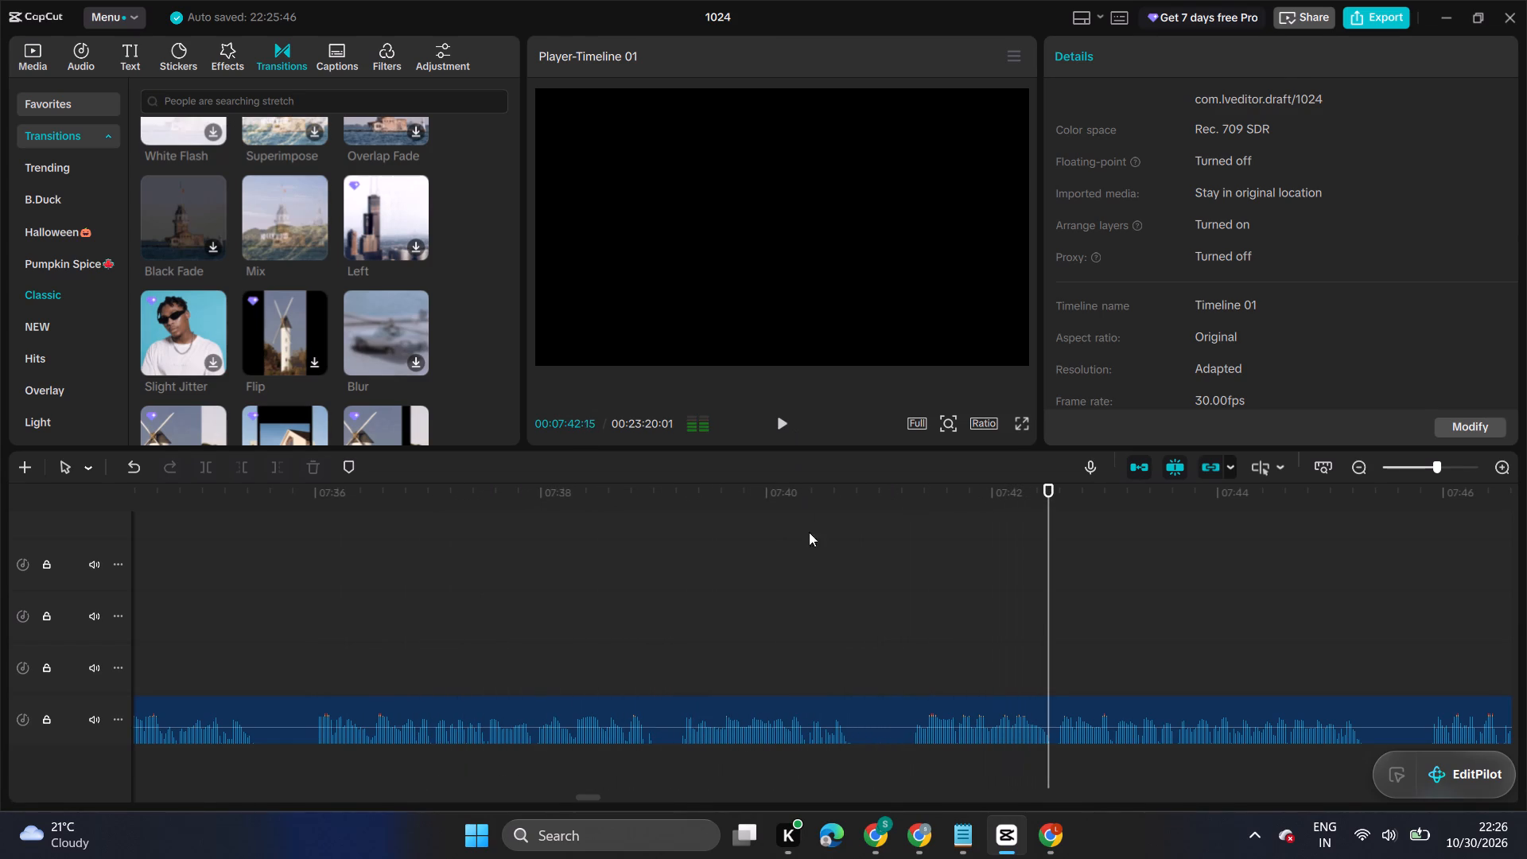
double_click(905, 618)
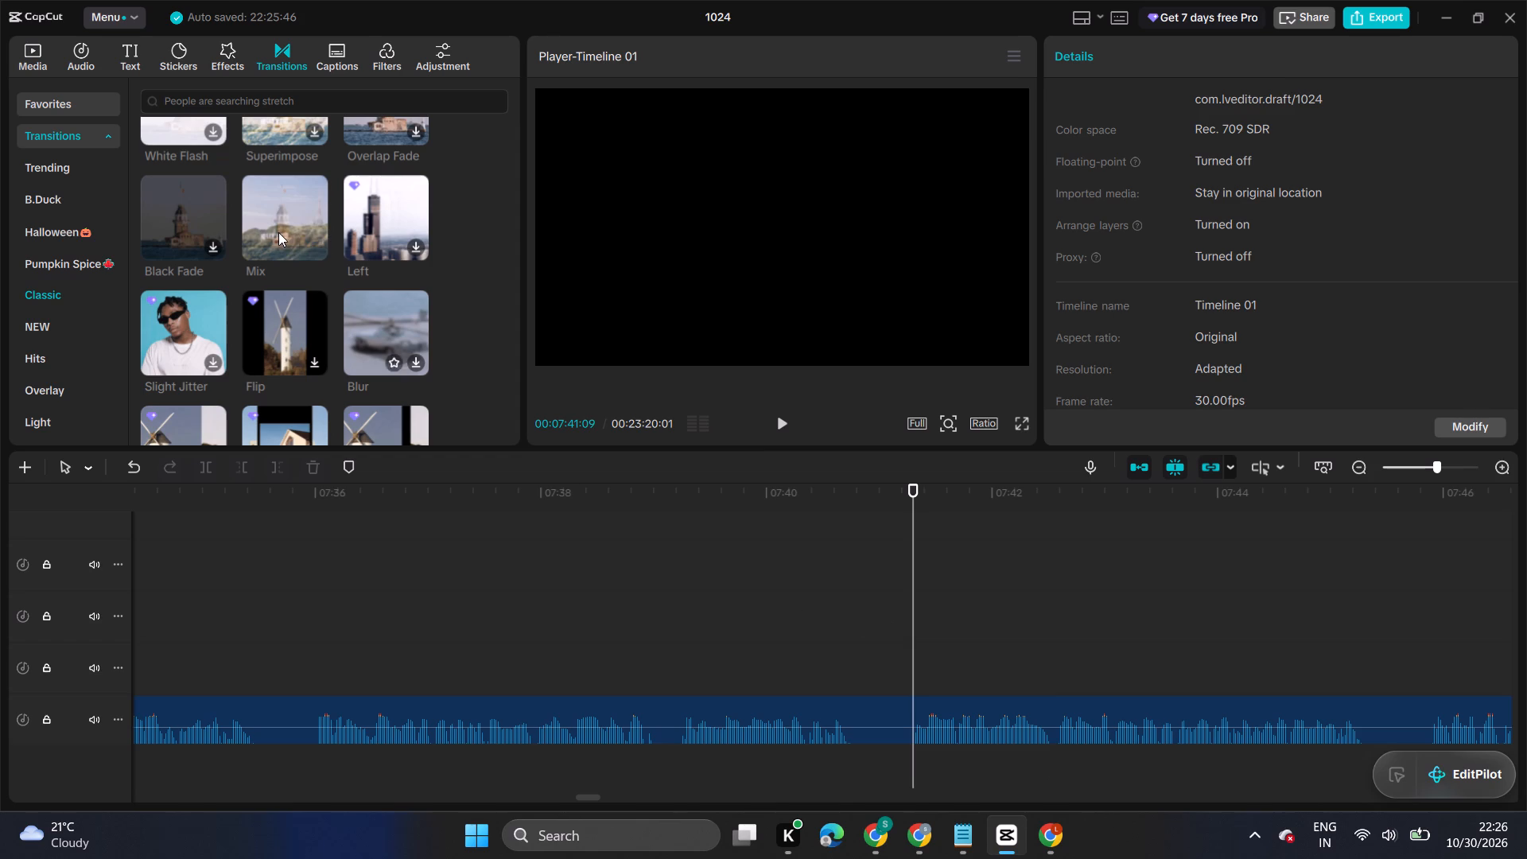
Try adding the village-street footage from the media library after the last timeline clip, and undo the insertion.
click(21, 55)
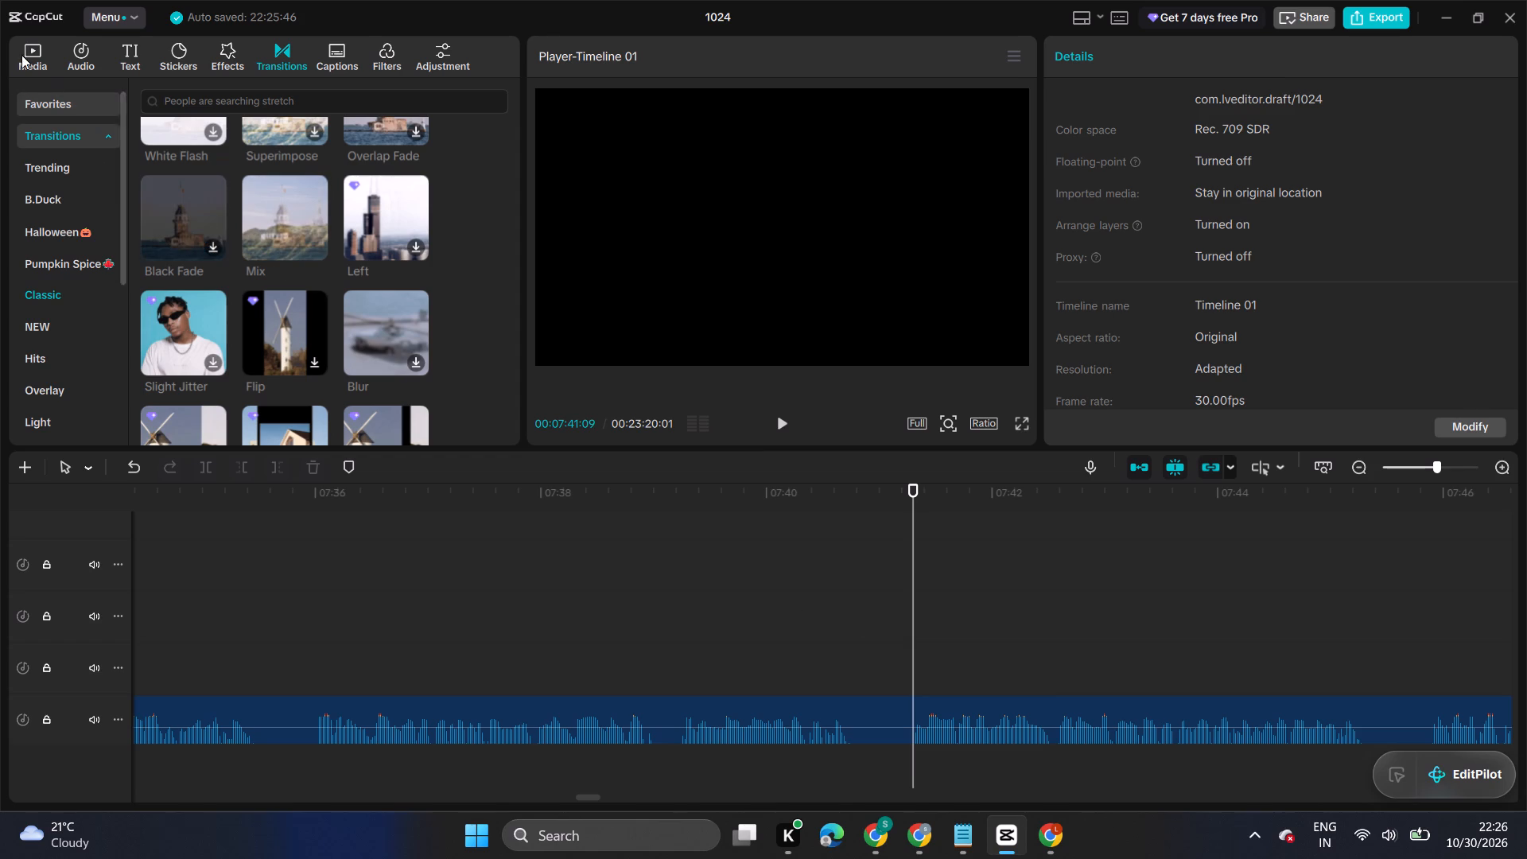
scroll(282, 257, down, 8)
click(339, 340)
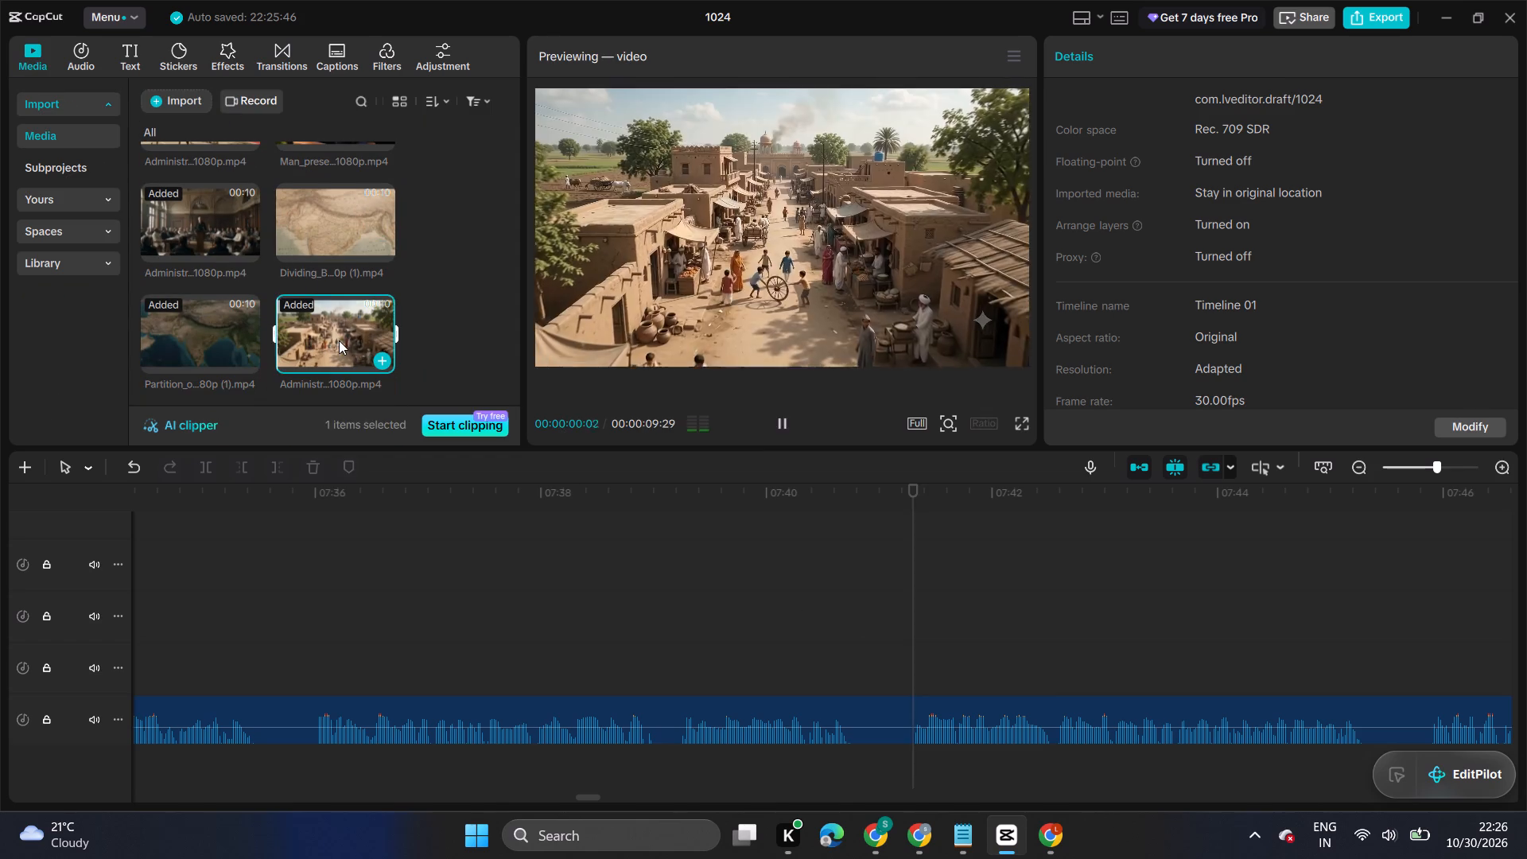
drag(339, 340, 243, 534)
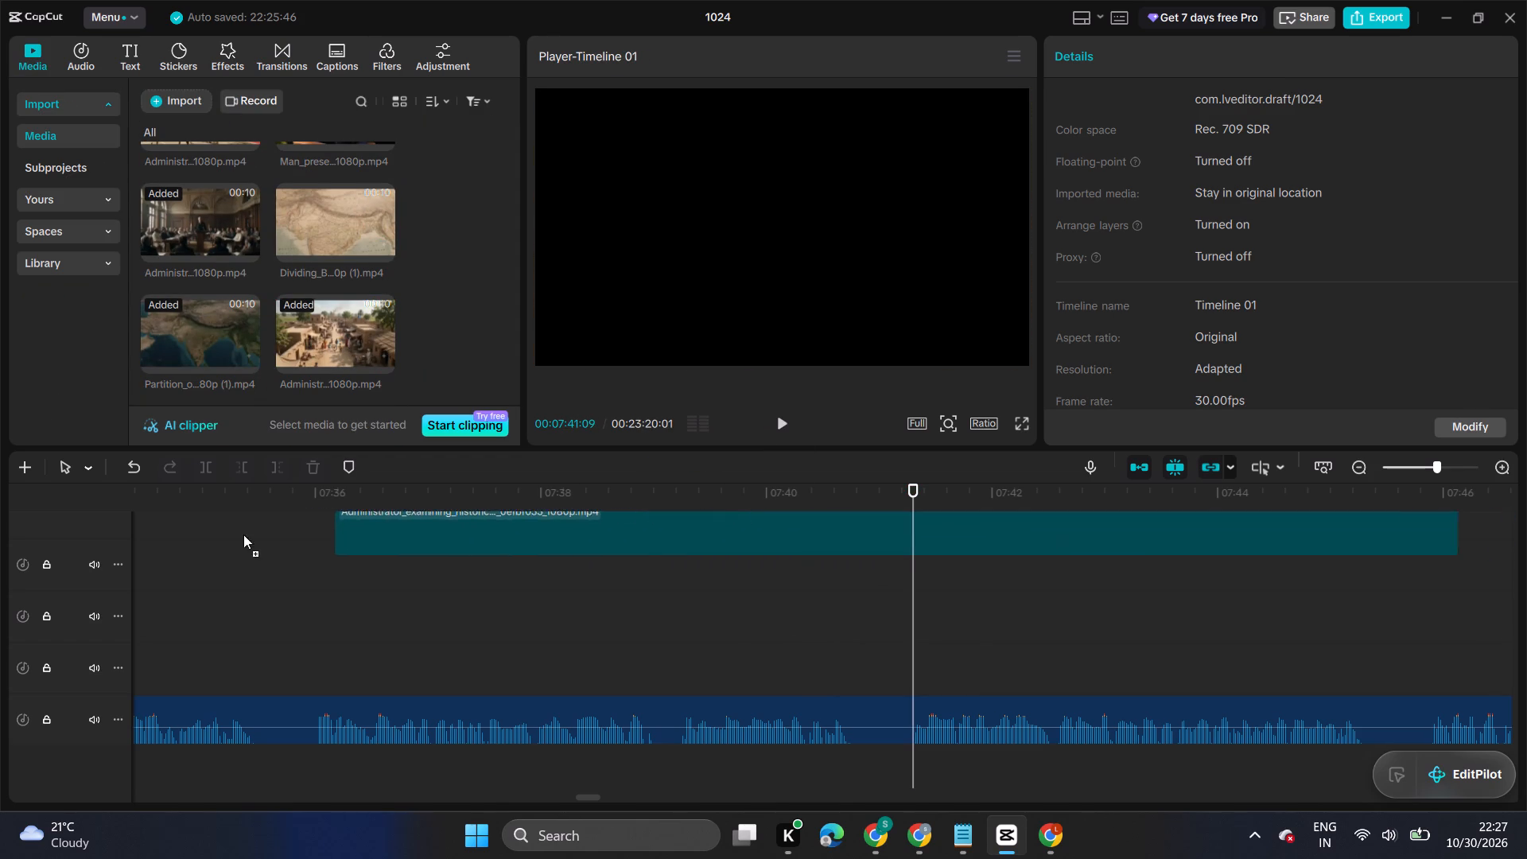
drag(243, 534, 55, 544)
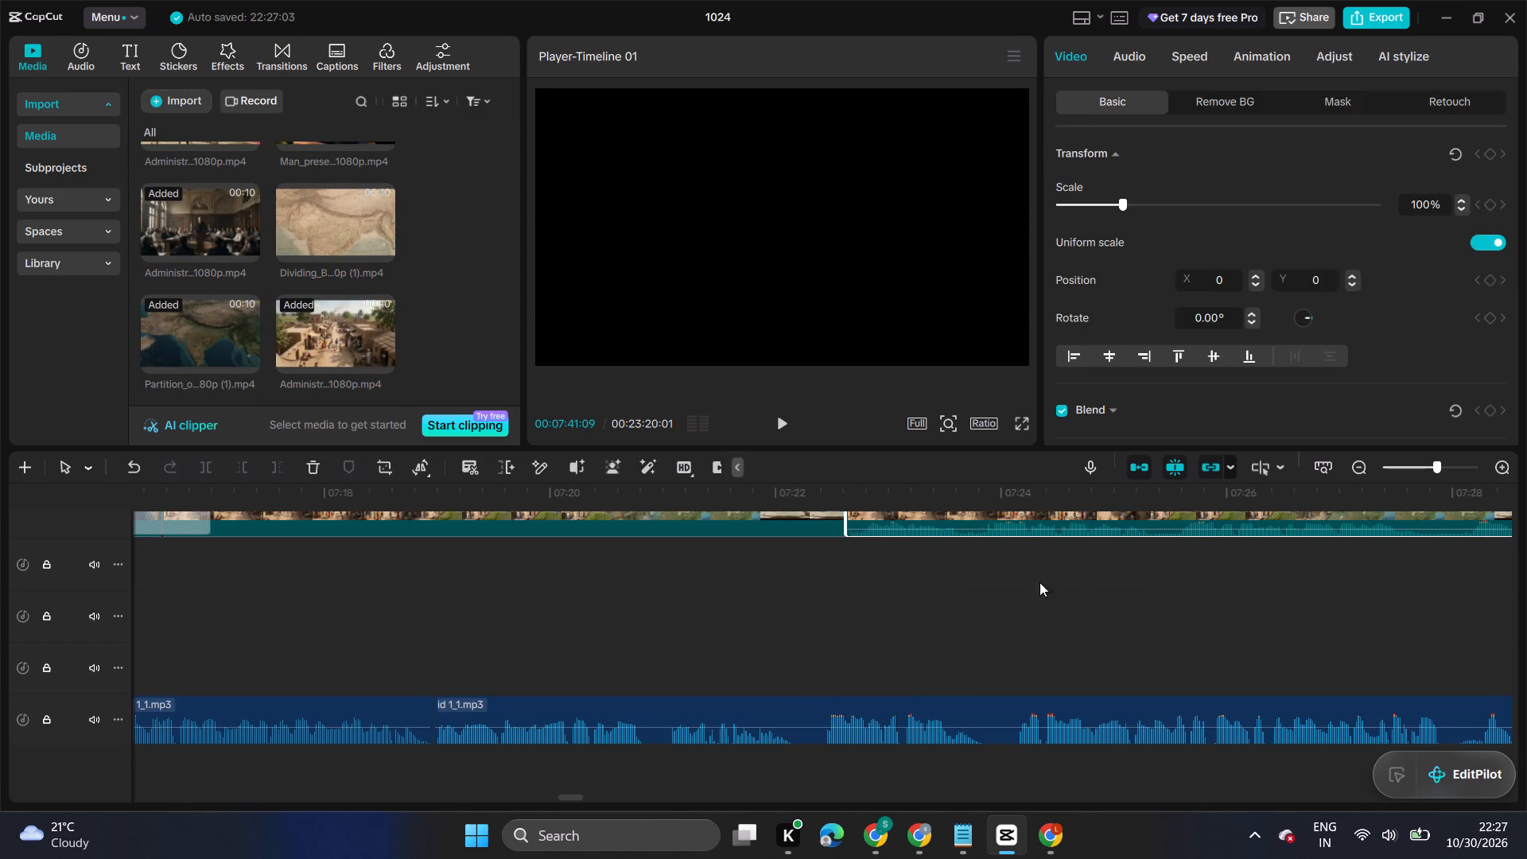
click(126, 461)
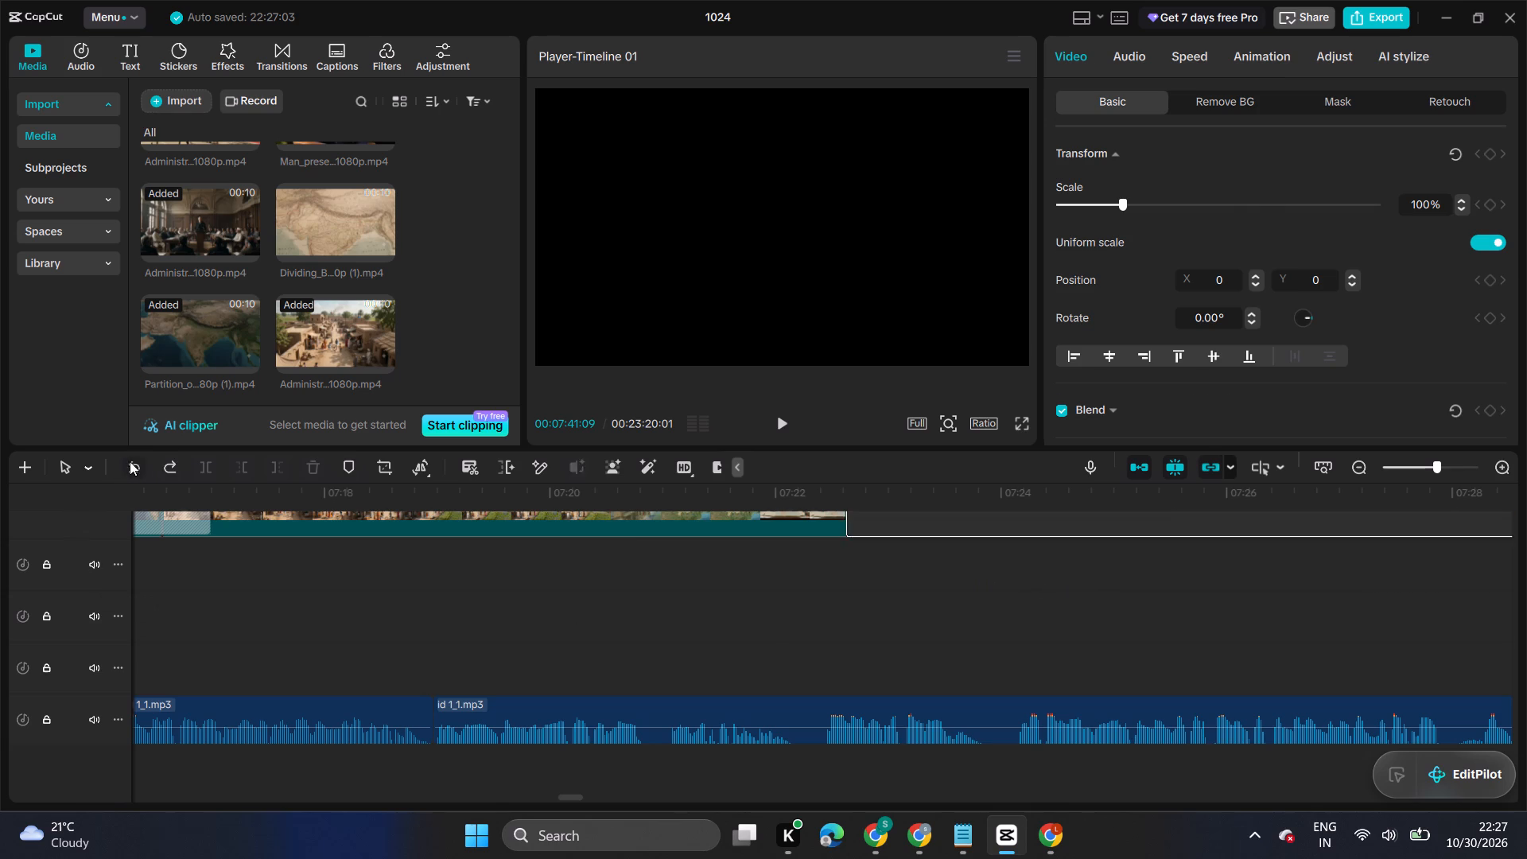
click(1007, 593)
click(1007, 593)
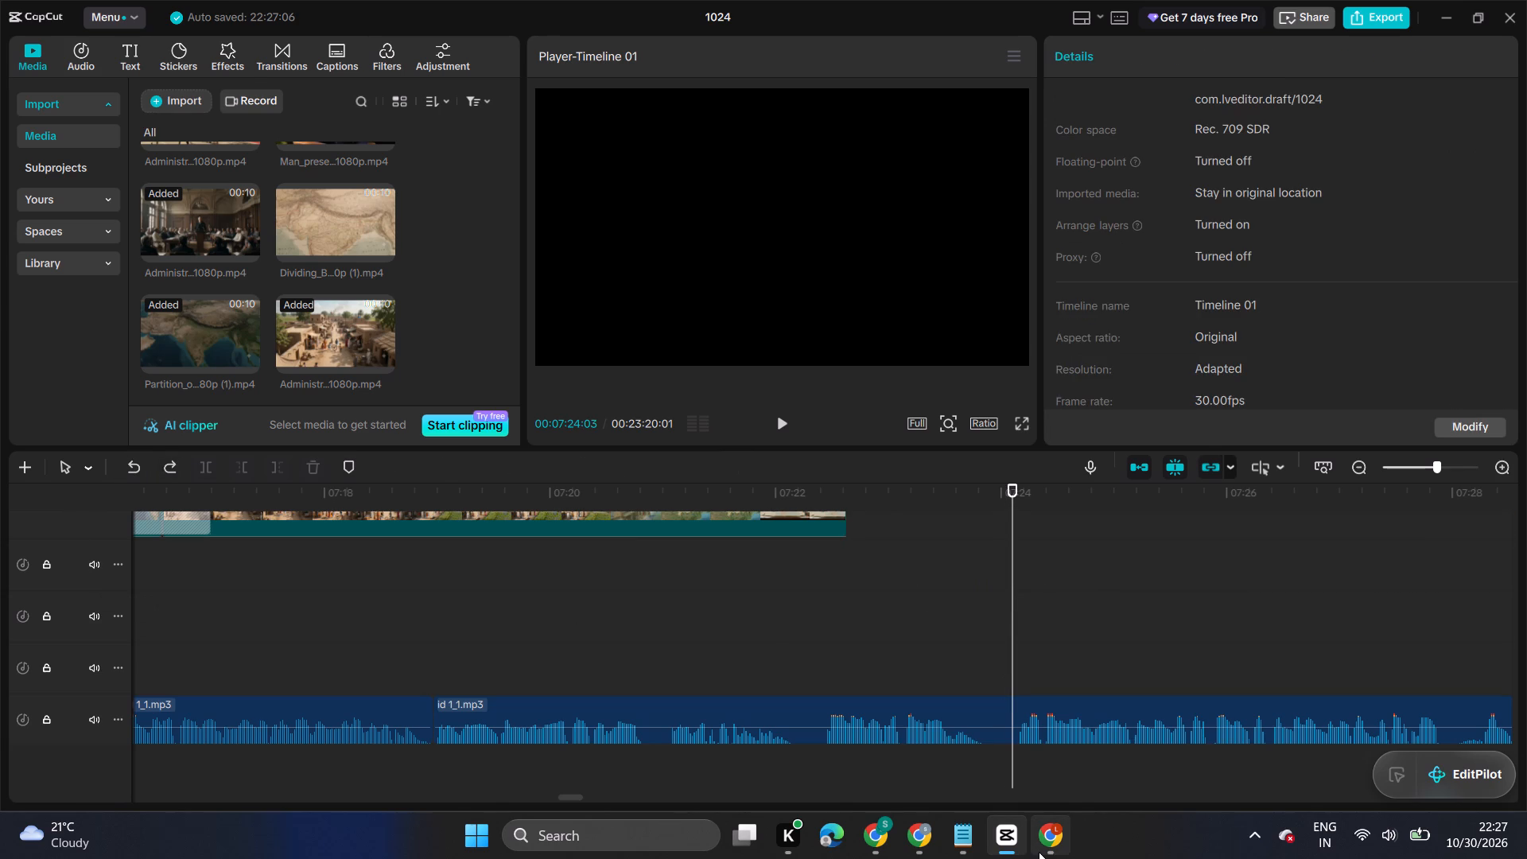
Check the download in Google Flow, import Man_presenting_documentary_script_e3731a7f_1080p.mp4 into CapCut, and place it directly after the last footage clip.
click(1040, 852)
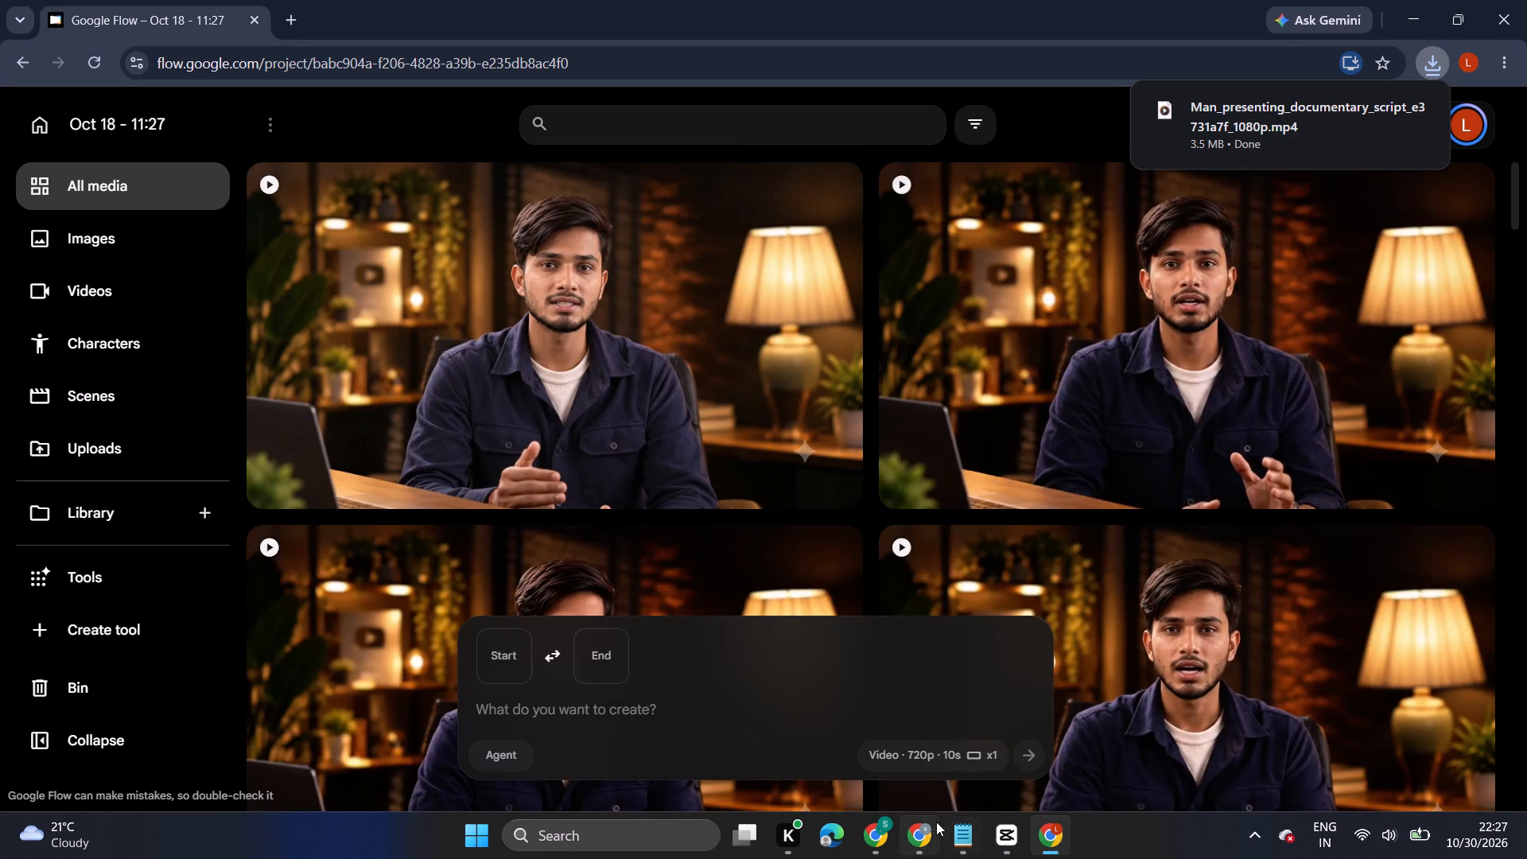
click(936, 822)
click(998, 842)
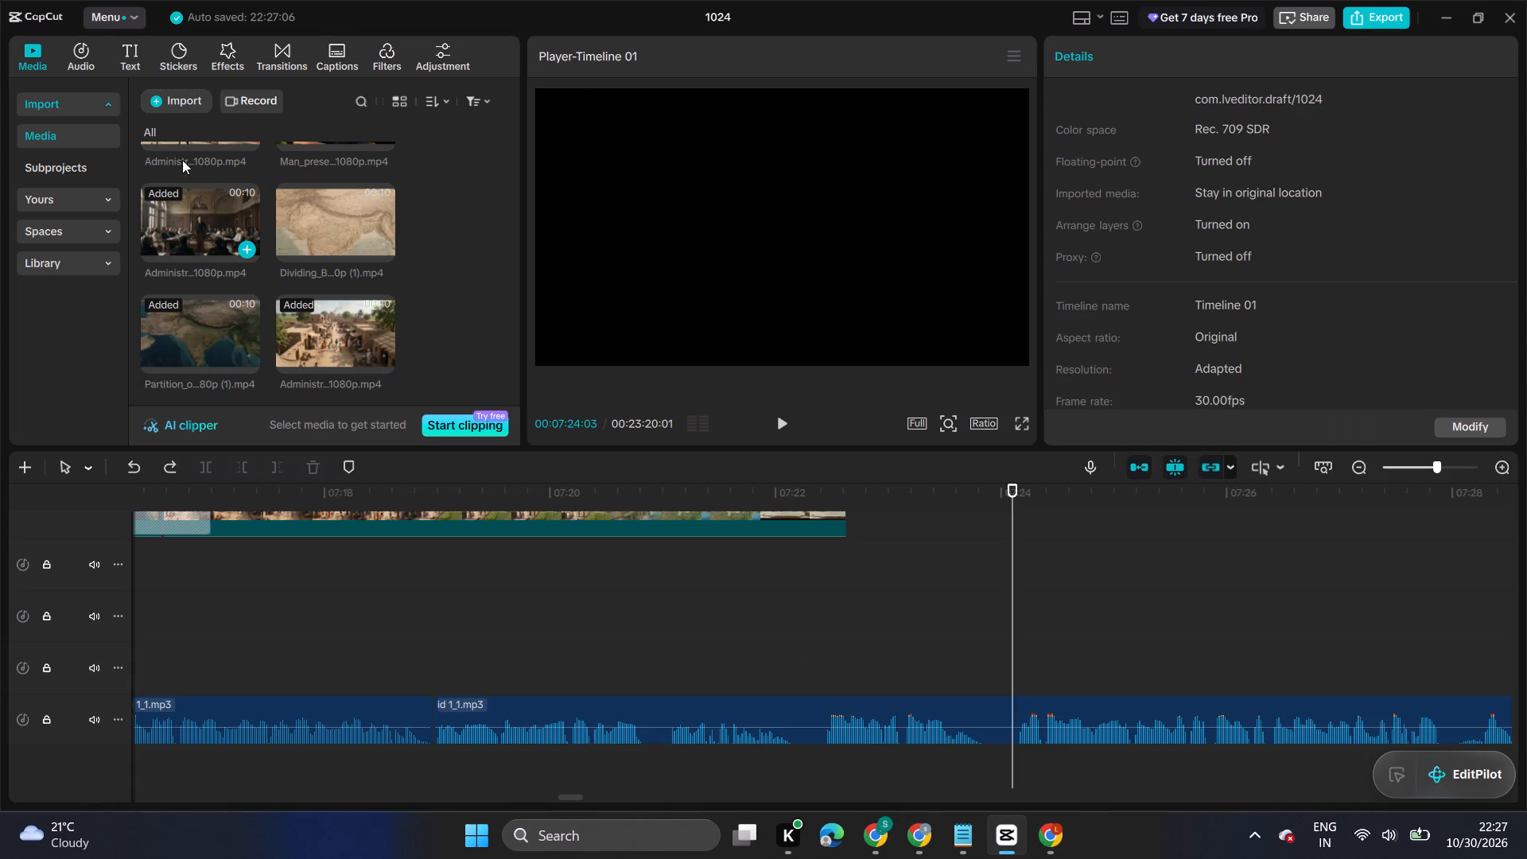
click(170, 104)
click(192, 139)
double_click(333, 238)
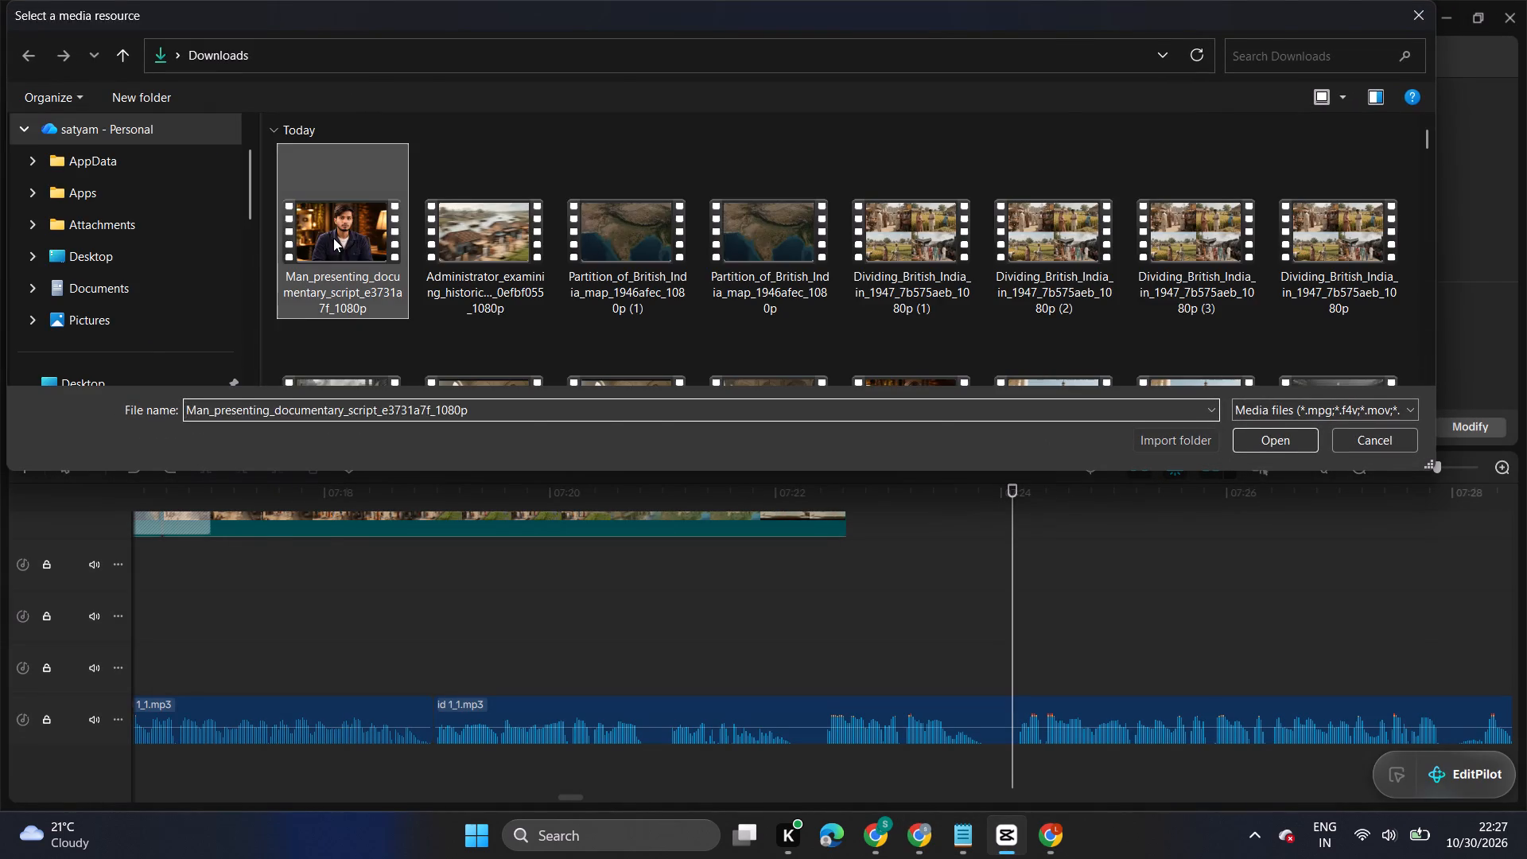
drag(236, 321, 418, 355)
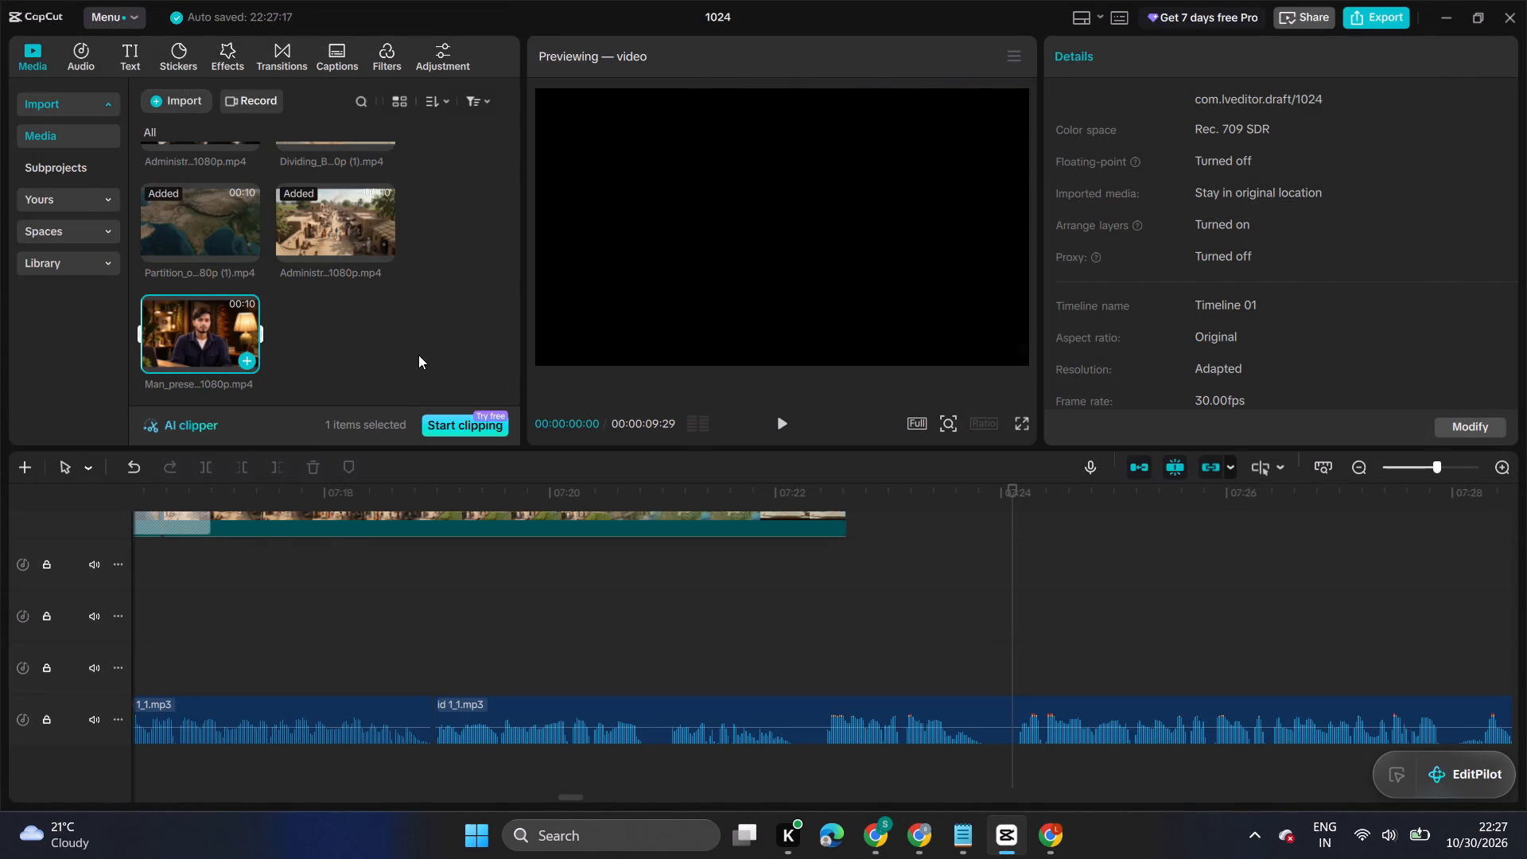
drag(418, 355, 855, 523)
Move the presenter clip onto the track above the footage so it starts at 07:22:13, overlapping the footage's end.
click(853, 546)
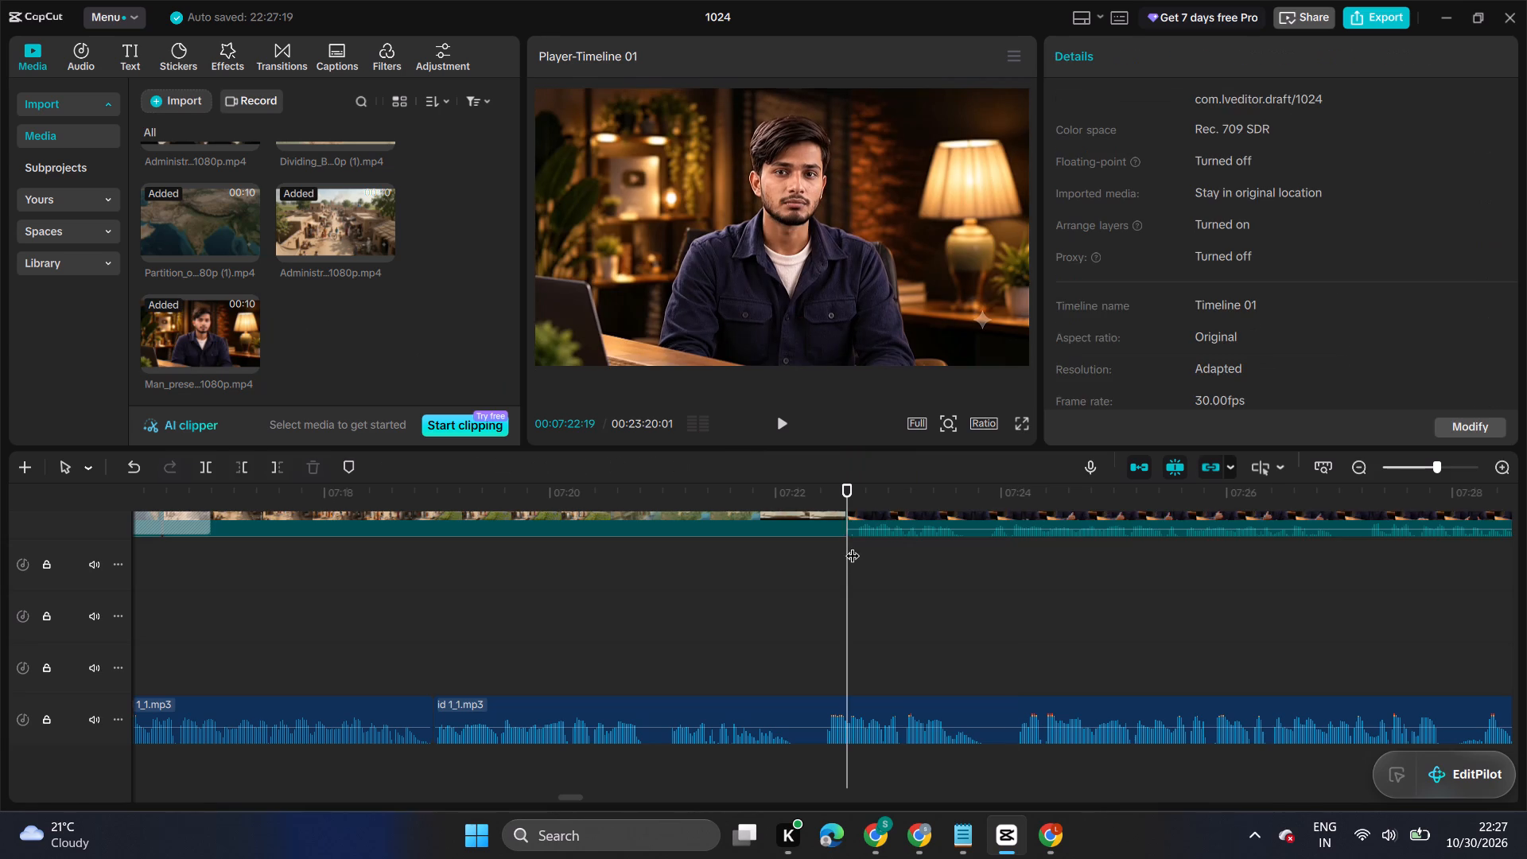
click(835, 585)
drag(835, 585, 823, 573)
click(883, 523)
drag(886, 520, 865, 603)
Trim away the start of the presenter clip up to 07:22:16.
scroll(865, 601, up, 2)
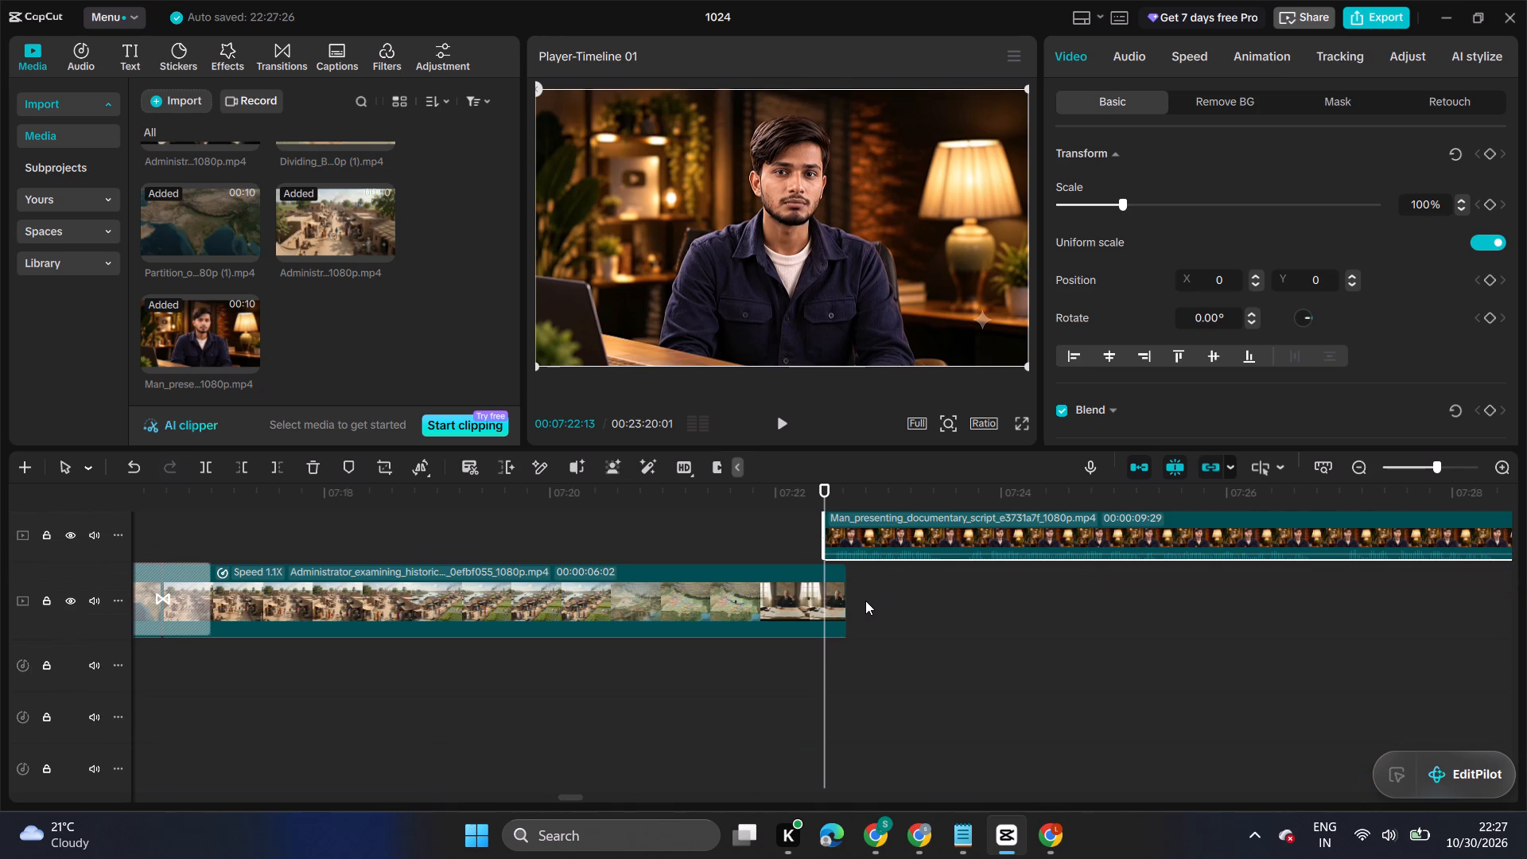
scroll(865, 601, down, 2)
scroll(856, 583, up, 5)
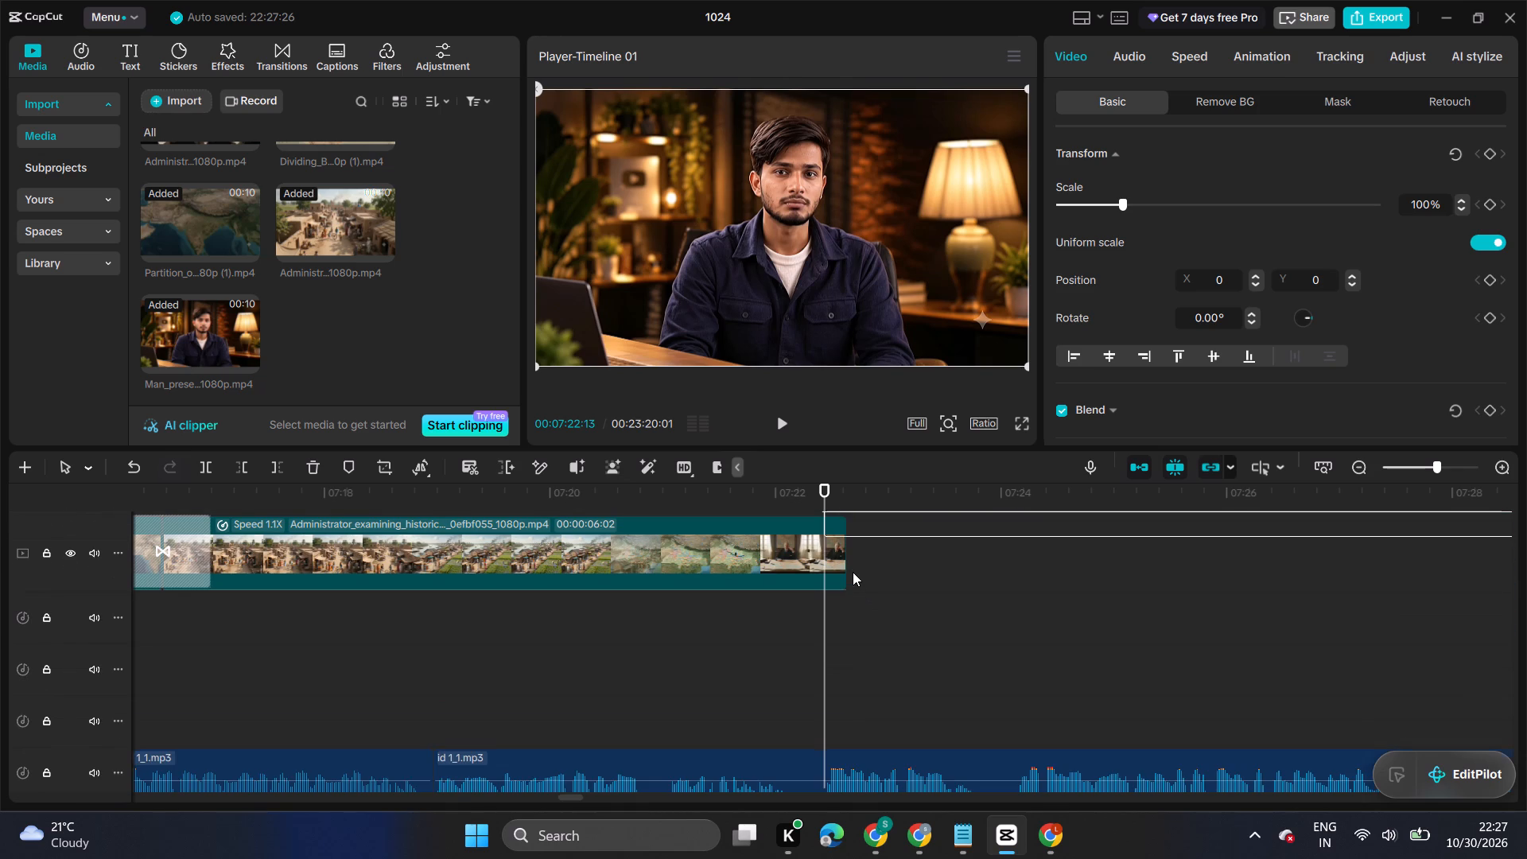
scroll(853, 572, up, 1)
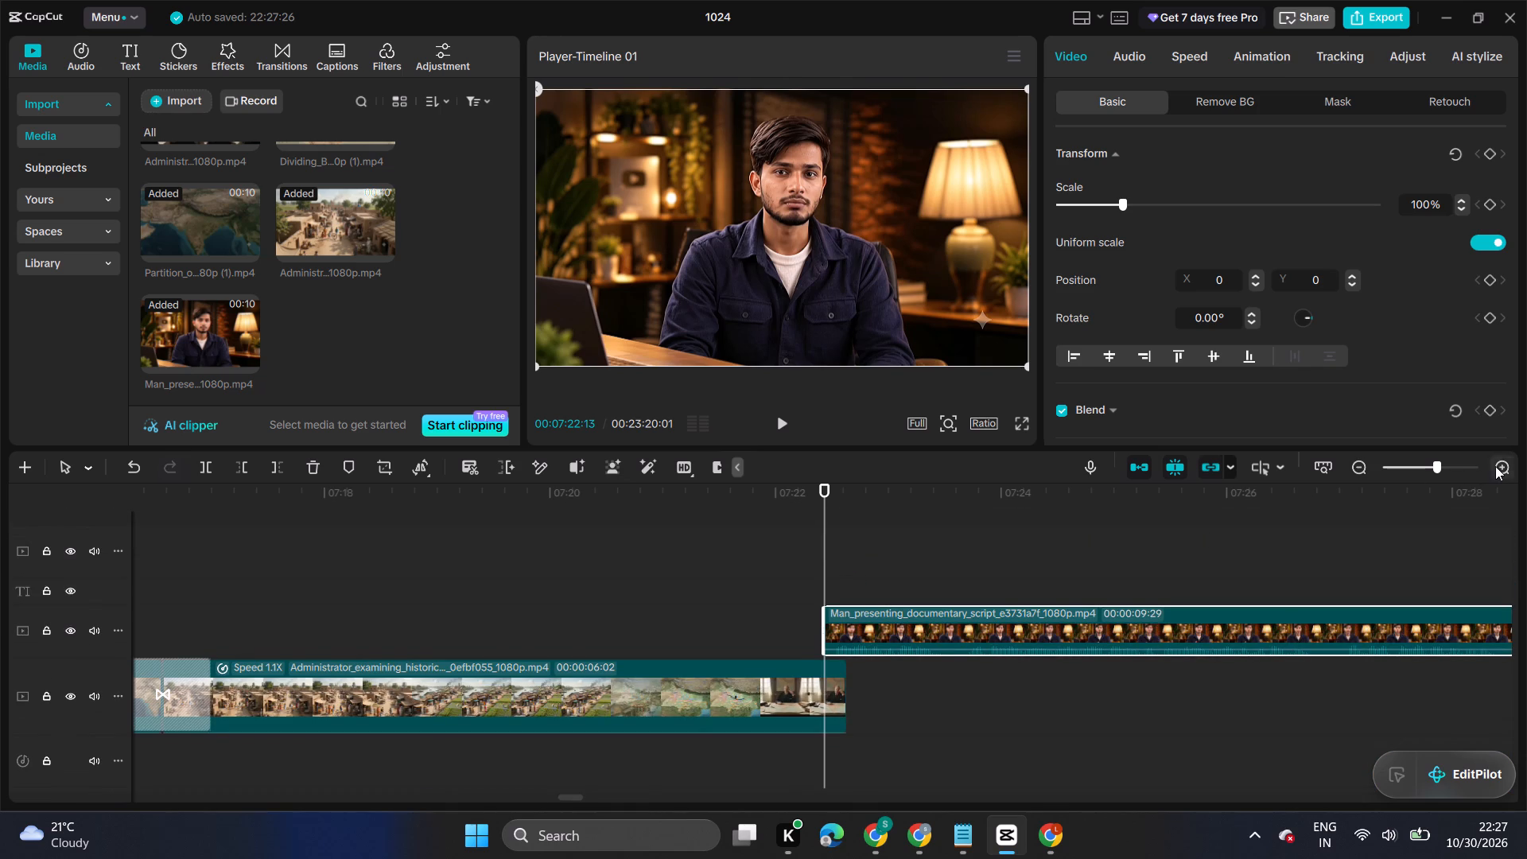
double_click(1495, 466)
click(868, 546)
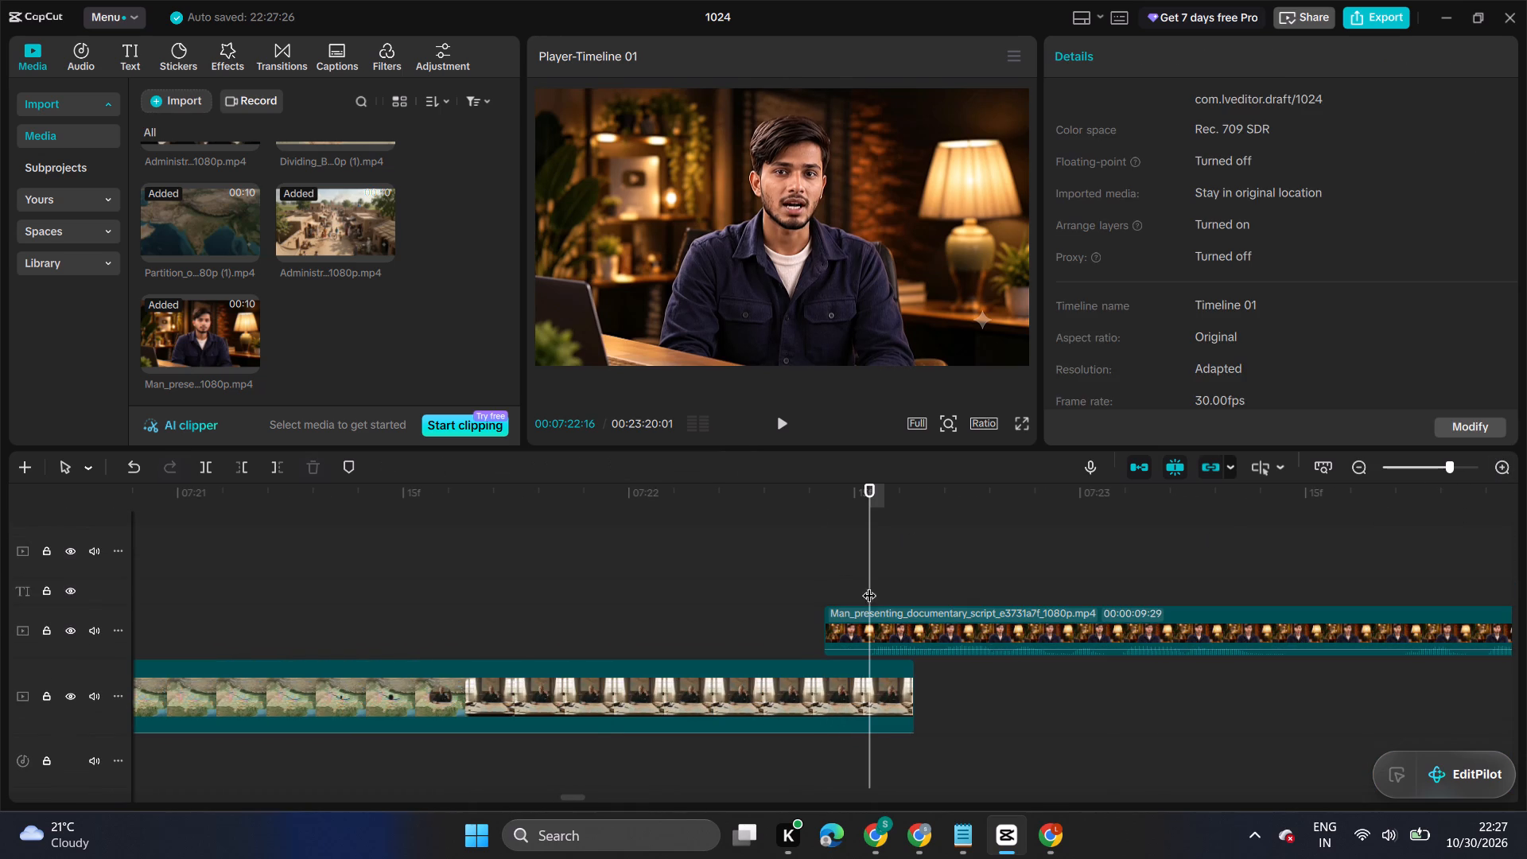
click(874, 618)
click(245, 470)
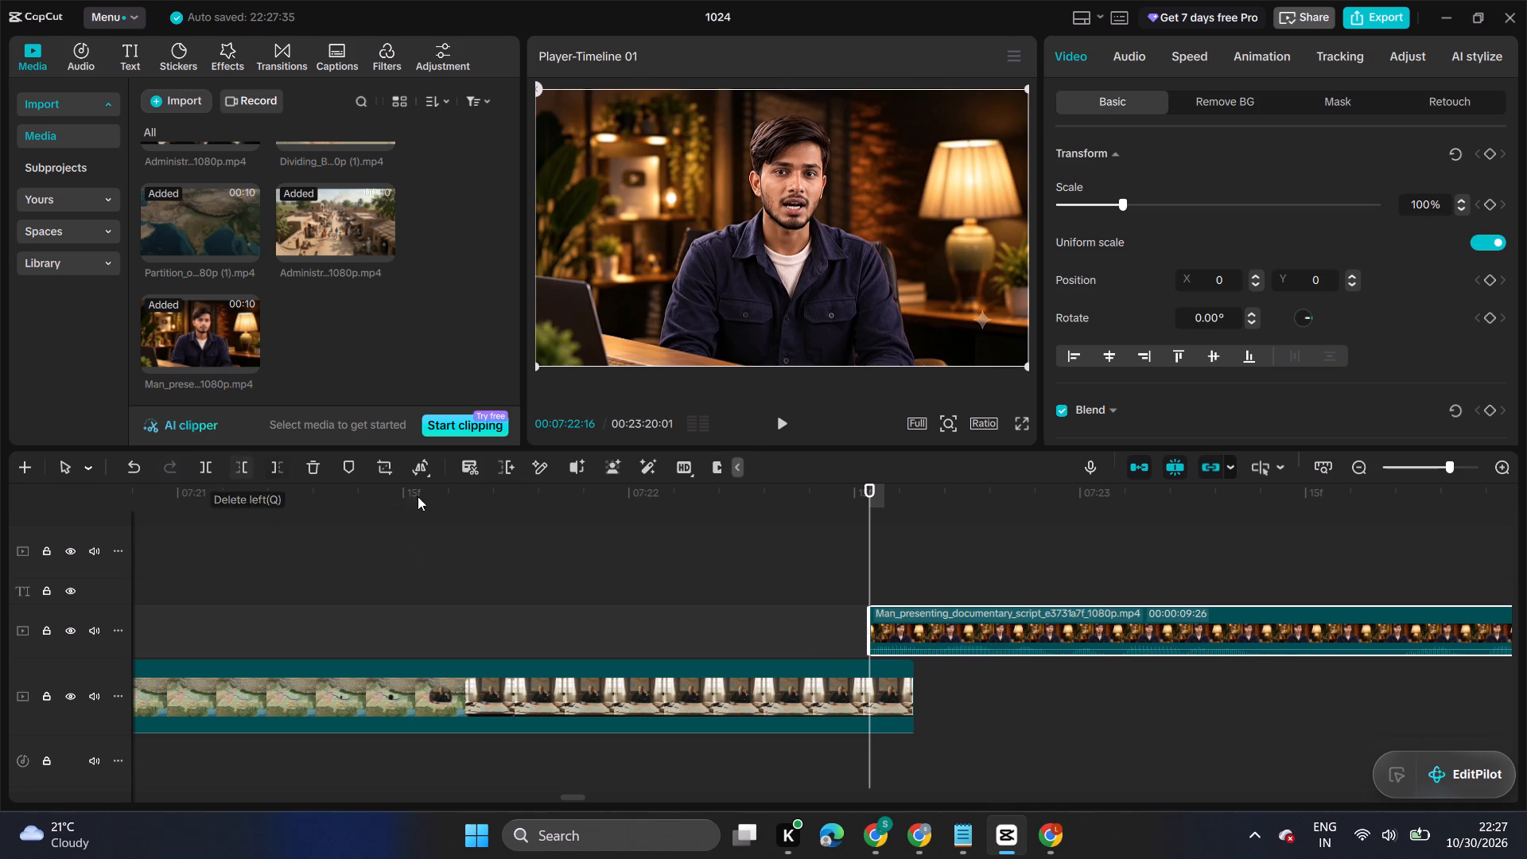
Move the presenter clip on the upper track earlier so it starts at 07:22:13, over the end of the footage.
scroll(973, 581, down, 9)
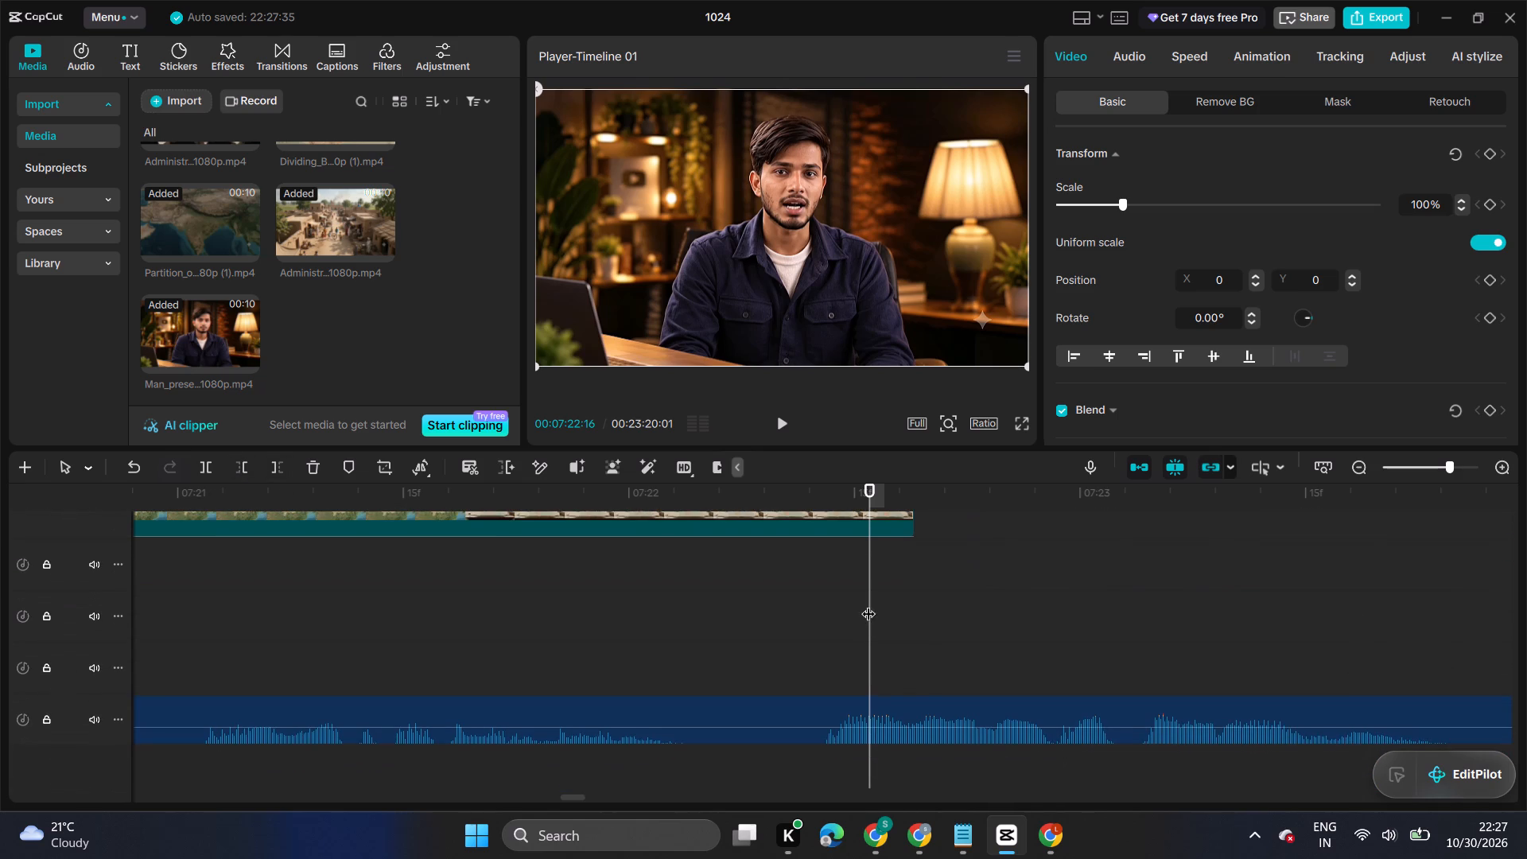
drag(868, 620, 828, 633)
scroll(853, 627, up, 4)
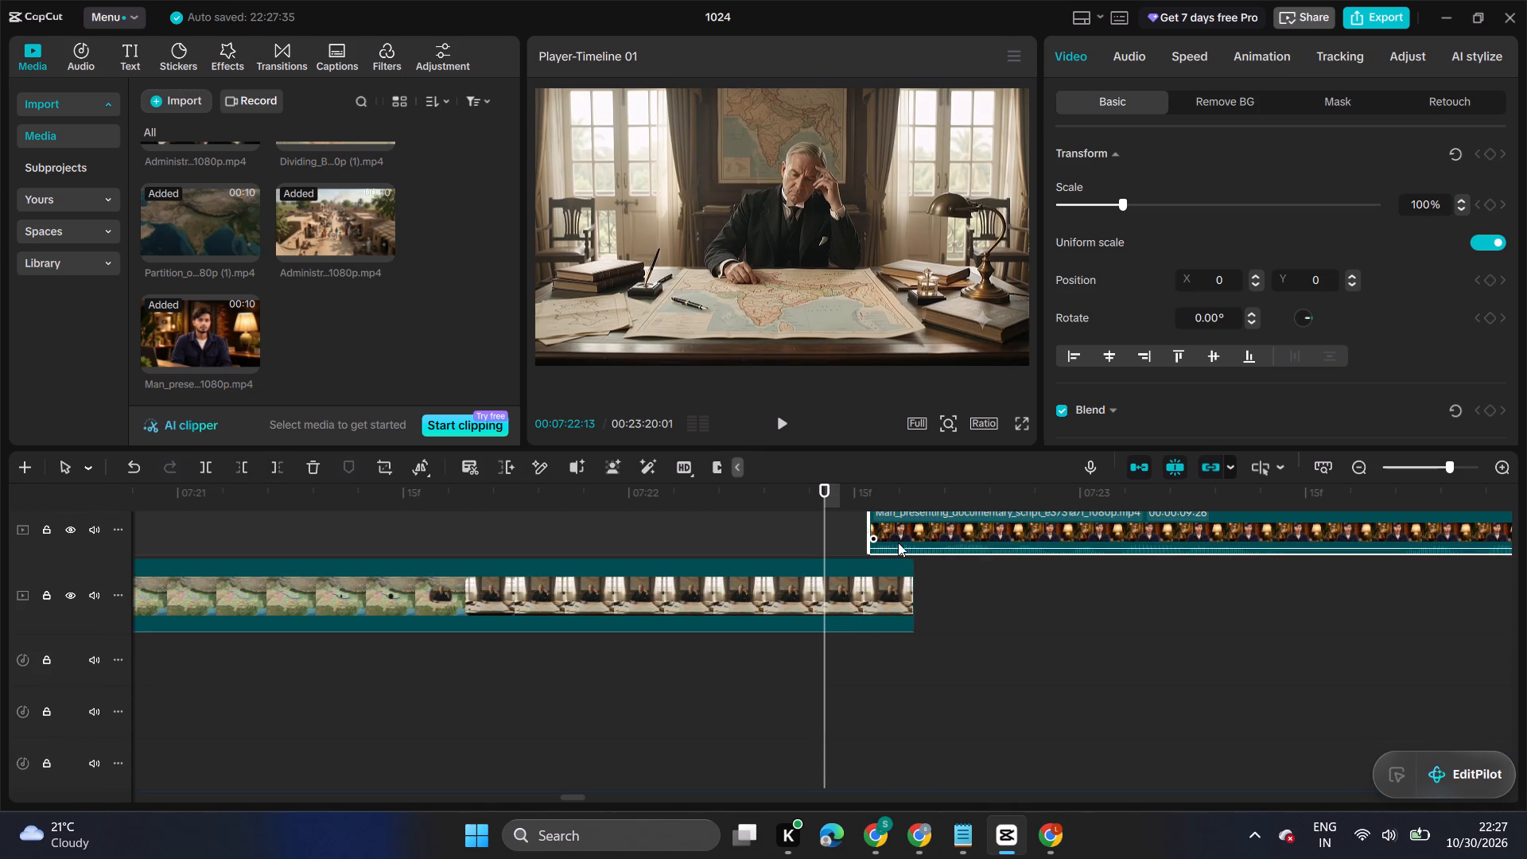
drag(898, 537, 855, 544)
Play back the start of the presenter clip and the passage following the end of the footage below it.
click(791, 421)
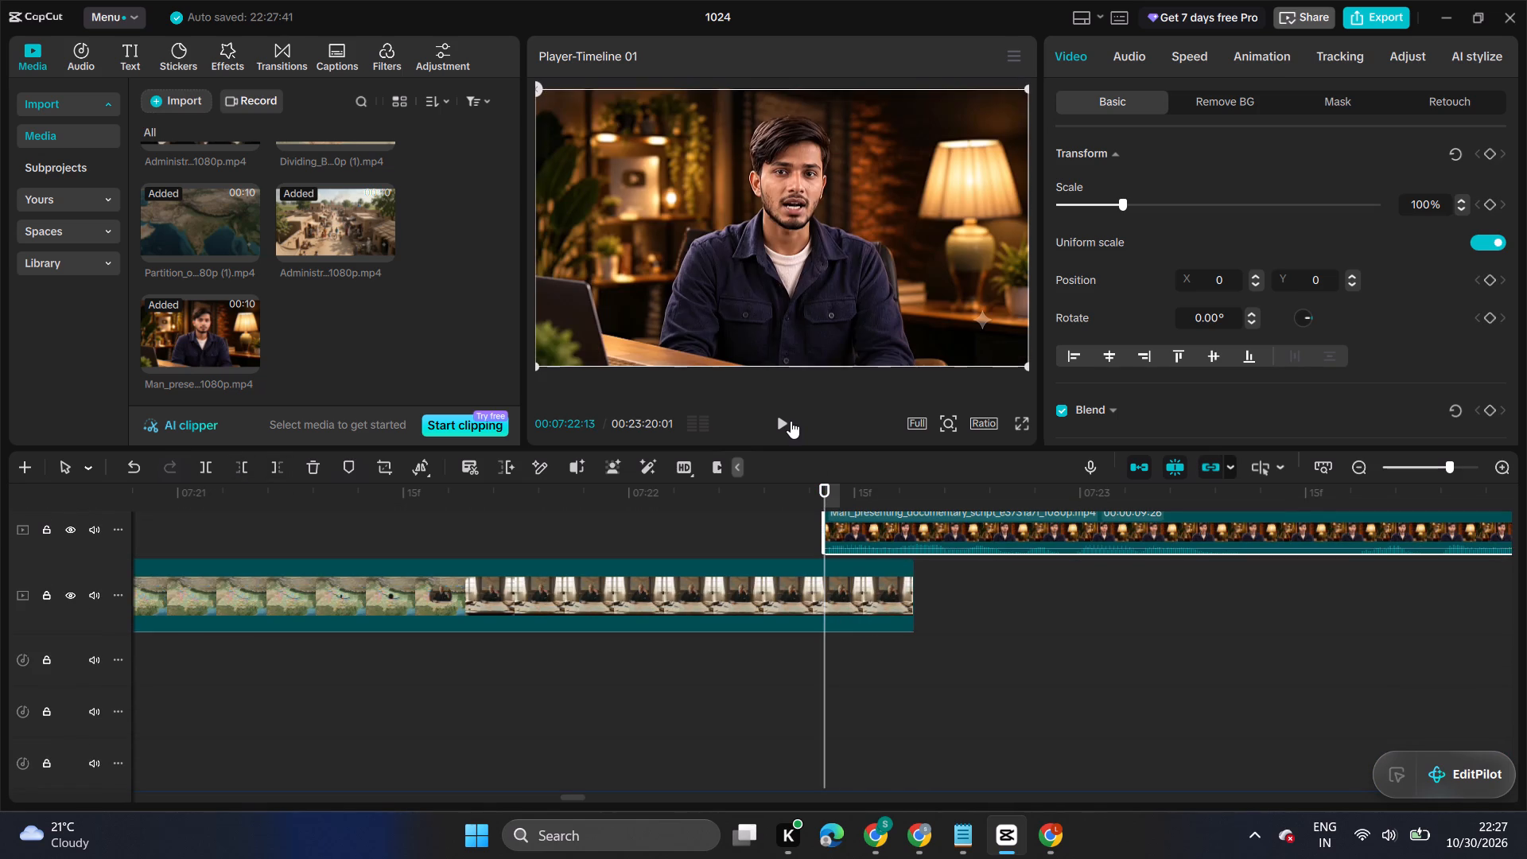
click(791, 421)
double_click(1362, 477)
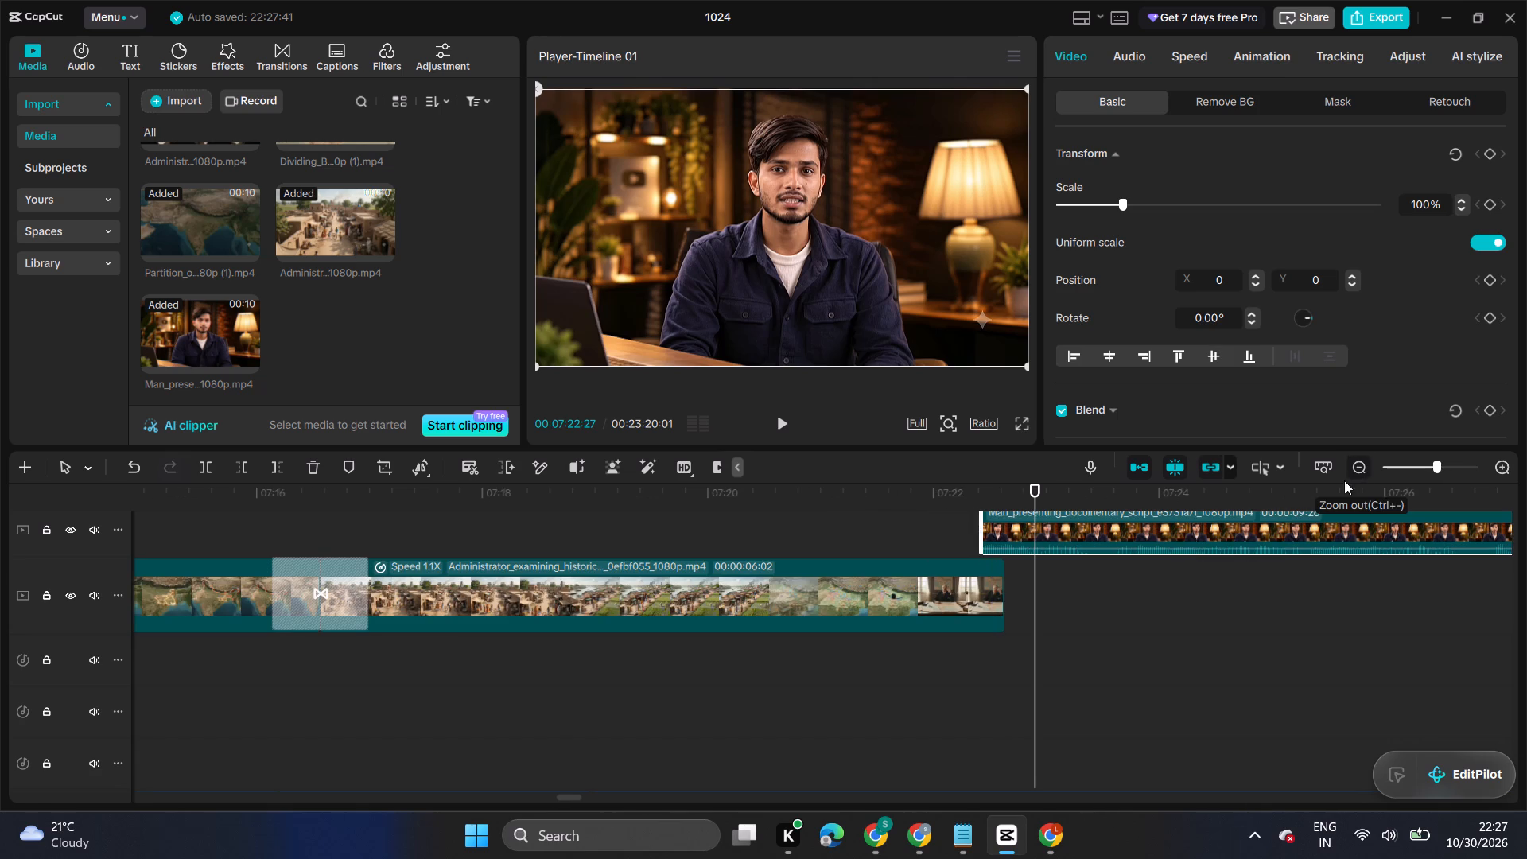
click(1002, 641)
scroll(1001, 631, up, 1)
scroll(1001, 631, down, 2)
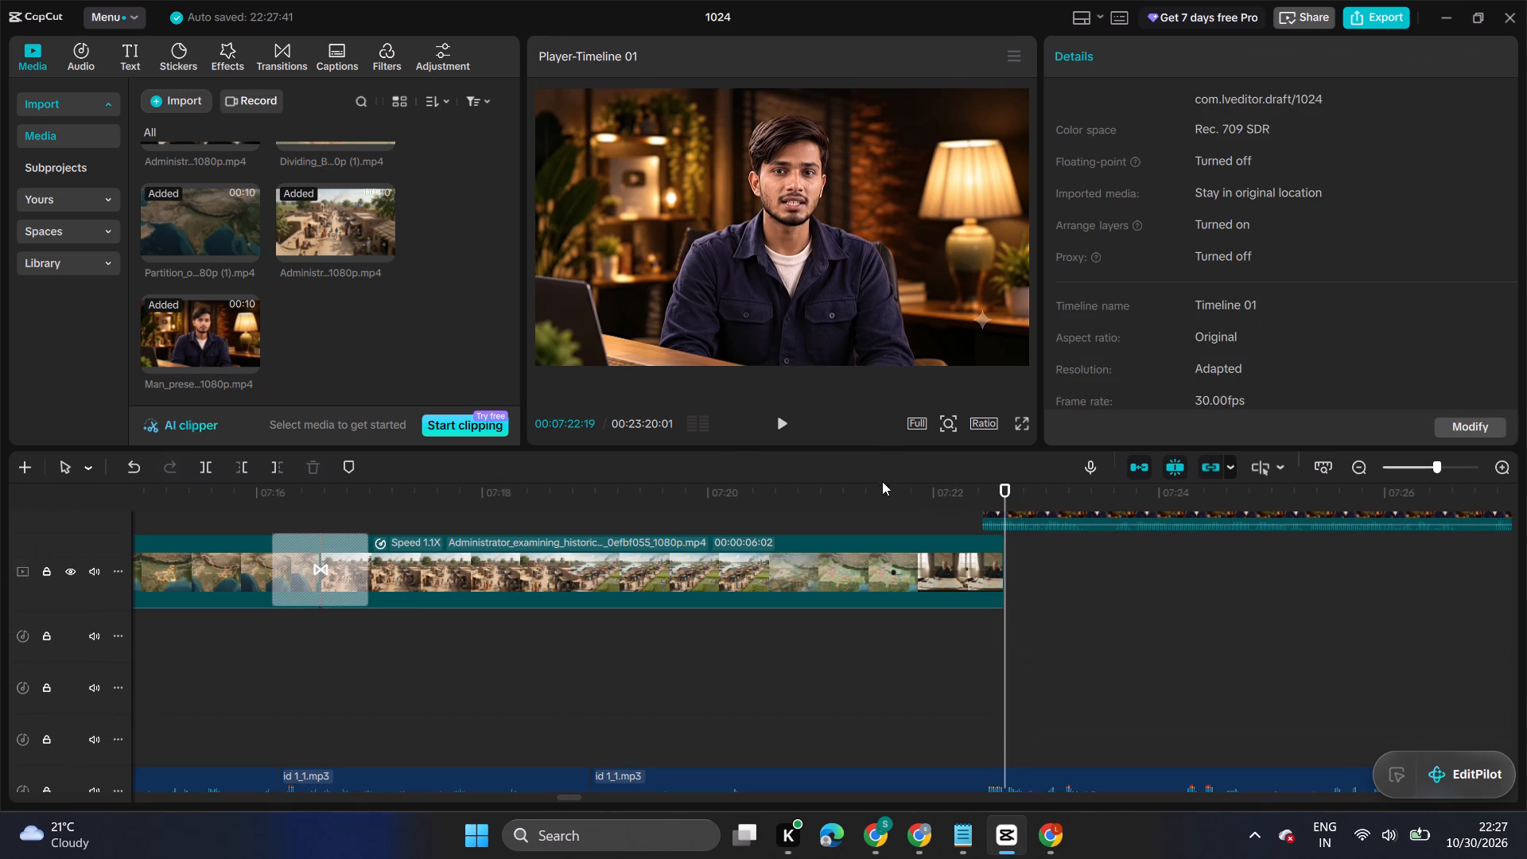
click(784, 418)
click(784, 418)
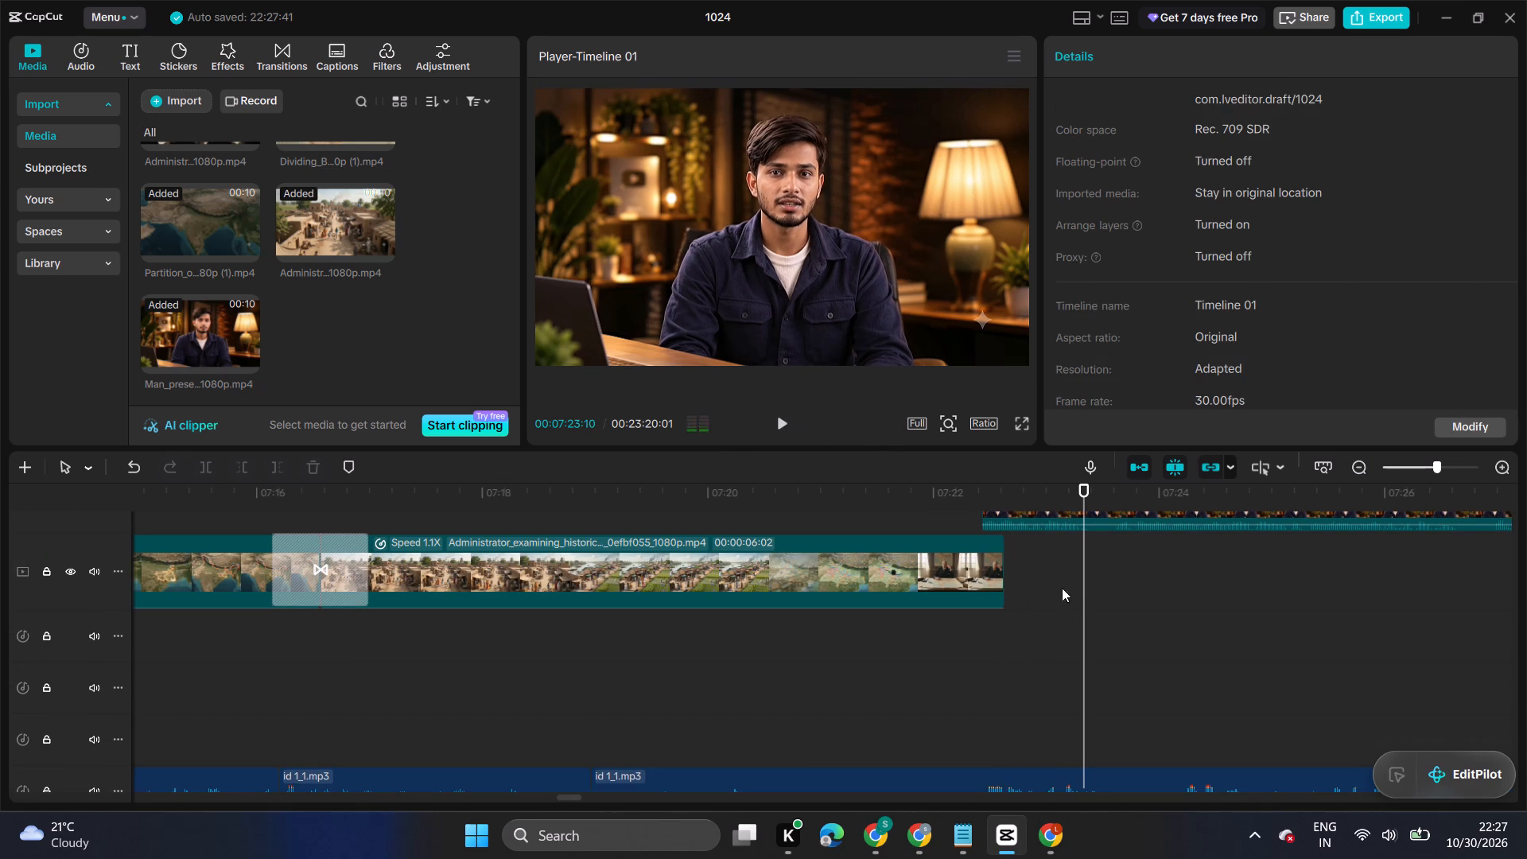
scroll(1004, 621, down, 1)
scroll(1004, 621, up, 3)
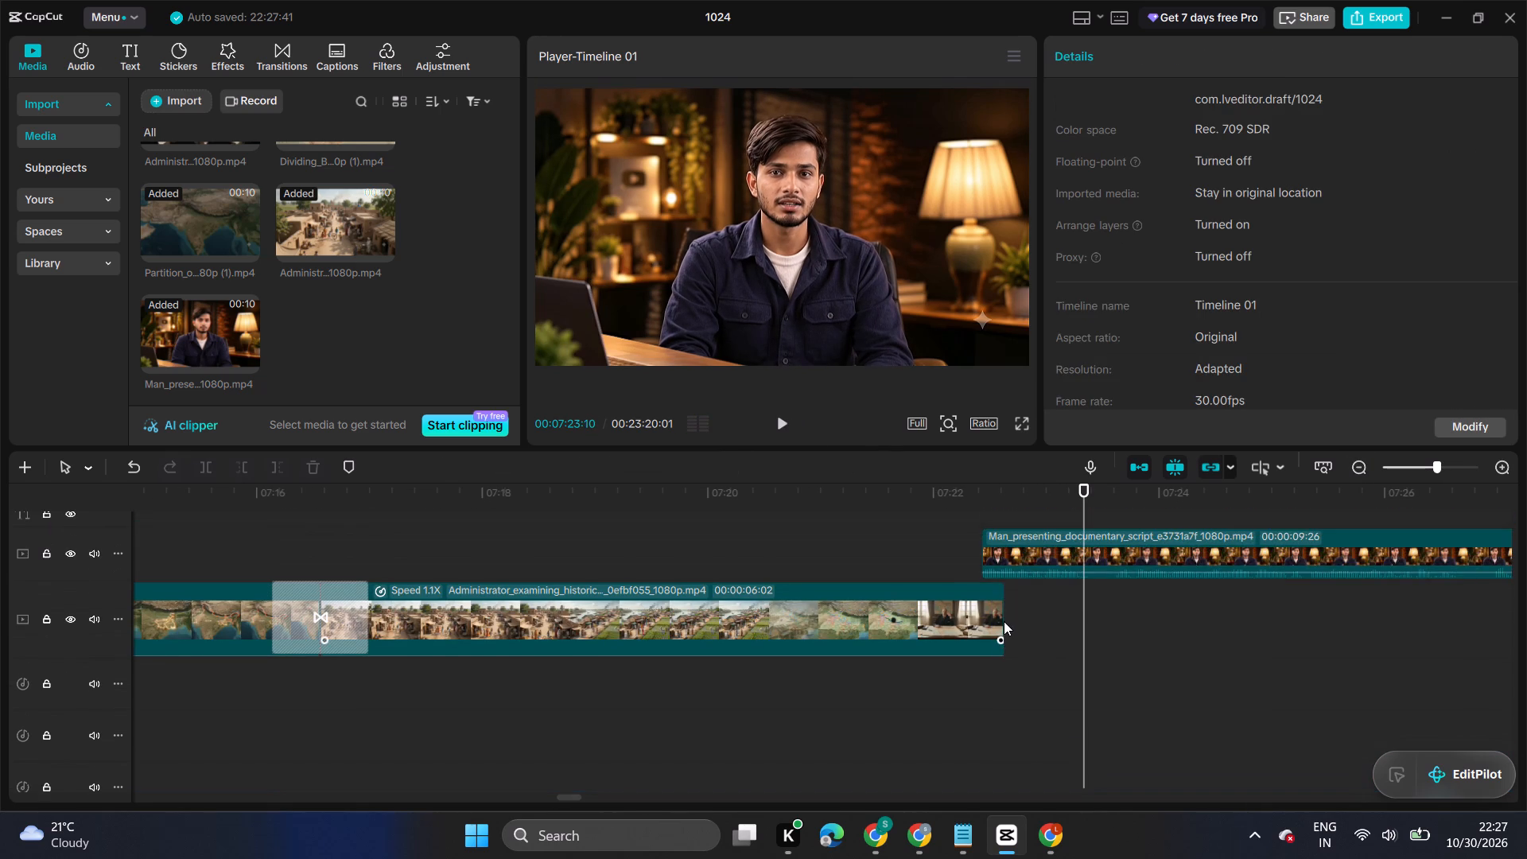
scroll(1069, 627, down, 1)
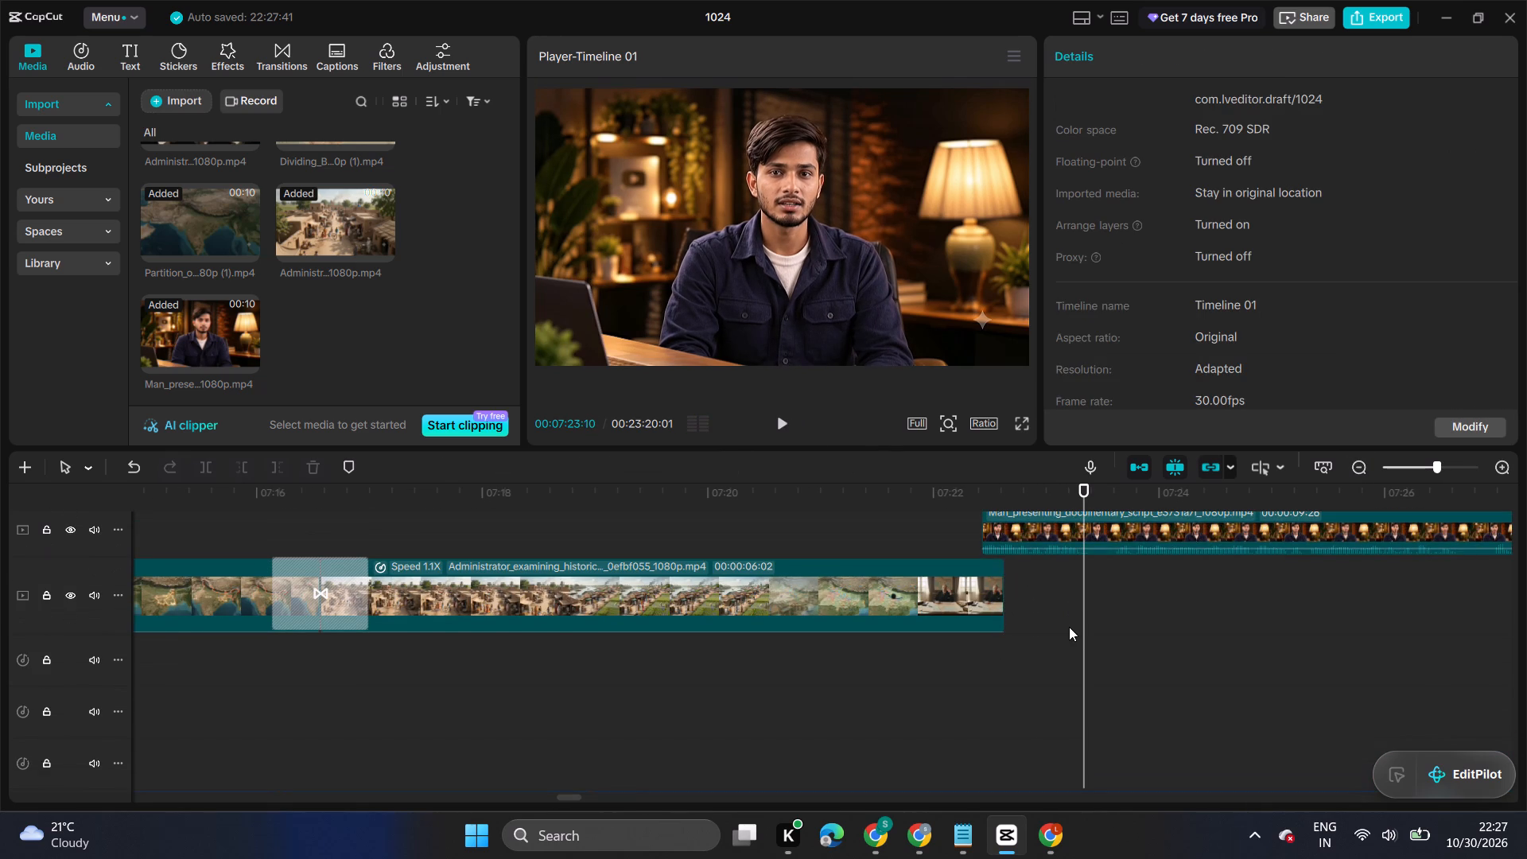
Replay the presenter clip from the footage's end at 07:22:19 and compare it with the narration waveform.
click(1004, 644)
double_click(1362, 469)
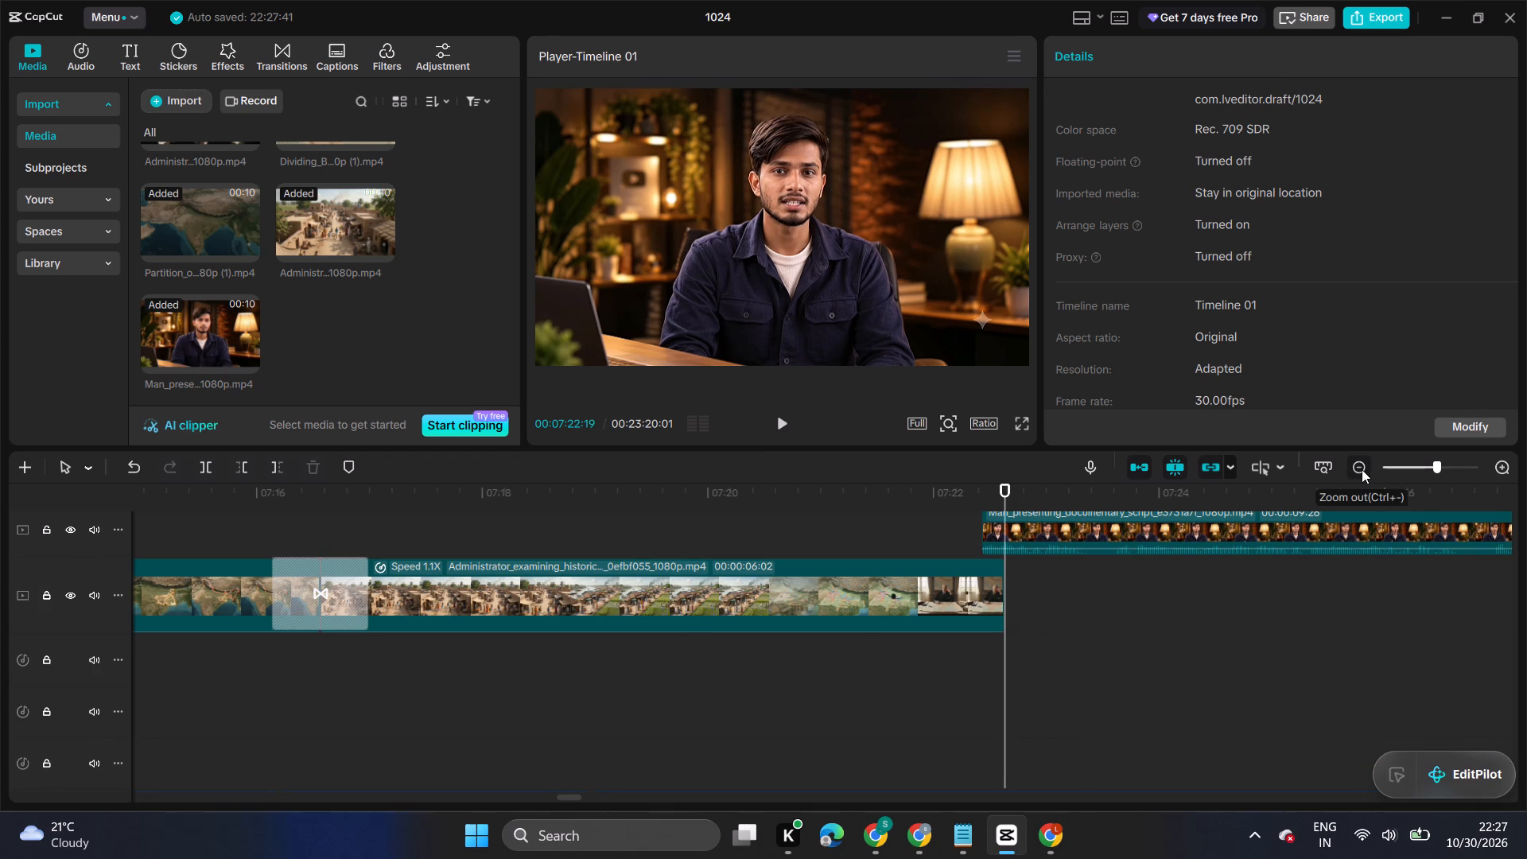
triple_click(1502, 463)
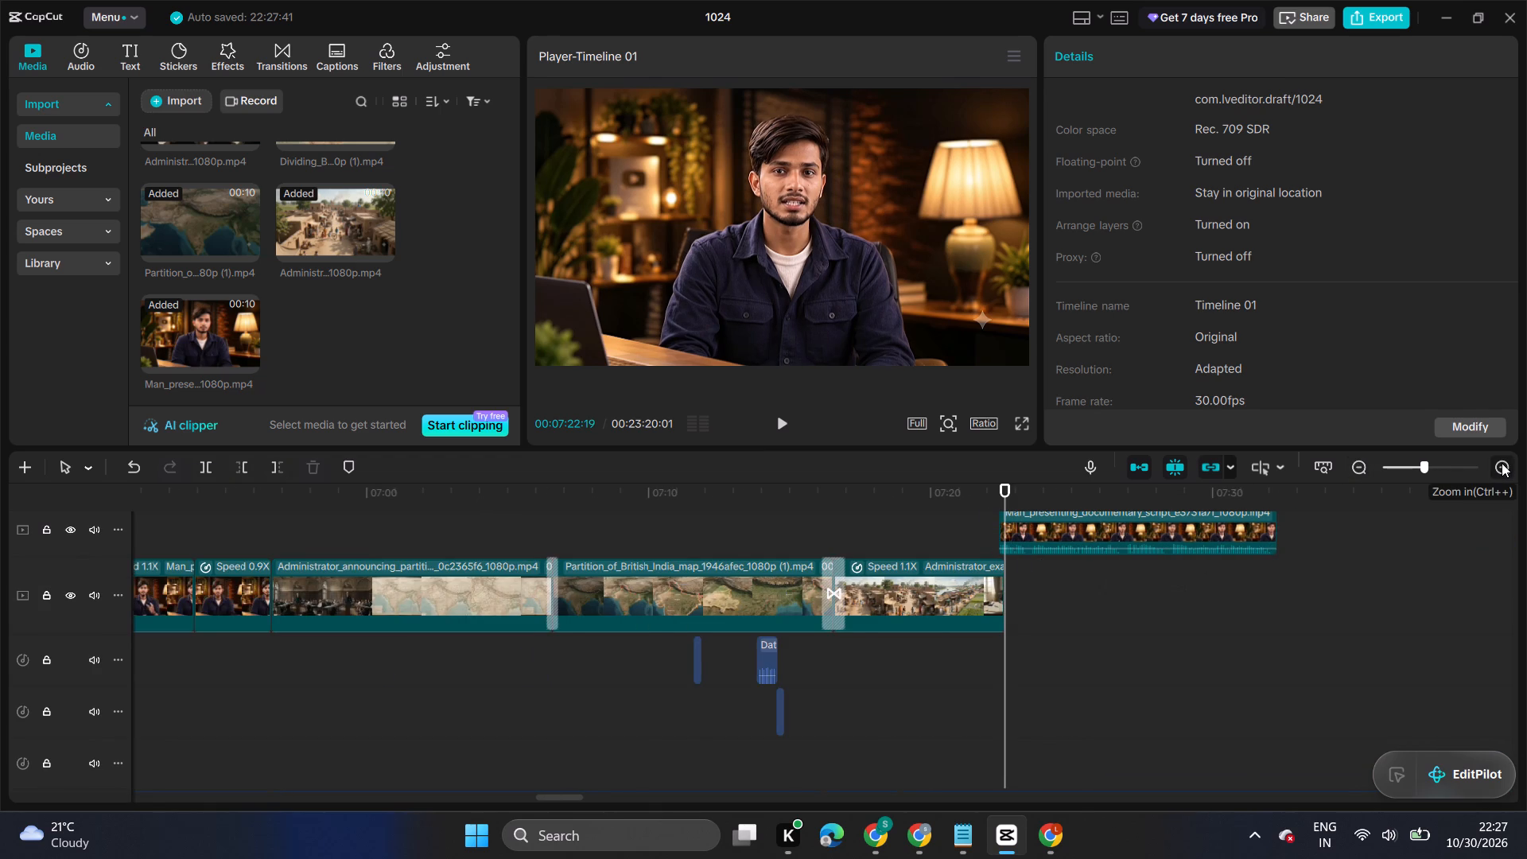
click(1502, 463)
scroll(923, 607, down, 3)
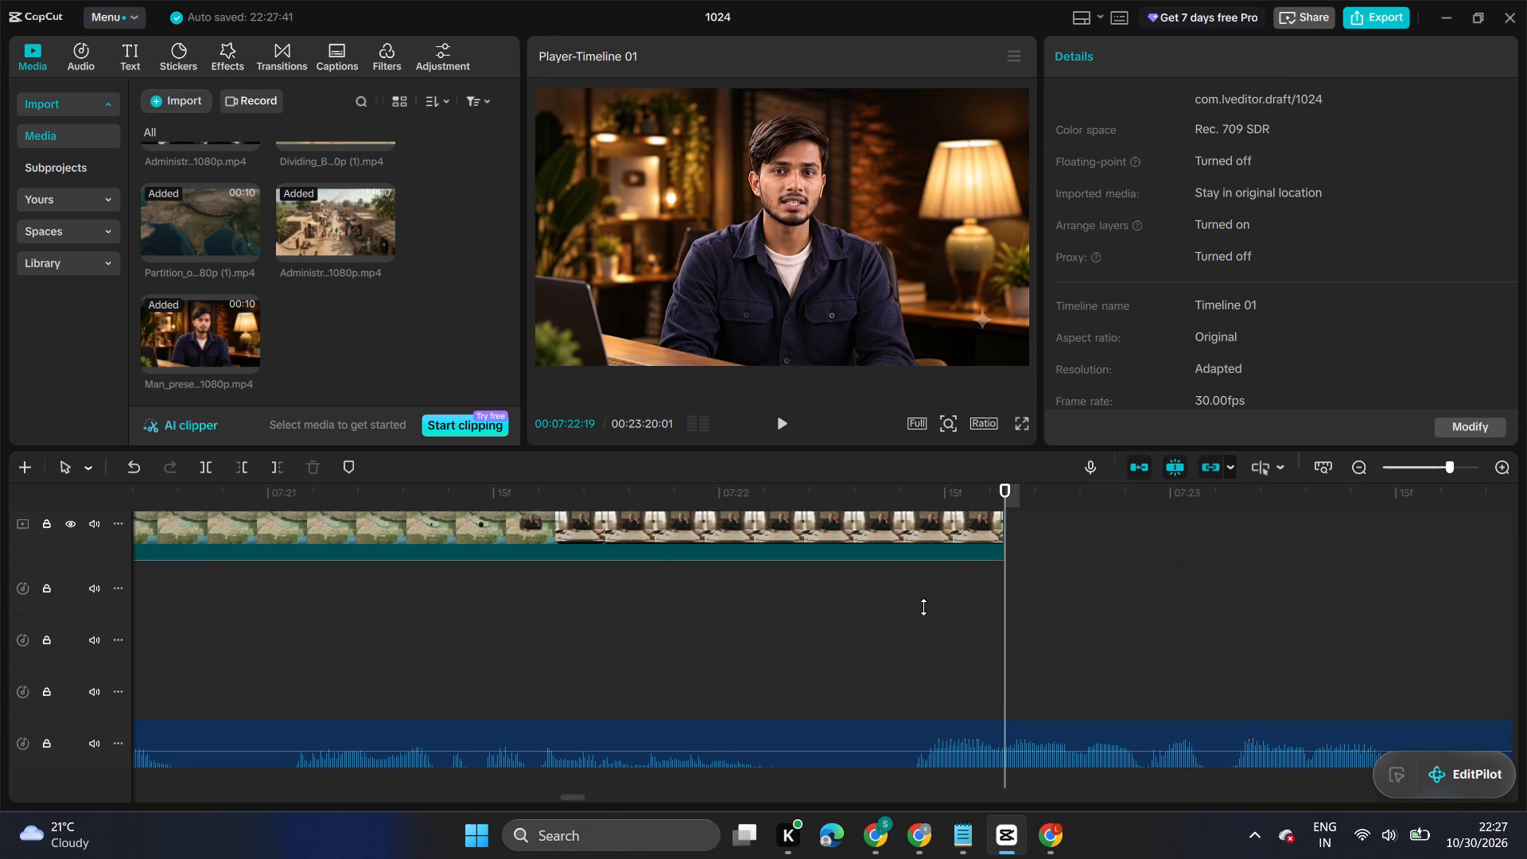
click(779, 411)
click(1362, 459)
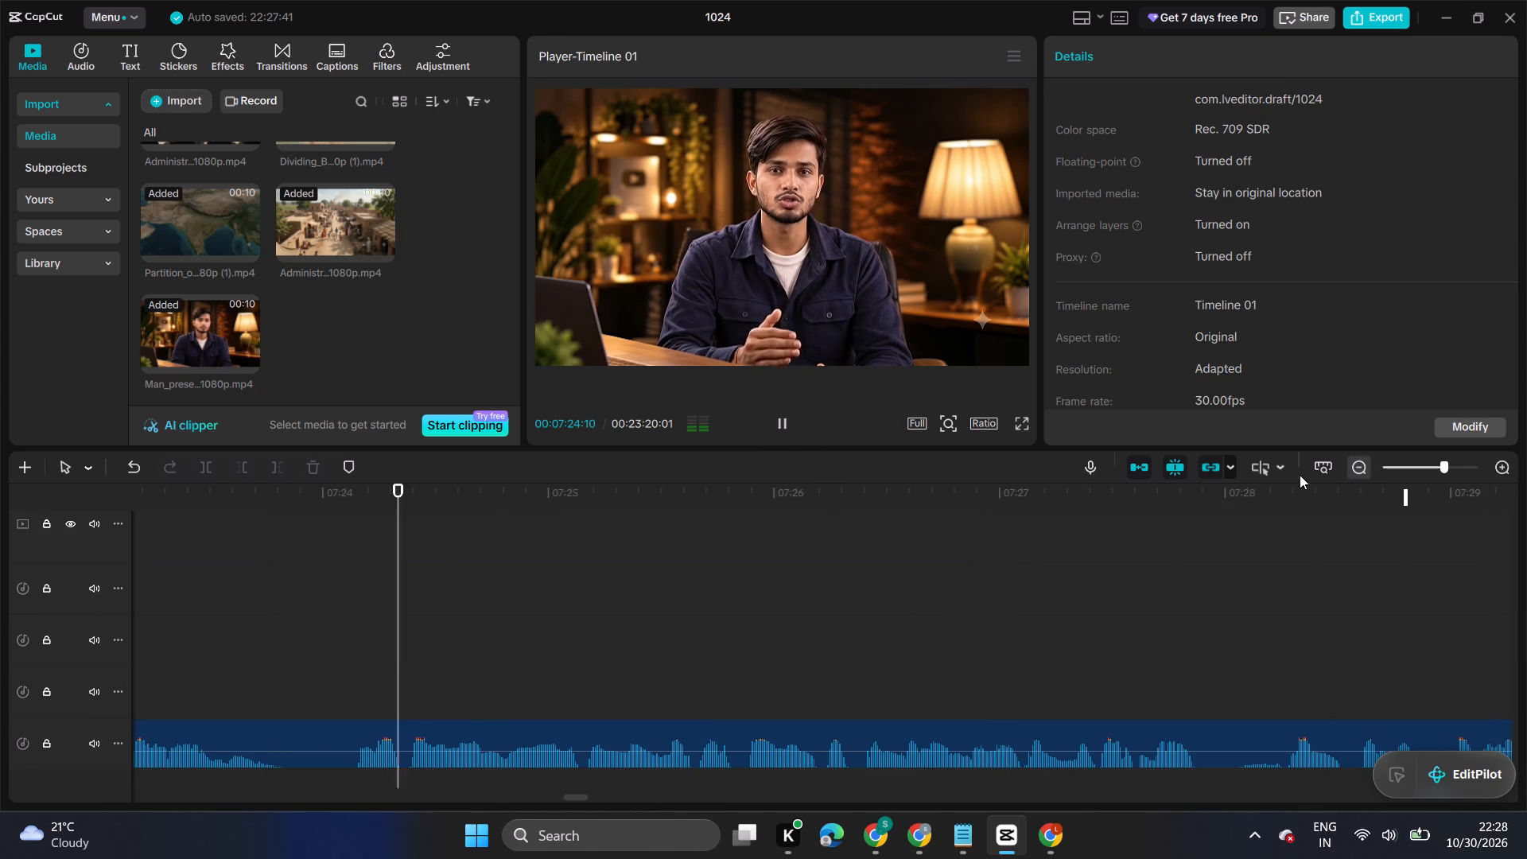
click(554, 636)
drag(554, 636, 107, 659)
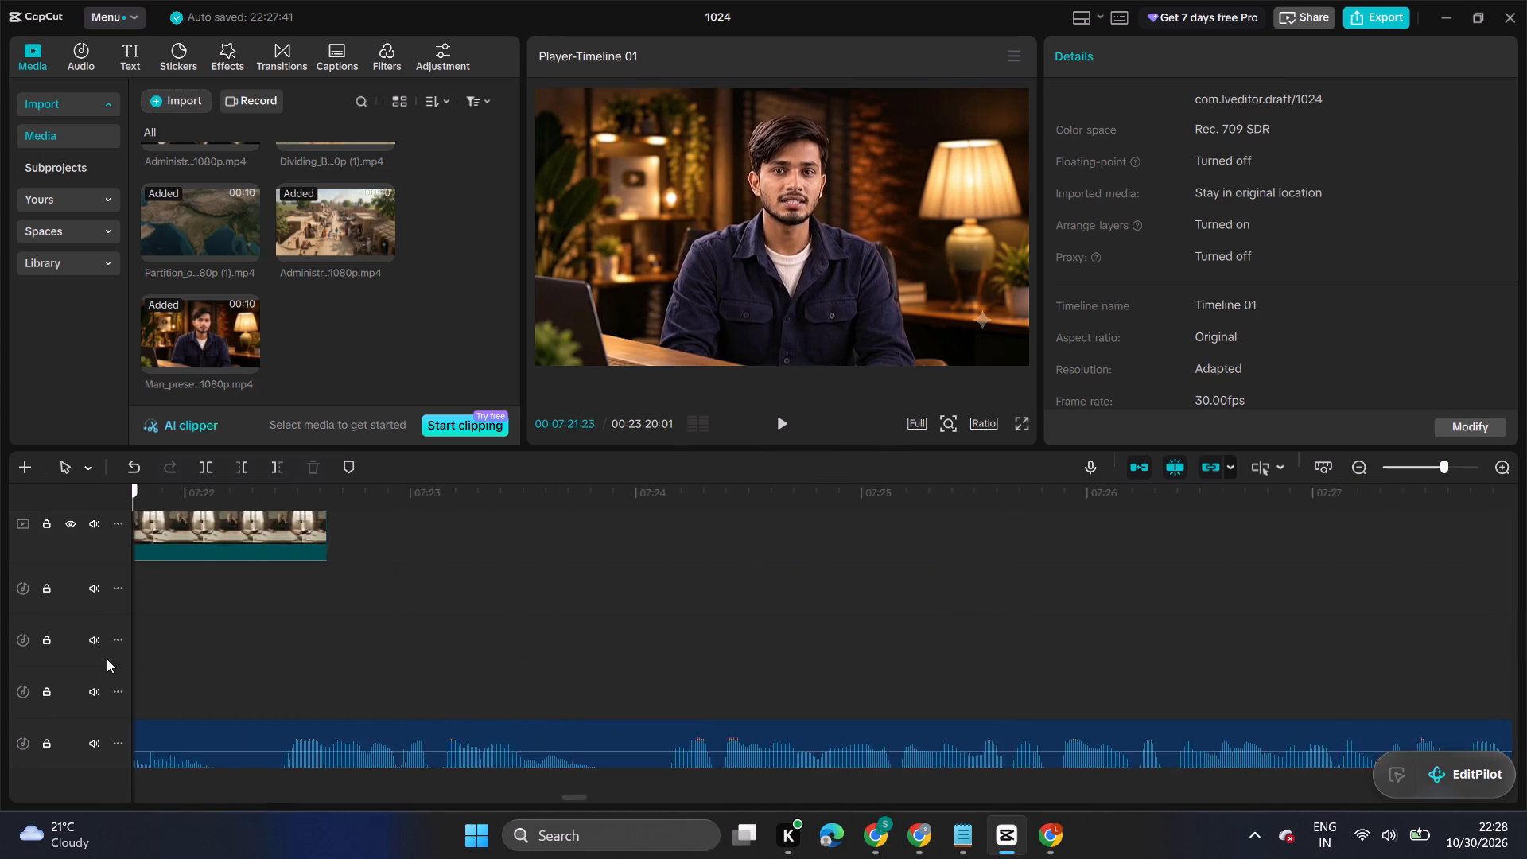
drag(107, 659, 565, 630)
scroll(565, 630, up, 3)
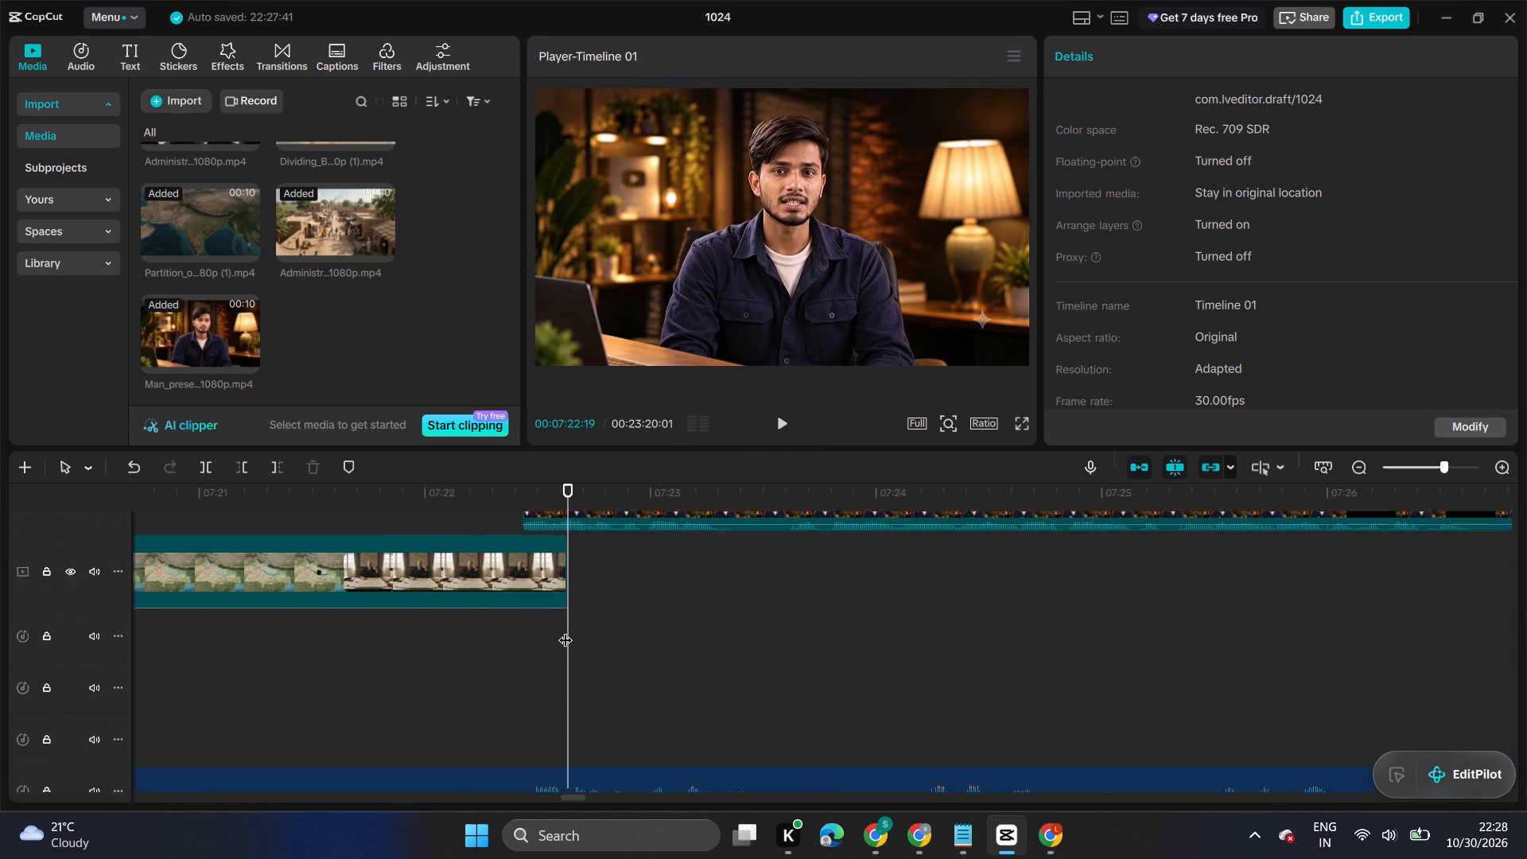
scroll(565, 630, up, 1)
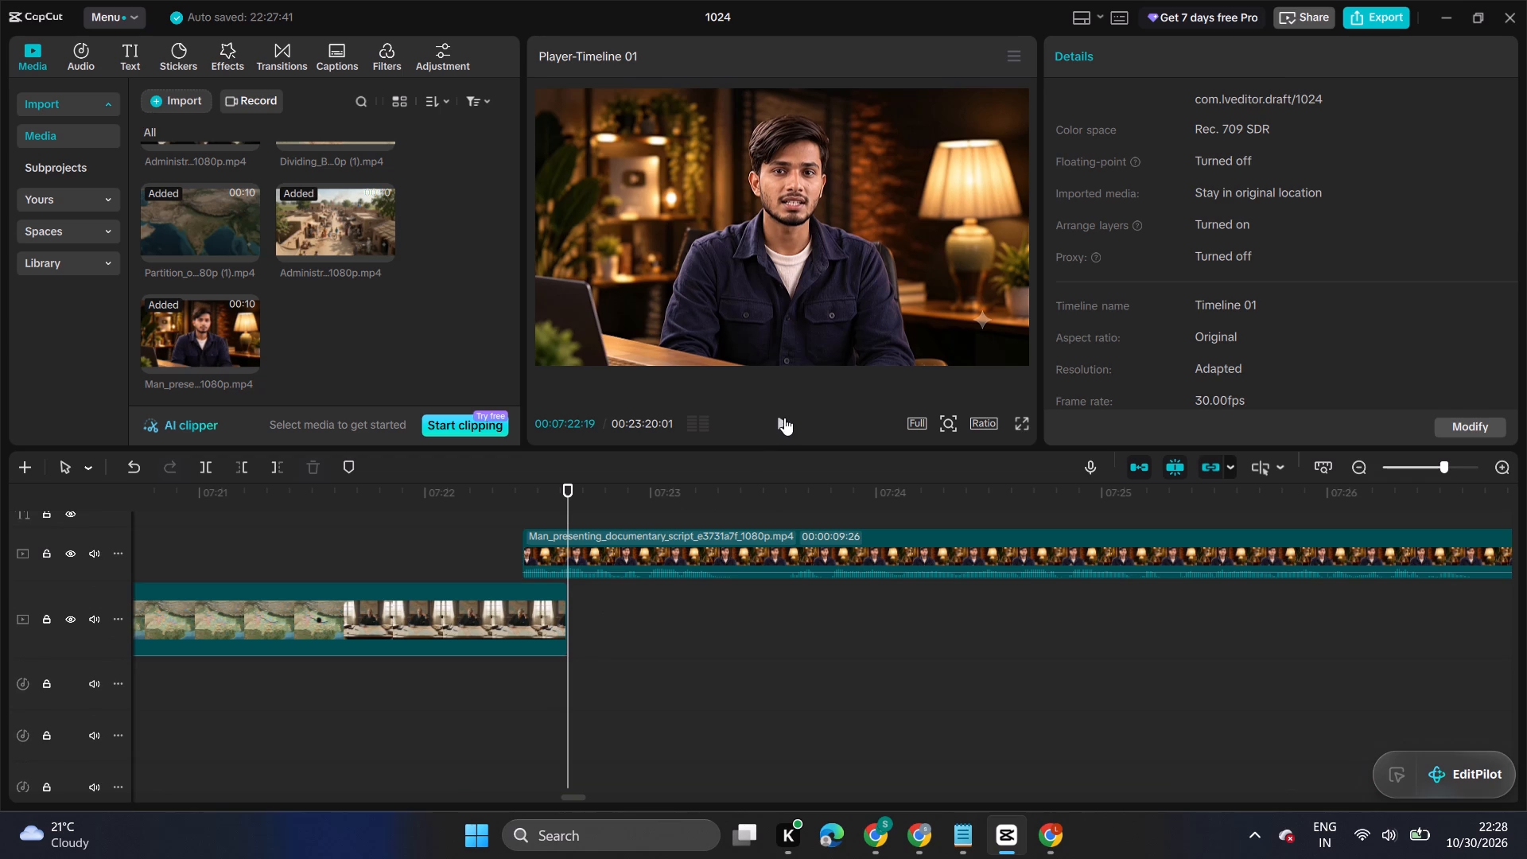
click(784, 418)
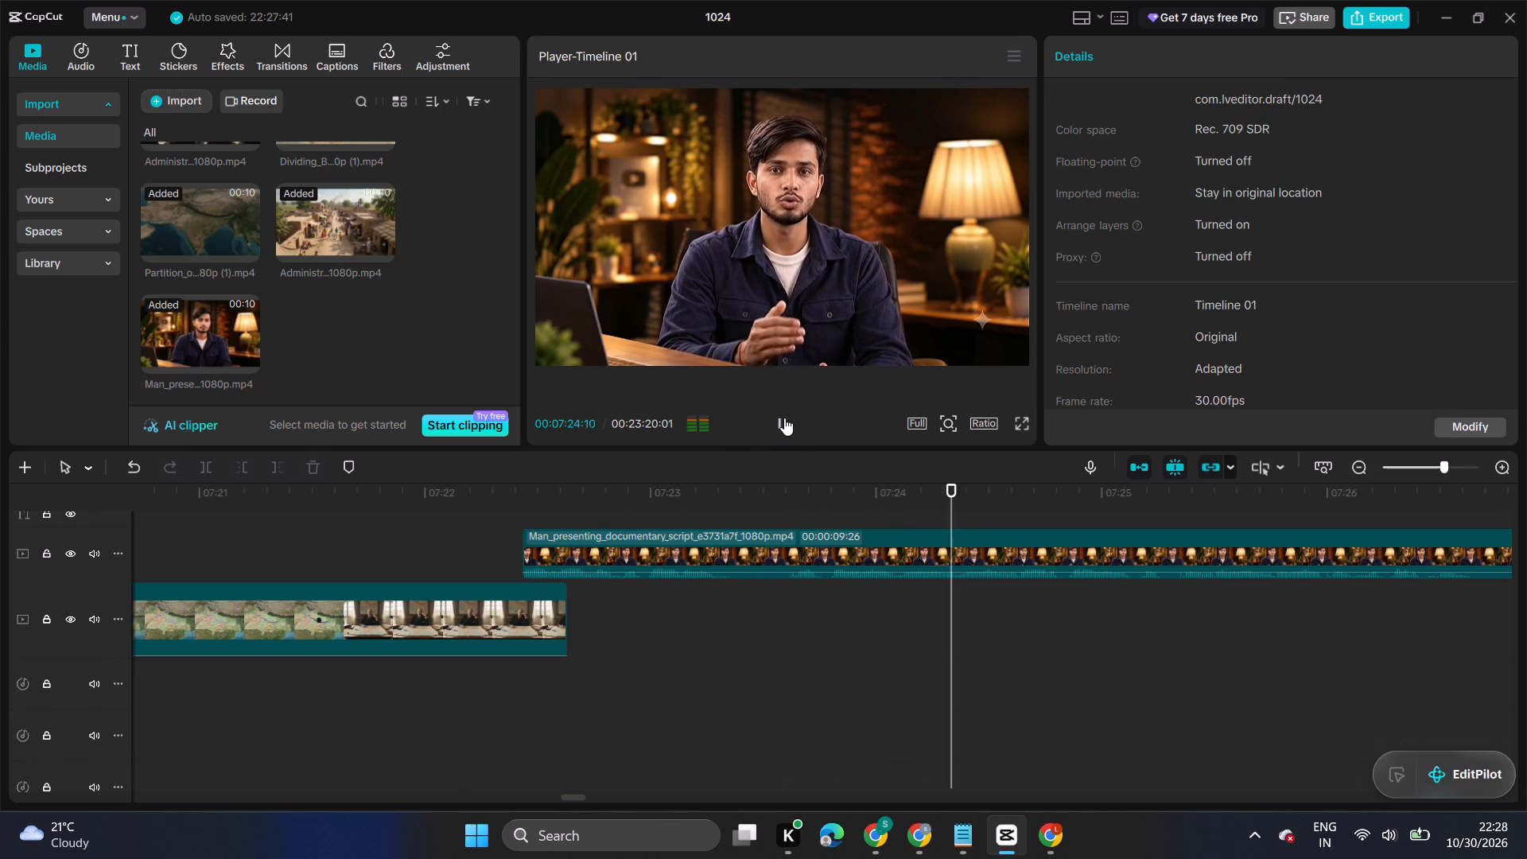
click(784, 418)
Play from 07:22:19 through the presenter clip and past its end to check how far its narration passage runs.
scroll(842, 613, down, 5)
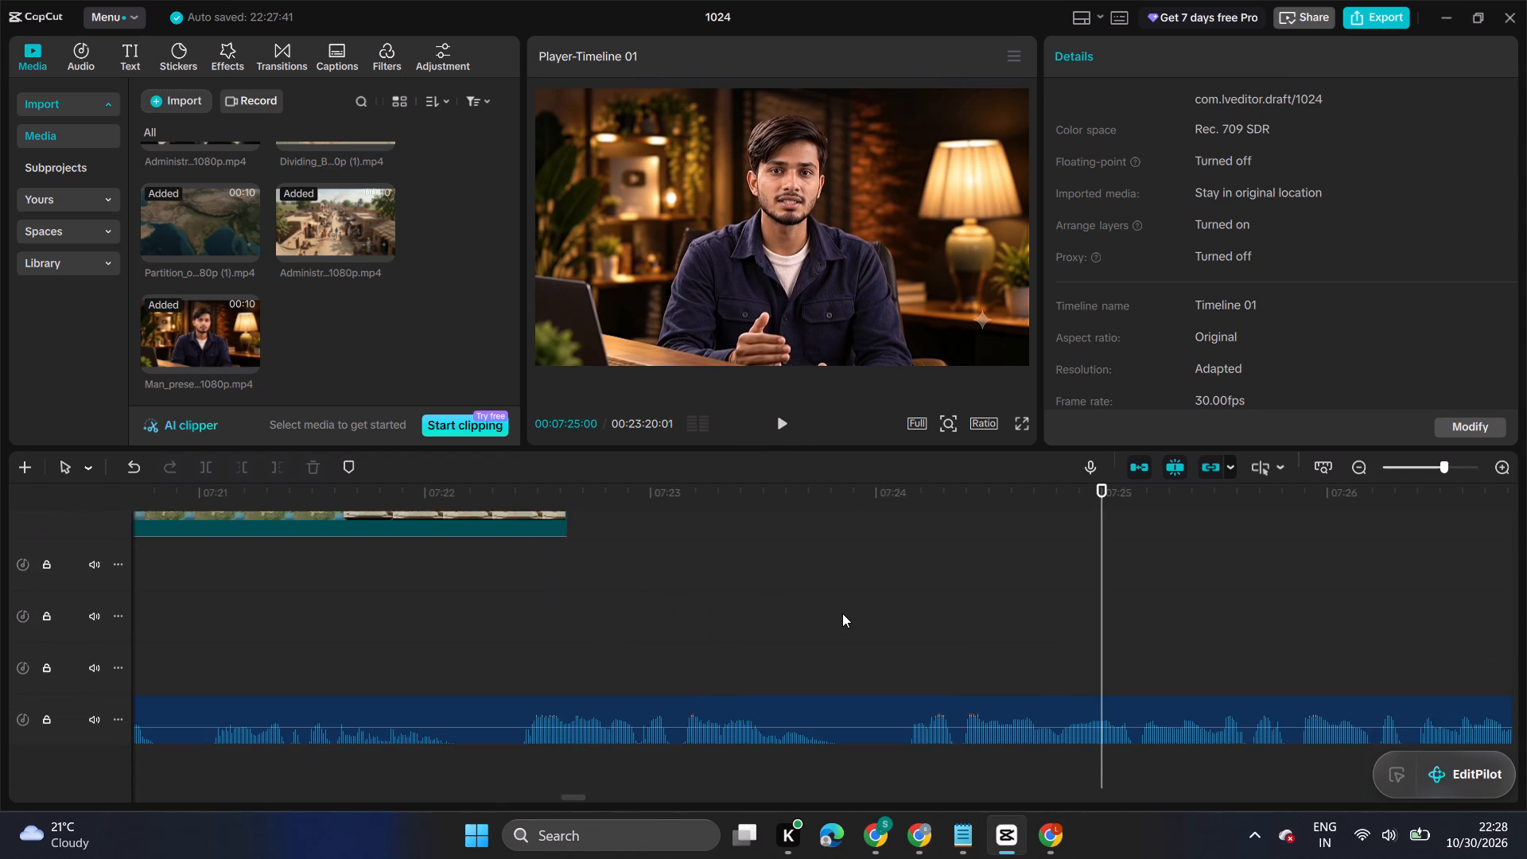
scroll(842, 613, up, 4)
click(1366, 457)
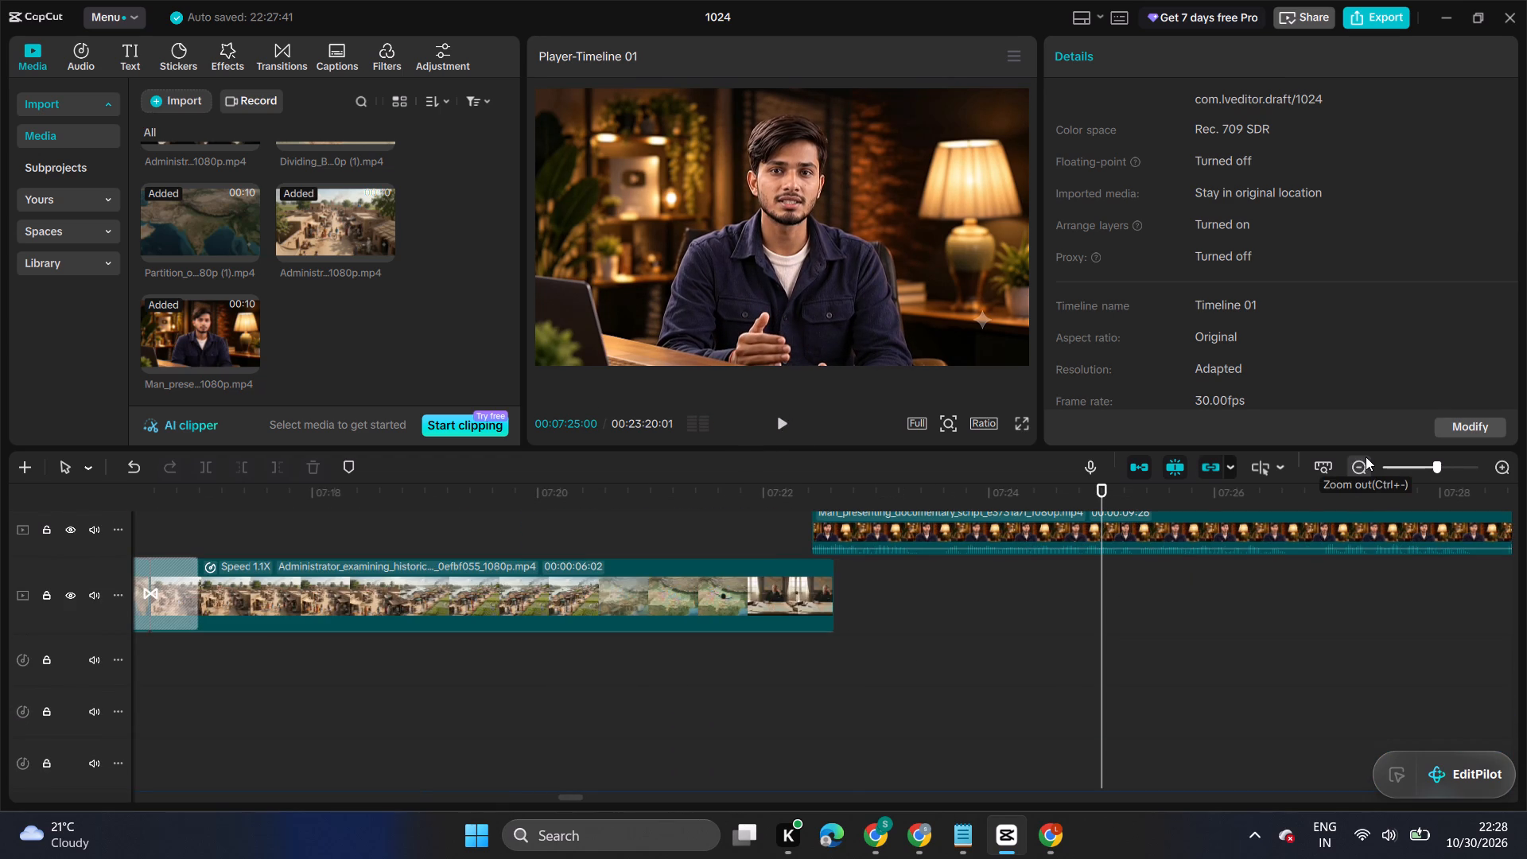
click(1361, 460)
scroll(1097, 599, down, 3)
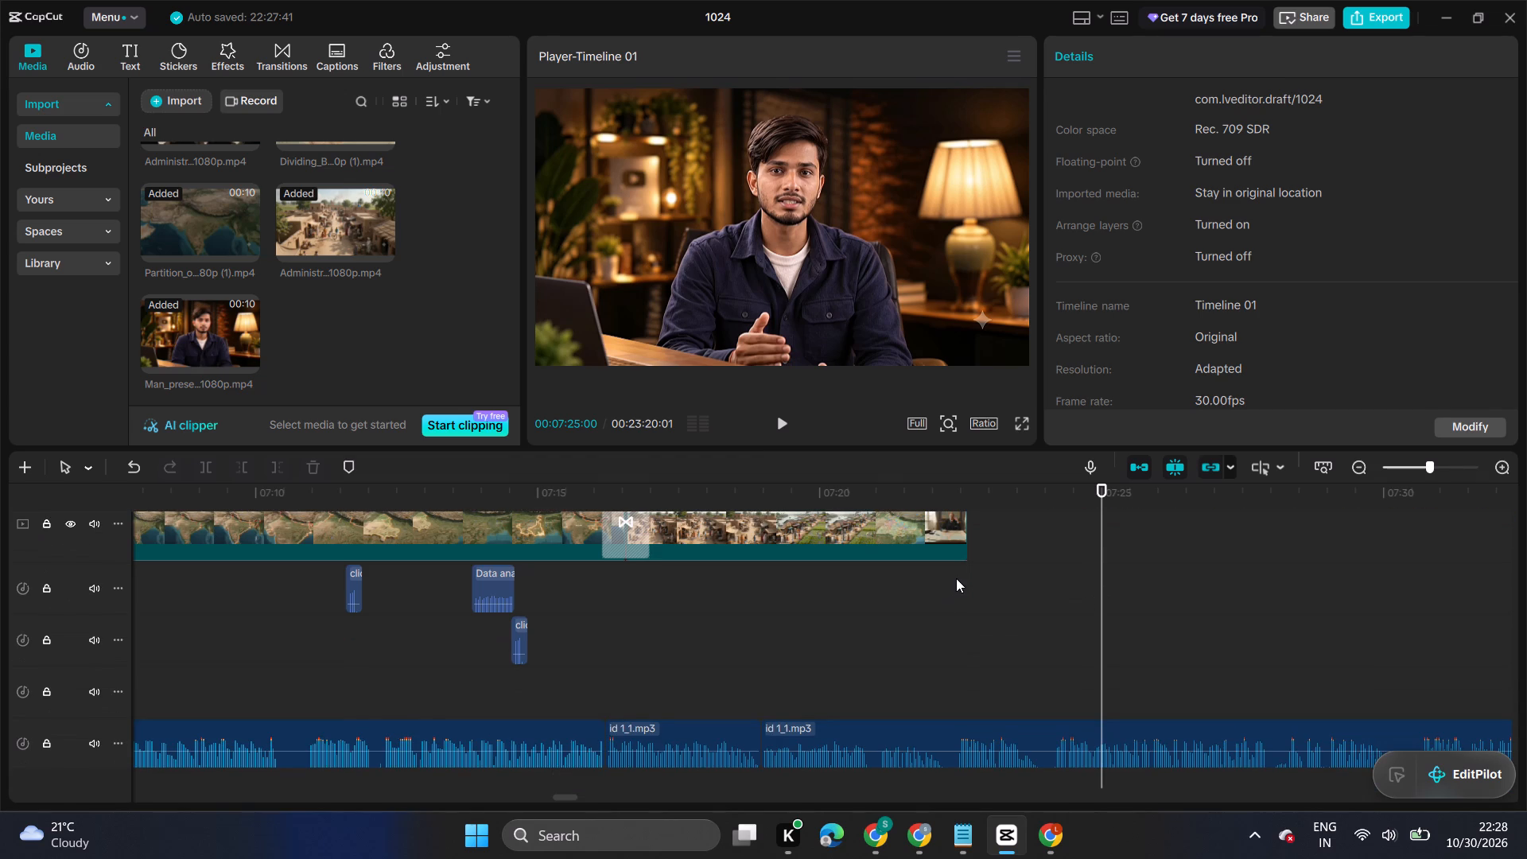
double_click(957, 578)
scroll(966, 578, up, 5)
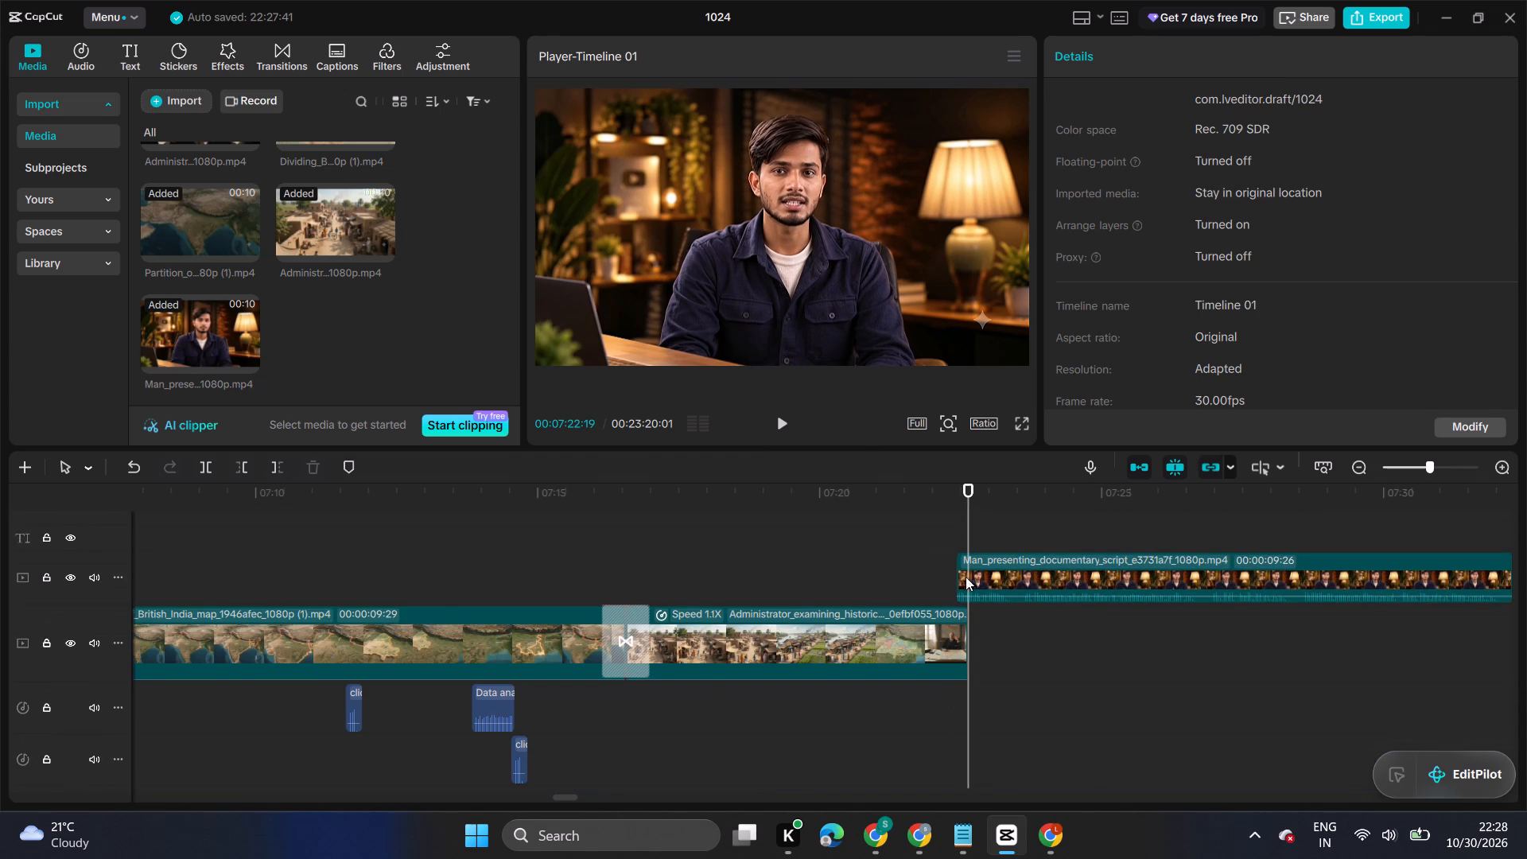
click(783, 425)
click(783, 425)
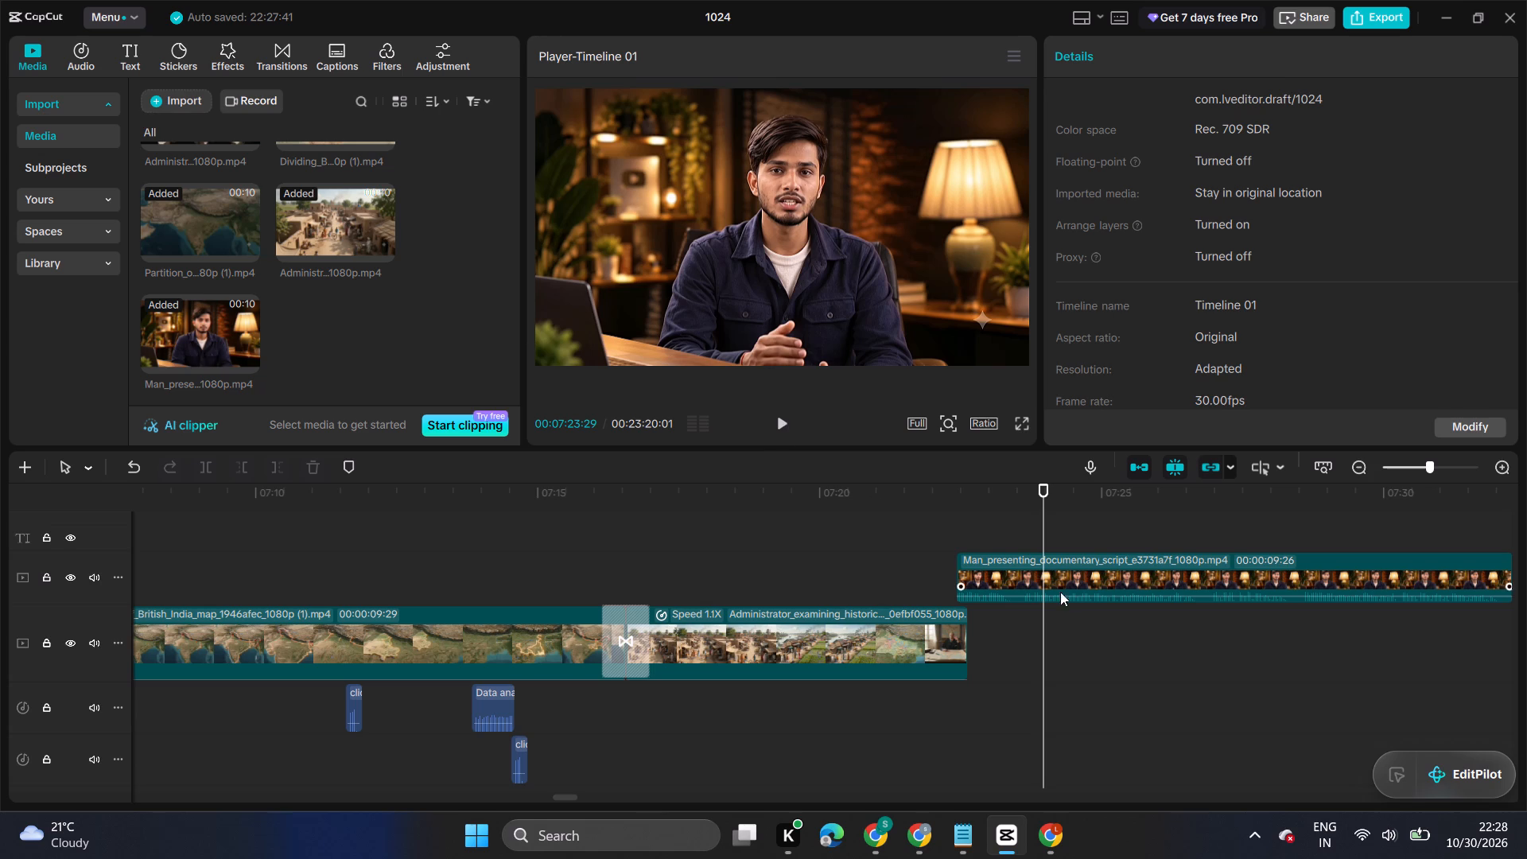
click(785, 424)
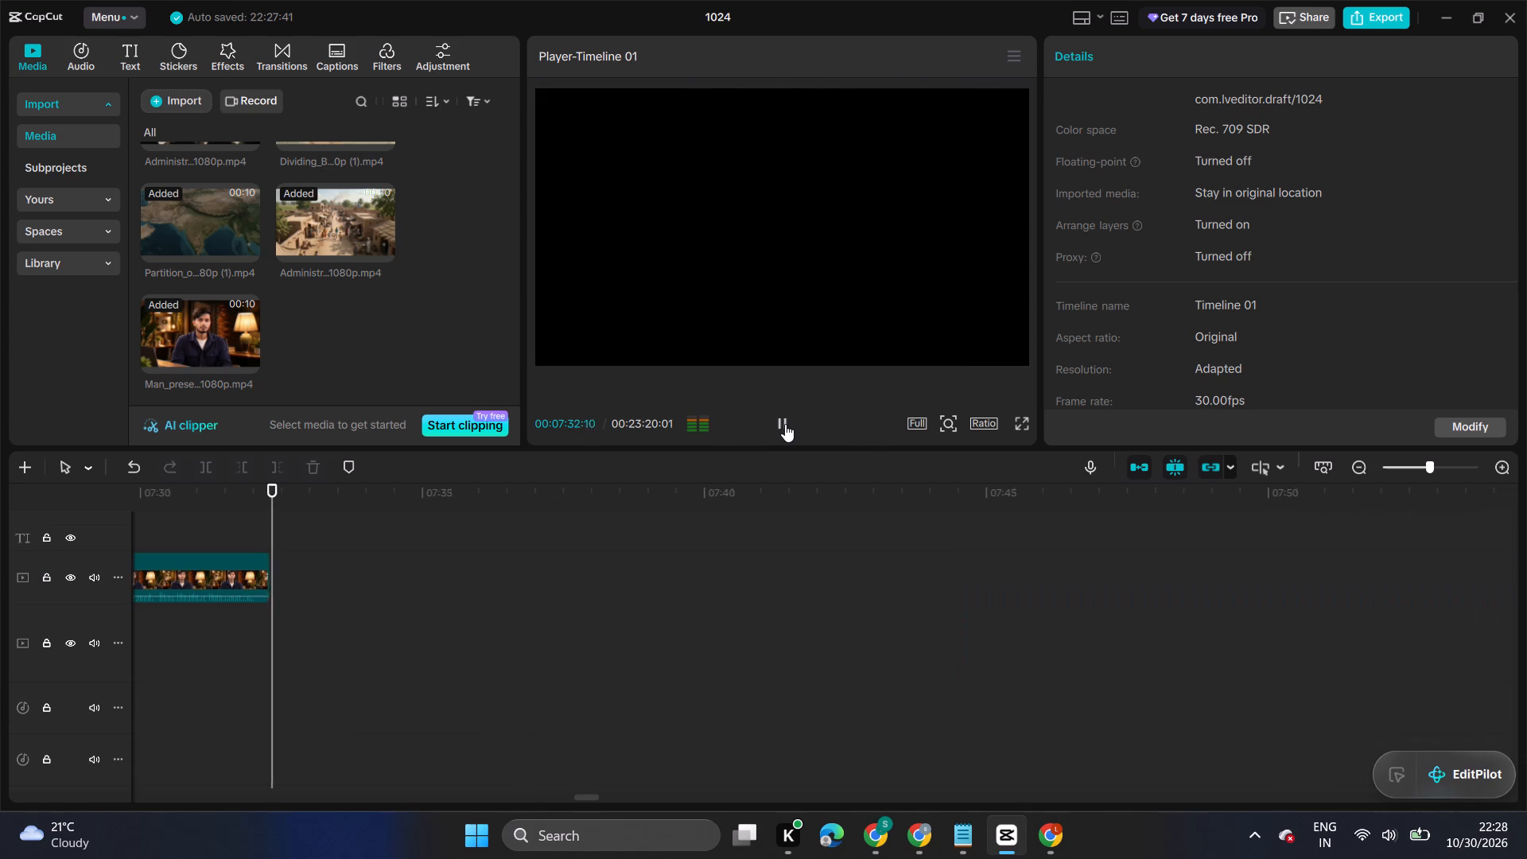
click(785, 424)
click(785, 424)
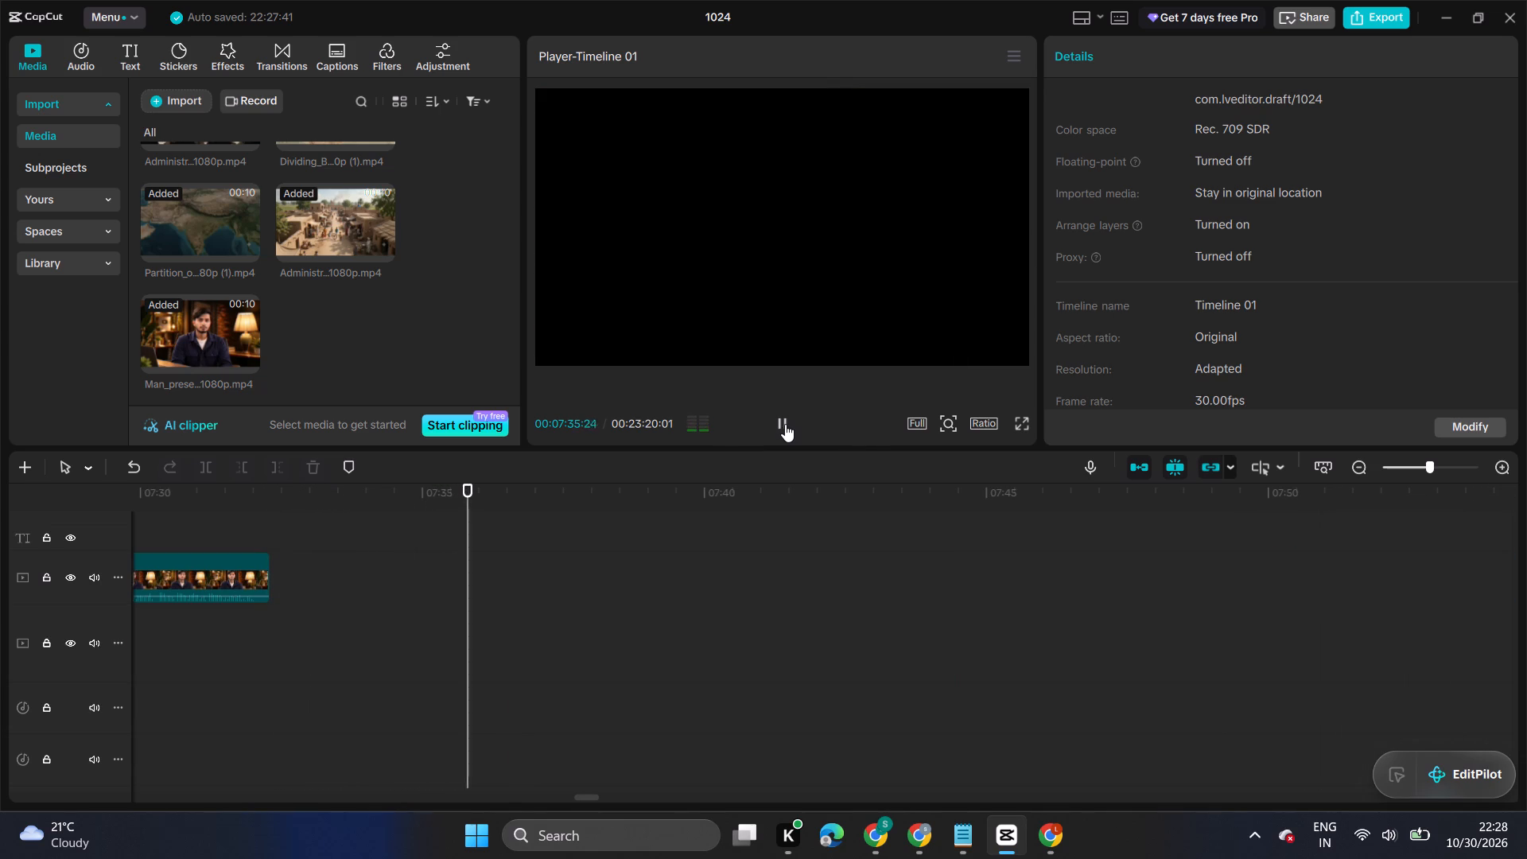
click(785, 424)
Slow the presenter clip down to 0.70x speed.
scroll(416, 674, down, 2)
click(250, 530)
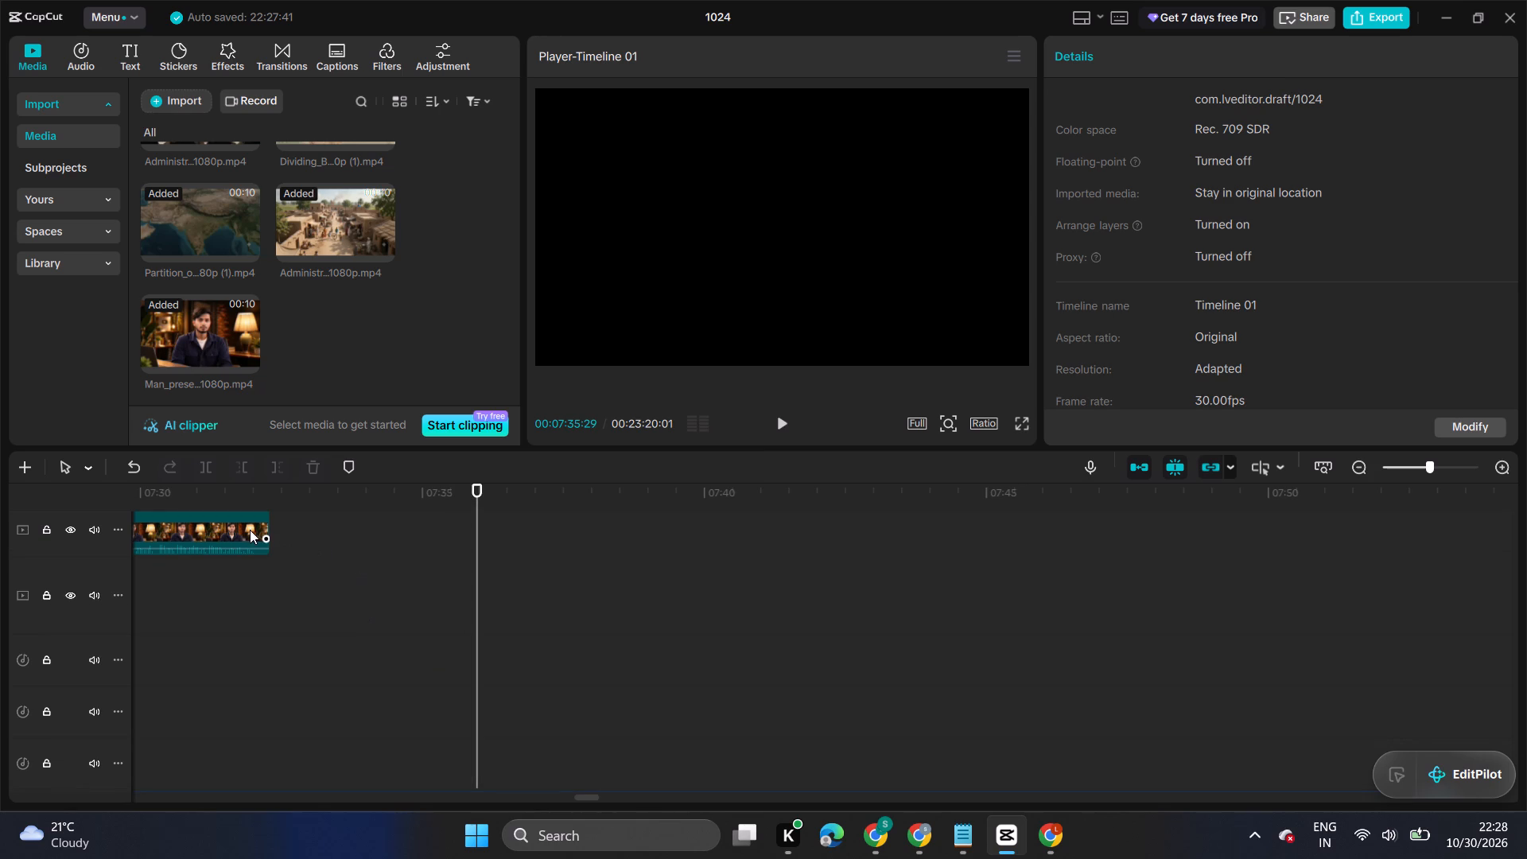
click(1179, 61)
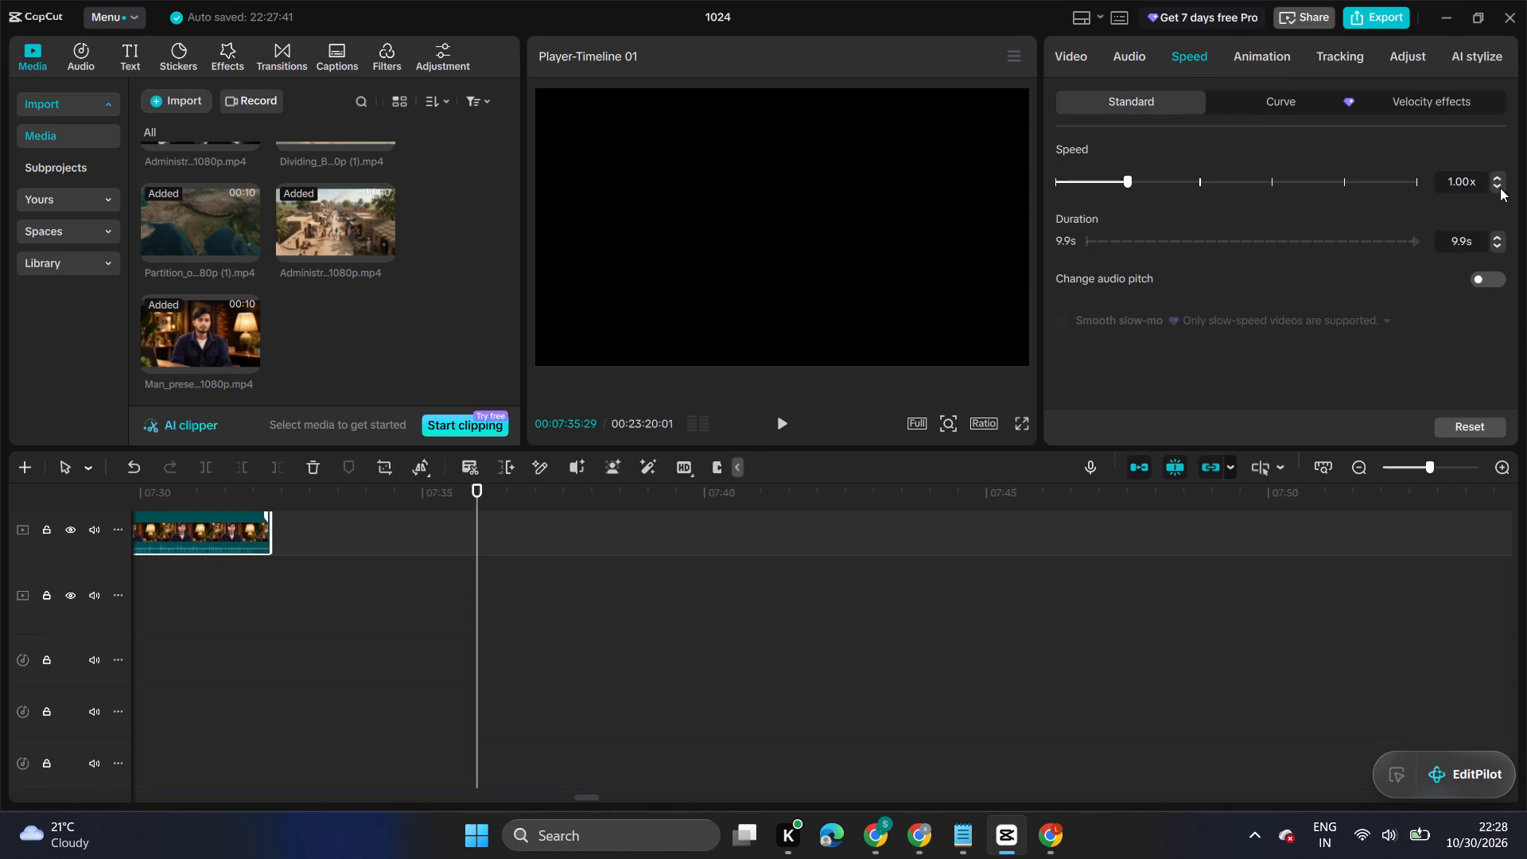
click(1500, 189)
click(1500, 189)
click(1500, 189)
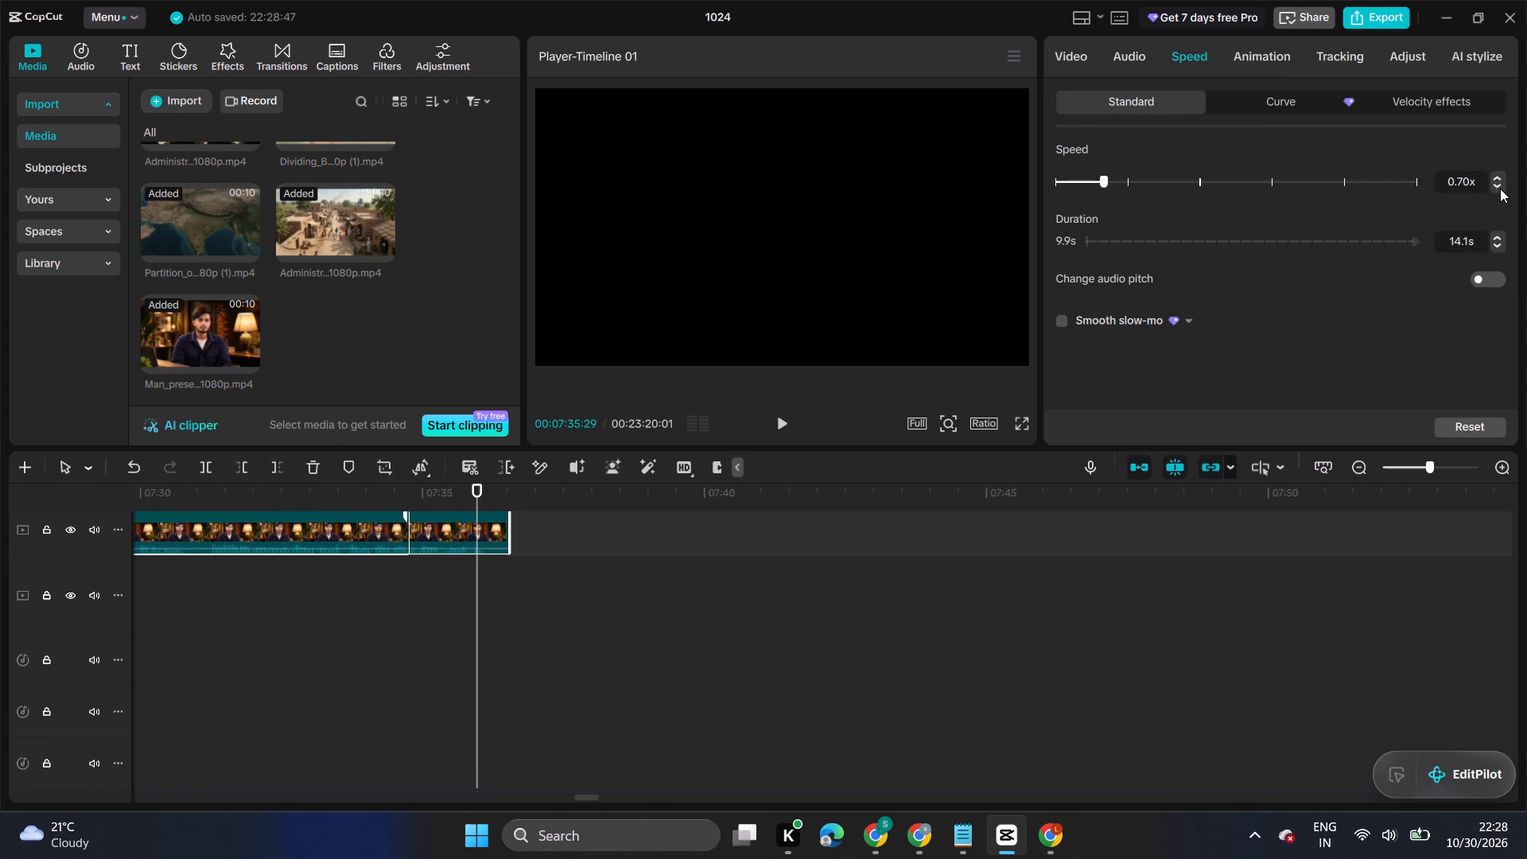
Play back the slowed presenter clip from its start at 07:22:13 to check it against the narration.
double_click(1368, 464)
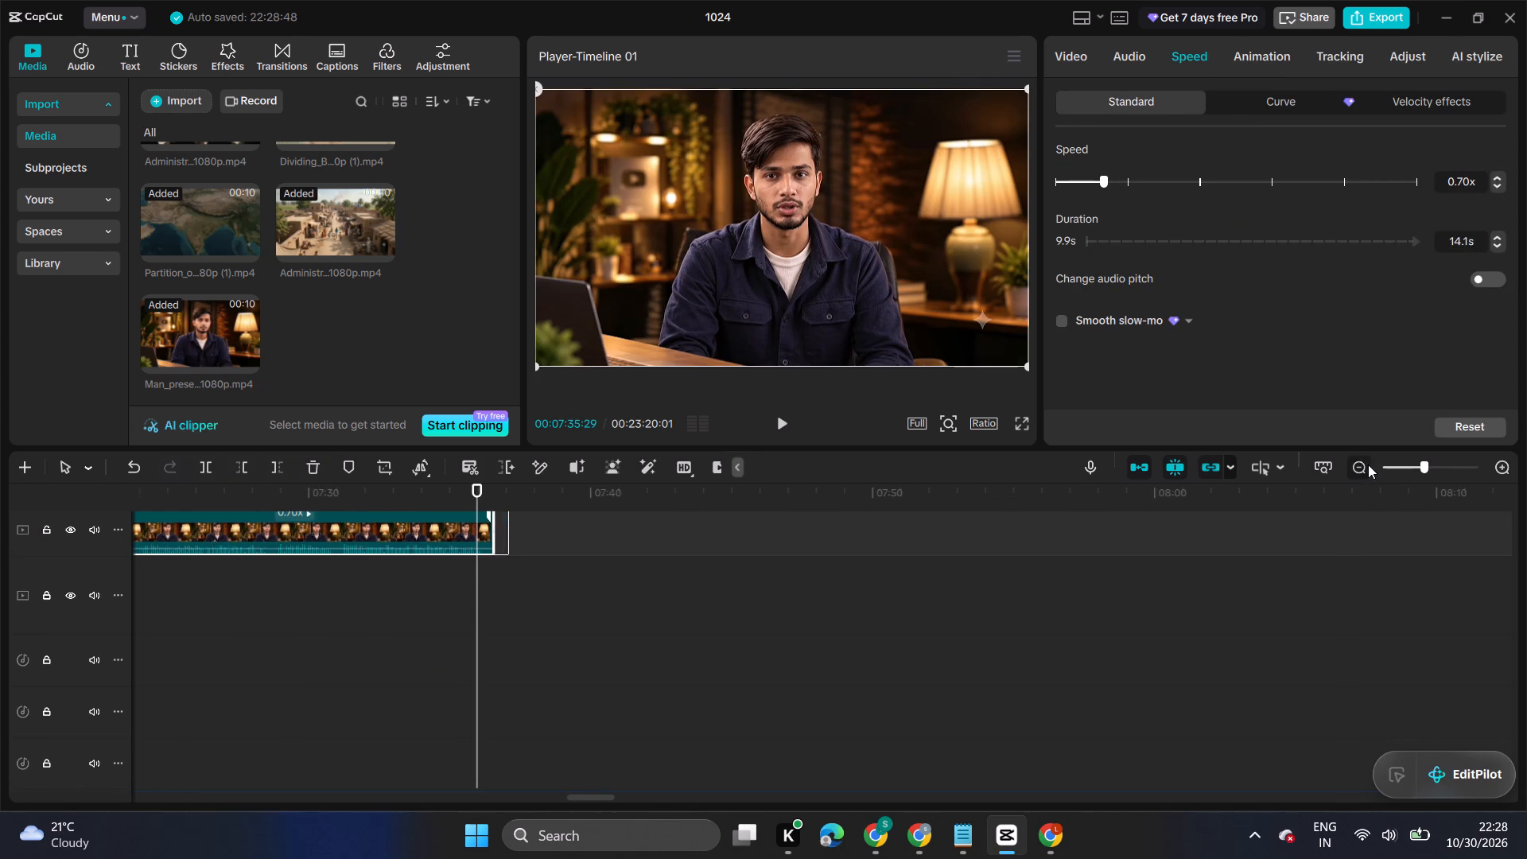
drag(480, 659, 293, 647)
drag(295, 647, 281, 634)
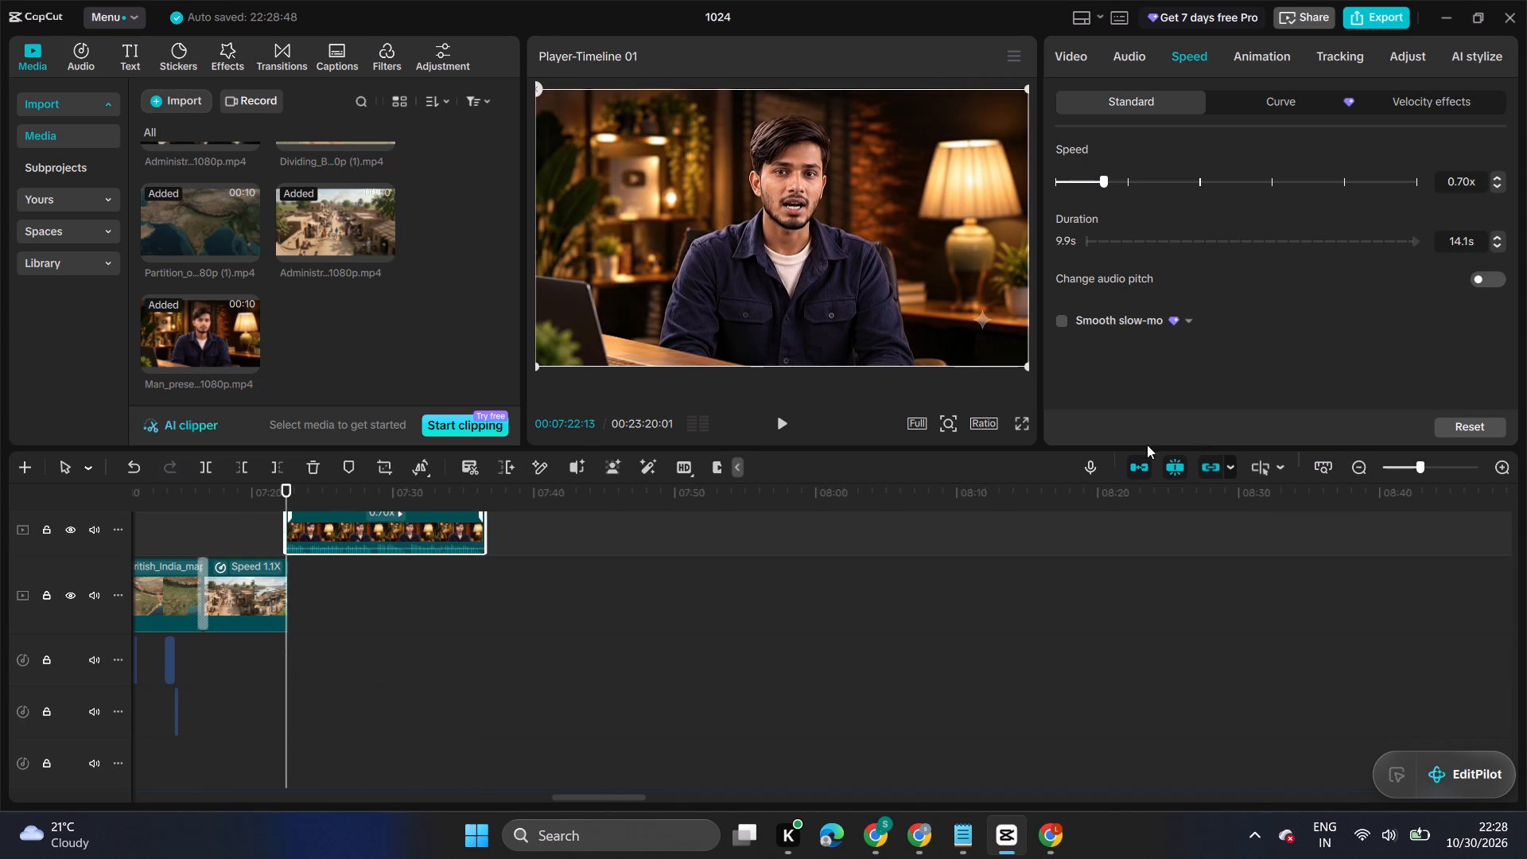
double_click(1501, 464)
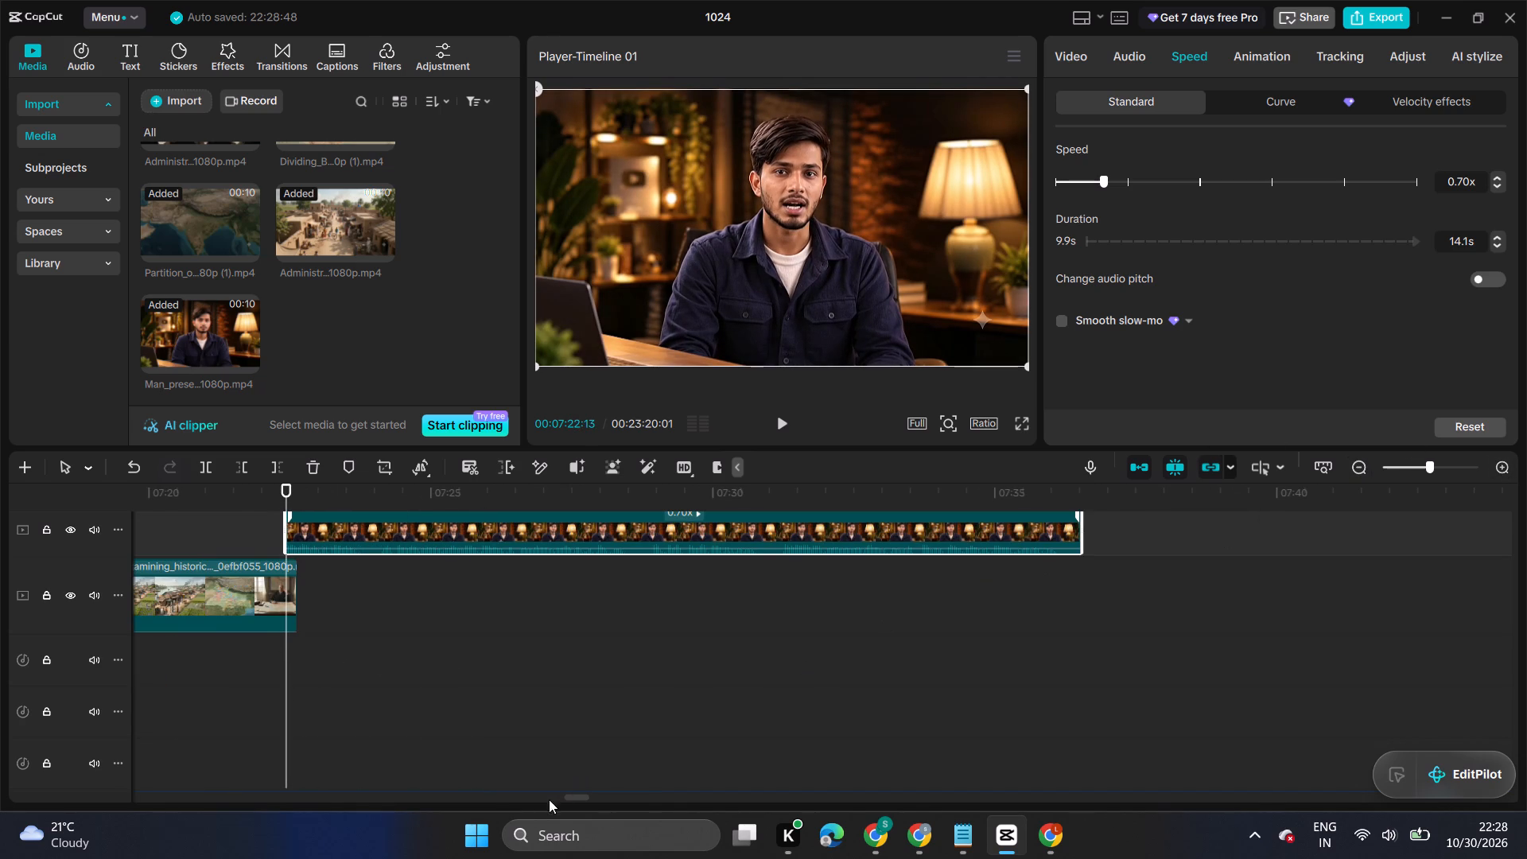
click(571, 795)
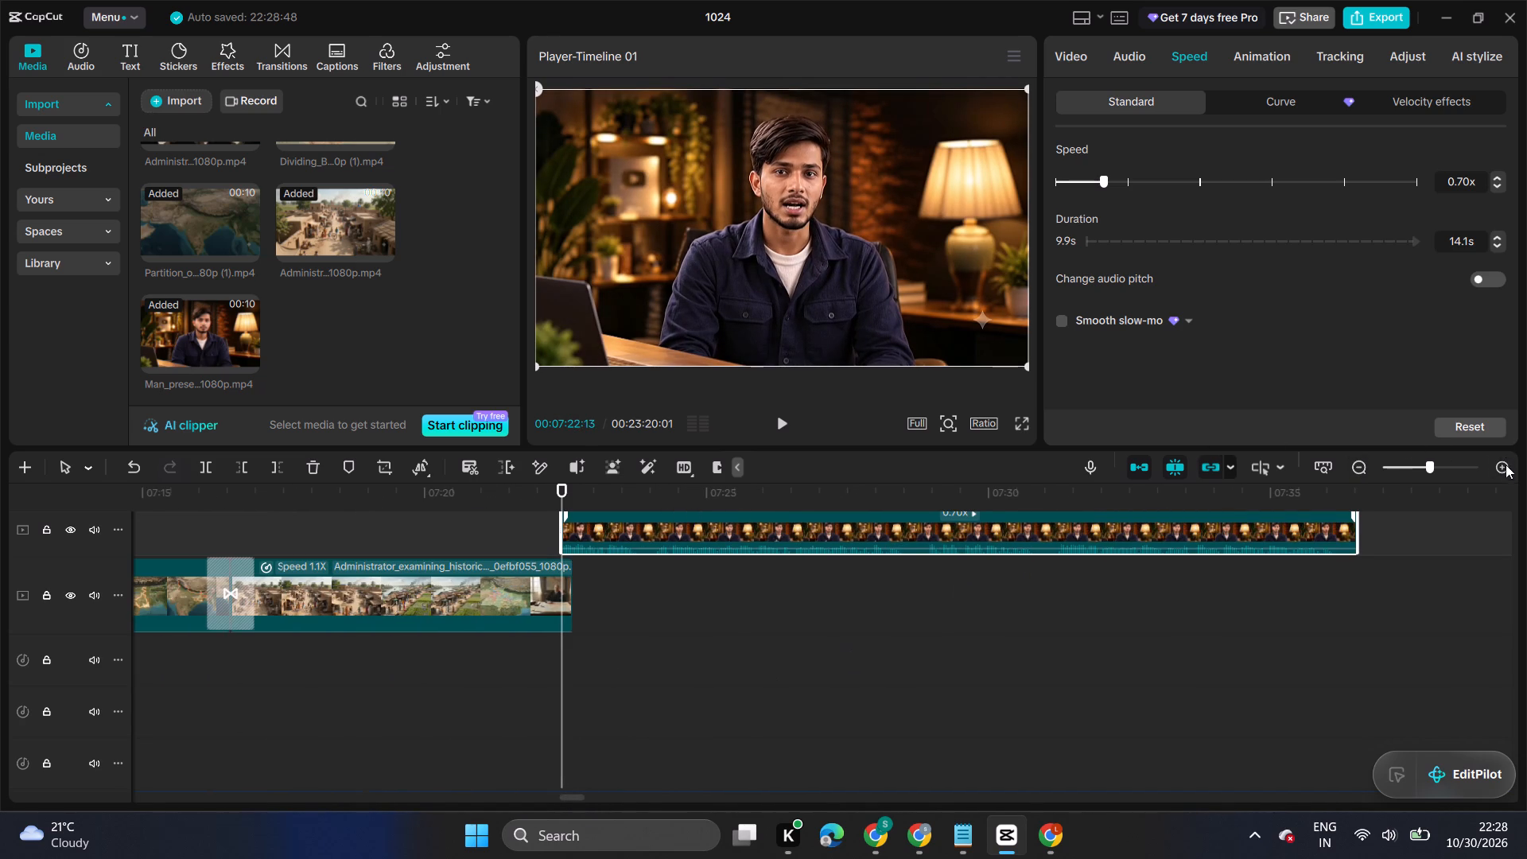
double_click(1506, 468)
click(785, 426)
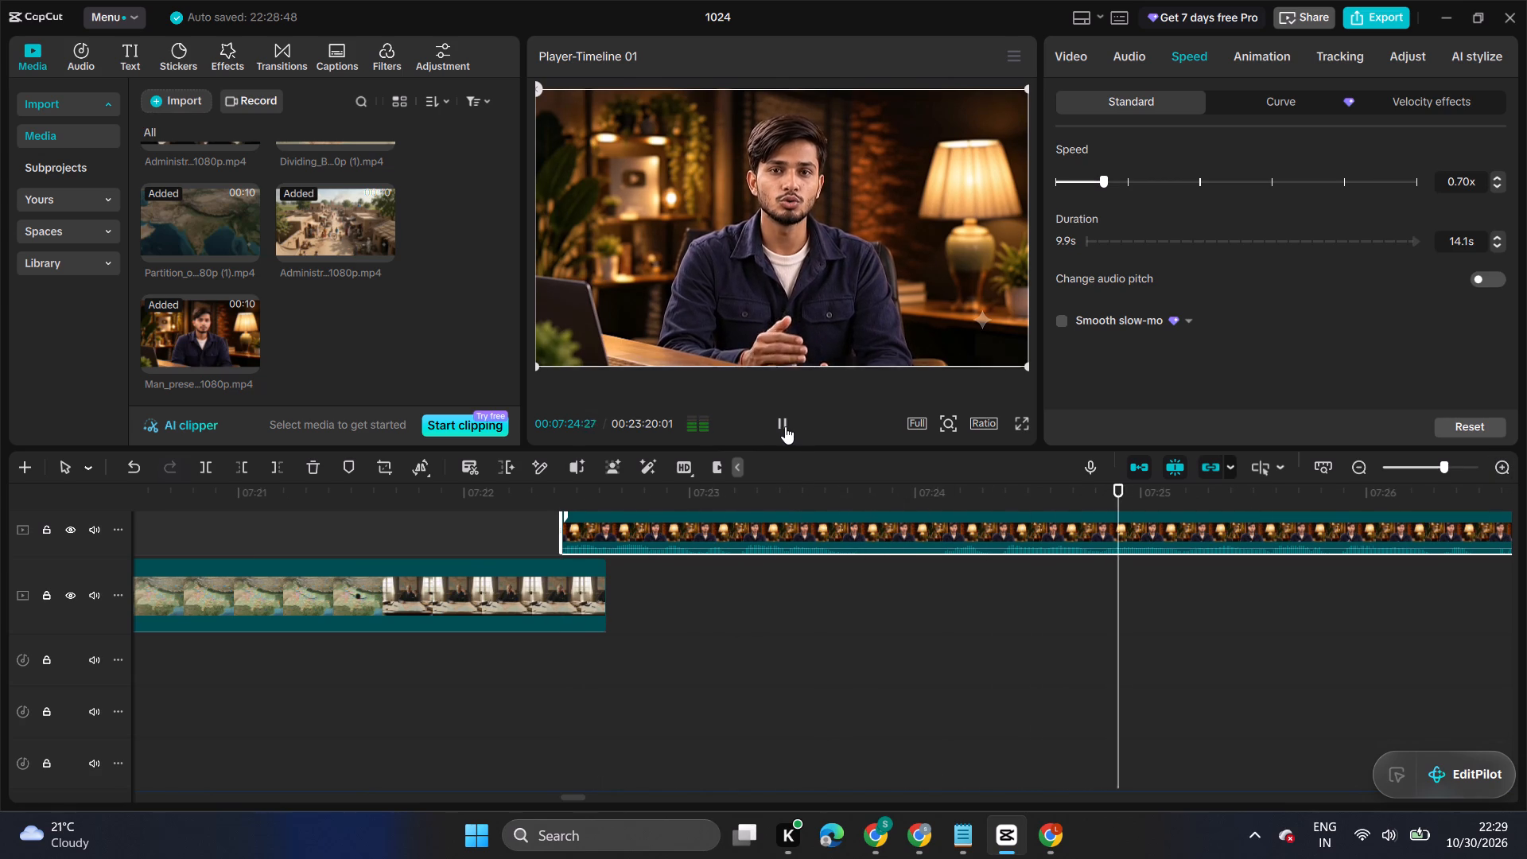
click(785, 426)
Play the slowed presenter clip from 07:23:25 to about 07:29 and compare it with the narration waveform.
scroll(847, 652, down, 6)
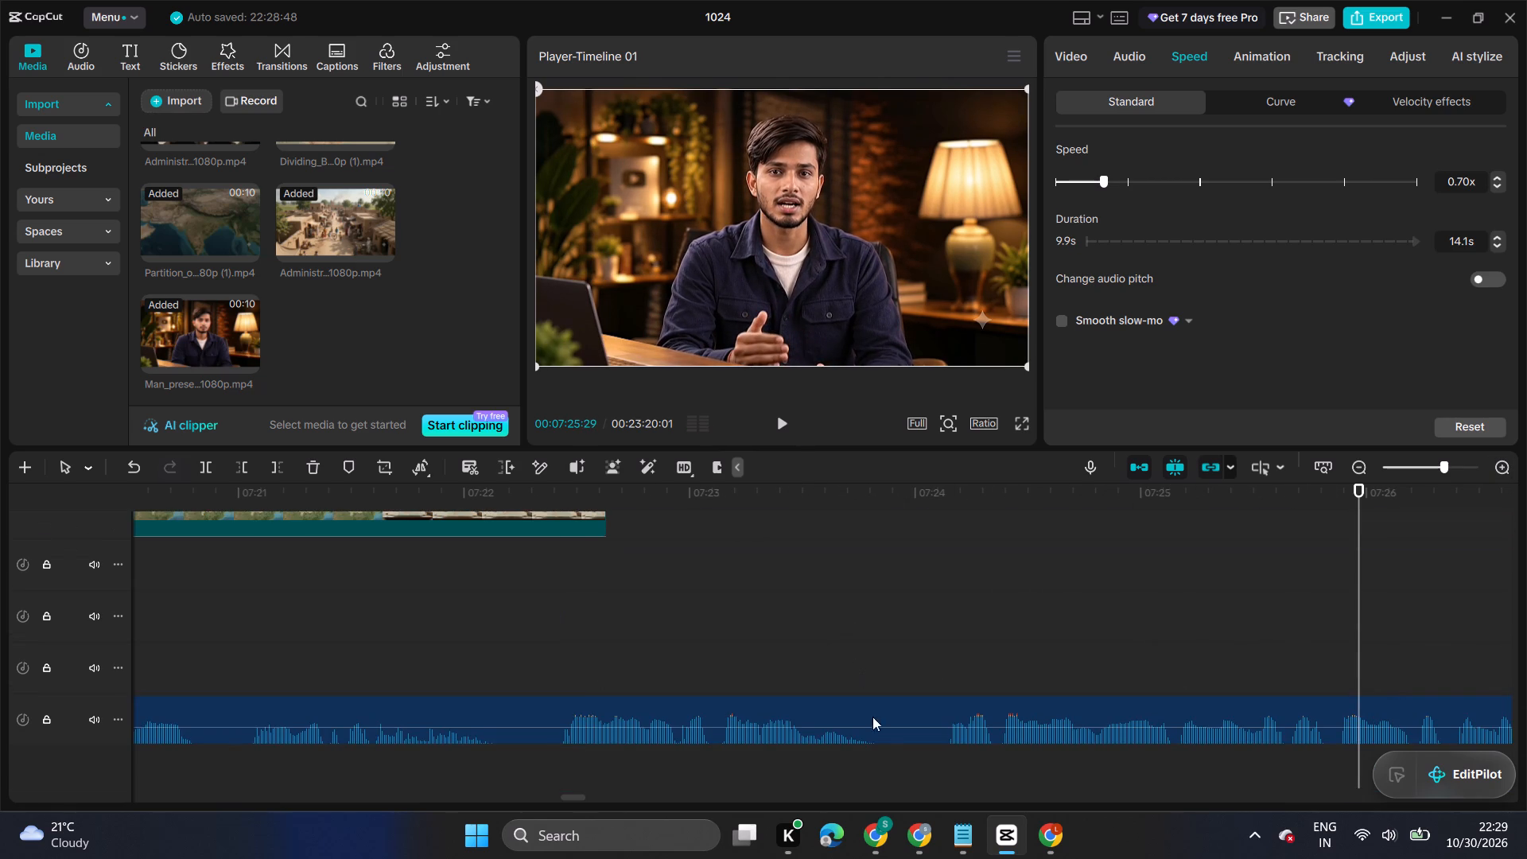
click(874, 745)
click(880, 724)
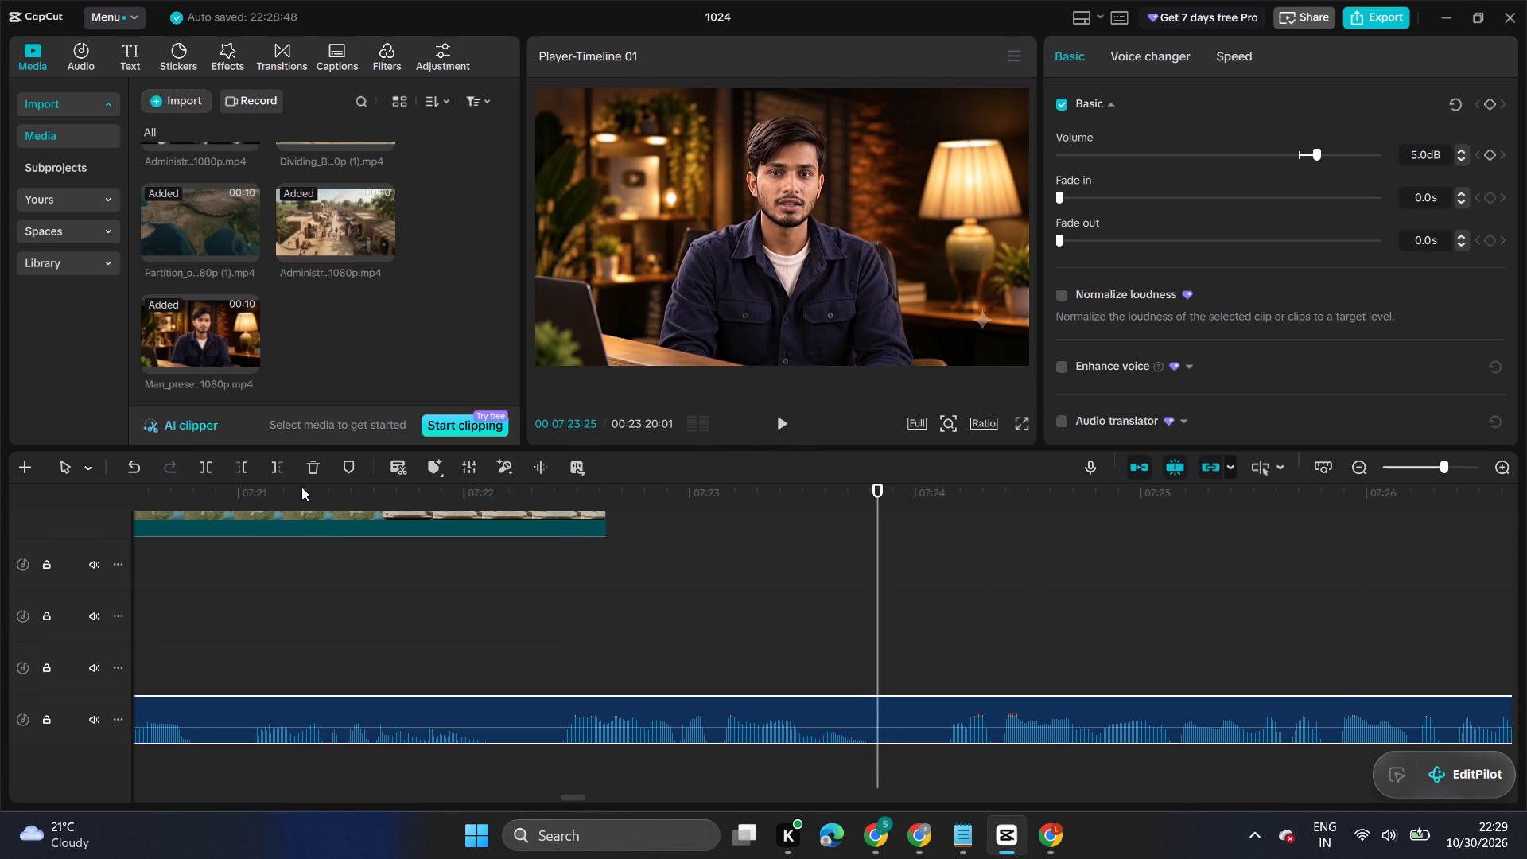
click(787, 422)
click(787, 422)
scroll(816, 575, up, 5)
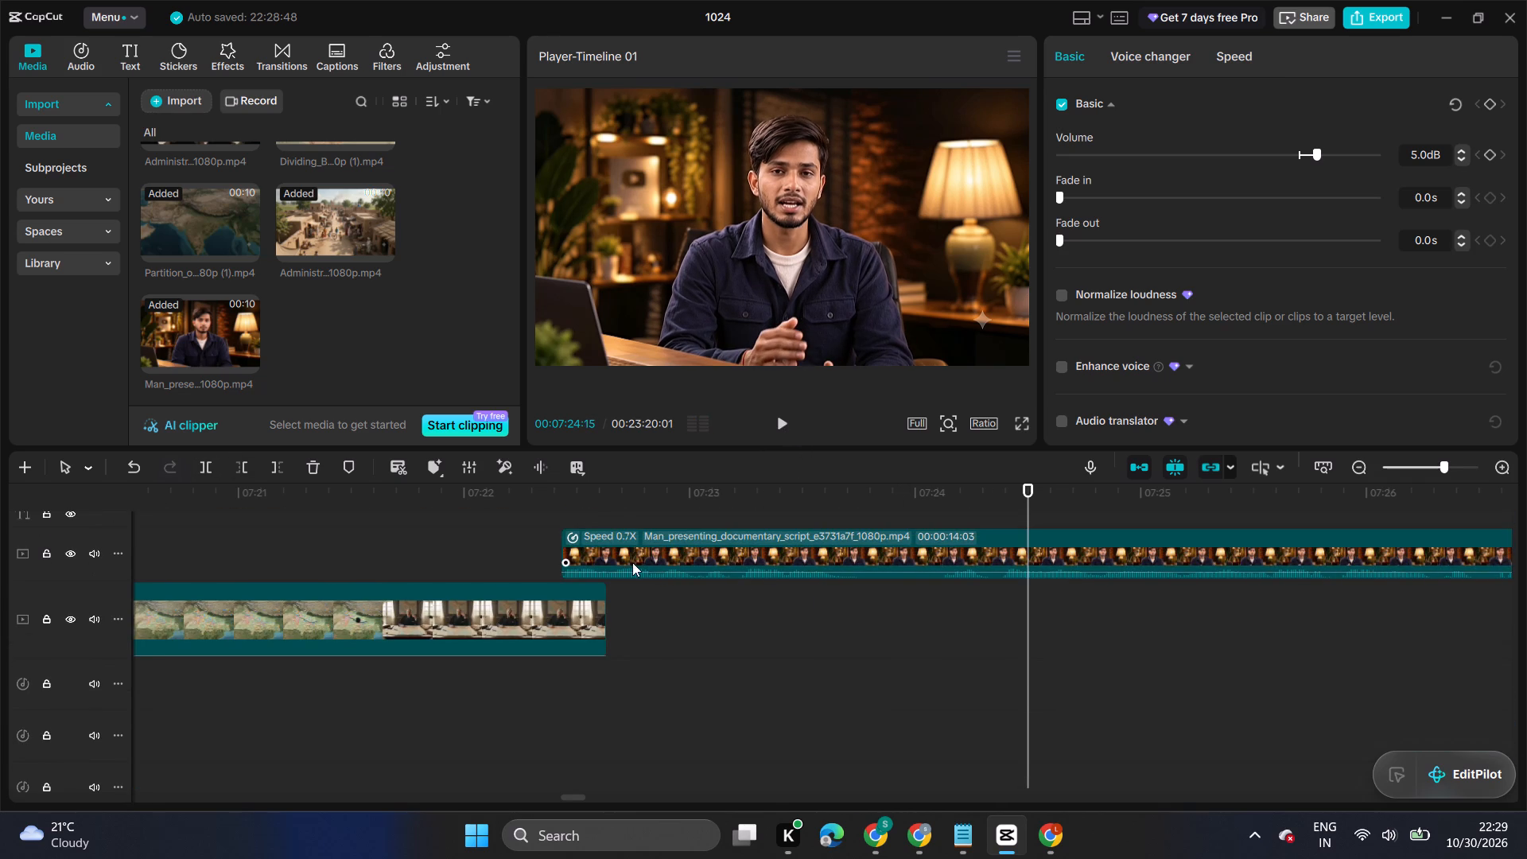
click(789, 420)
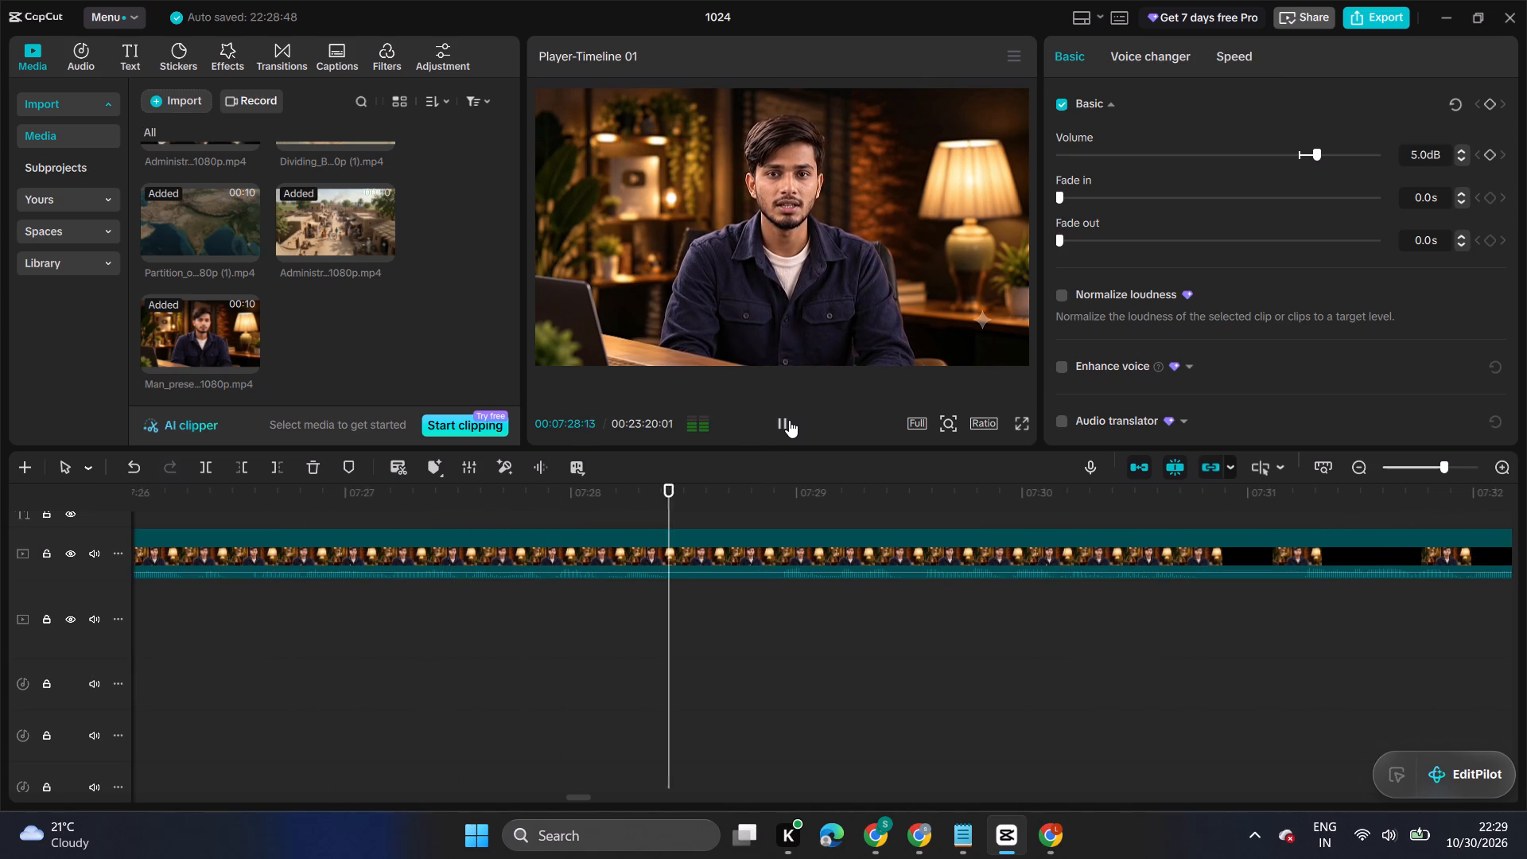
click(789, 420)
Replay the presenter clip from 07:28:13 to about 07:31 to find where its speech ends against the narration.
scroll(802, 660, down, 5)
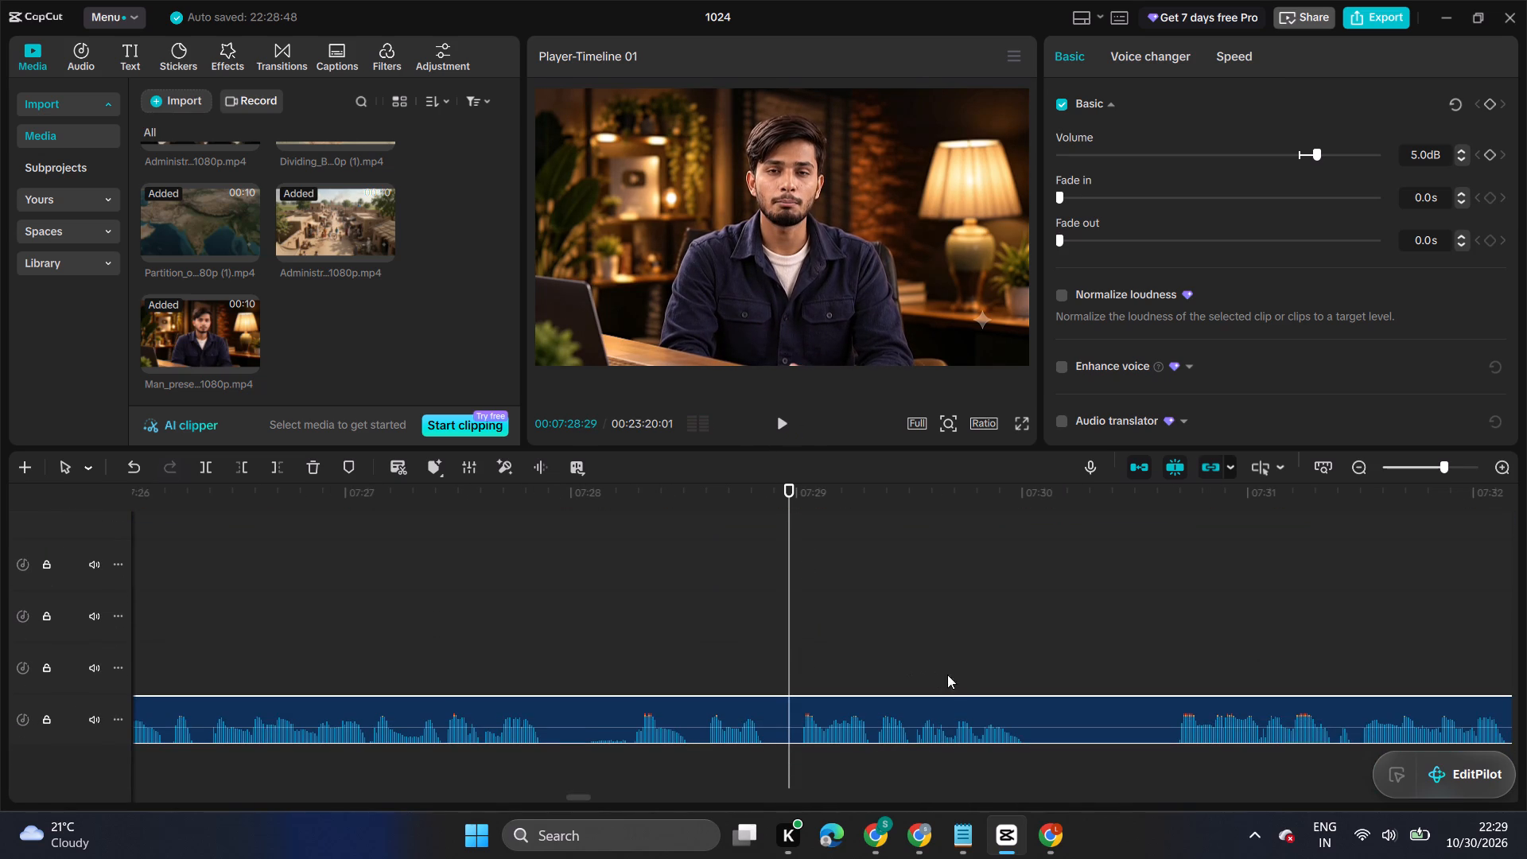
click(992, 655)
scroll(999, 655, up, 5)
scroll(999, 655, down, 2)
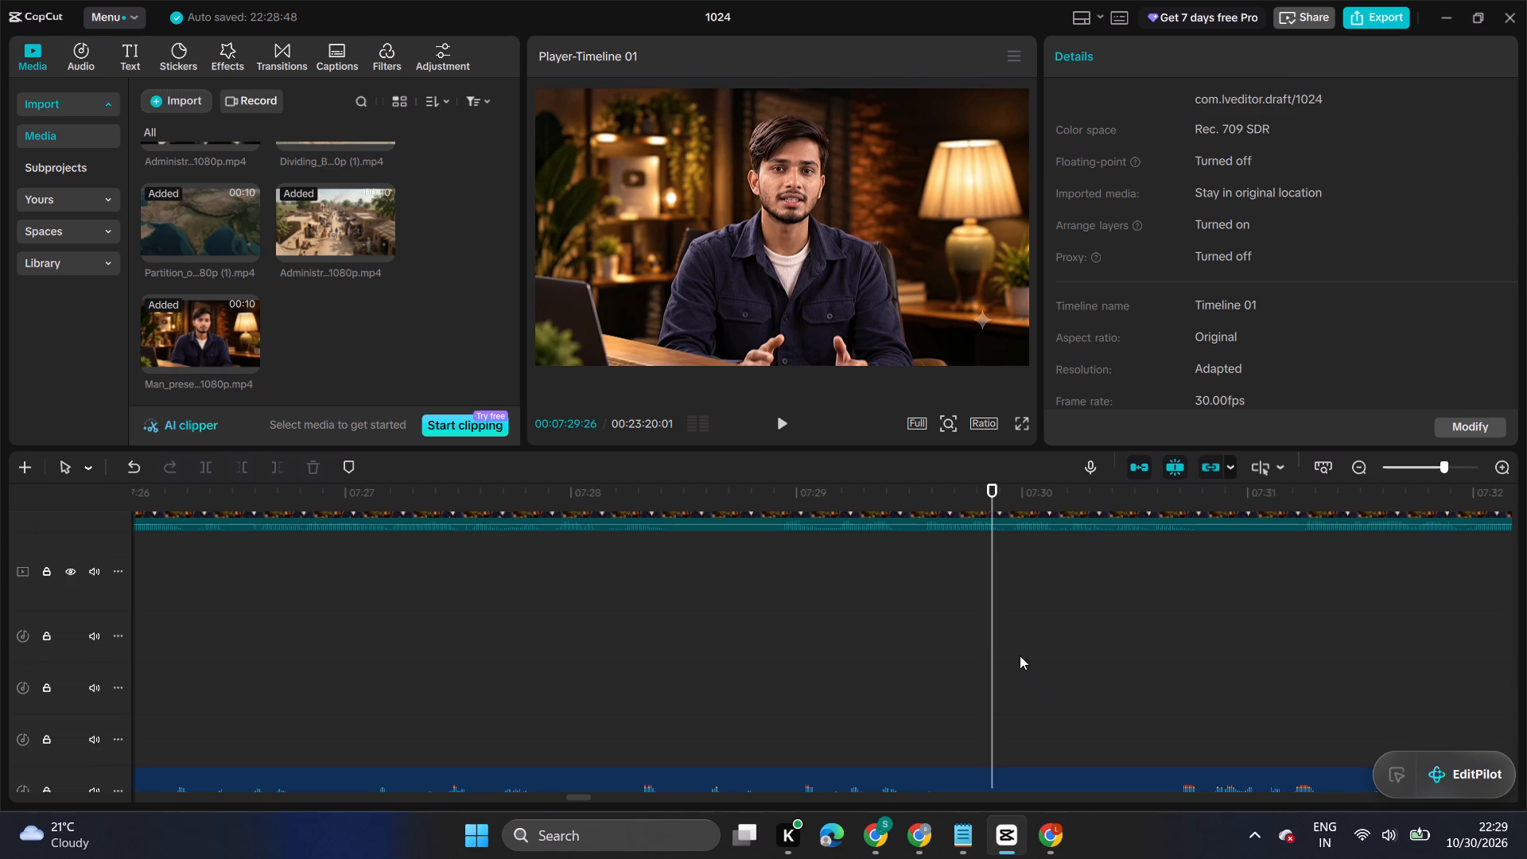
drag(992, 632, 670, 616)
scroll(670, 610, down, 3)
scroll(670, 608, up, 3)
click(782, 424)
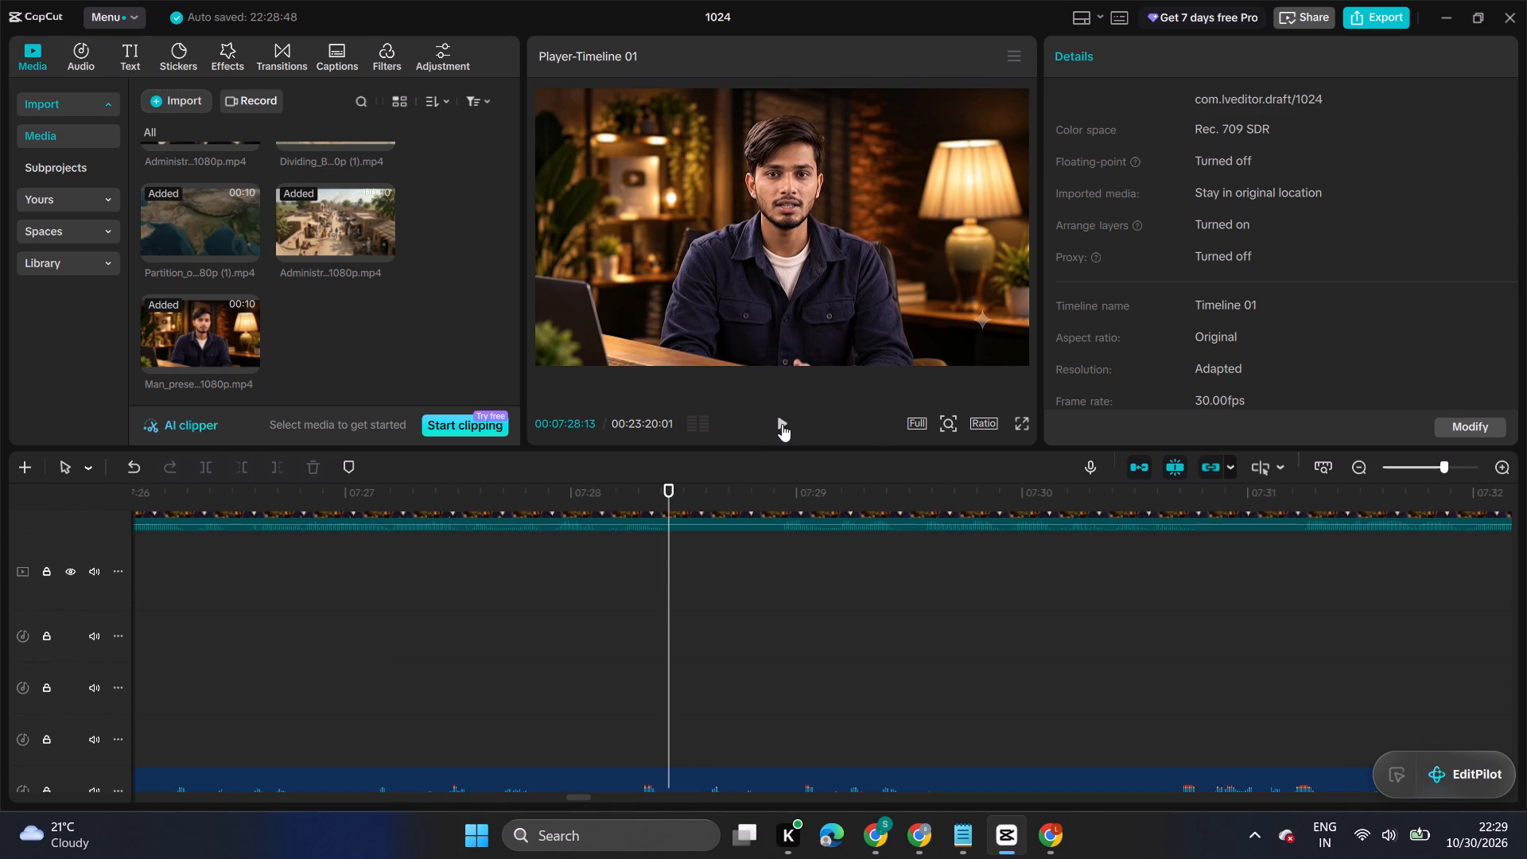
click(782, 424)
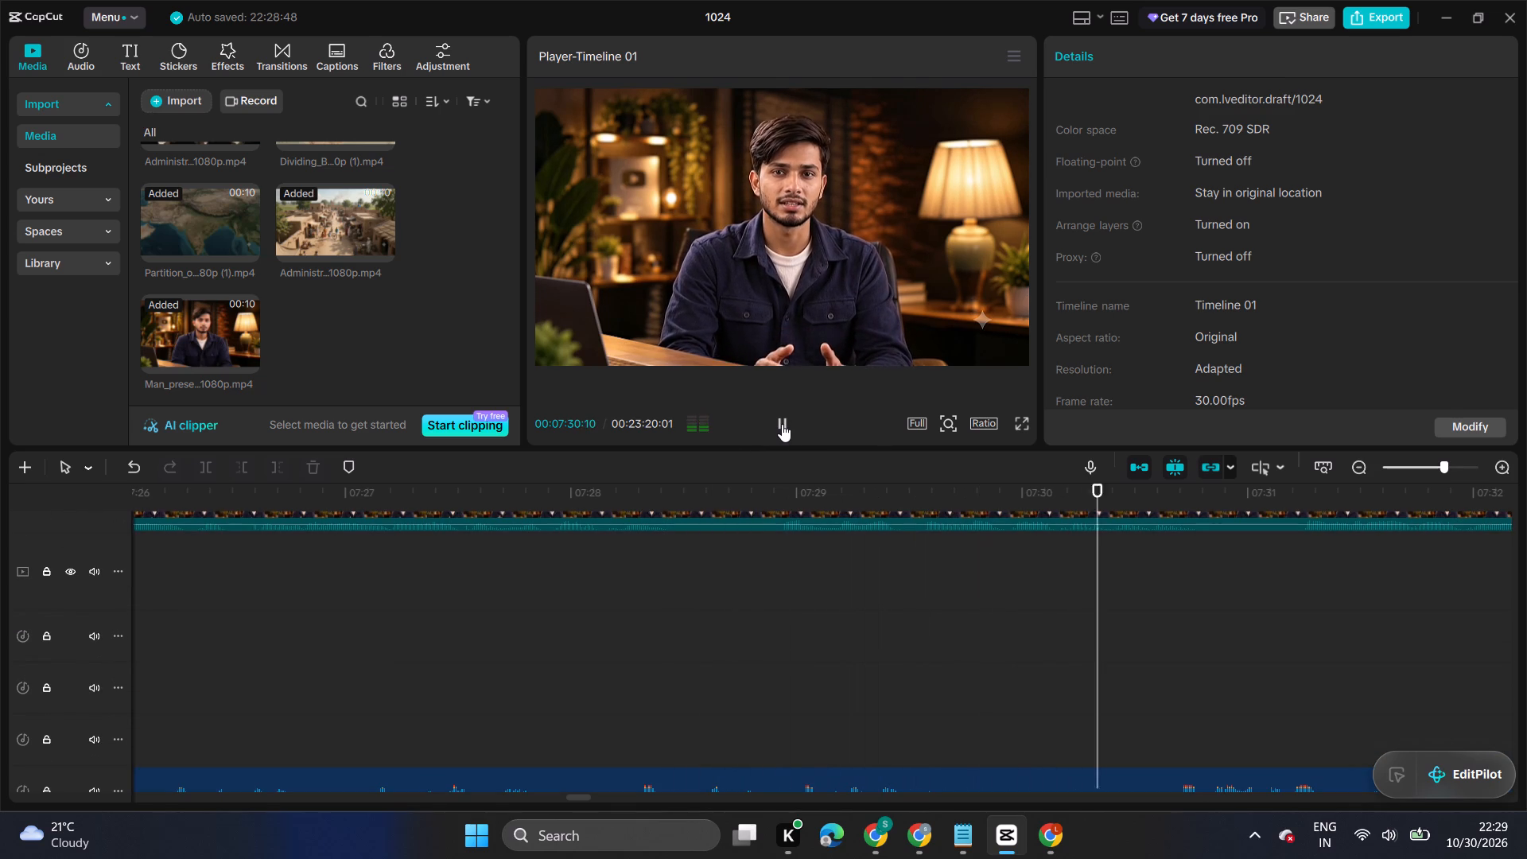
click(782, 424)
click(782, 424)
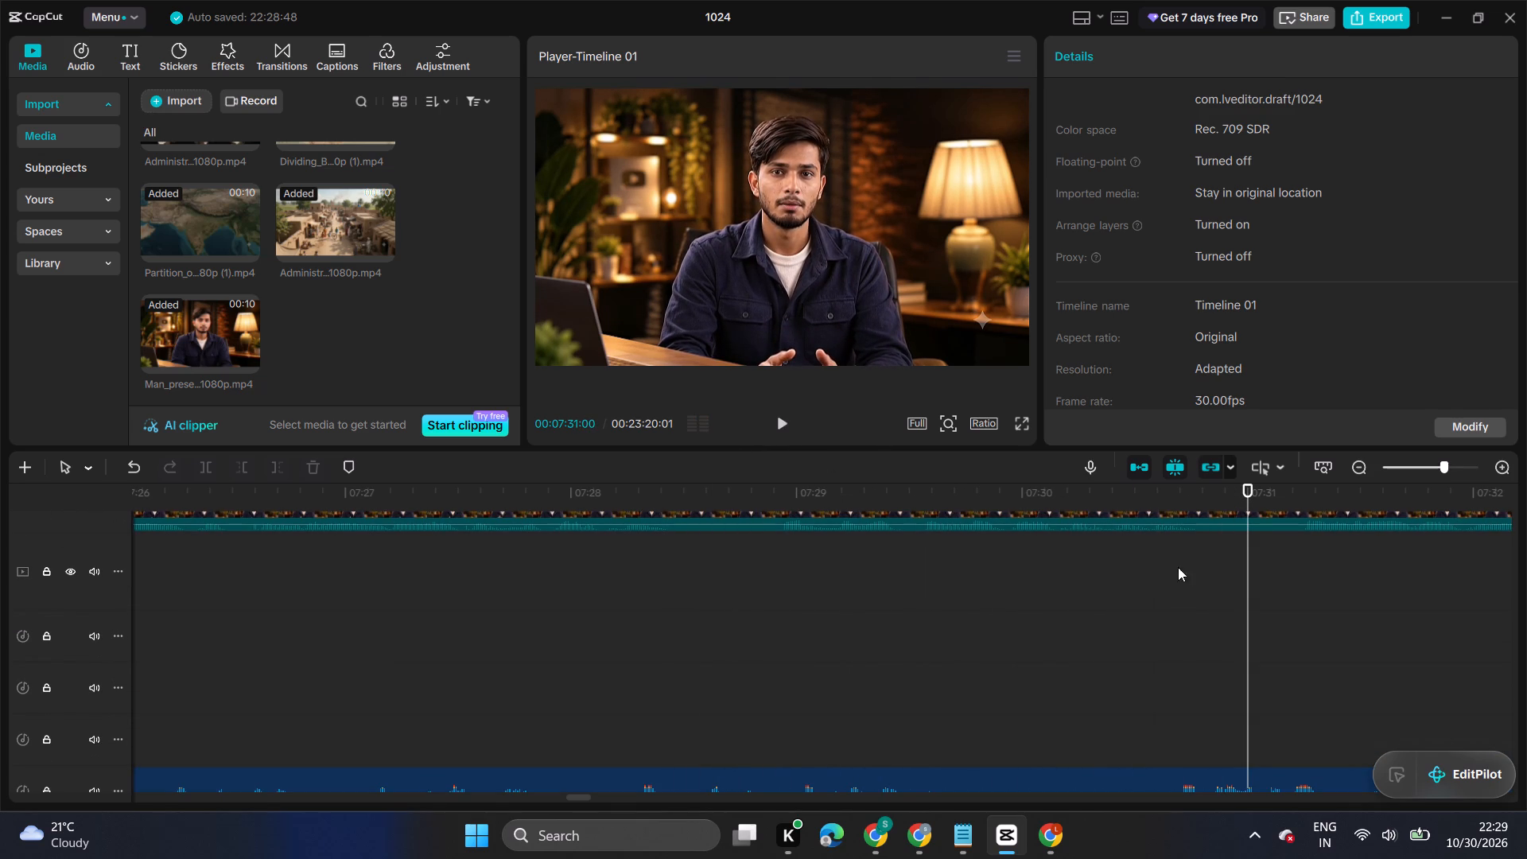
Split the slowed presenter clip at 07:30:24.
click(1200, 557)
click(1189, 524)
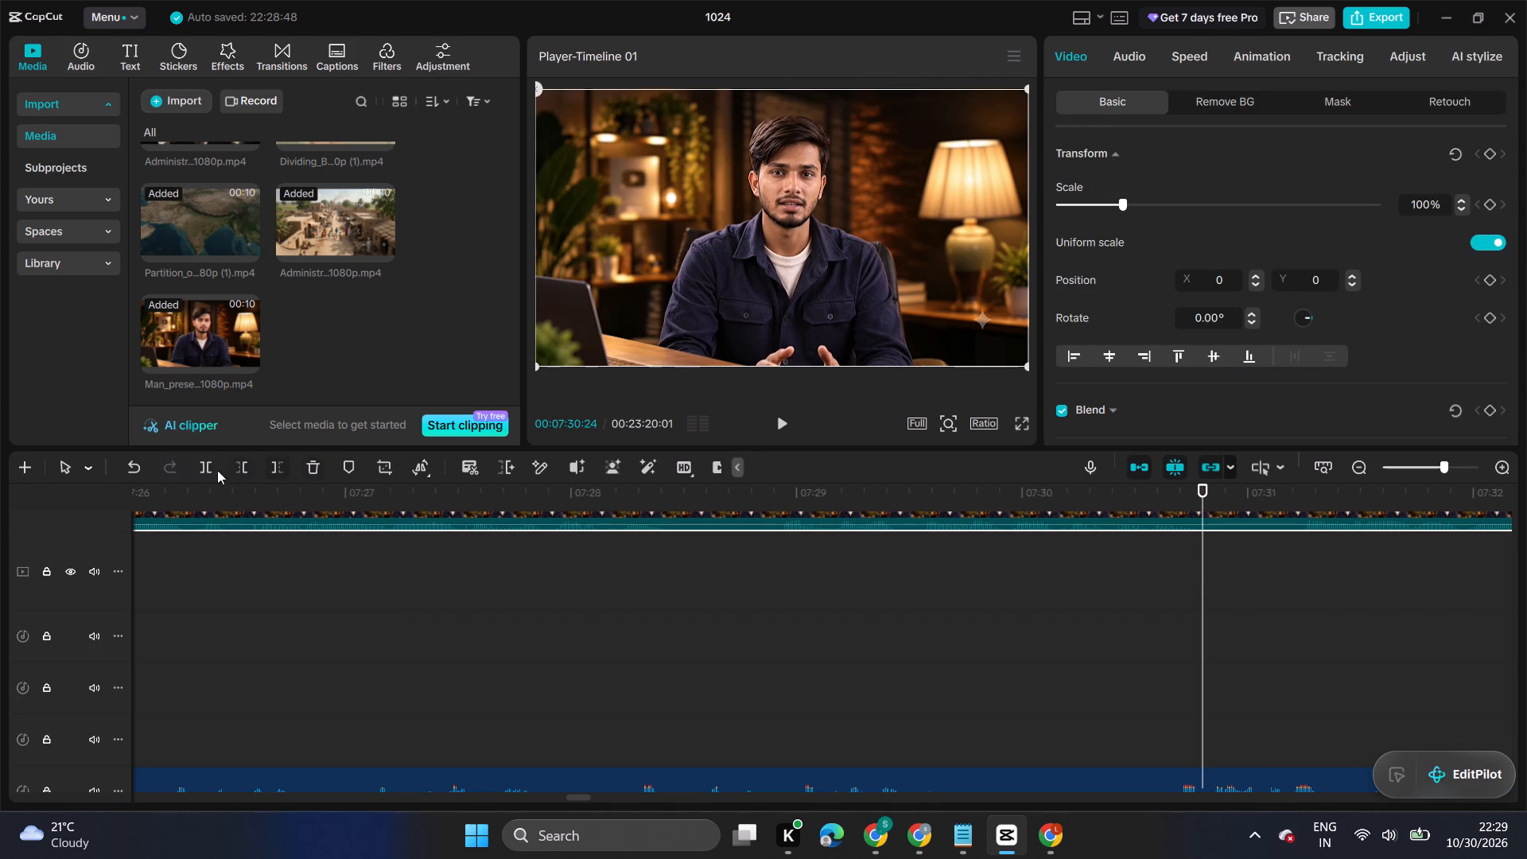
click(201, 470)
Set the speed of the presenter clip's first part to 0.80x.
click(989, 523)
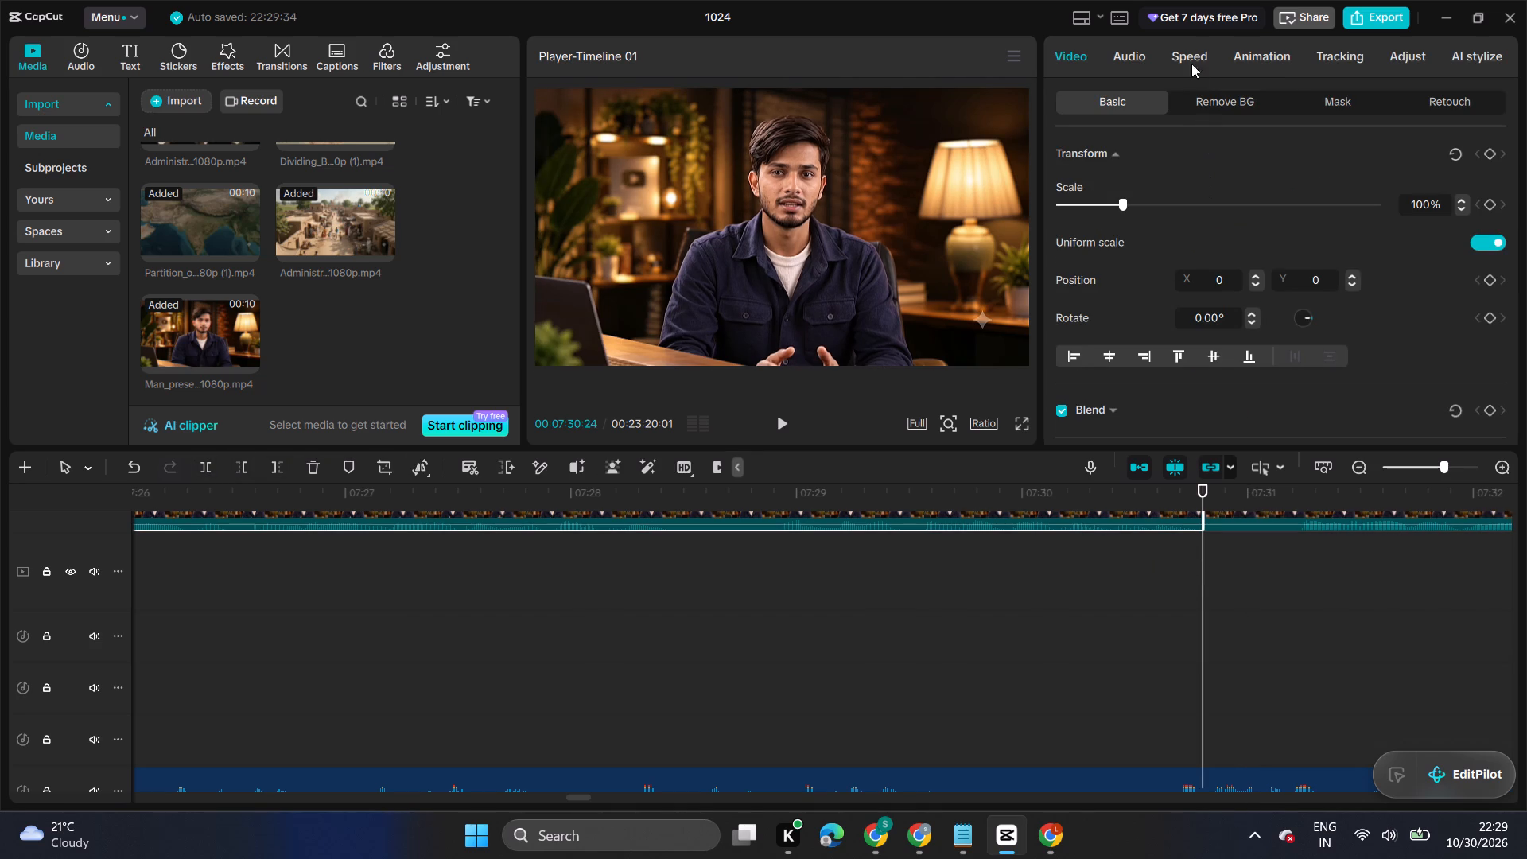
click(1190, 52)
click(1494, 178)
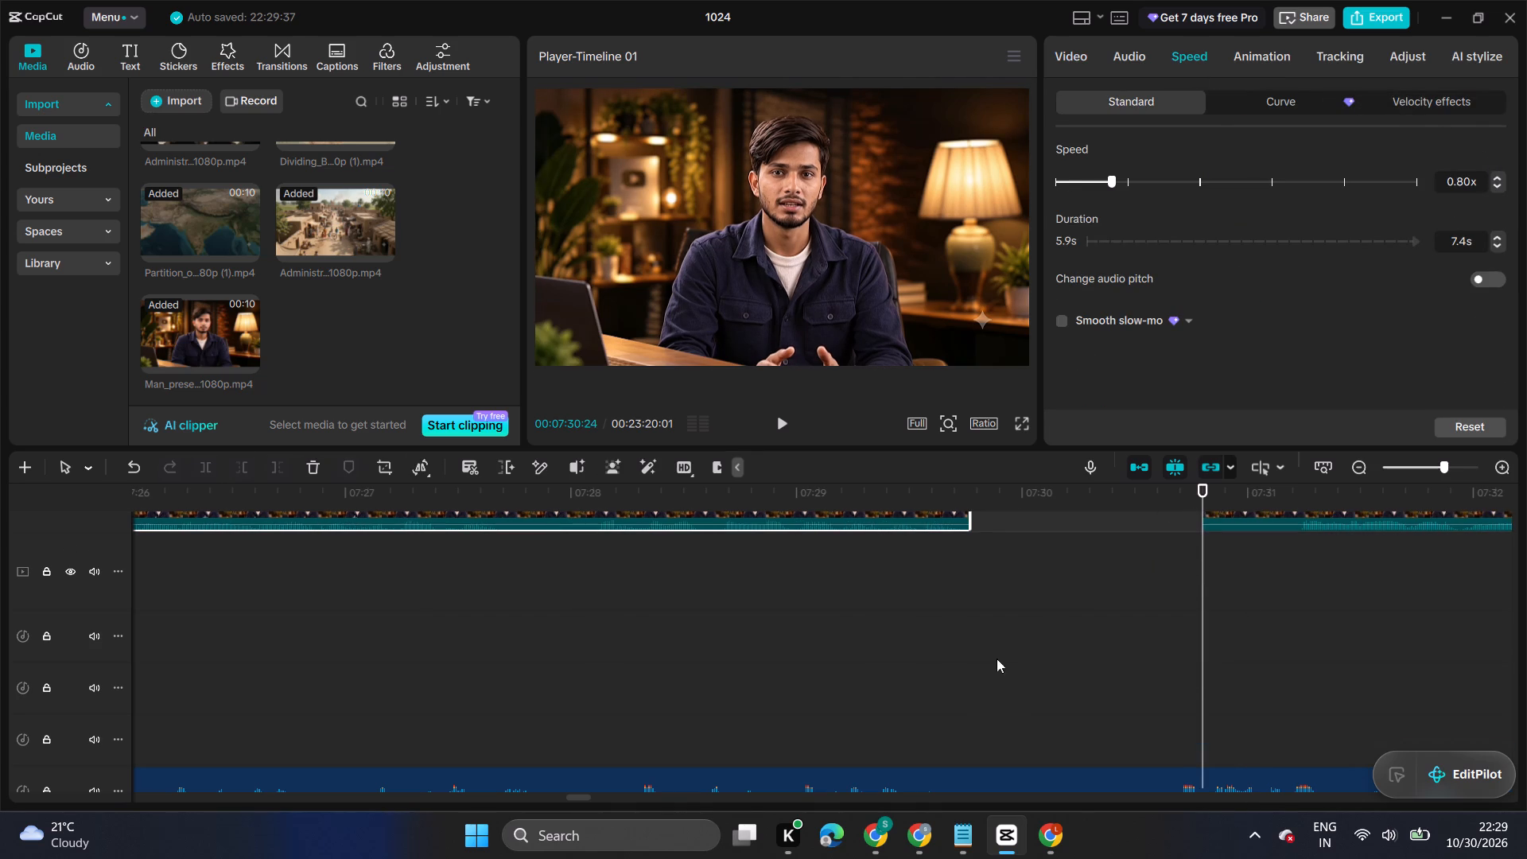
Examine the narration waveform between about 07:27 and 07:30 against the first presenter part's timing.
scroll(991, 663, down, 4)
click(967, 655)
drag(967, 655, 1023, 647)
scroll(1023, 647, up, 5)
scroll(1021, 648, down, 3)
click(553, 691)
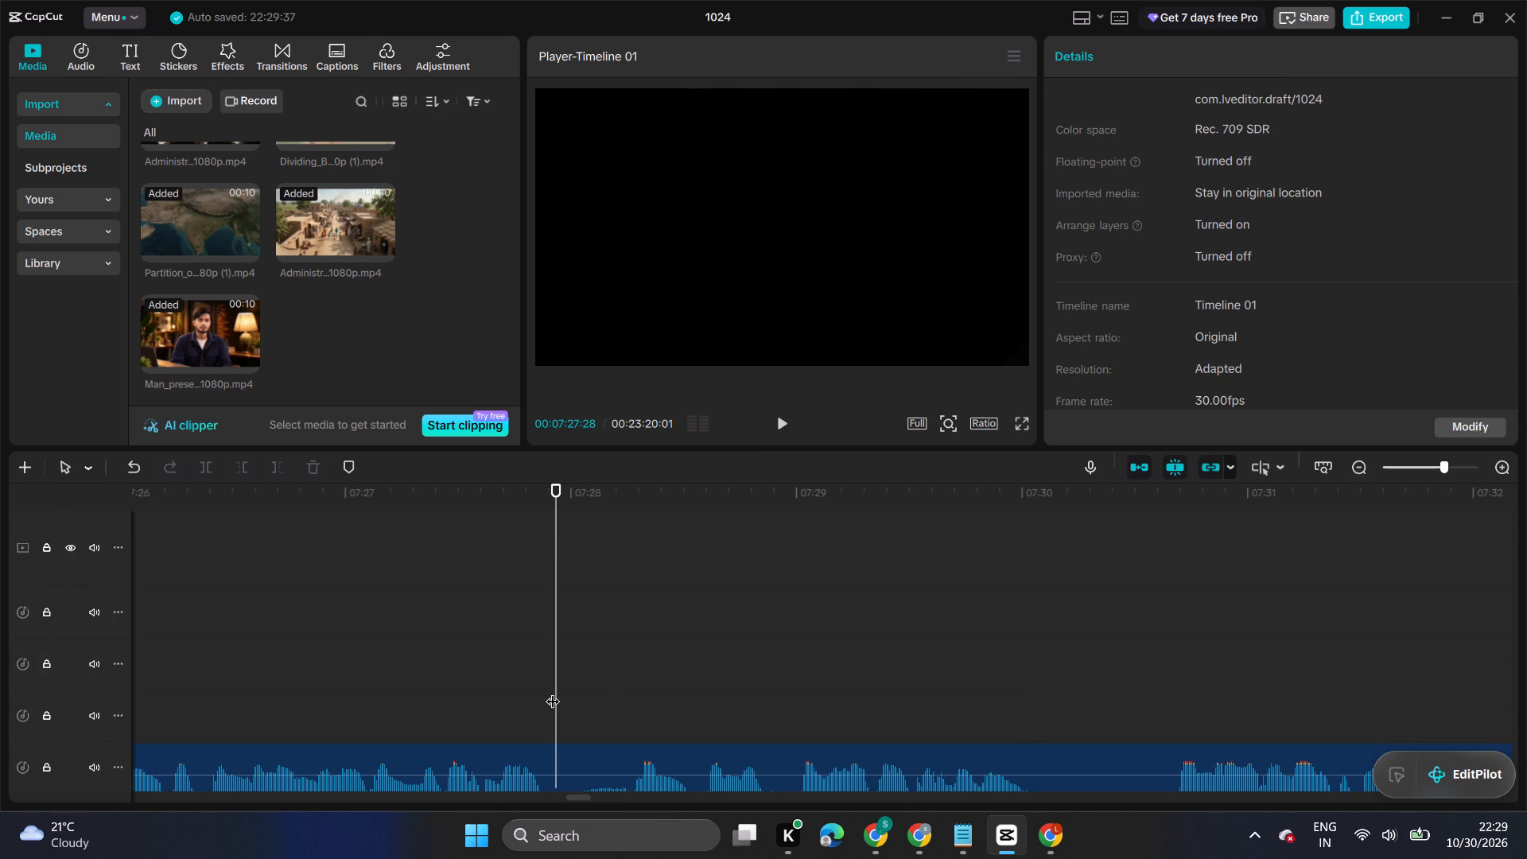
scroll(553, 691, up, 3)
drag(553, 691, 542, 689)
scroll(541, 684, down, 3)
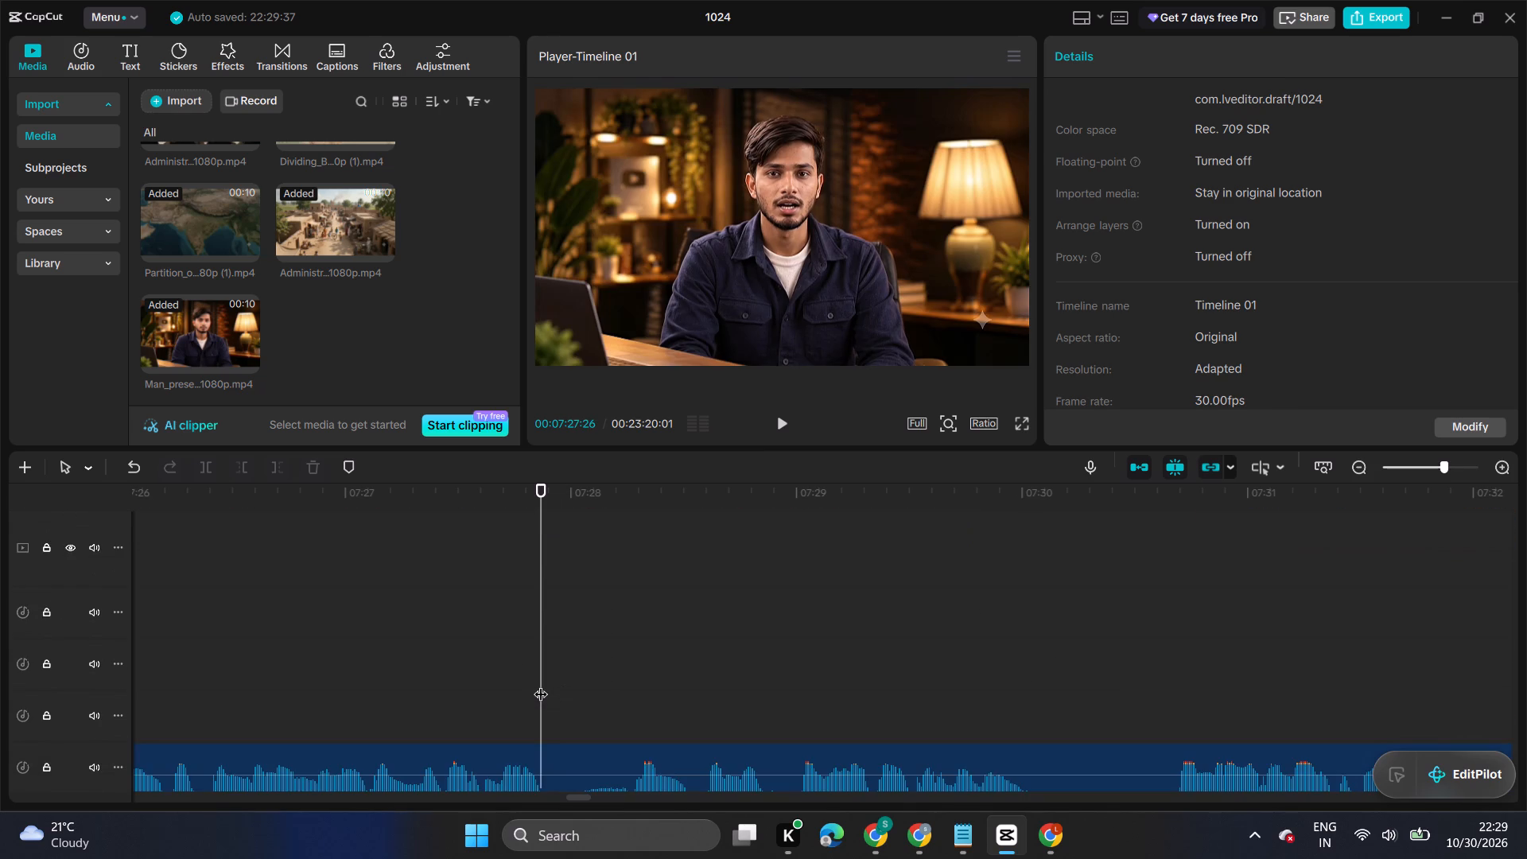
scroll(541, 684, down, 1)
Move the 0.80x presenter part slightly forward to start at the end of the preceding footage.
double_click(1355, 465)
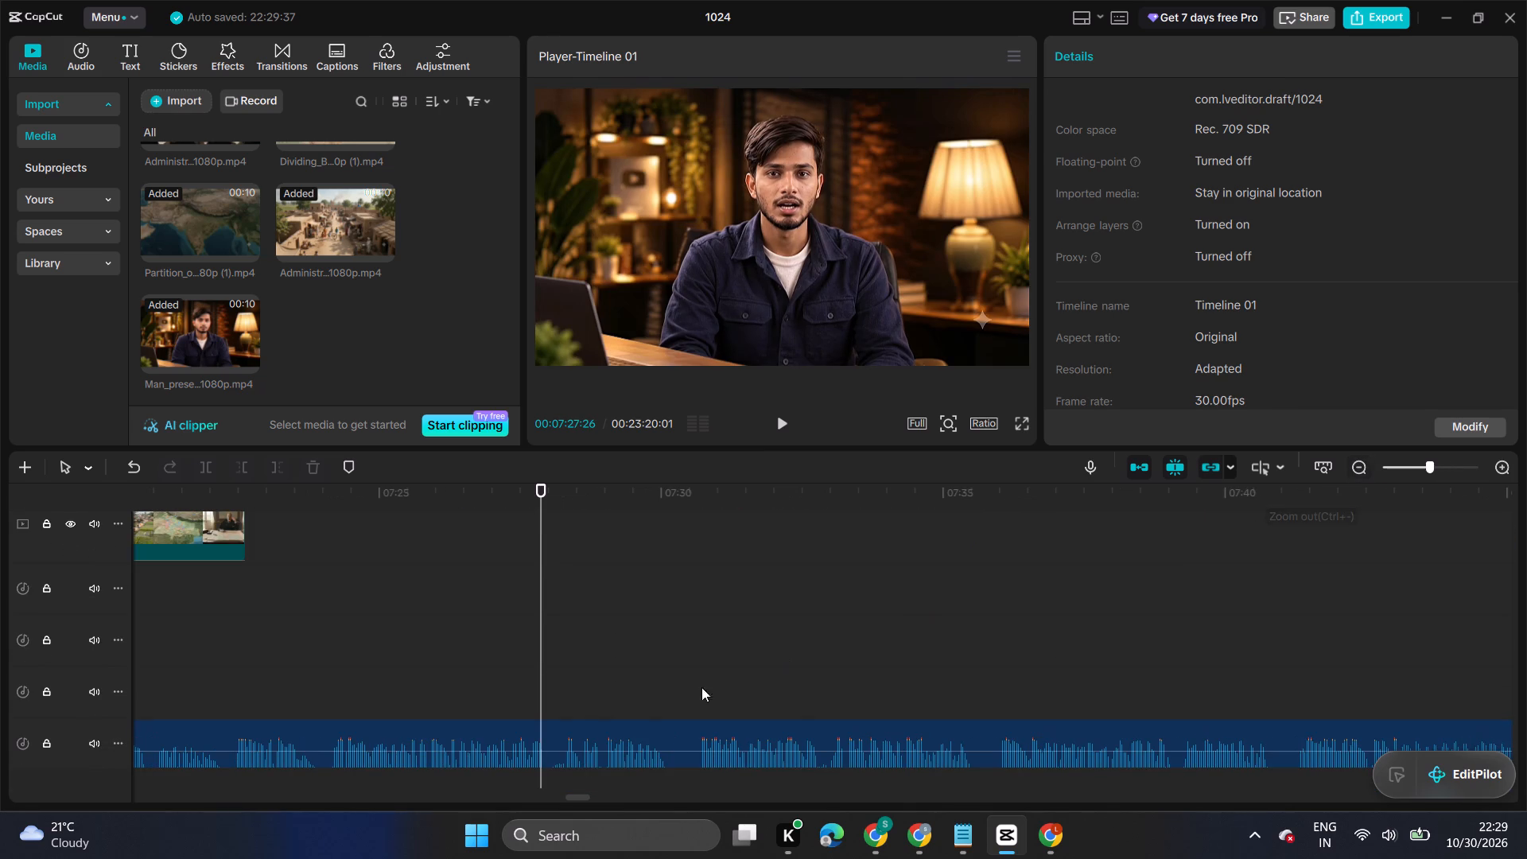
scroll(337, 682, up, 4)
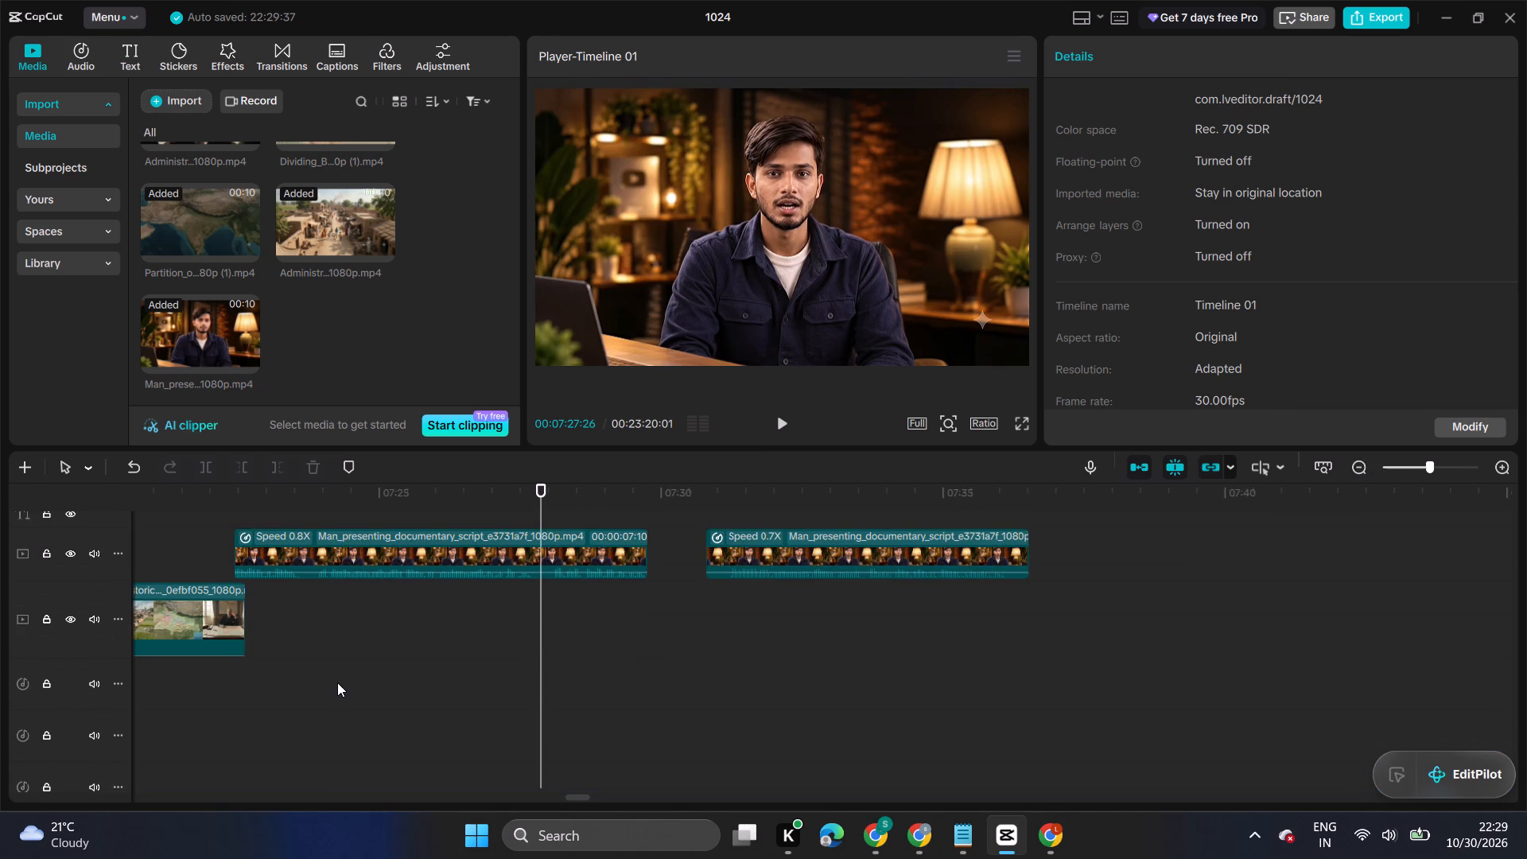
scroll(429, 649, down, 3)
scroll(441, 645, up, 4)
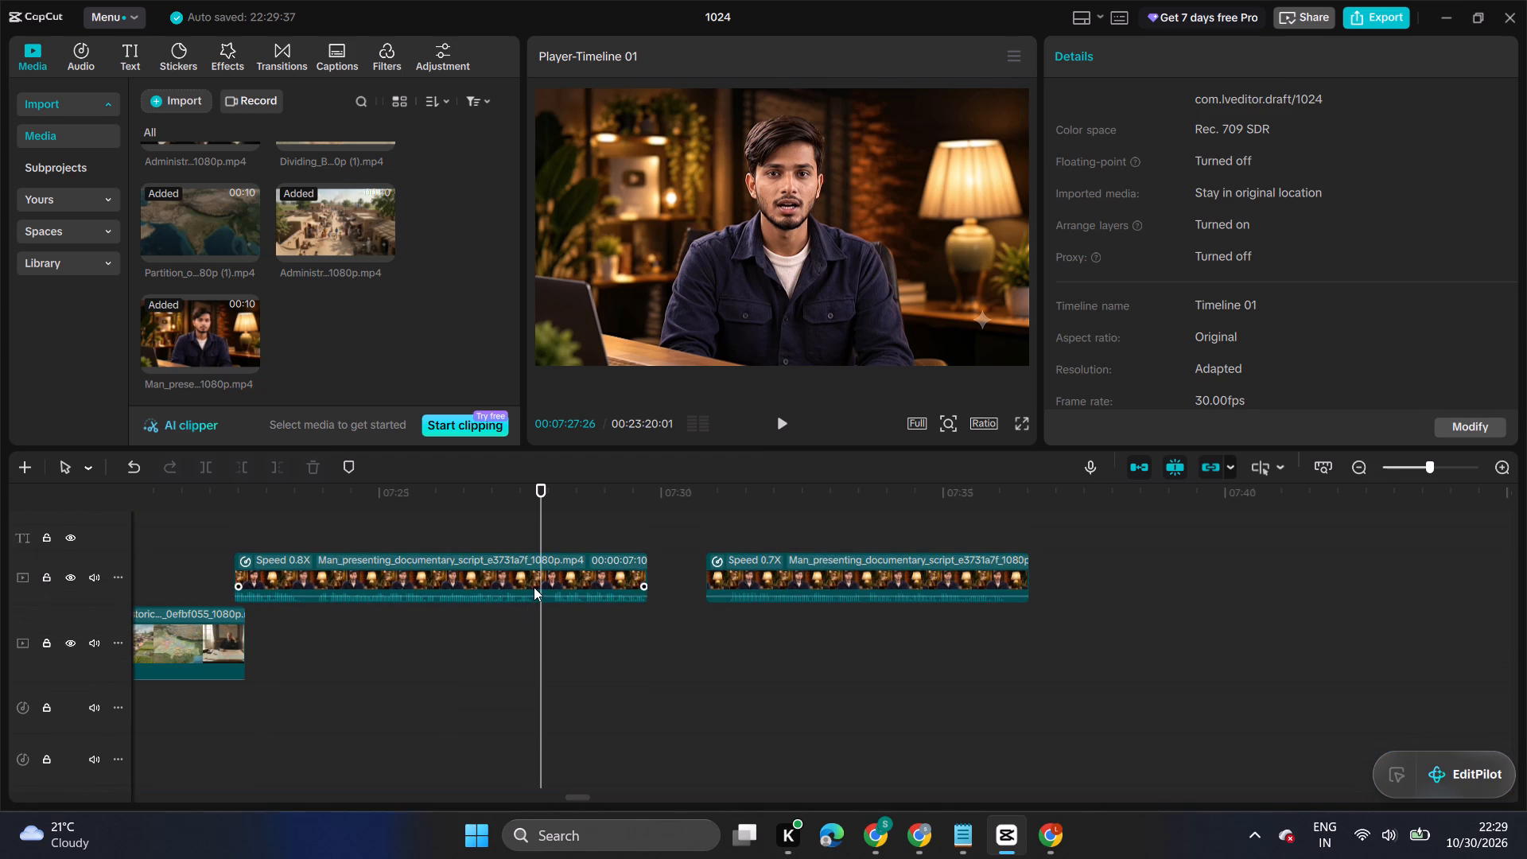
drag(534, 587, 543, 585)
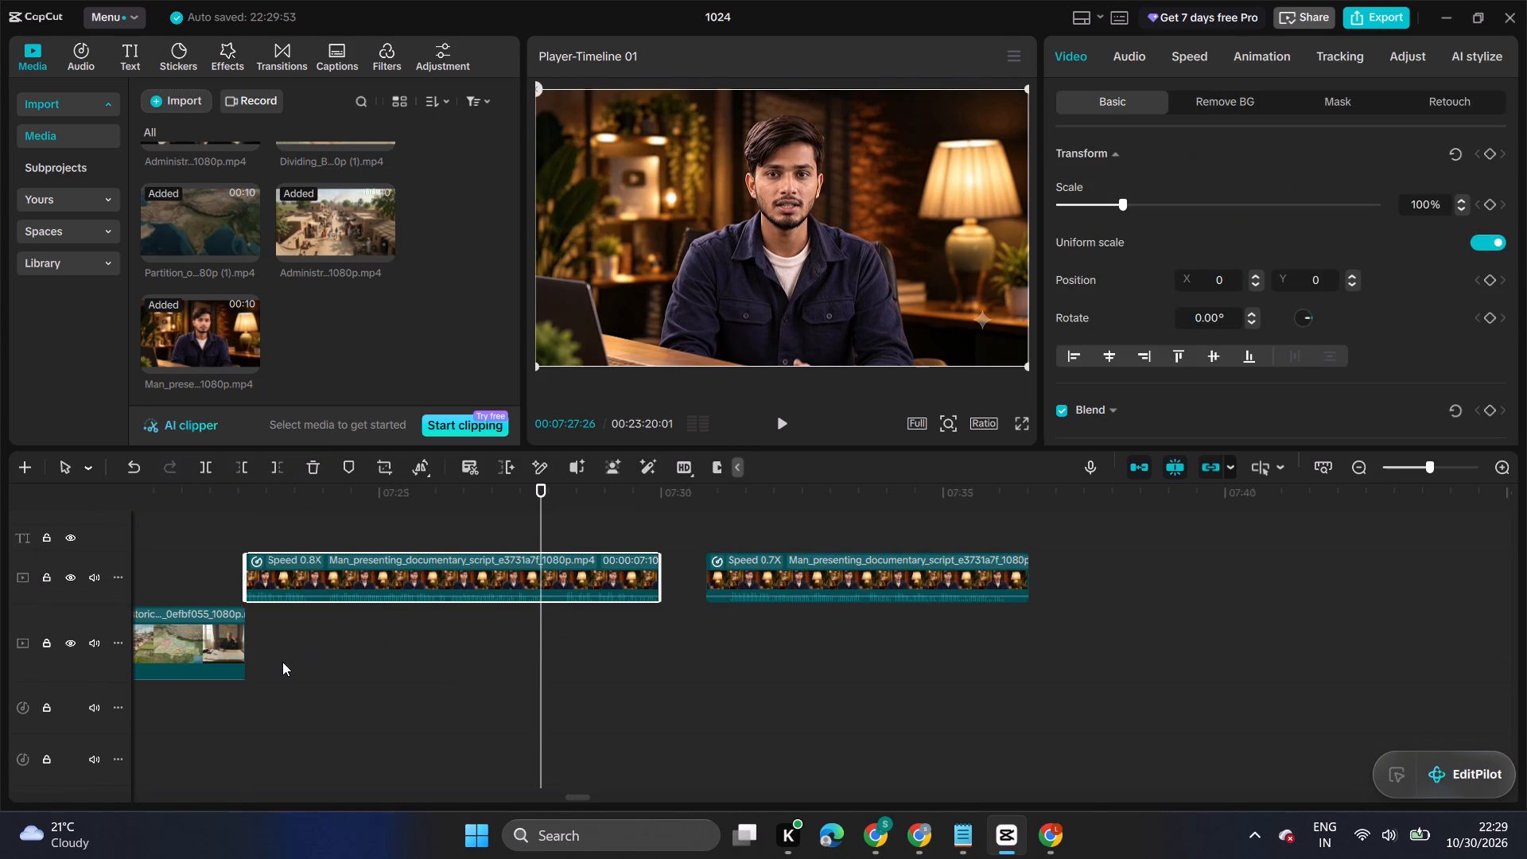
Play the 0.80x presenter part from its start through its end to check it against the narration.
click(244, 700)
click(785, 426)
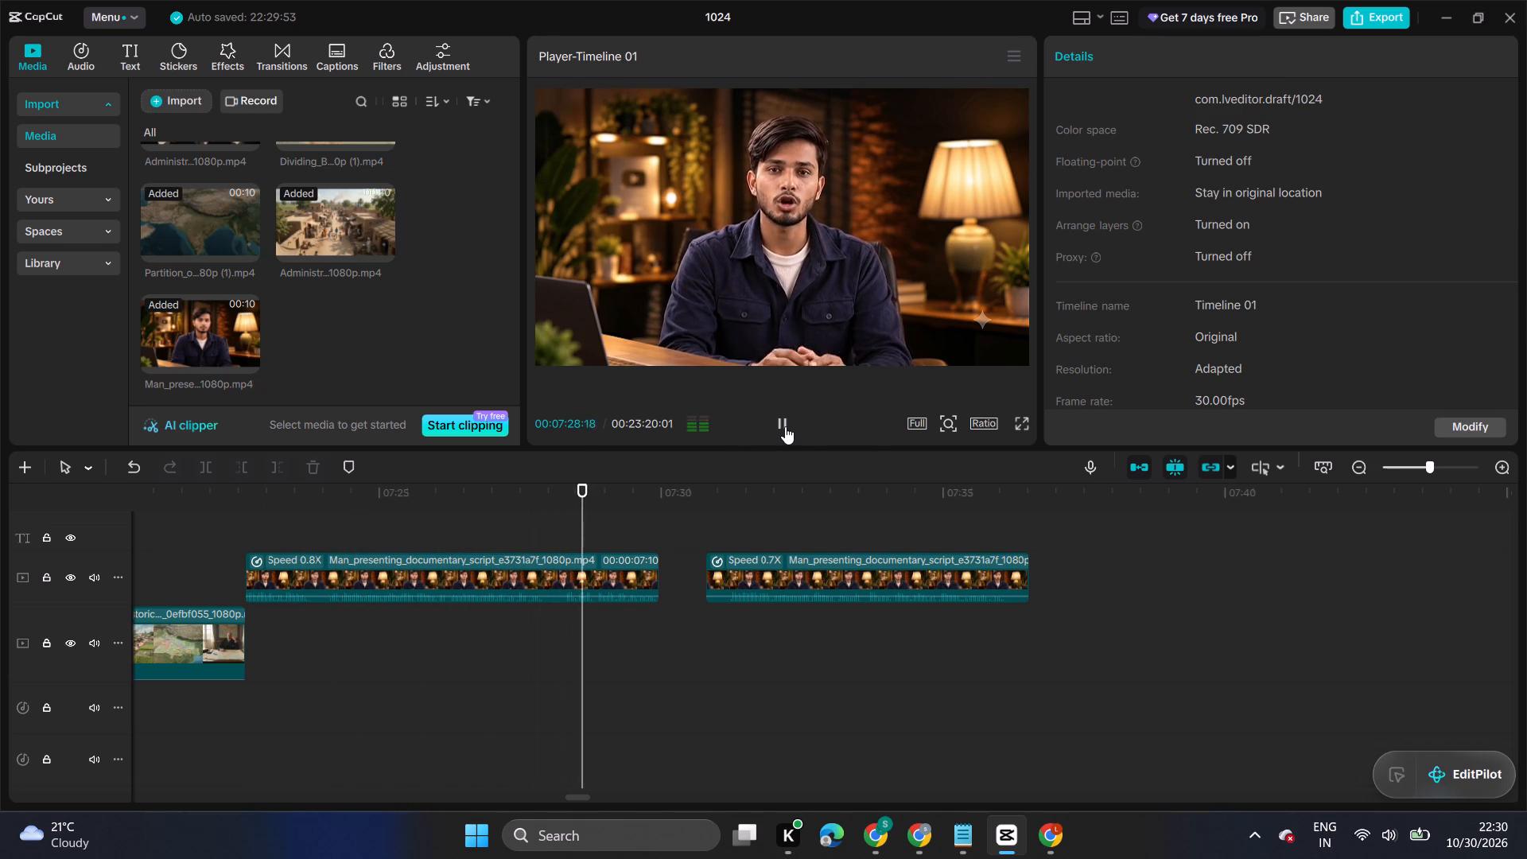
click(785, 426)
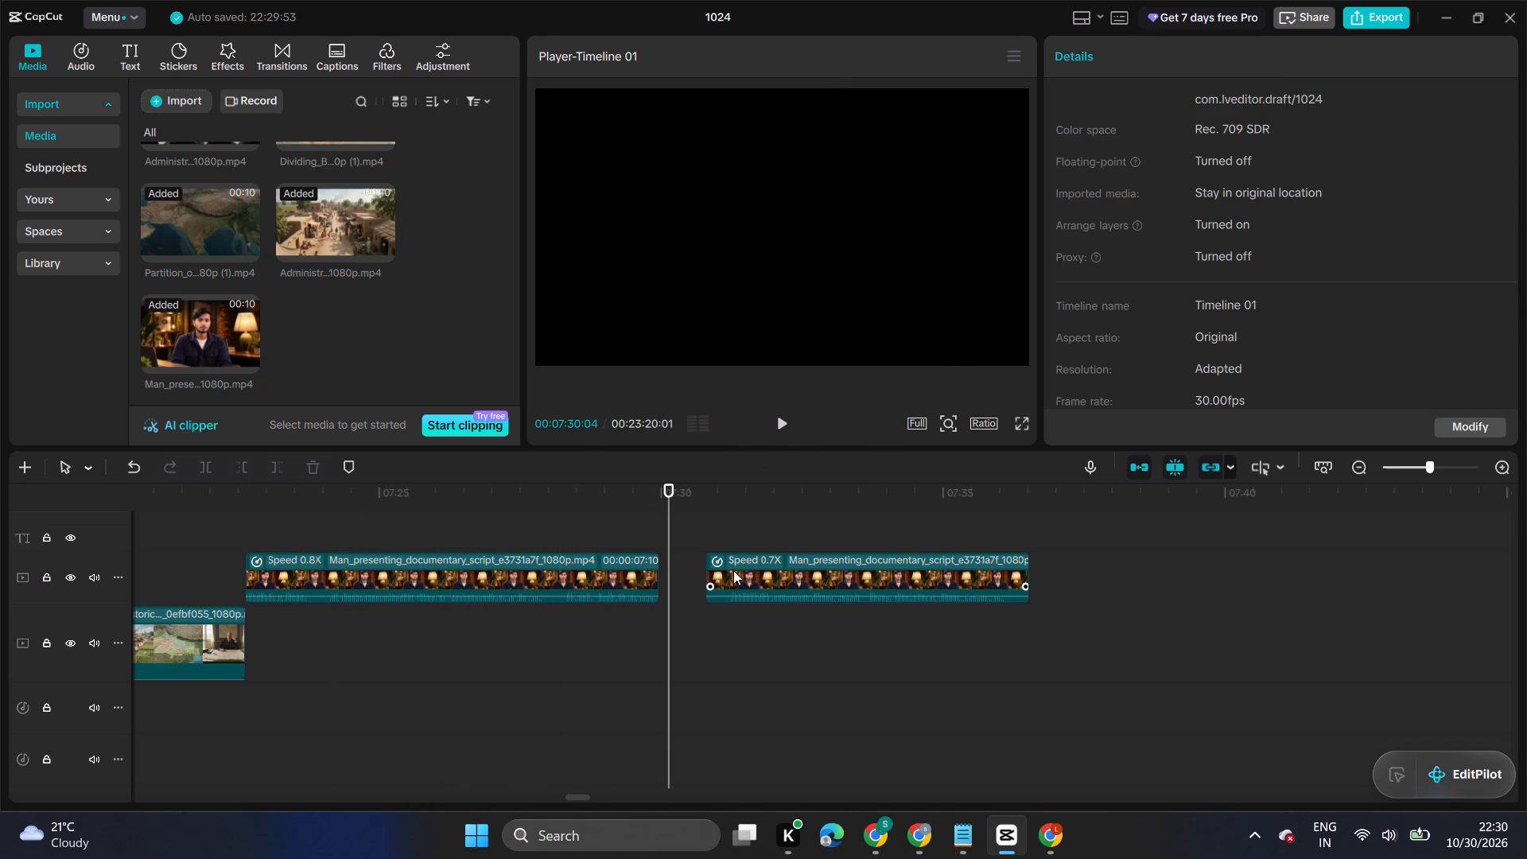
Move the 0.70x presenter part back to directly follow the 0.80x part, closing the gap between them.
drag(733, 572, 708, 581)
scroll(721, 565, down, 5)
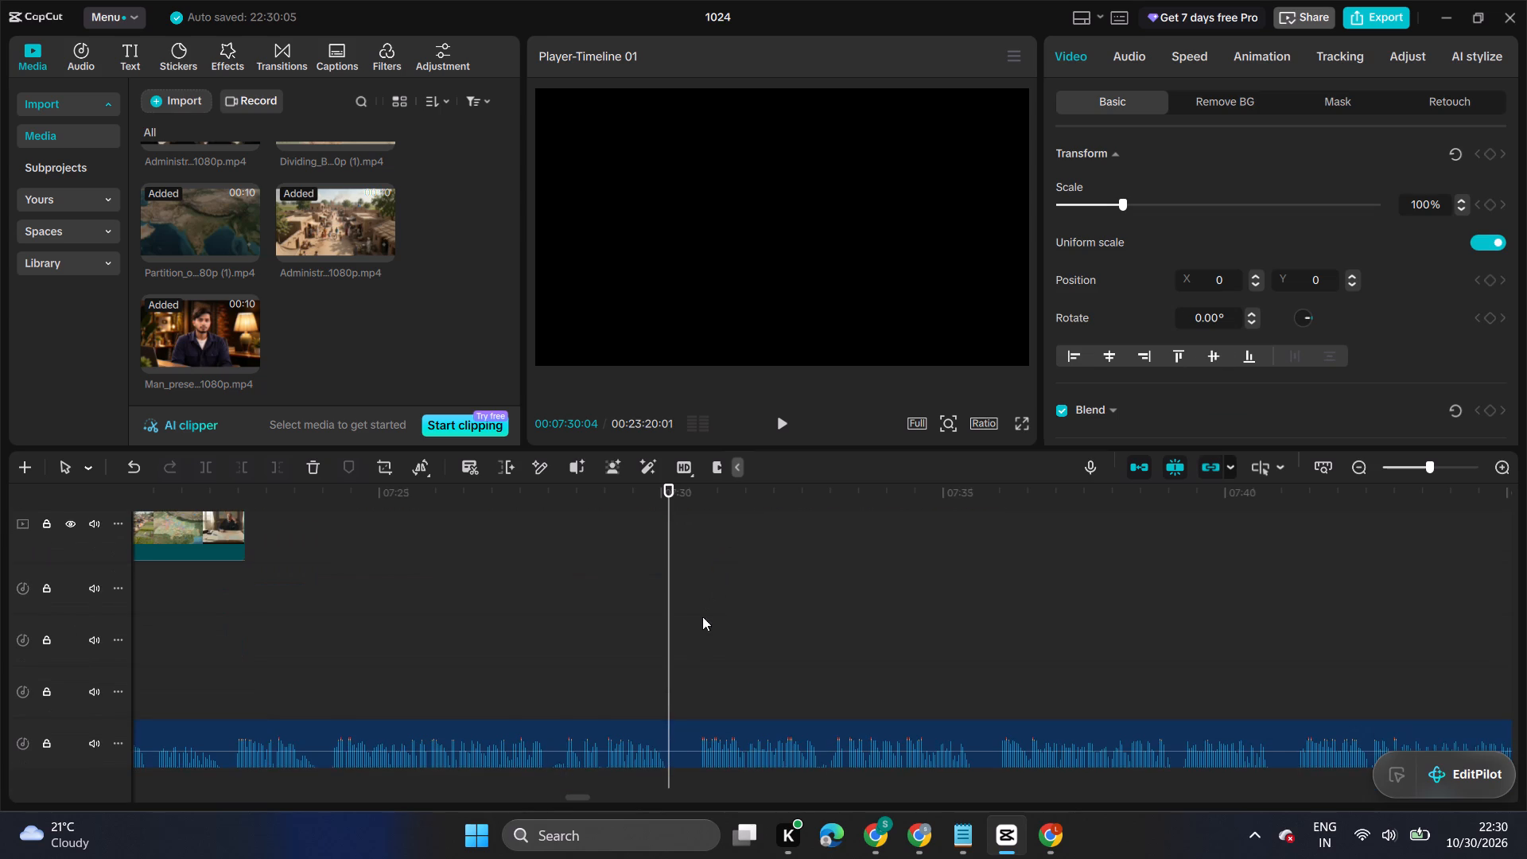
click(693, 664)
drag(693, 664, 666, 662)
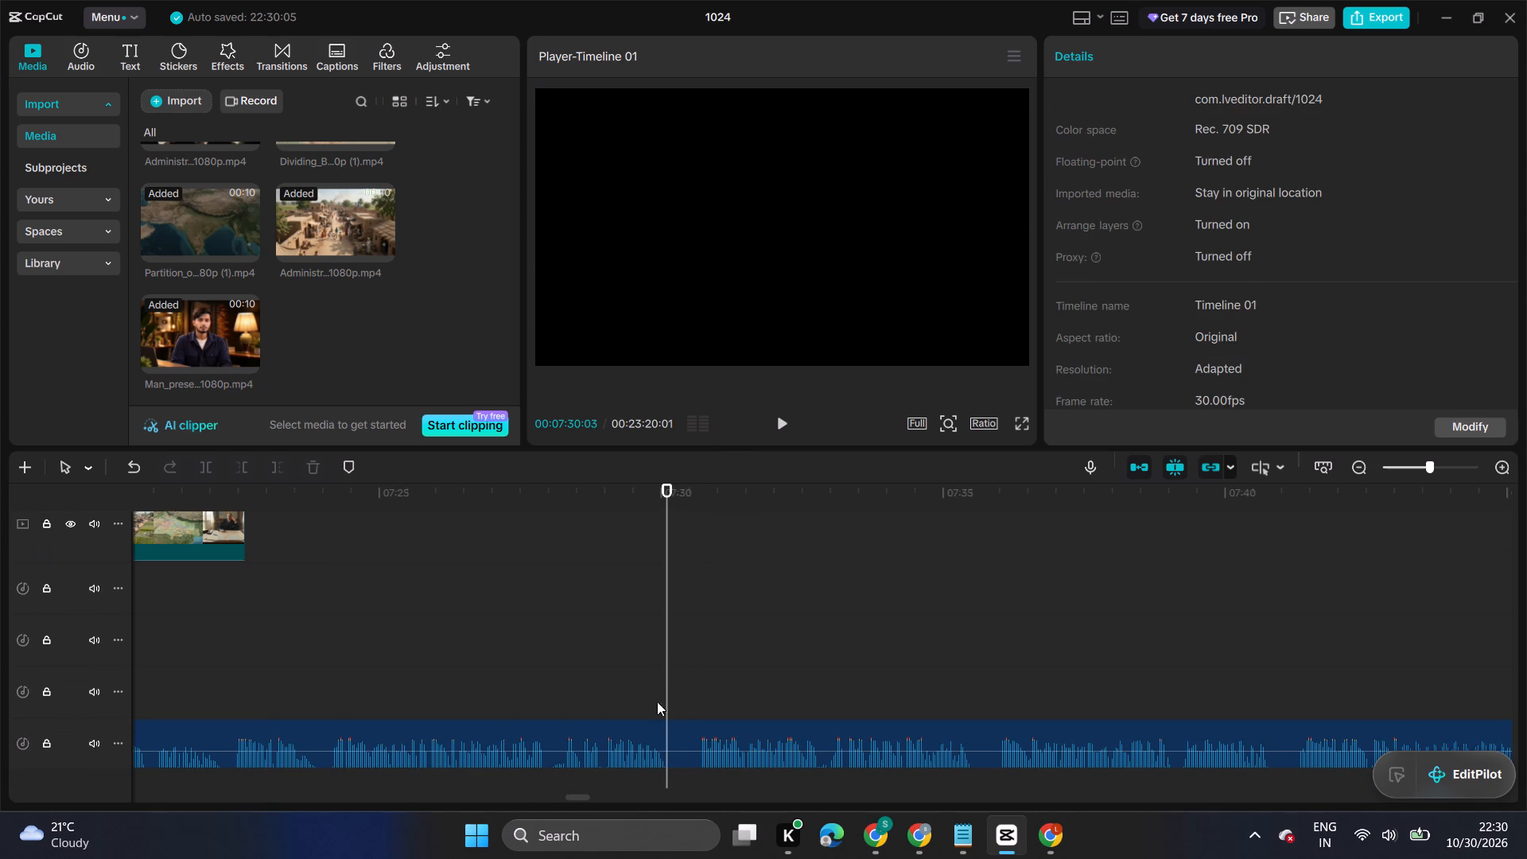
click(655, 744)
scroll(666, 698, up, 4)
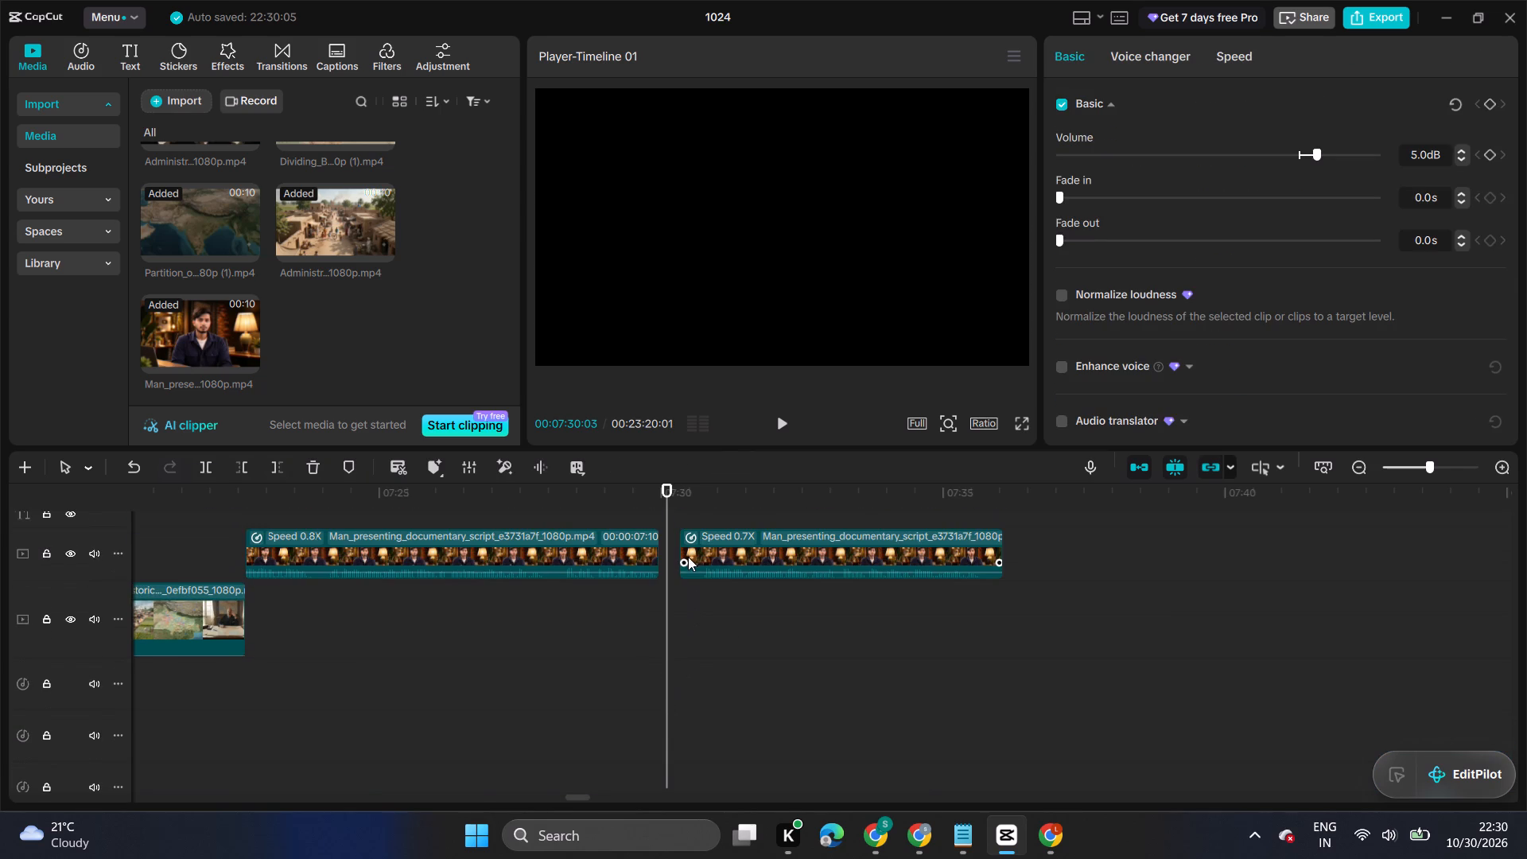
drag(688, 555, 668, 555)
Split the narration audio at 07:30:12, in the pause just after the presenter clips' join.
scroll(670, 612, down, 3)
drag(670, 612, 682, 611)
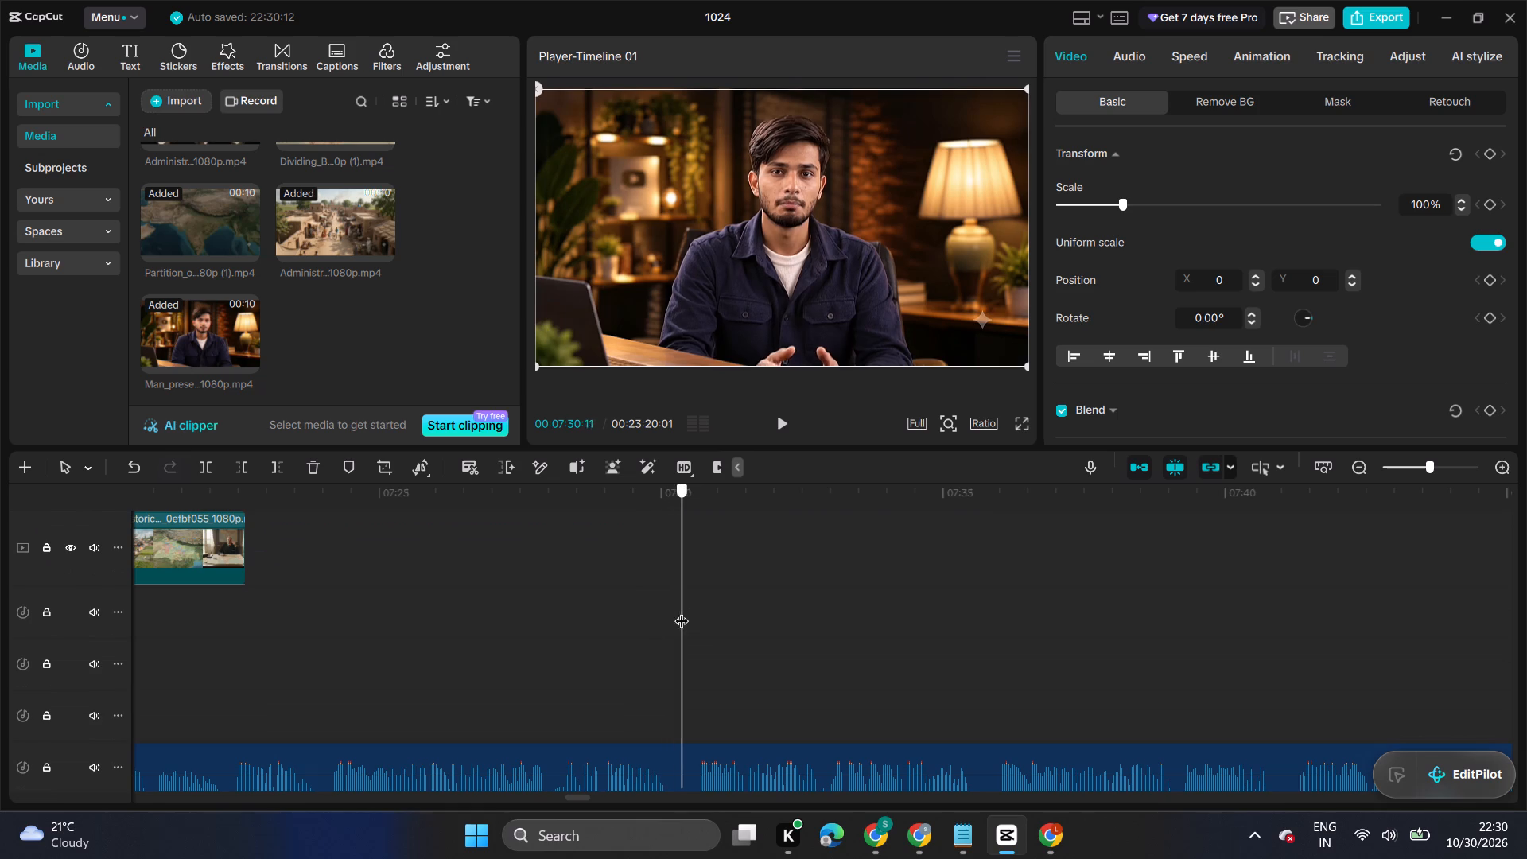
drag(682, 611, 701, 609)
scroll(705, 609, up, 3)
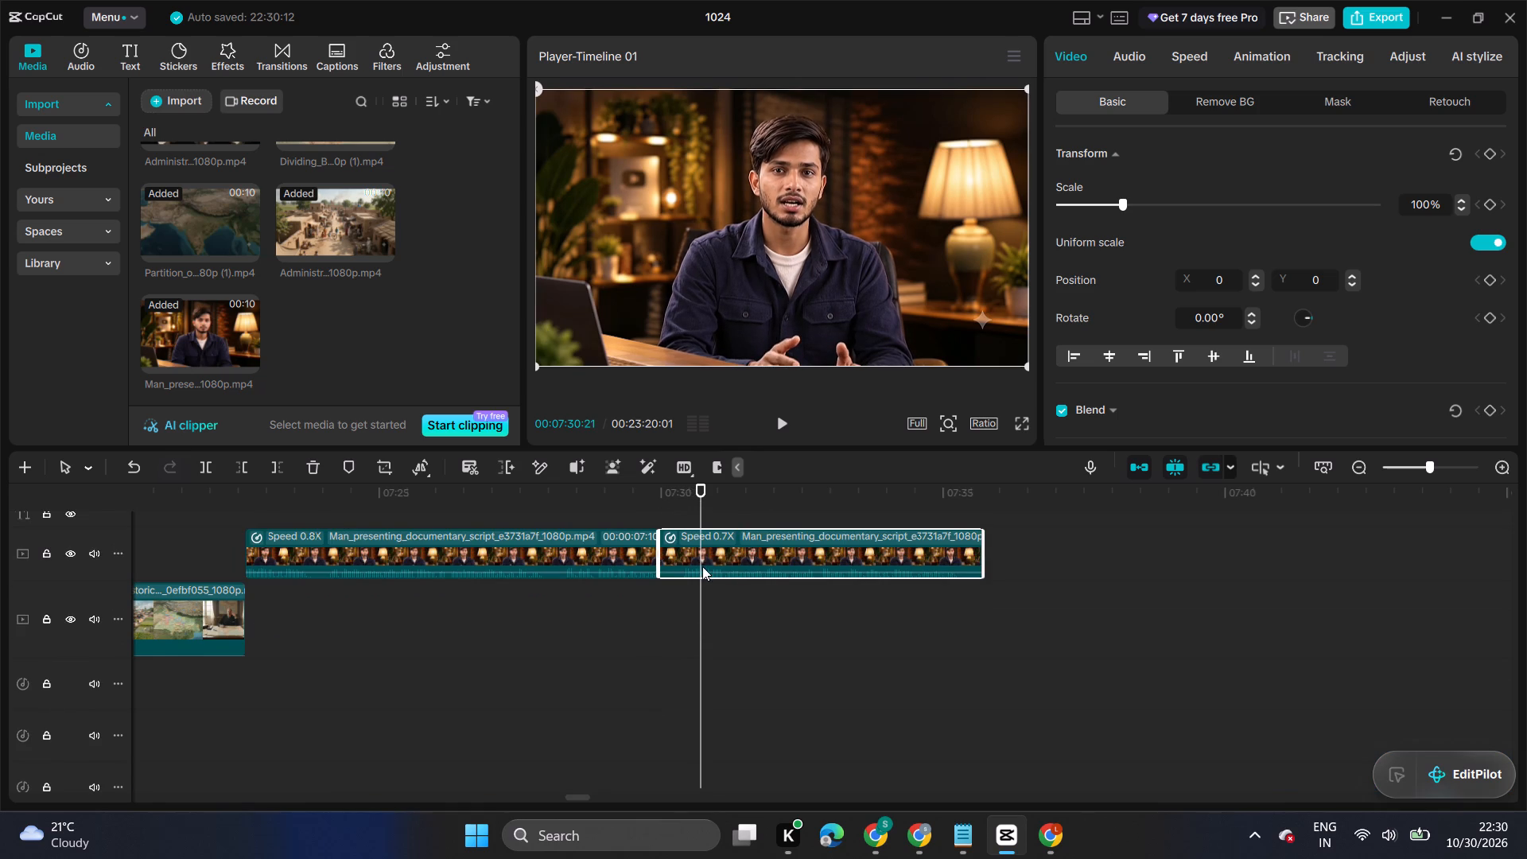
click(683, 596)
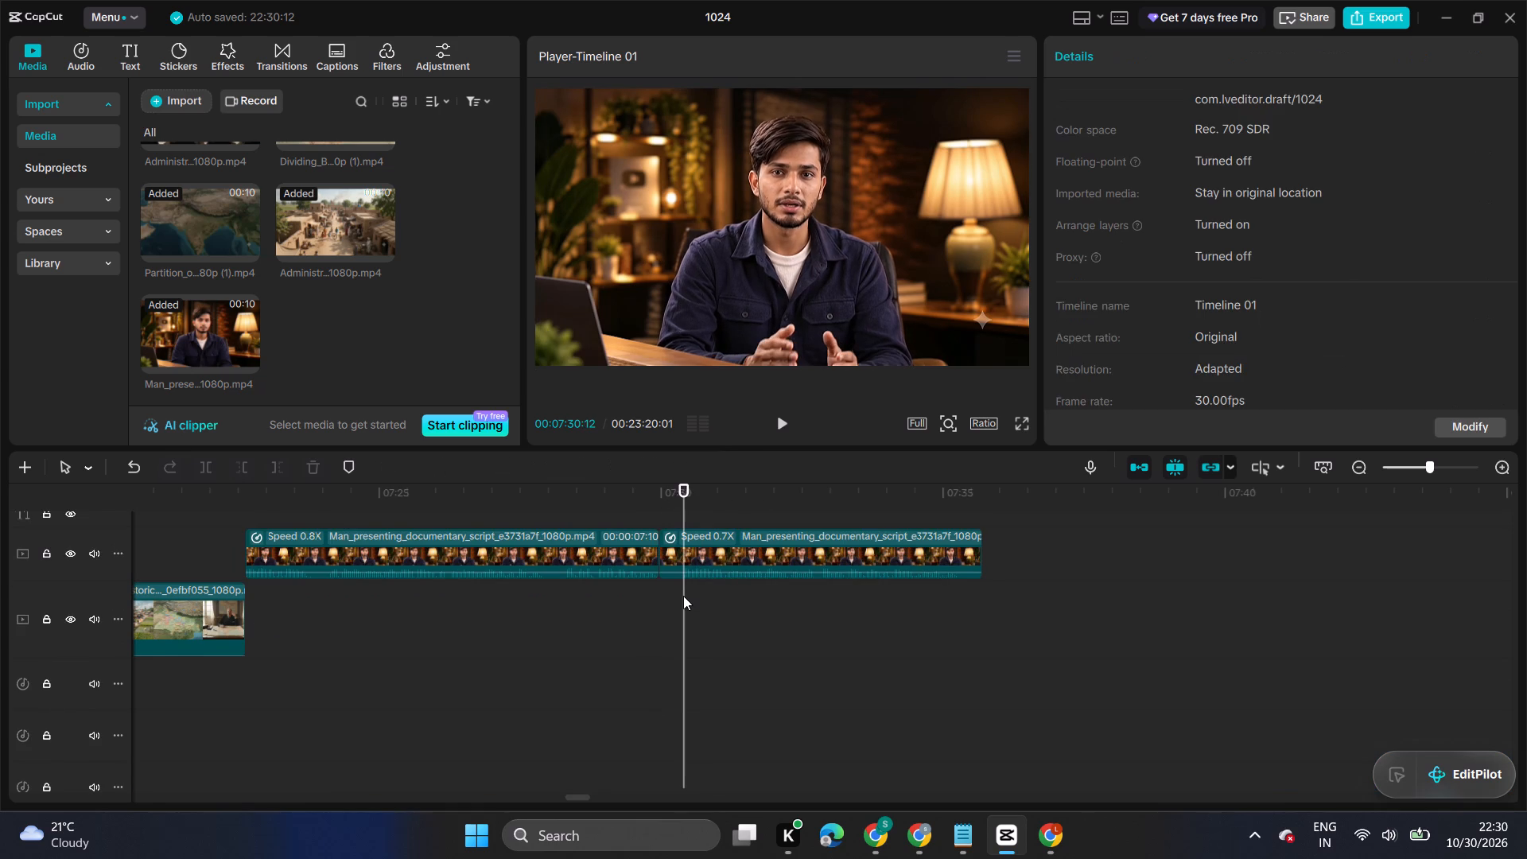
click(683, 596)
scroll(693, 585, down, 5)
click(702, 716)
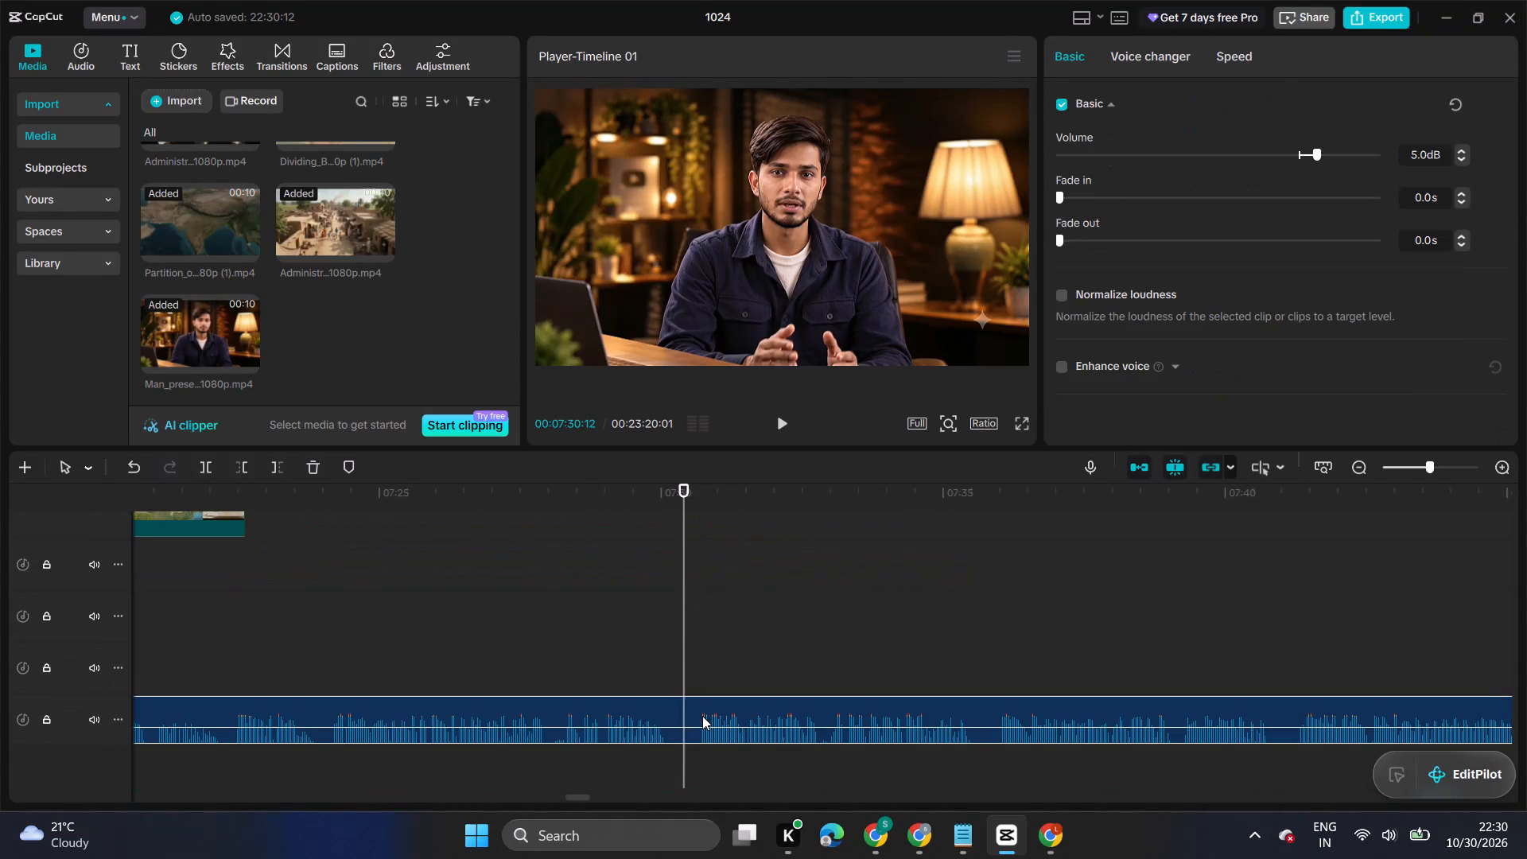
click(212, 462)
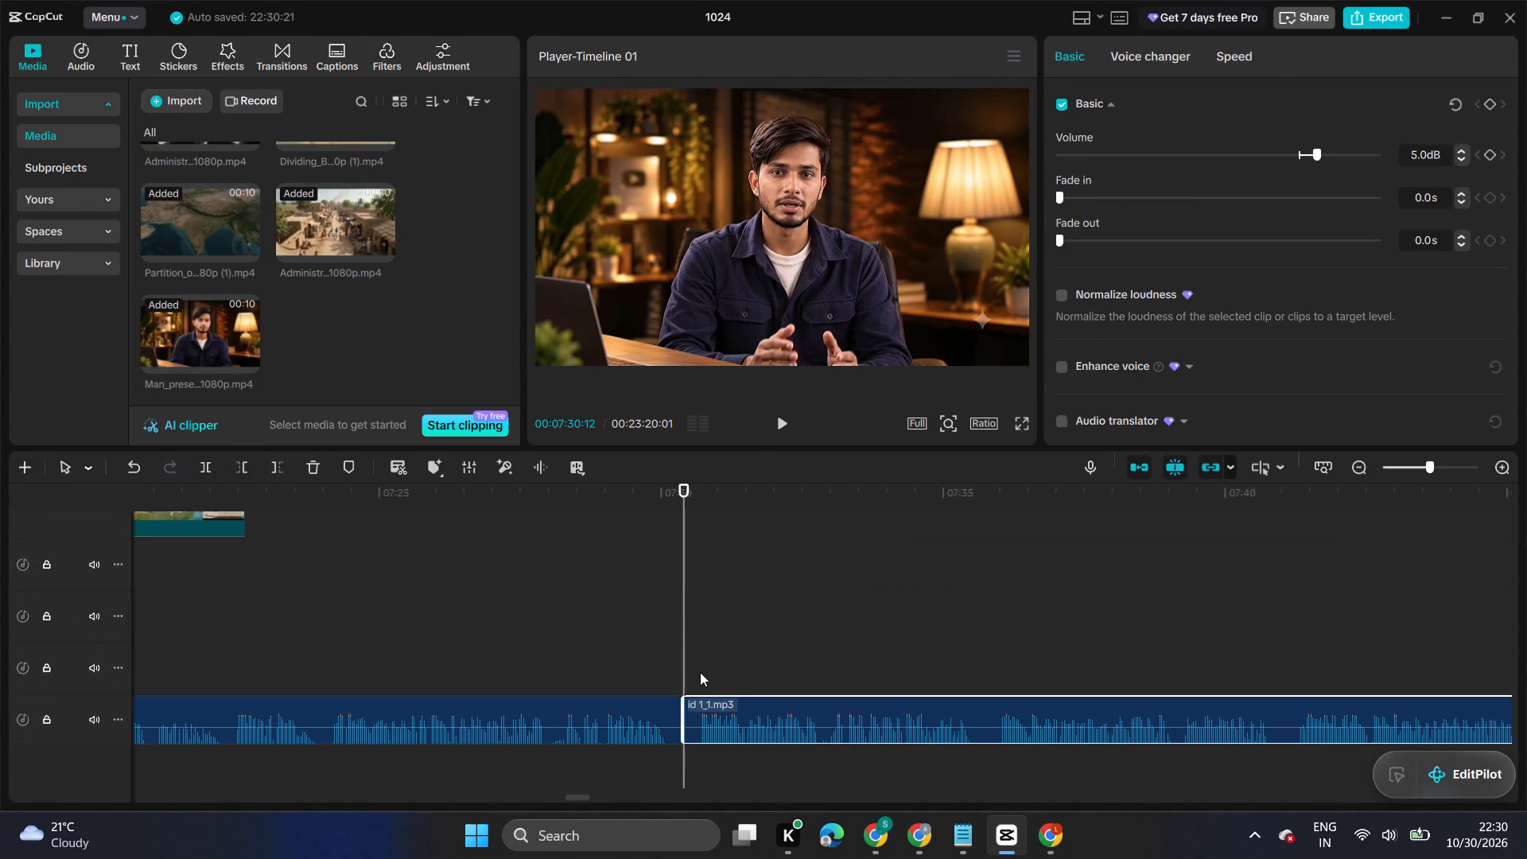
Trim the silence from the second narration part's start up to 07:30:21 and move it against the preceding part.
click(700, 672)
click(700, 672)
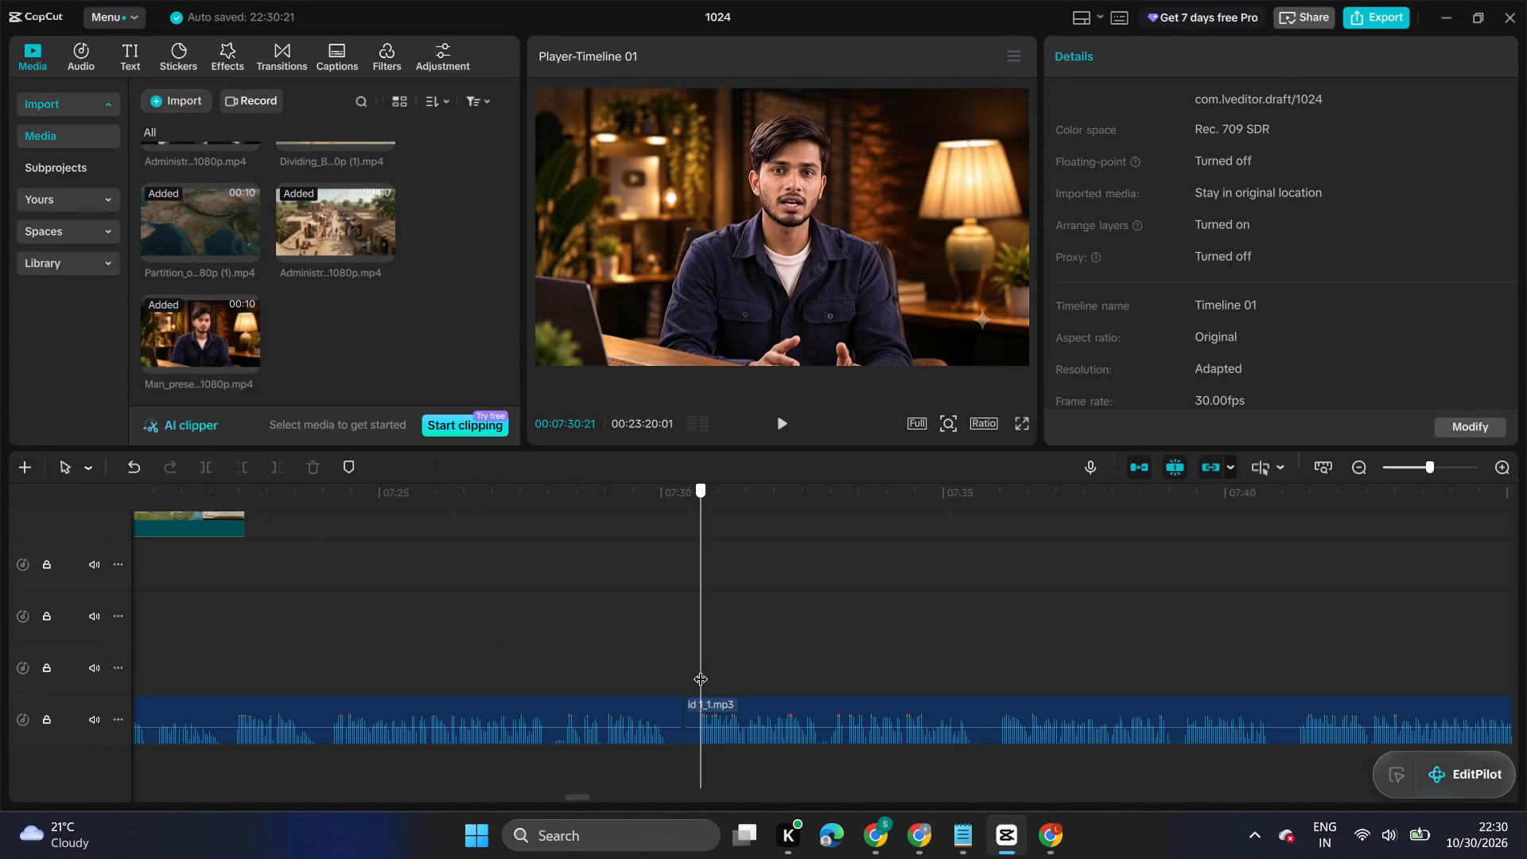
click(1497, 464)
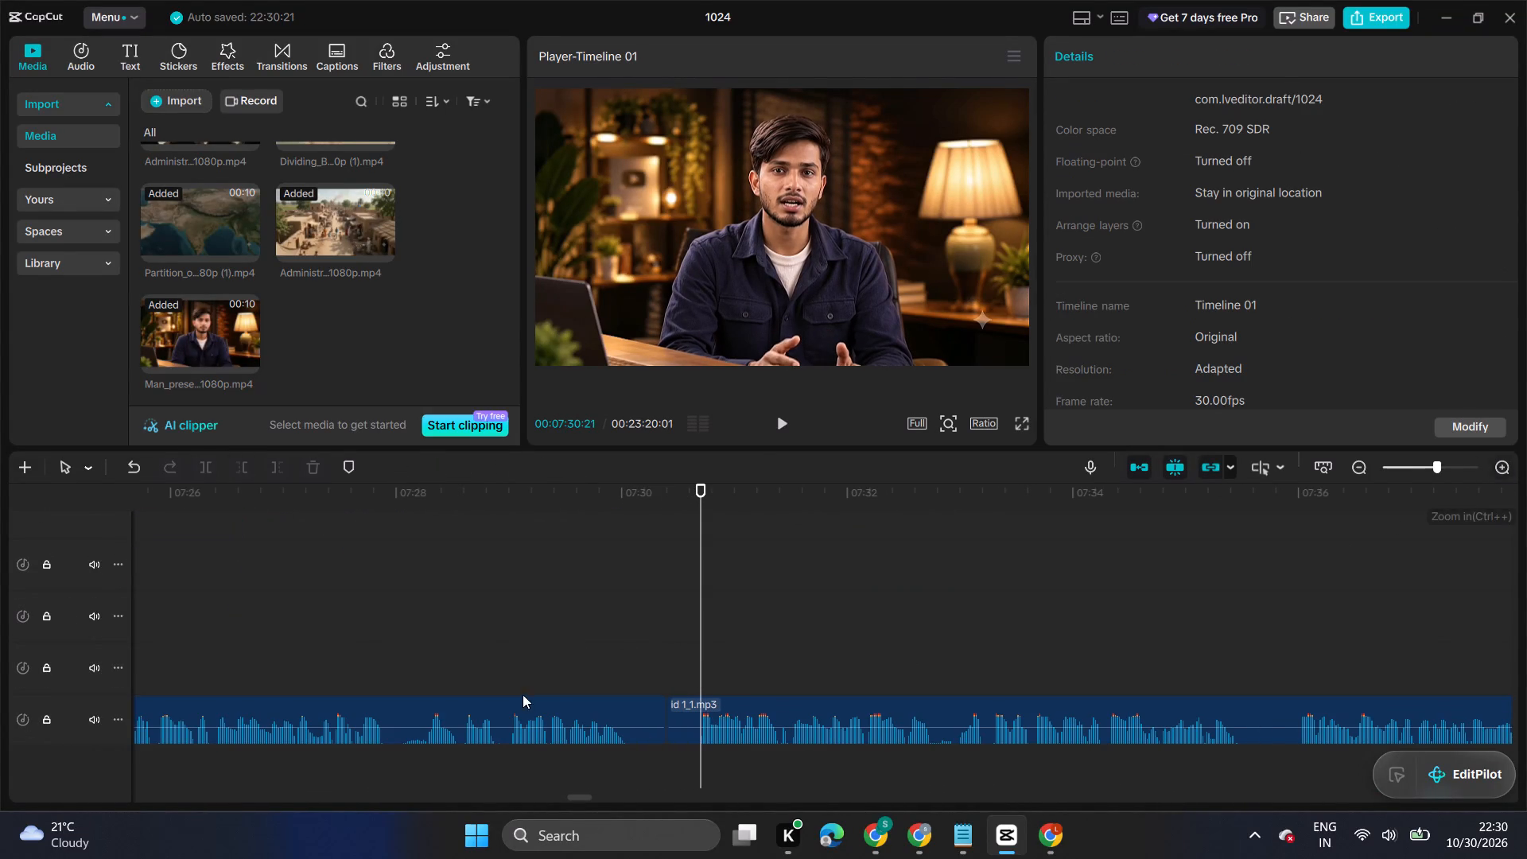
click(730, 721)
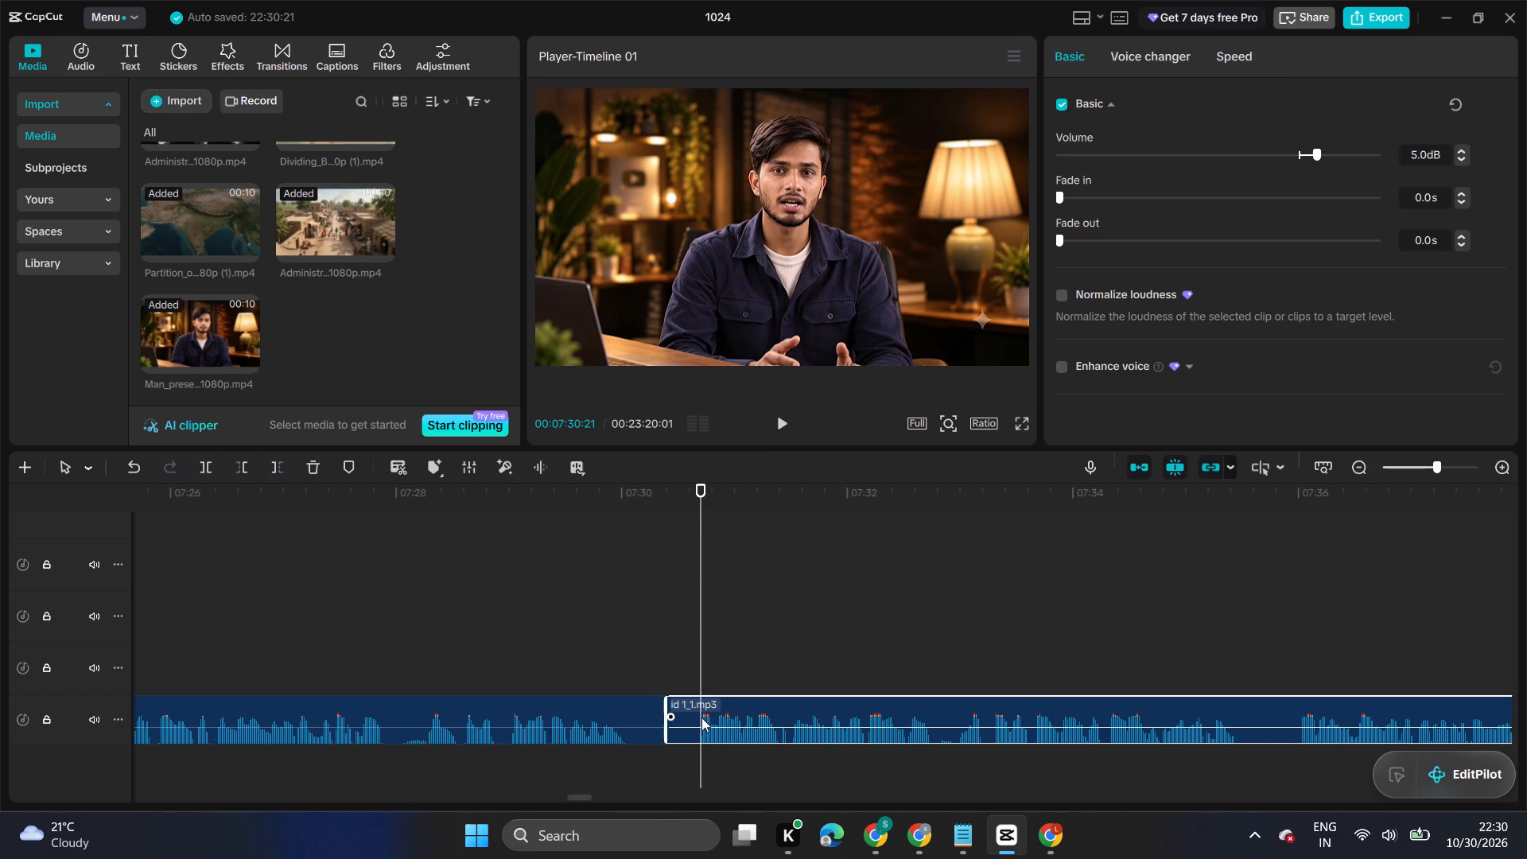
click(245, 457)
drag(729, 713, 714, 712)
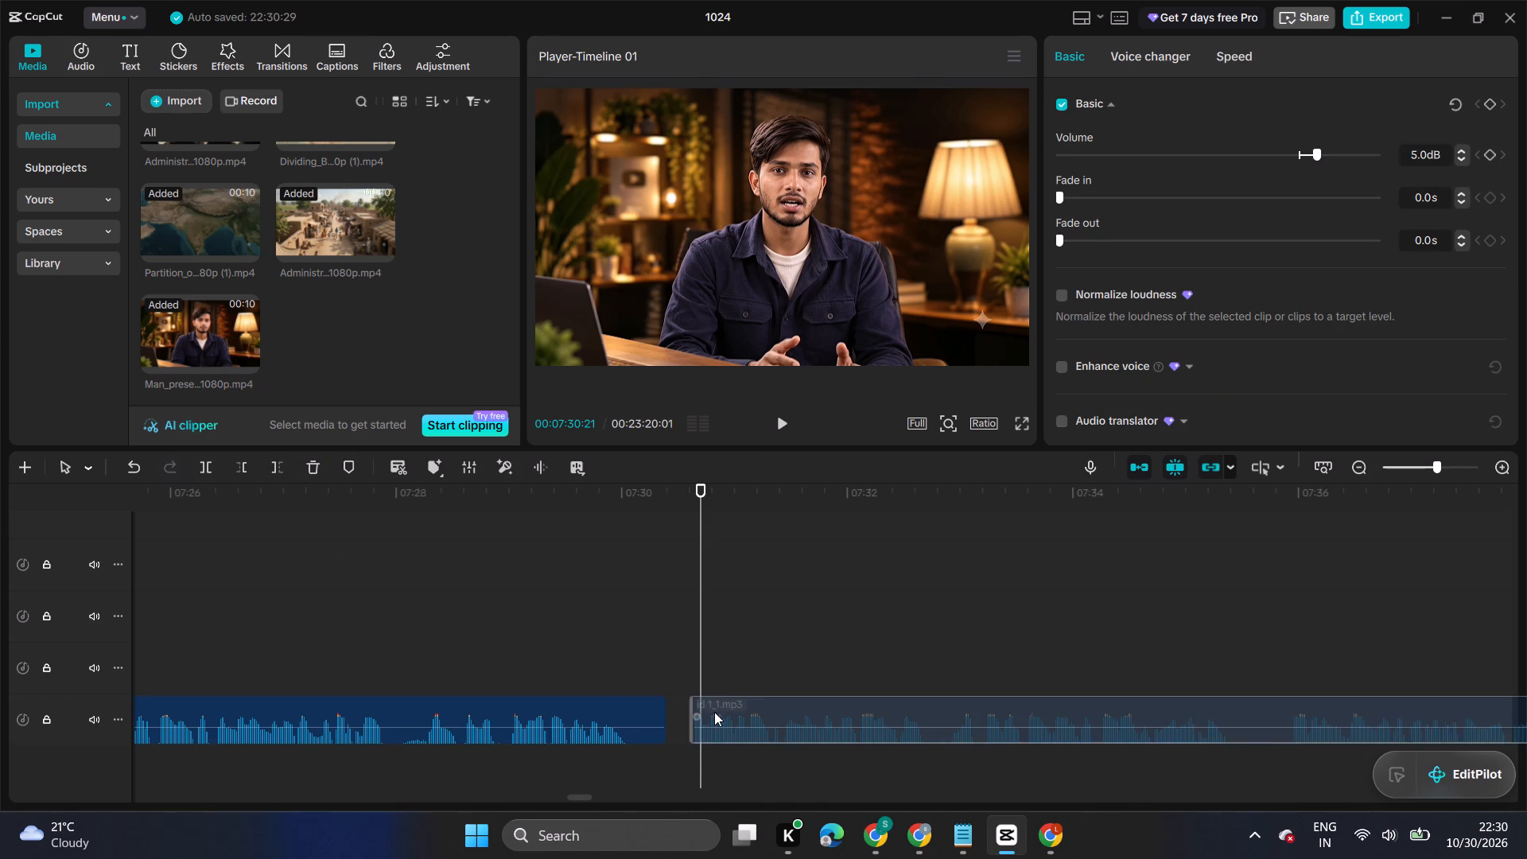
drag(714, 712, 696, 711)
Play the 0.70x presenter part with the closed-up narration, from the narration join at about 07:30:12 until past 07:35.
click(678, 658)
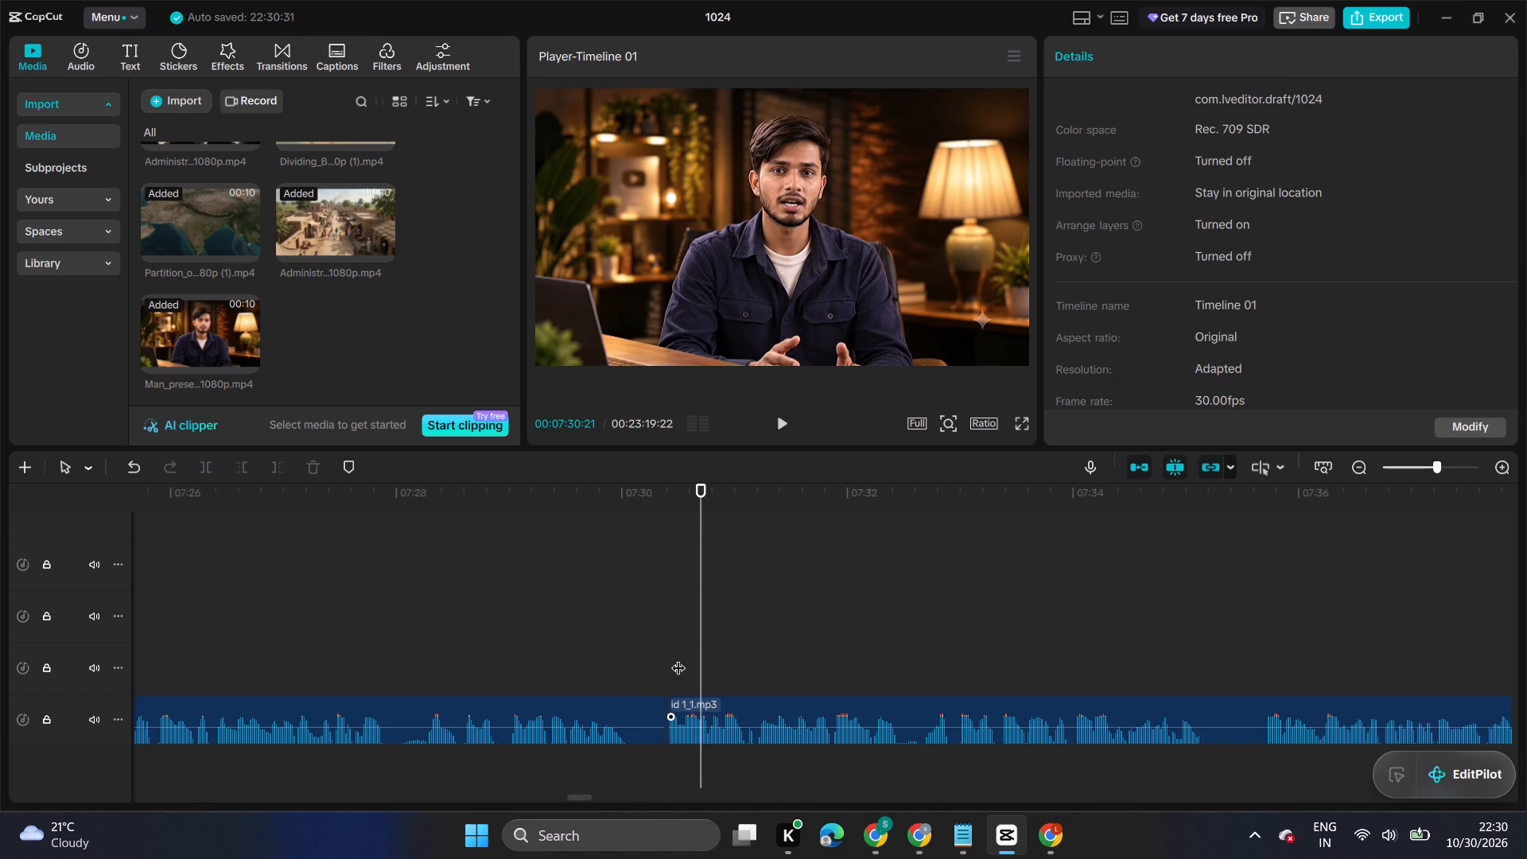
drag(678, 658, 663, 650)
click(785, 426)
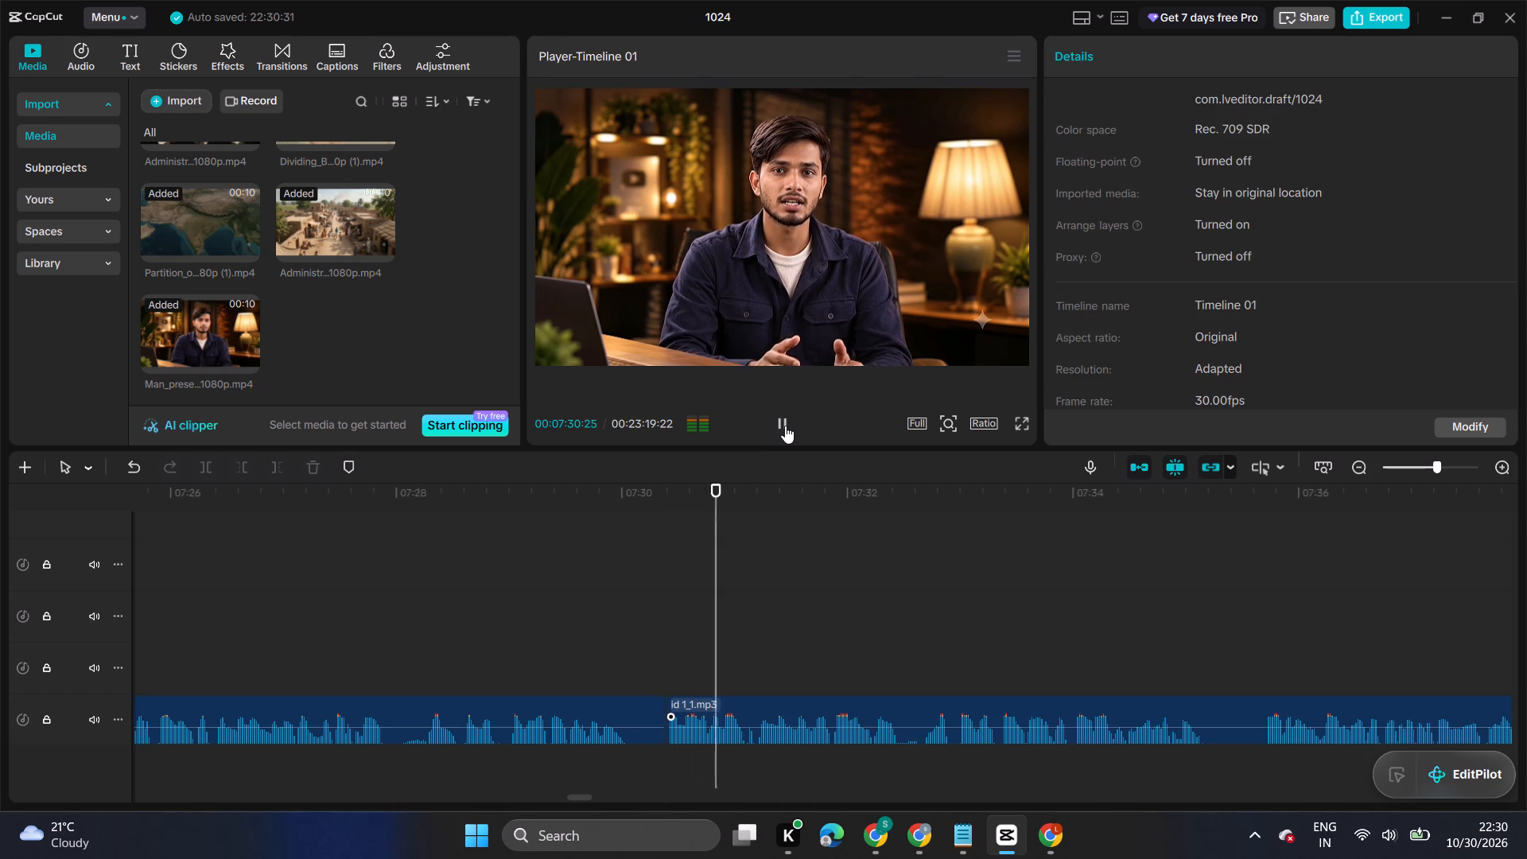
scroll(813, 619, up, 4)
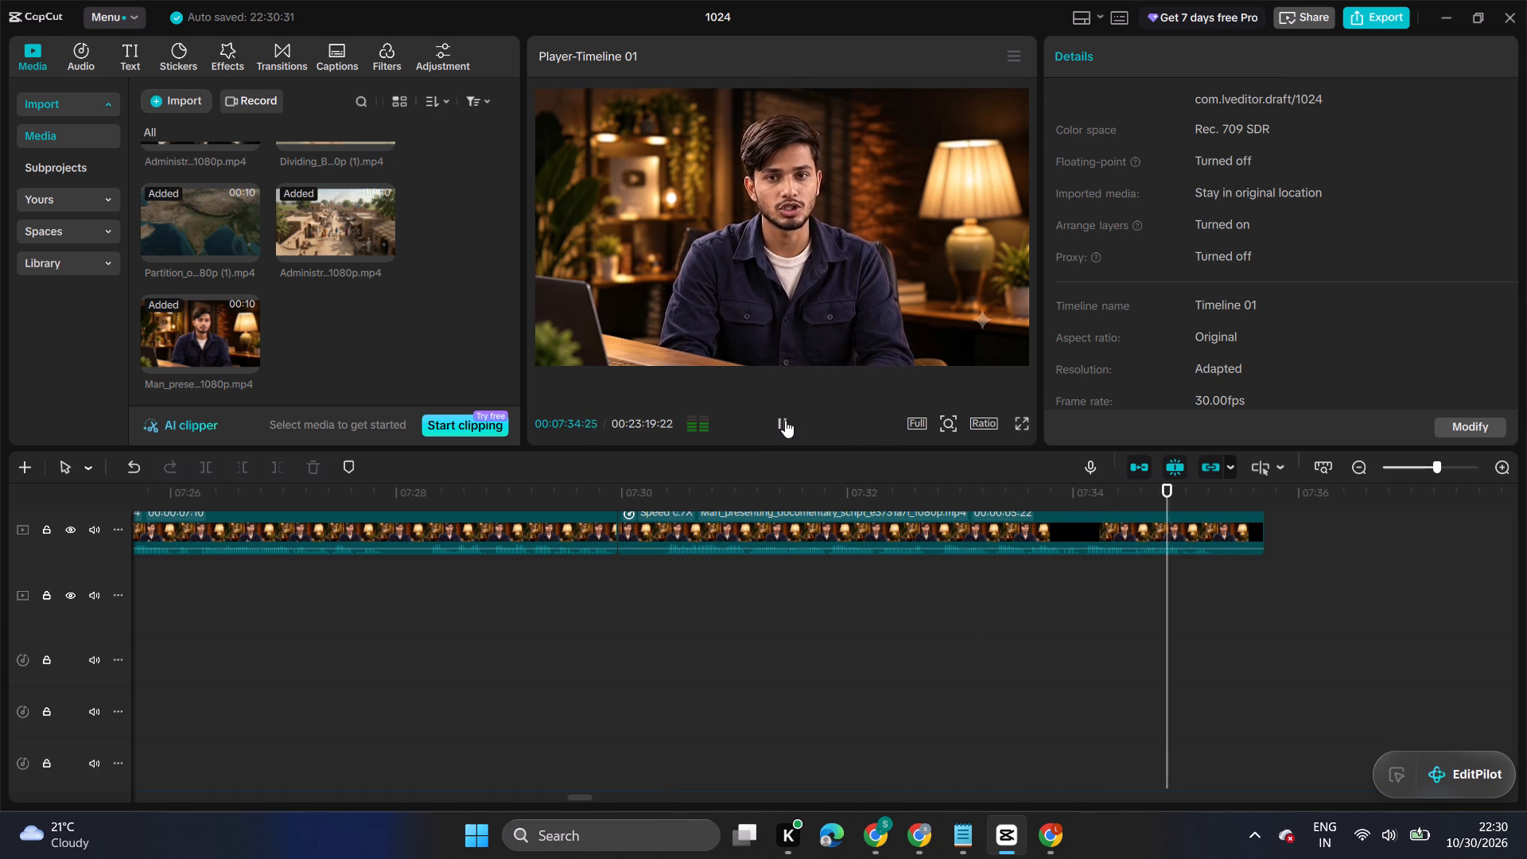
click(785, 420)
scroll(995, 698, up, 1)
scroll(996, 702, down, 6)
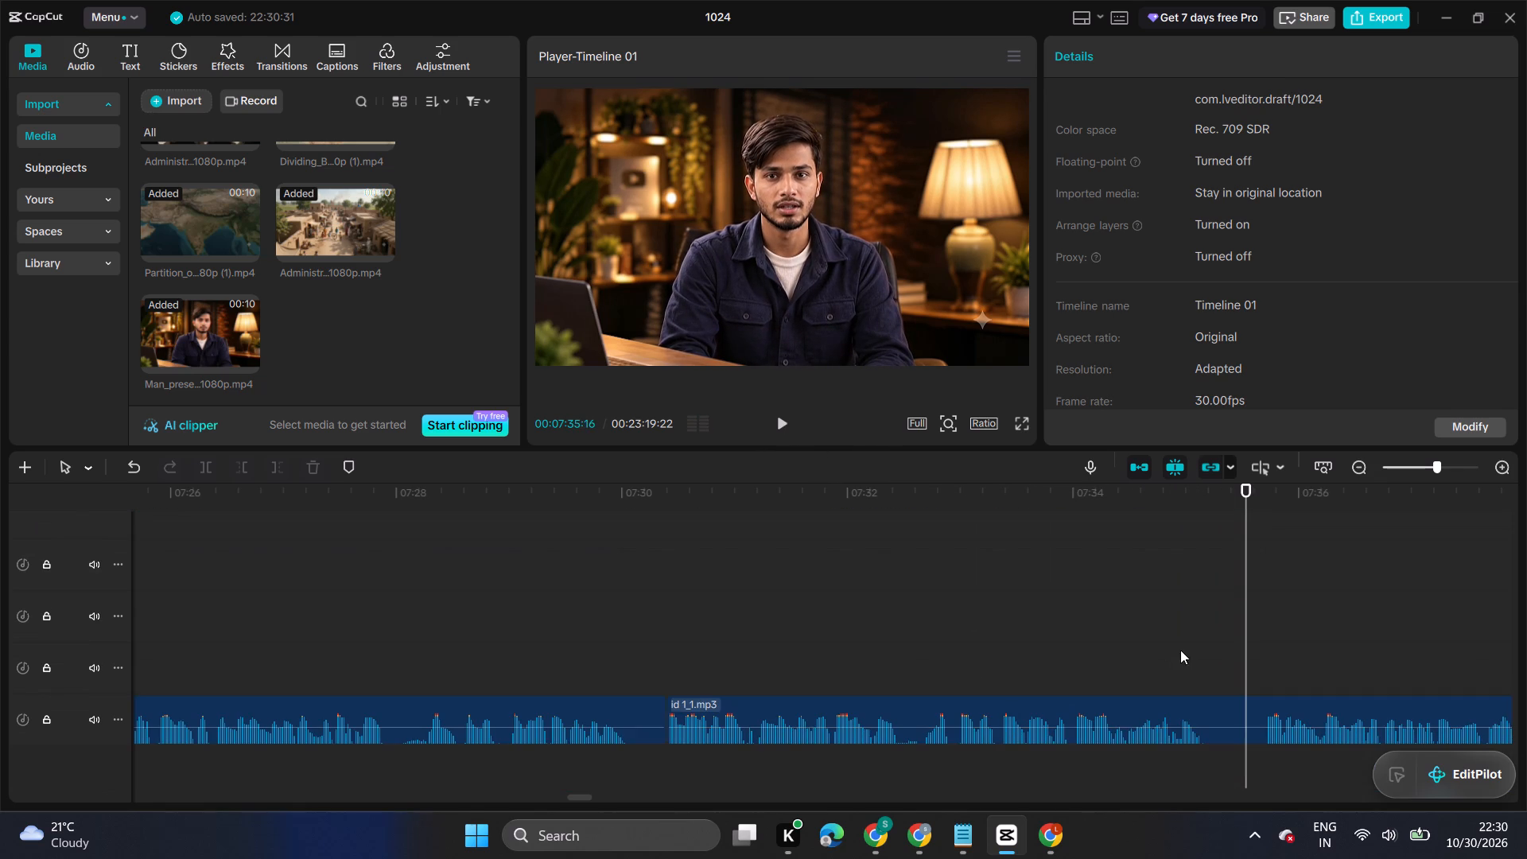
Trim the end of the 0.70x presenter part to 07:35:07, where the narration pauses.
click(1180, 650)
drag(1180, 650, 1204, 651)
scroll(1205, 652, up, 6)
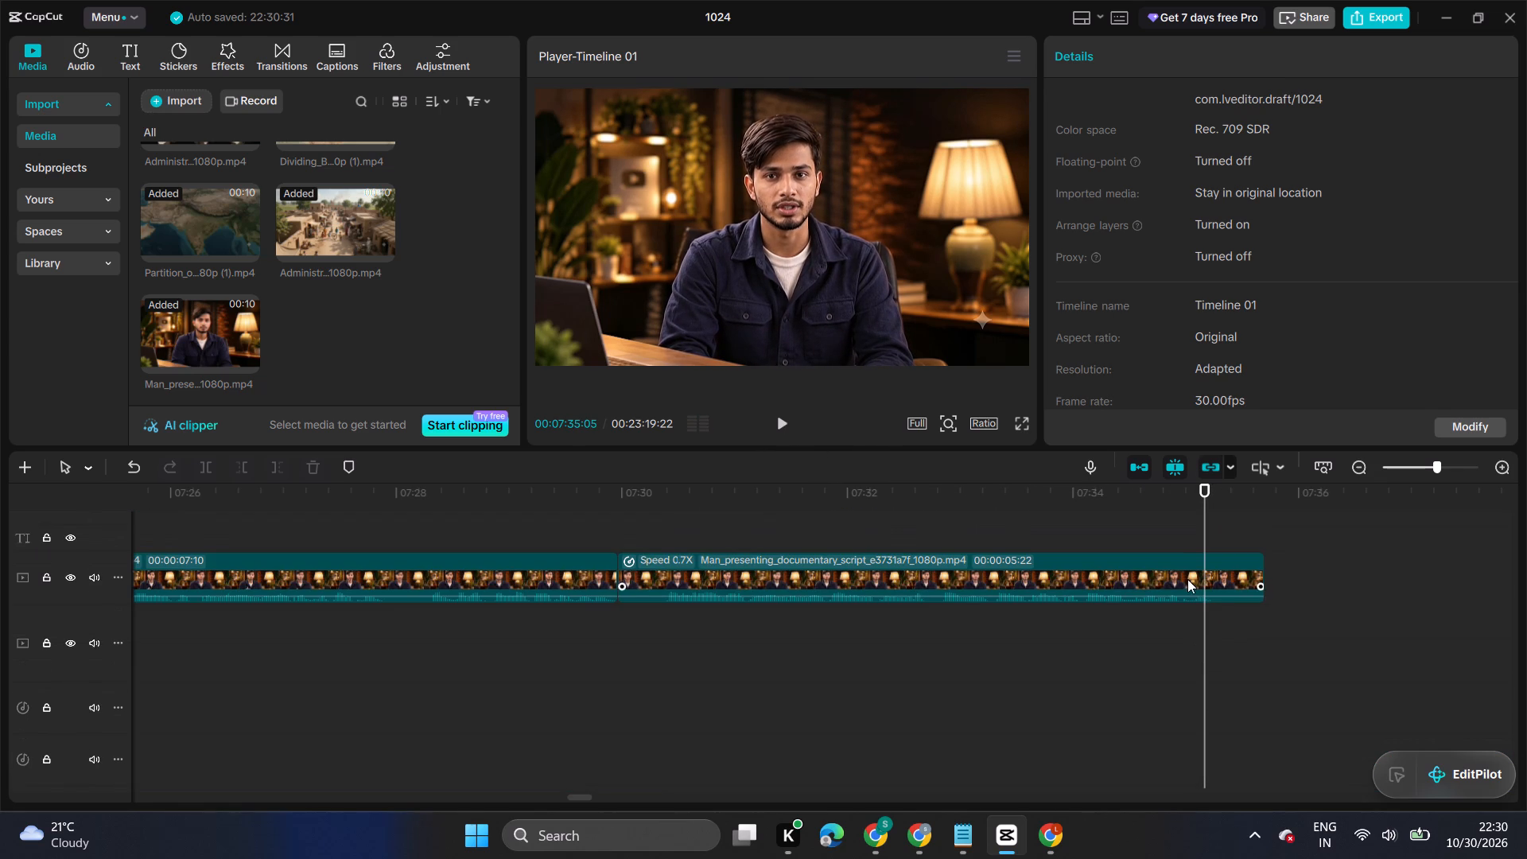
click(1210, 614)
click(1186, 566)
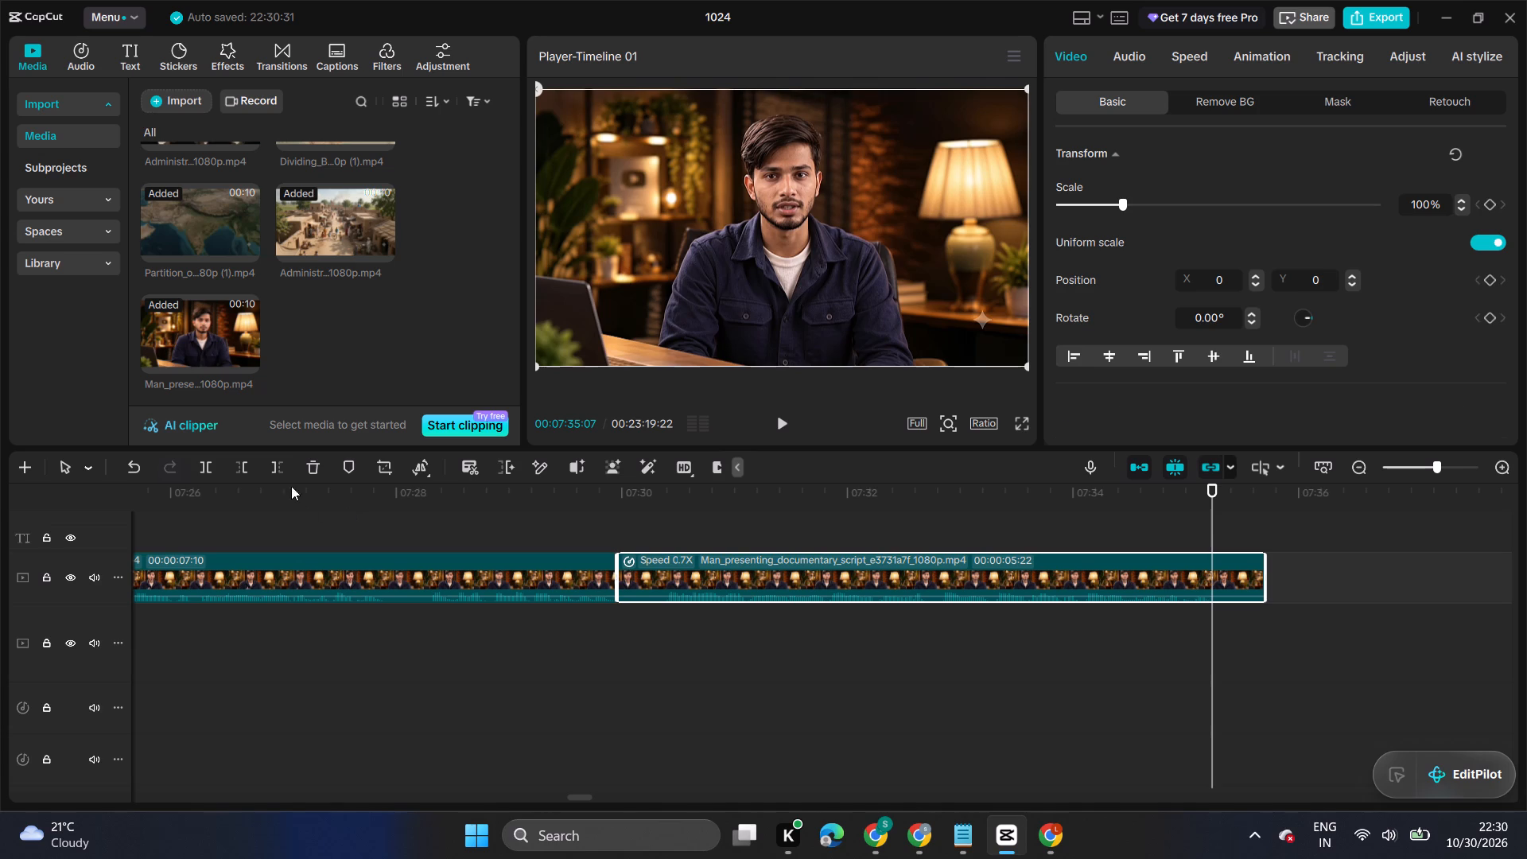
click(274, 464)
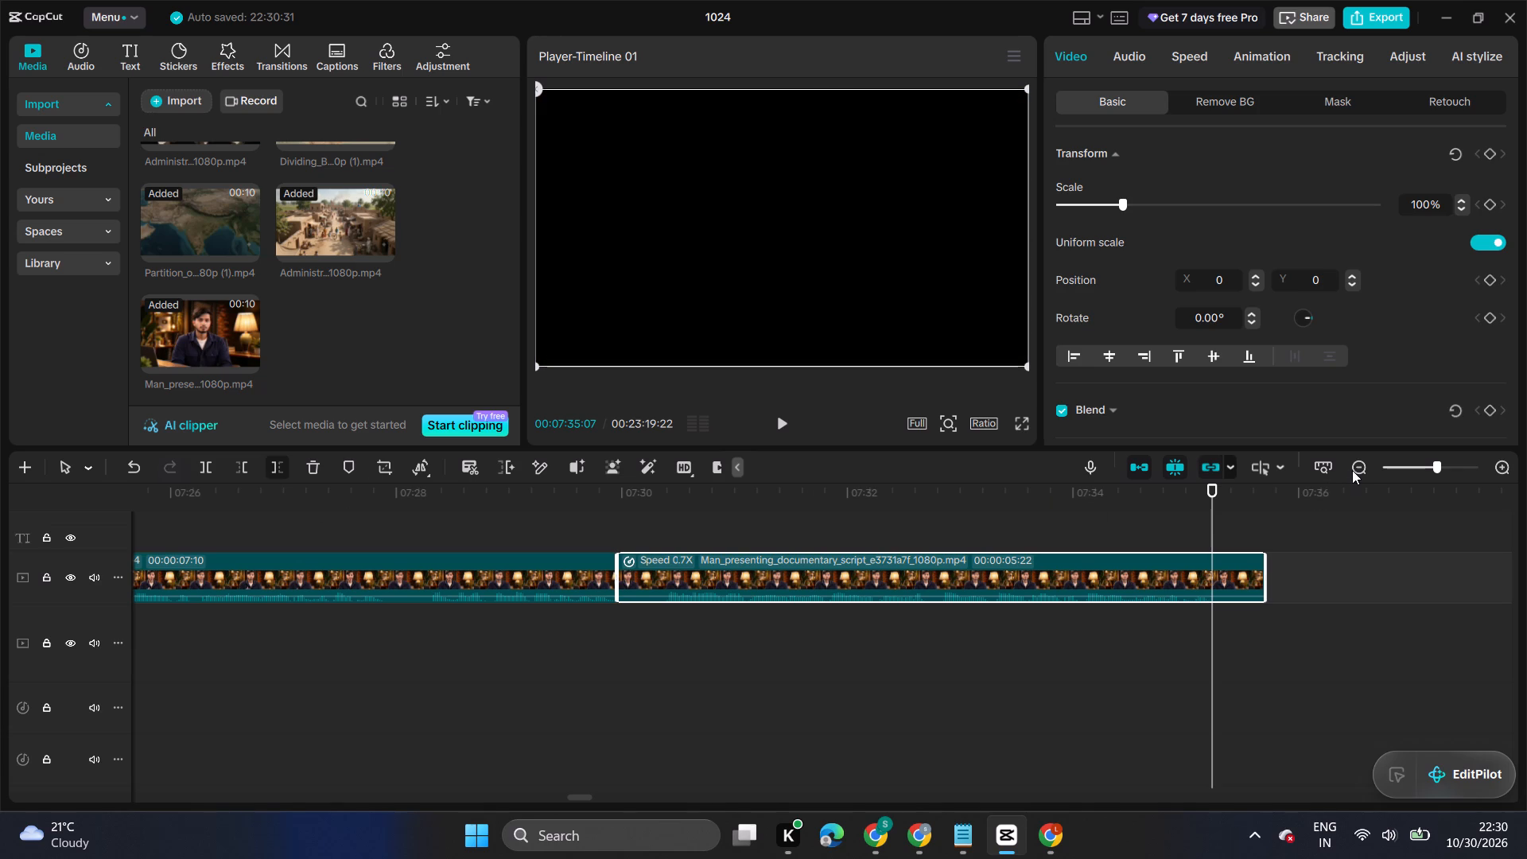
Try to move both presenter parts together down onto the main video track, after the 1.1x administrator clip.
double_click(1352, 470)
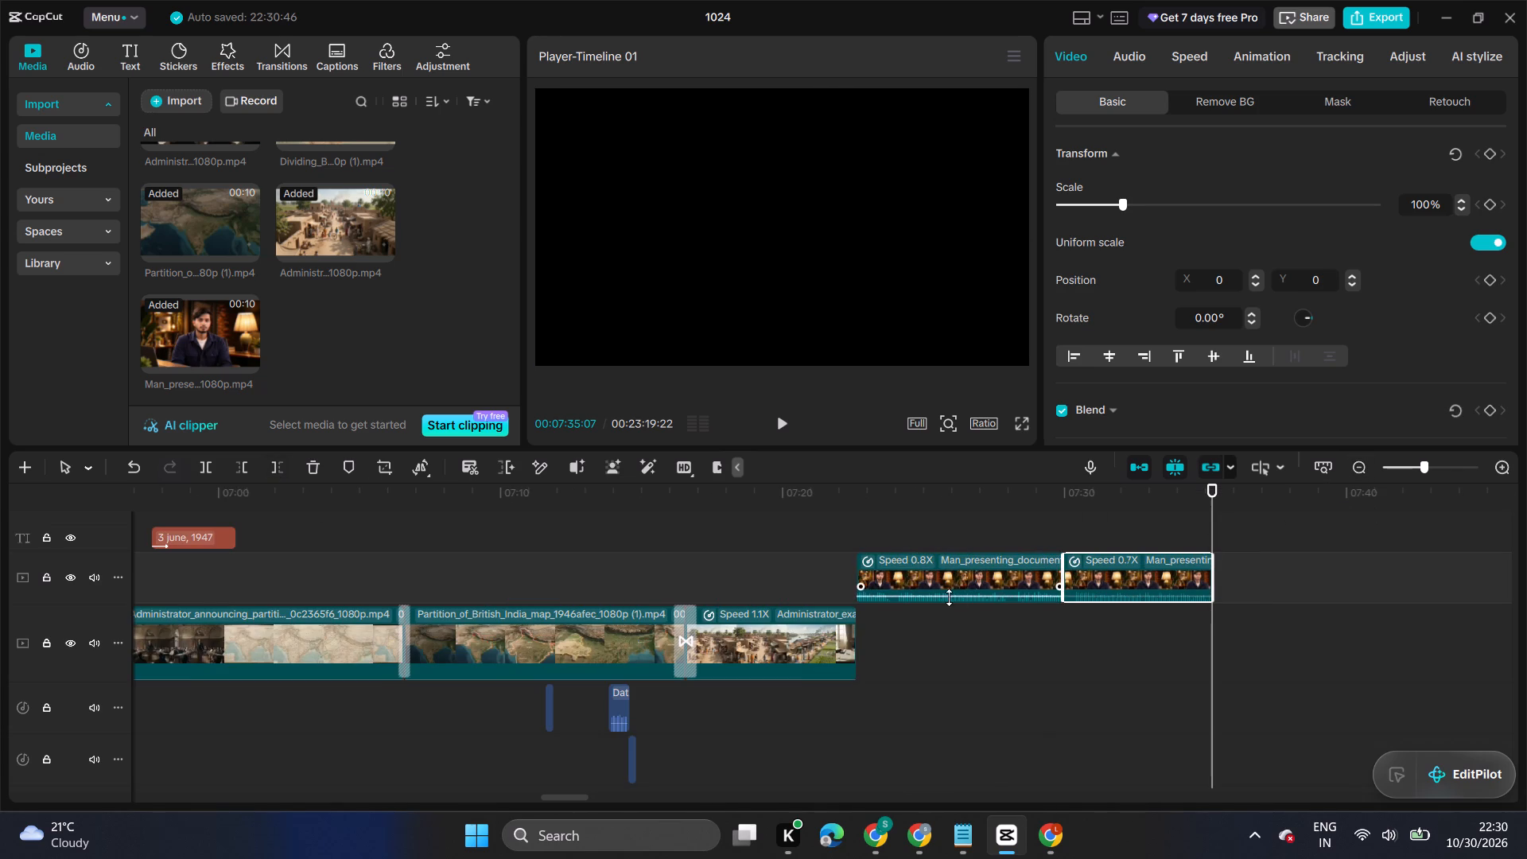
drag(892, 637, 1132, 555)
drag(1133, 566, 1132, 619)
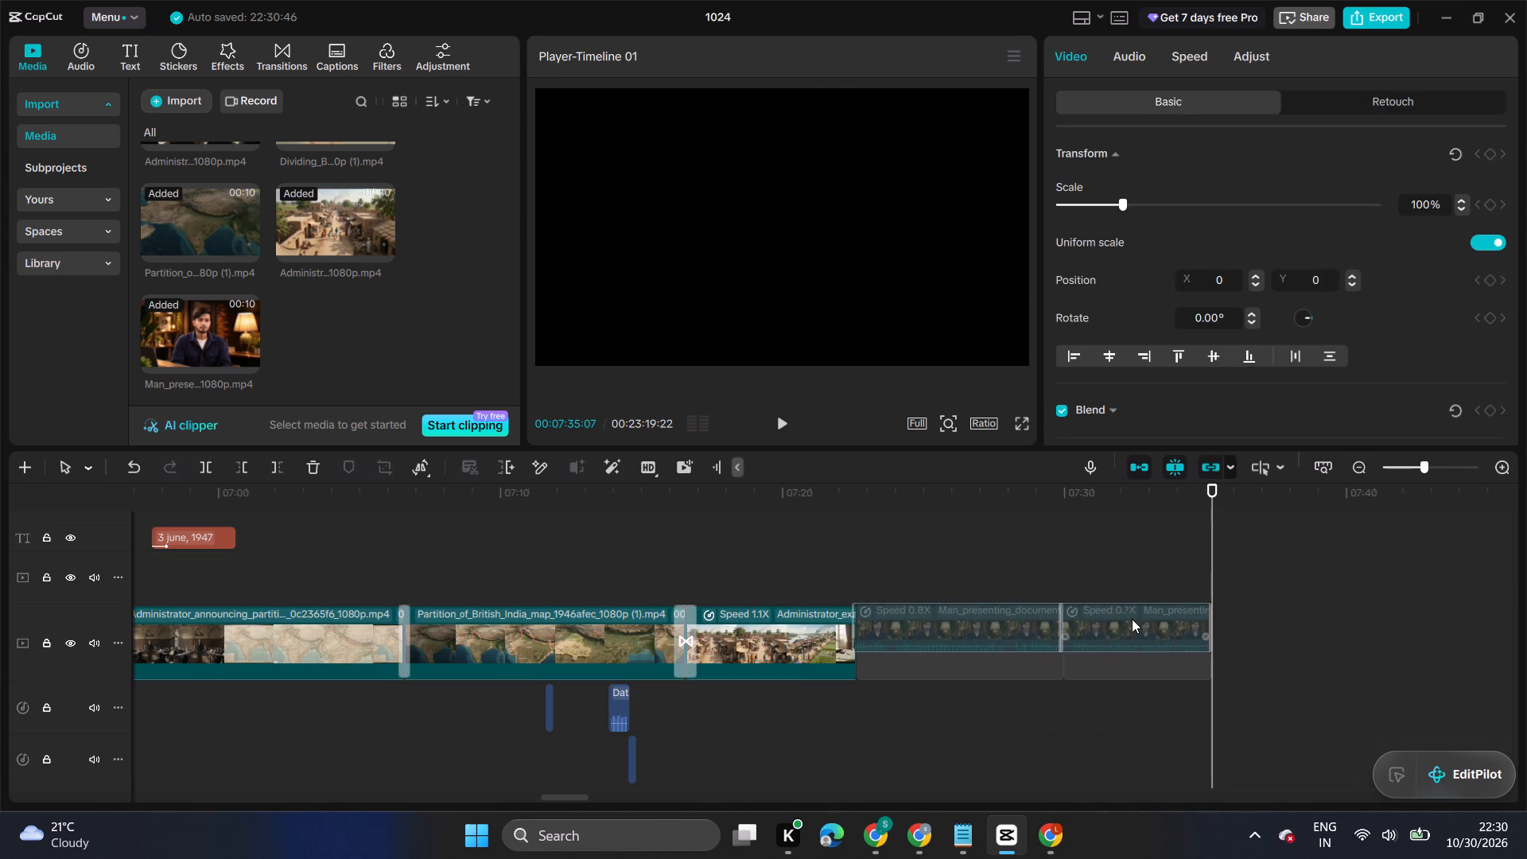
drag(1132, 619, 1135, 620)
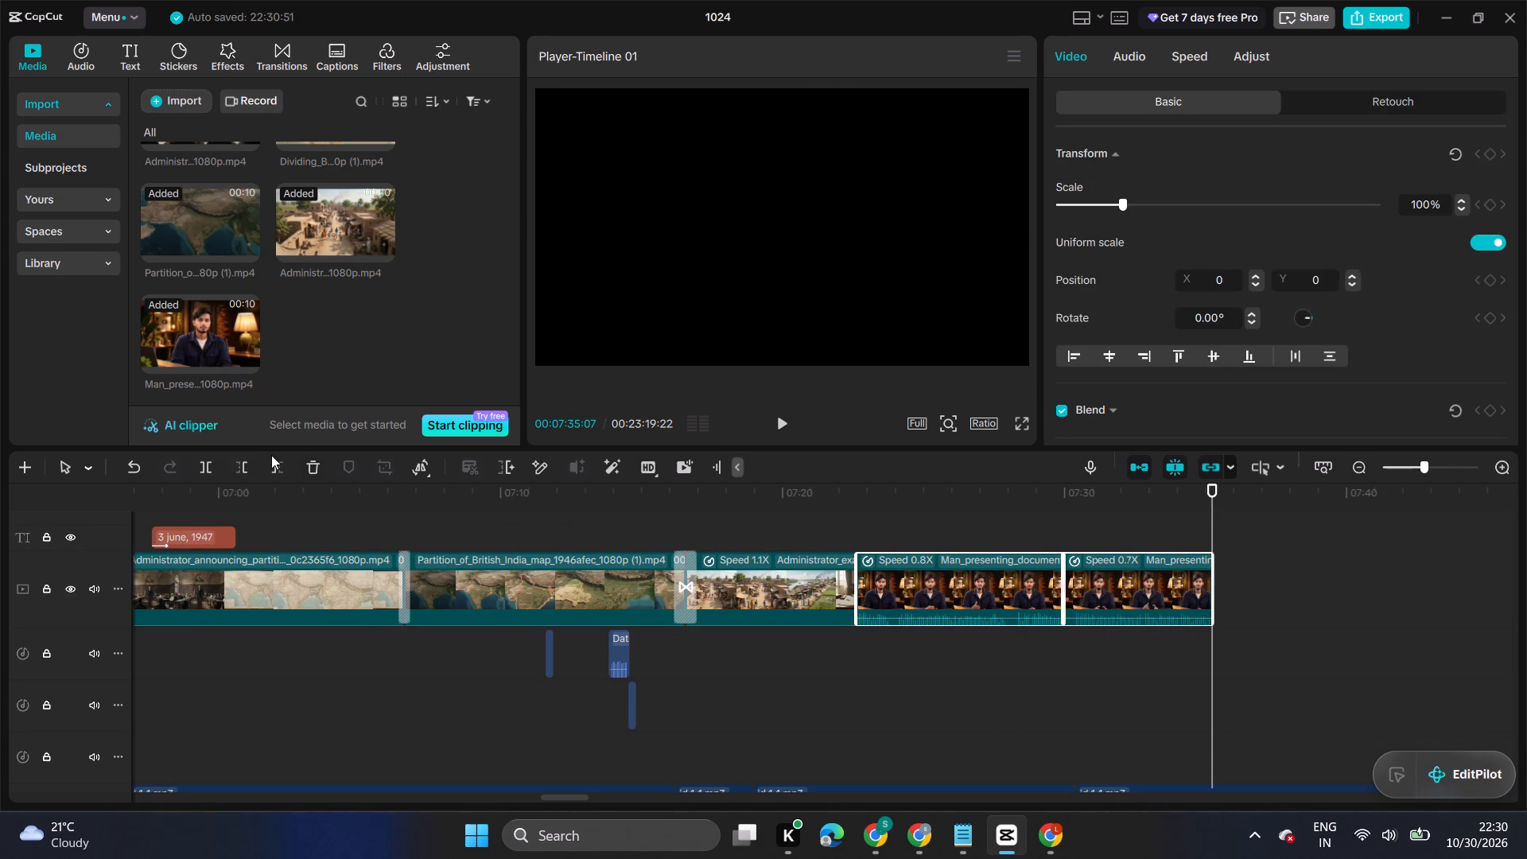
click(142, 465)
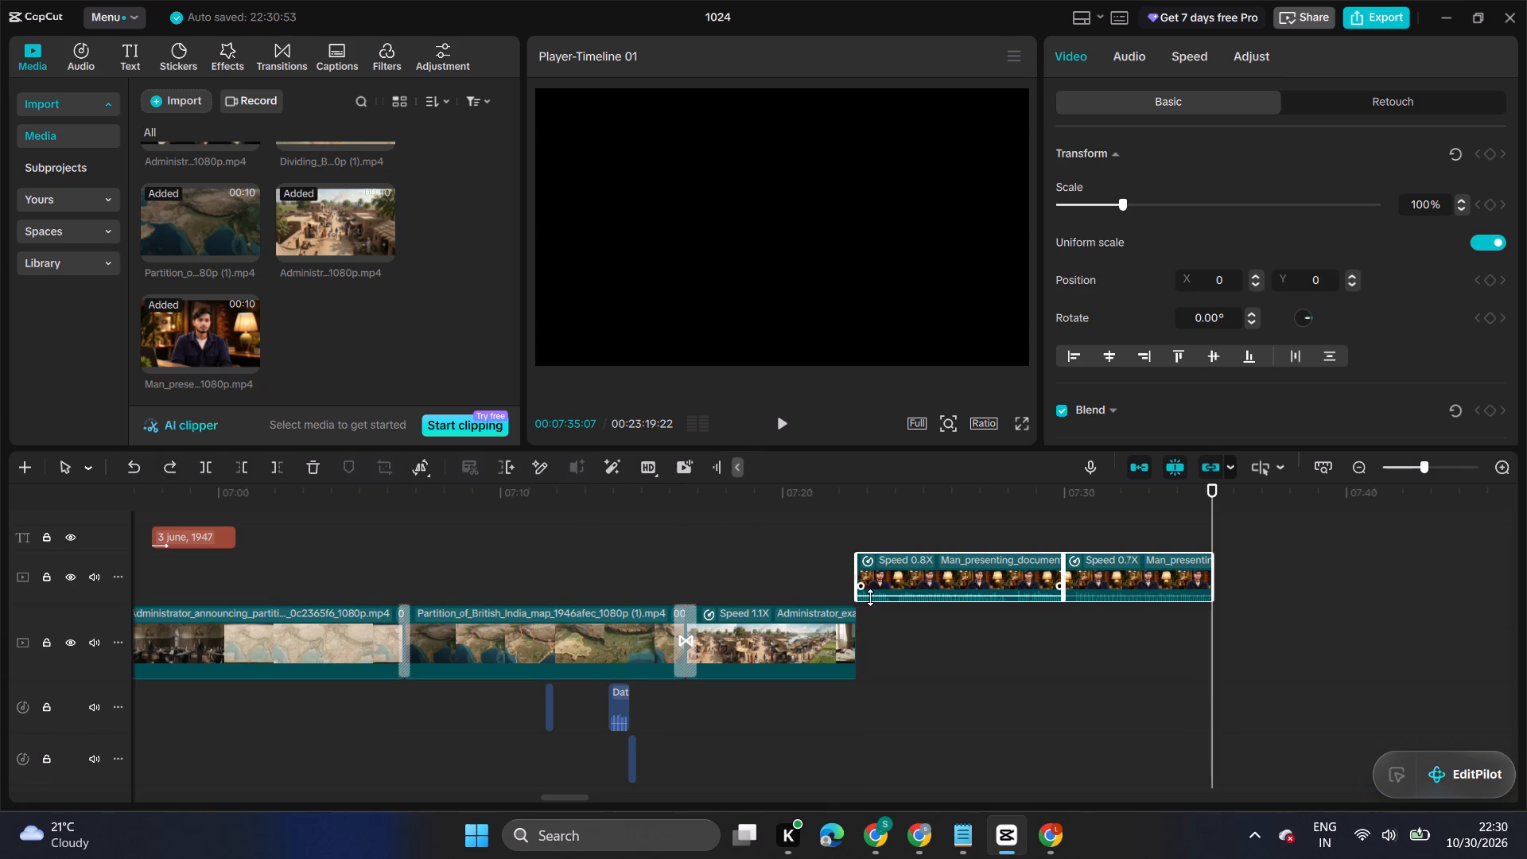
Move both presenter parts together down onto the main video track, directly after the 1.1x administrator clip at 07:22:19.
click(853, 538)
click(853, 538)
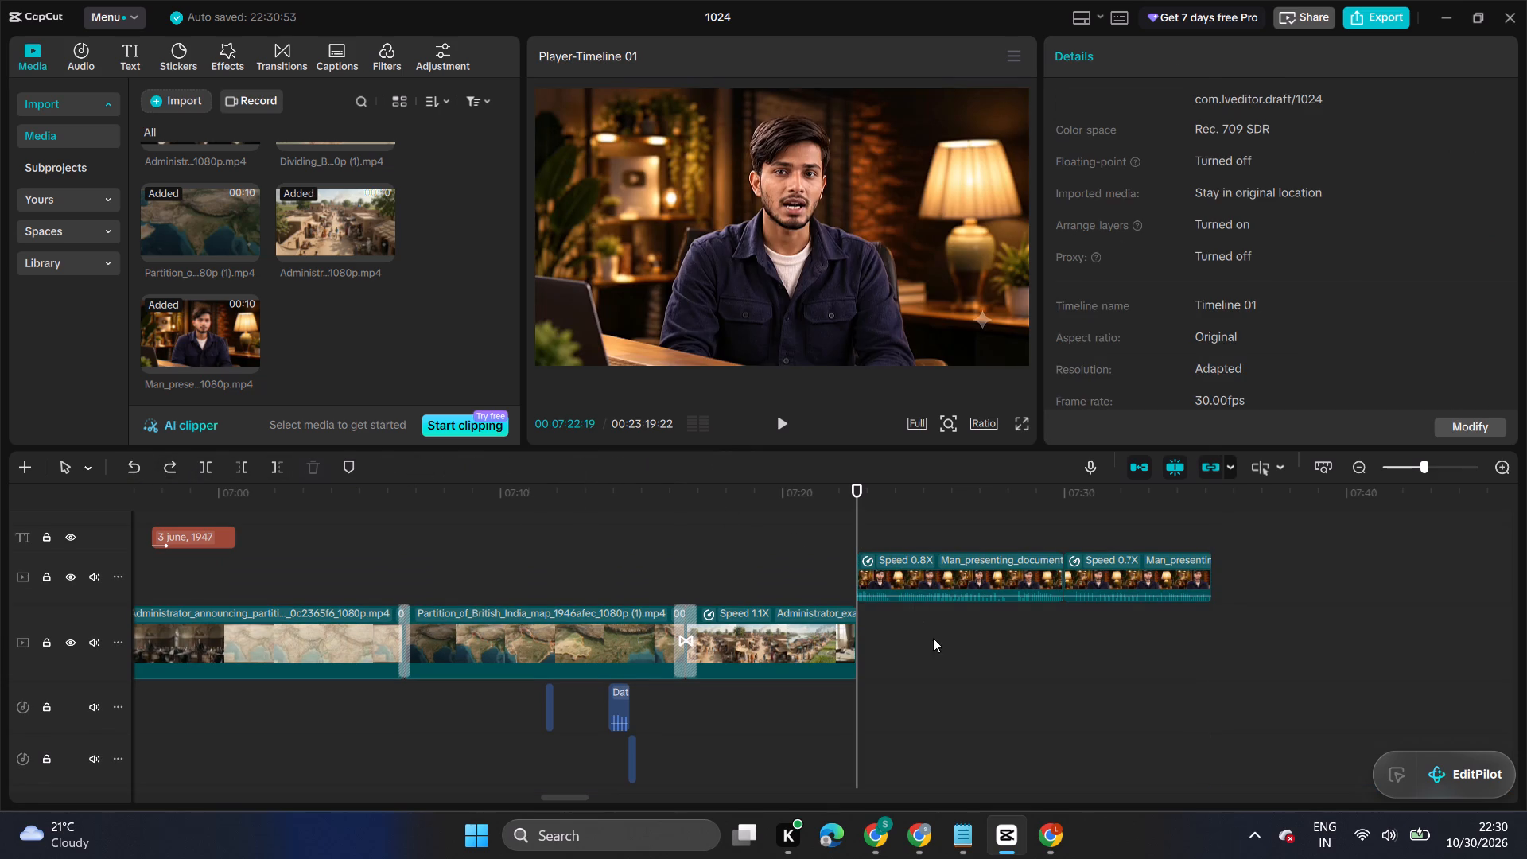
drag(933, 638, 1162, 574)
drag(1166, 566, 1173, 630)
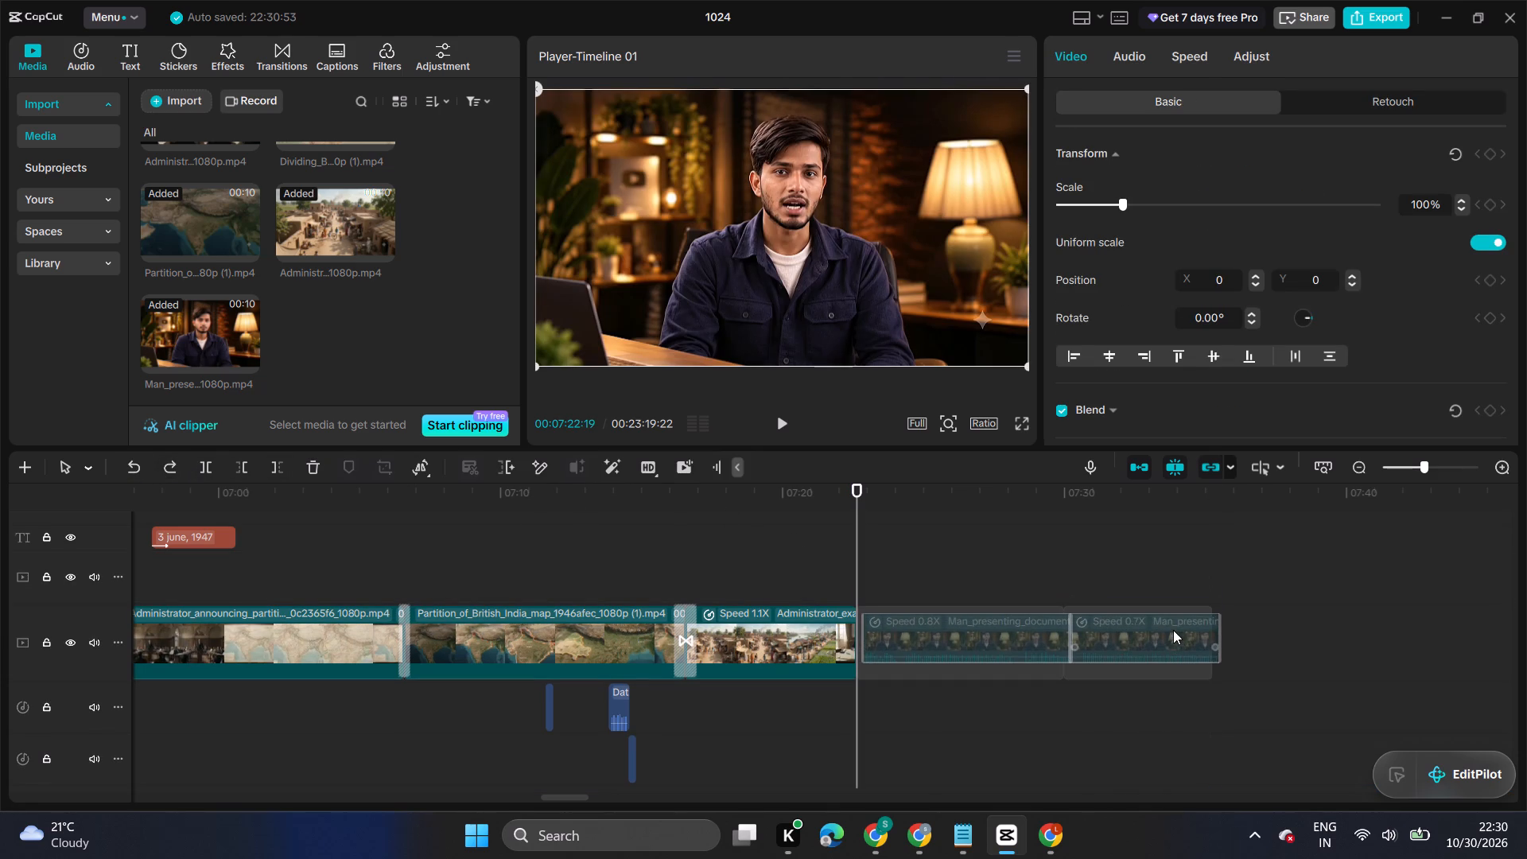
drag(1173, 630, 1173, 633)
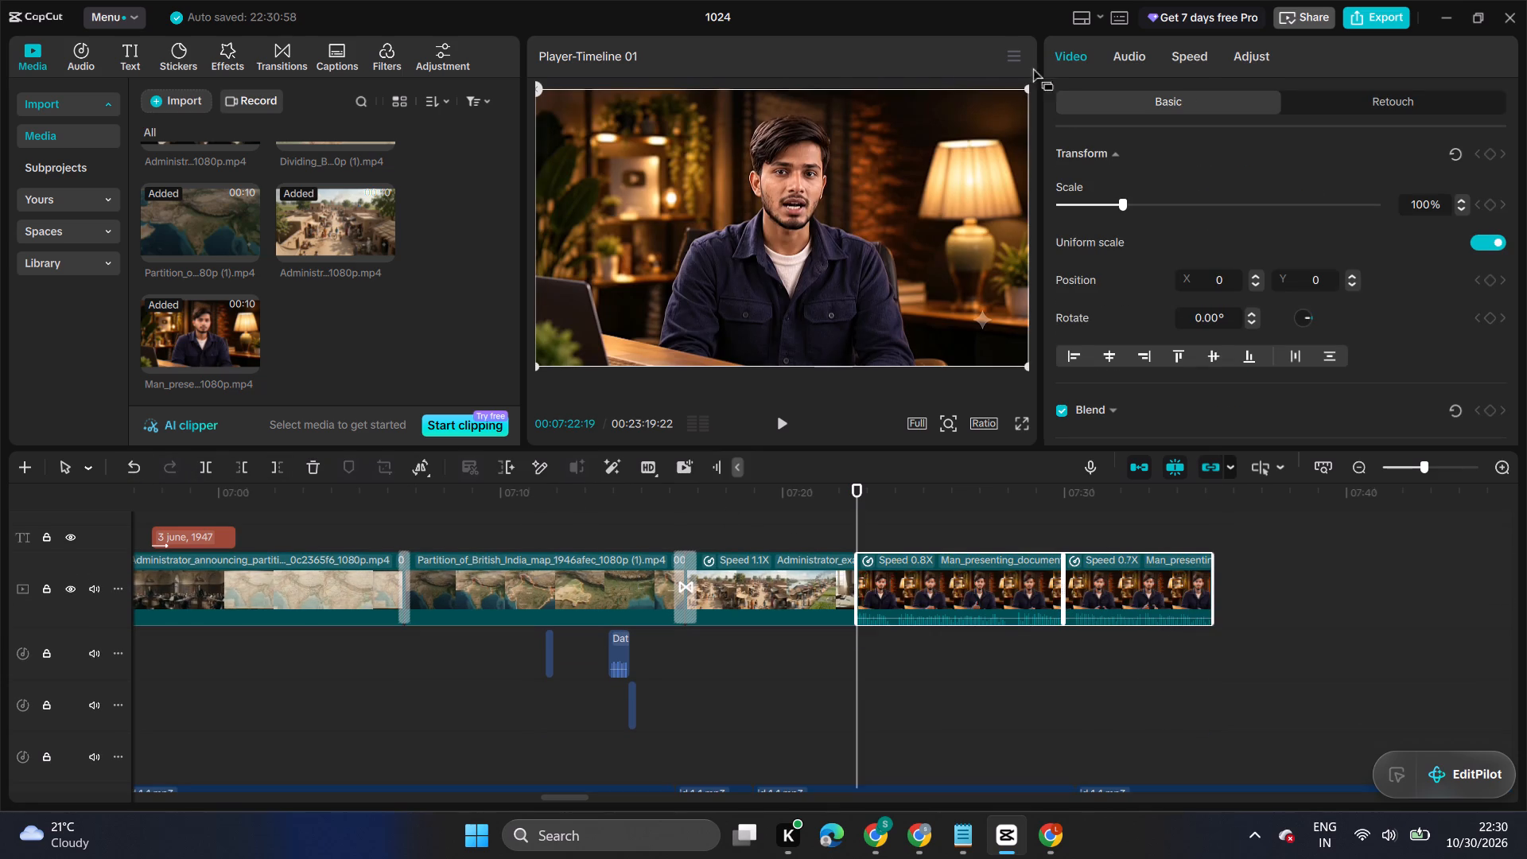
Mute both presenter parts by setting their volume to -∞ dB.
click(1129, 59)
drag(1132, 212, 910, 257)
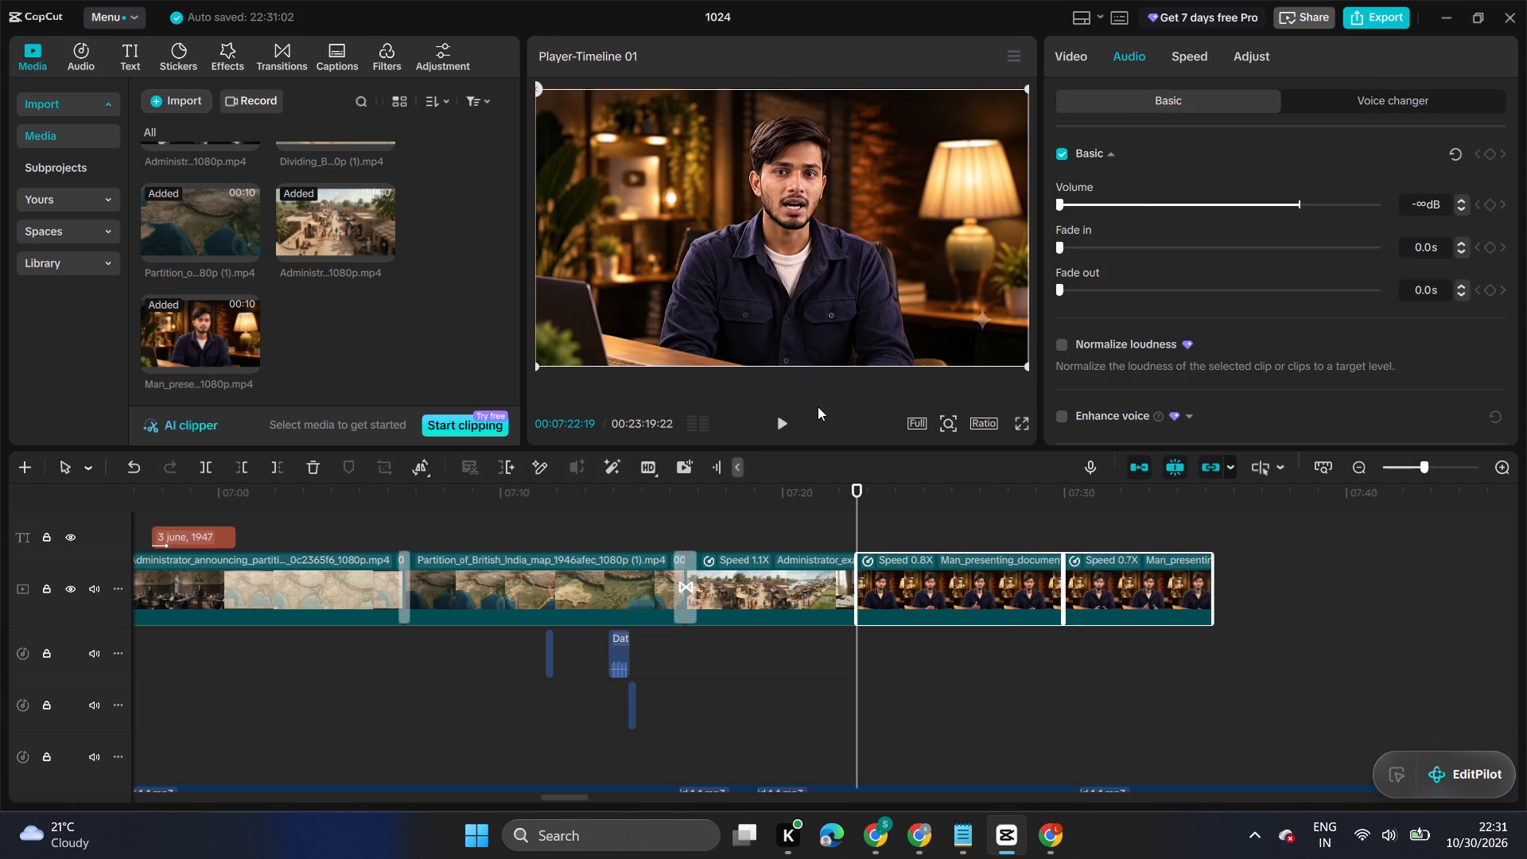
Play the muted presenter parts from 07:22:19 through their end to check them against the narration.
click(785, 421)
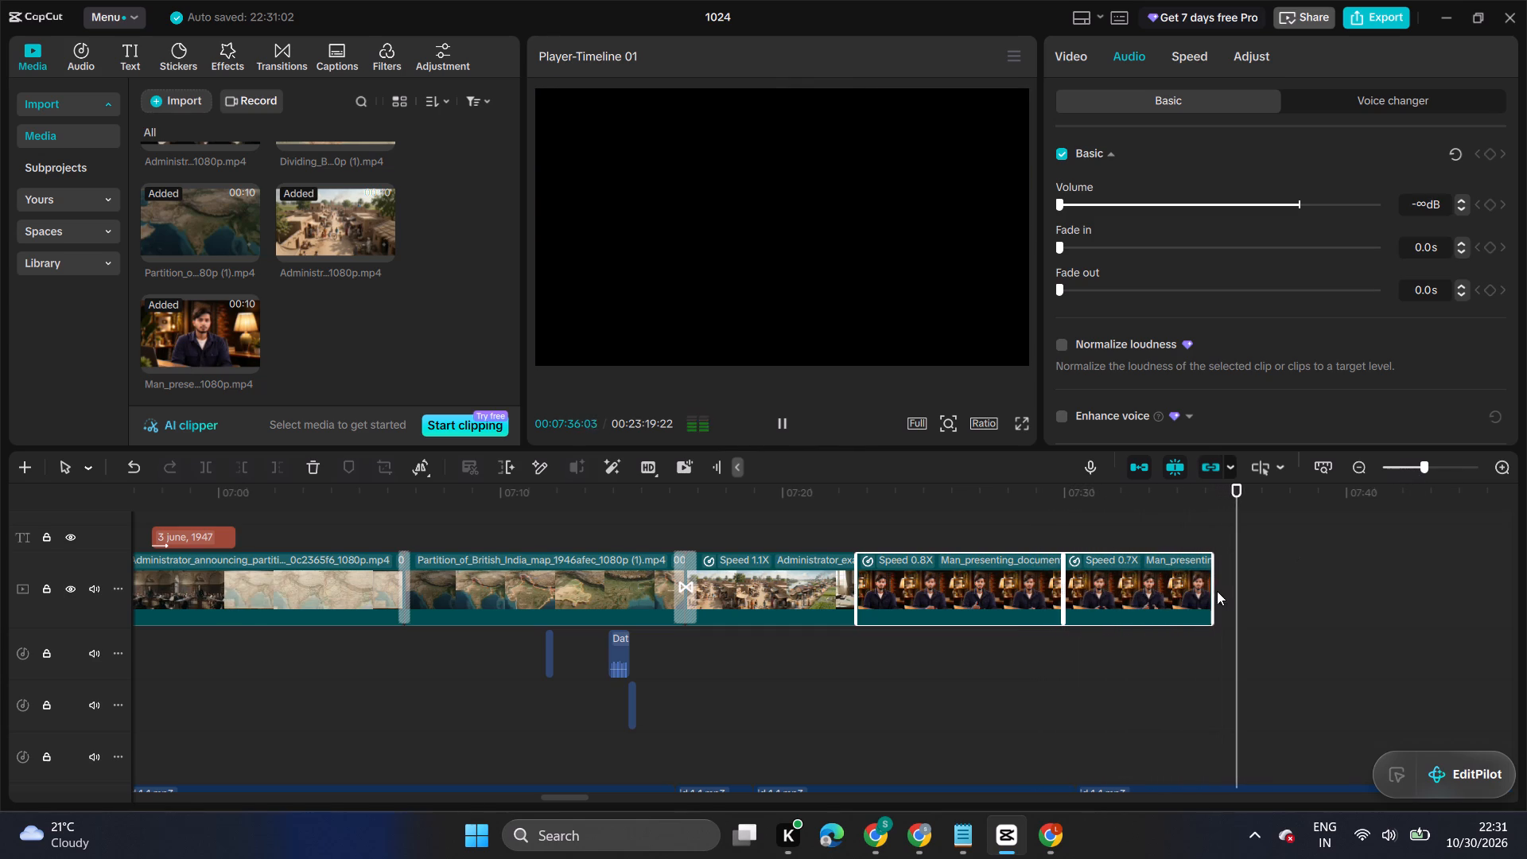
click(1211, 638)
Split the narration audio at 07:35:05, at the start of the pause near the 0.70x presenter part's end.
scroll(1211, 636, up, 1)
scroll(1211, 636, down, 2)
scroll(1211, 636, up, 1)
scroll(1211, 636, down, 5)
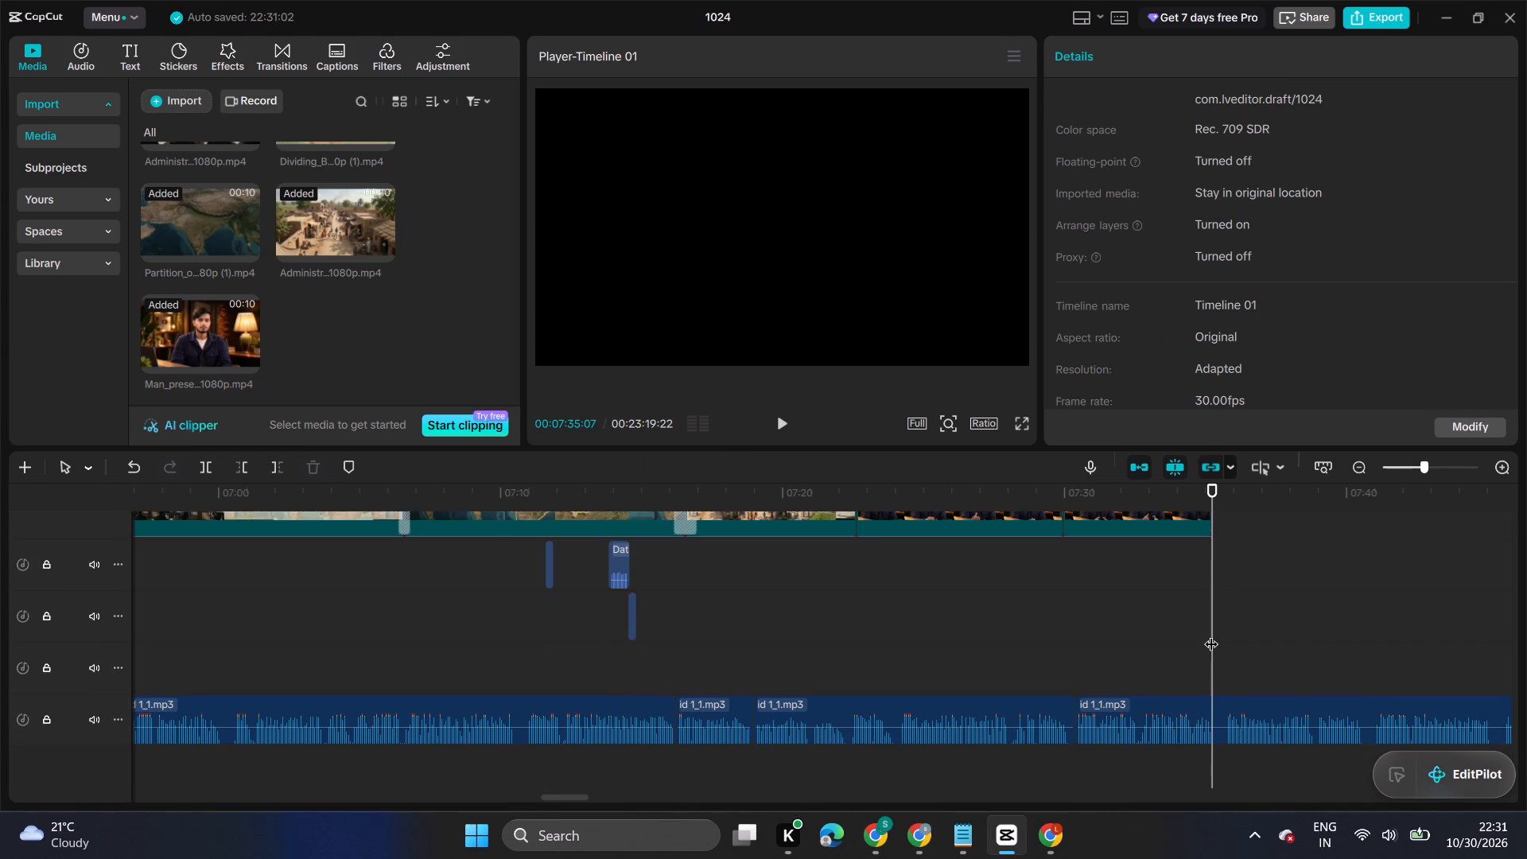
double_click(1506, 463)
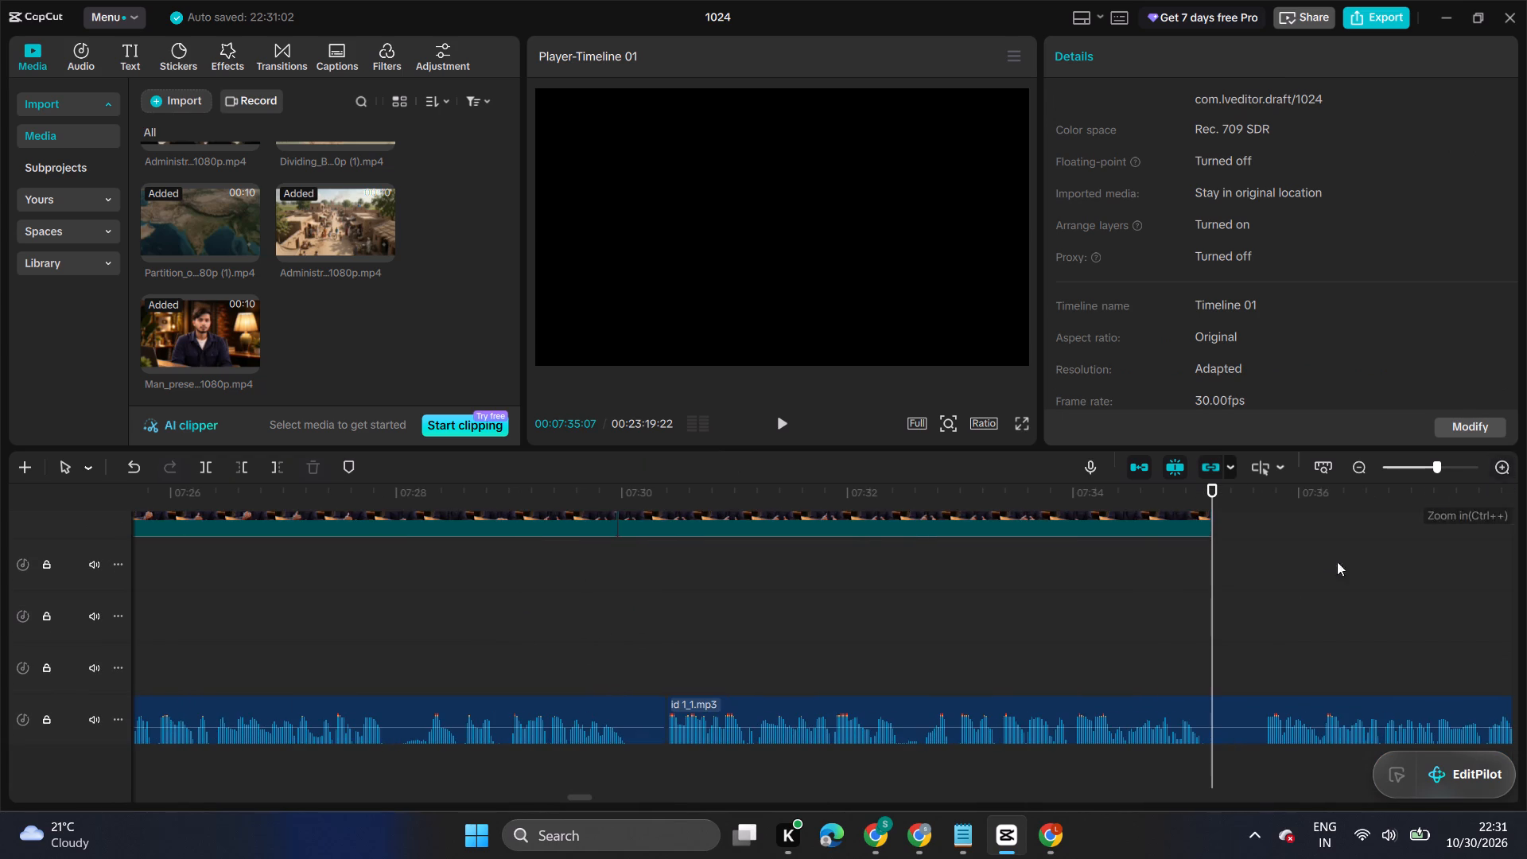
drag(1215, 648, 1202, 636)
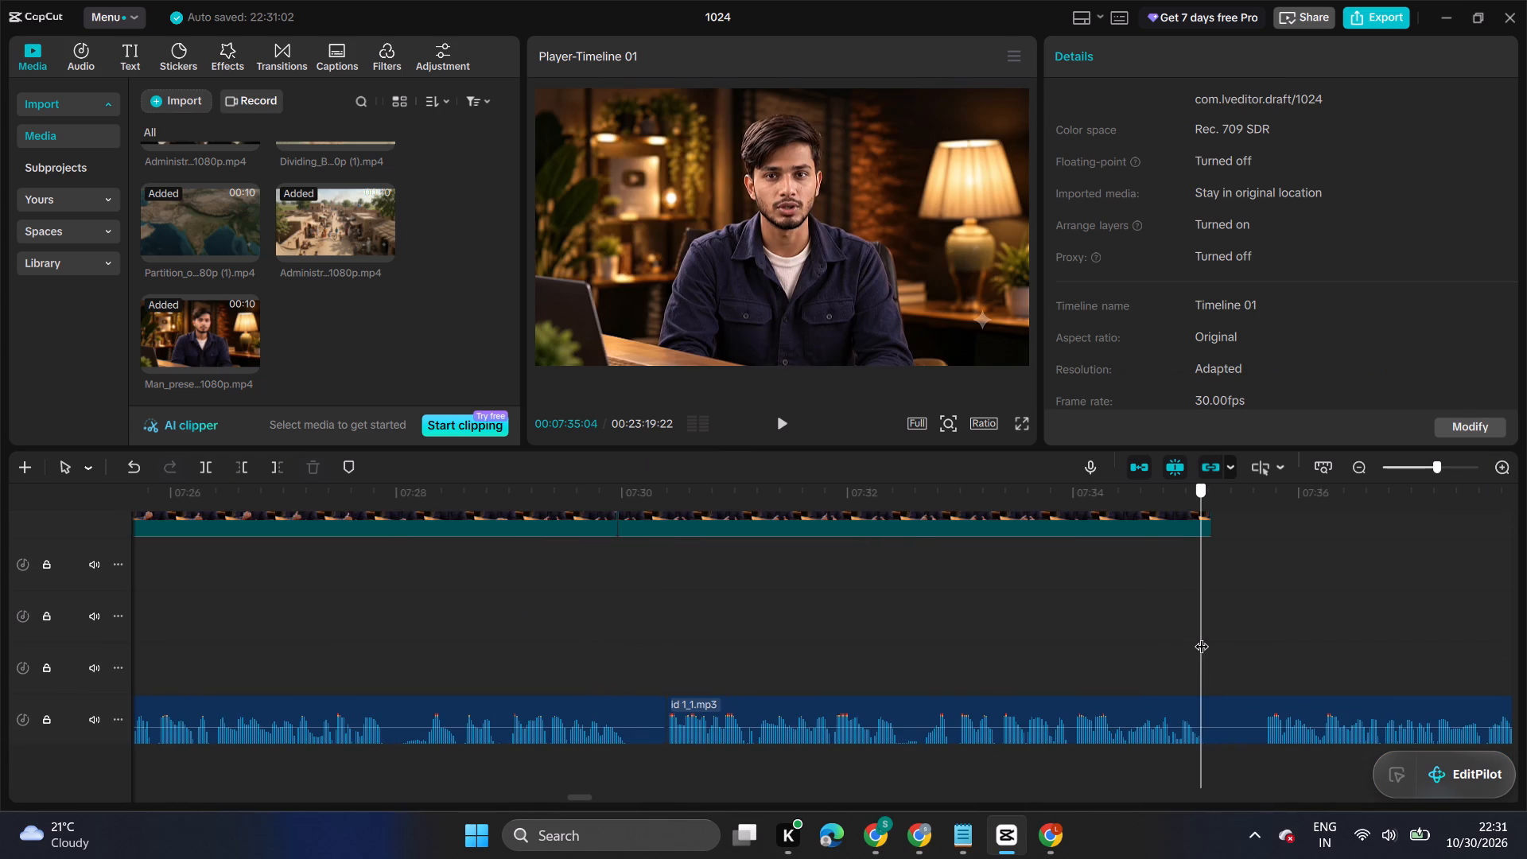
drag(1202, 636, 1204, 636)
click(1214, 707)
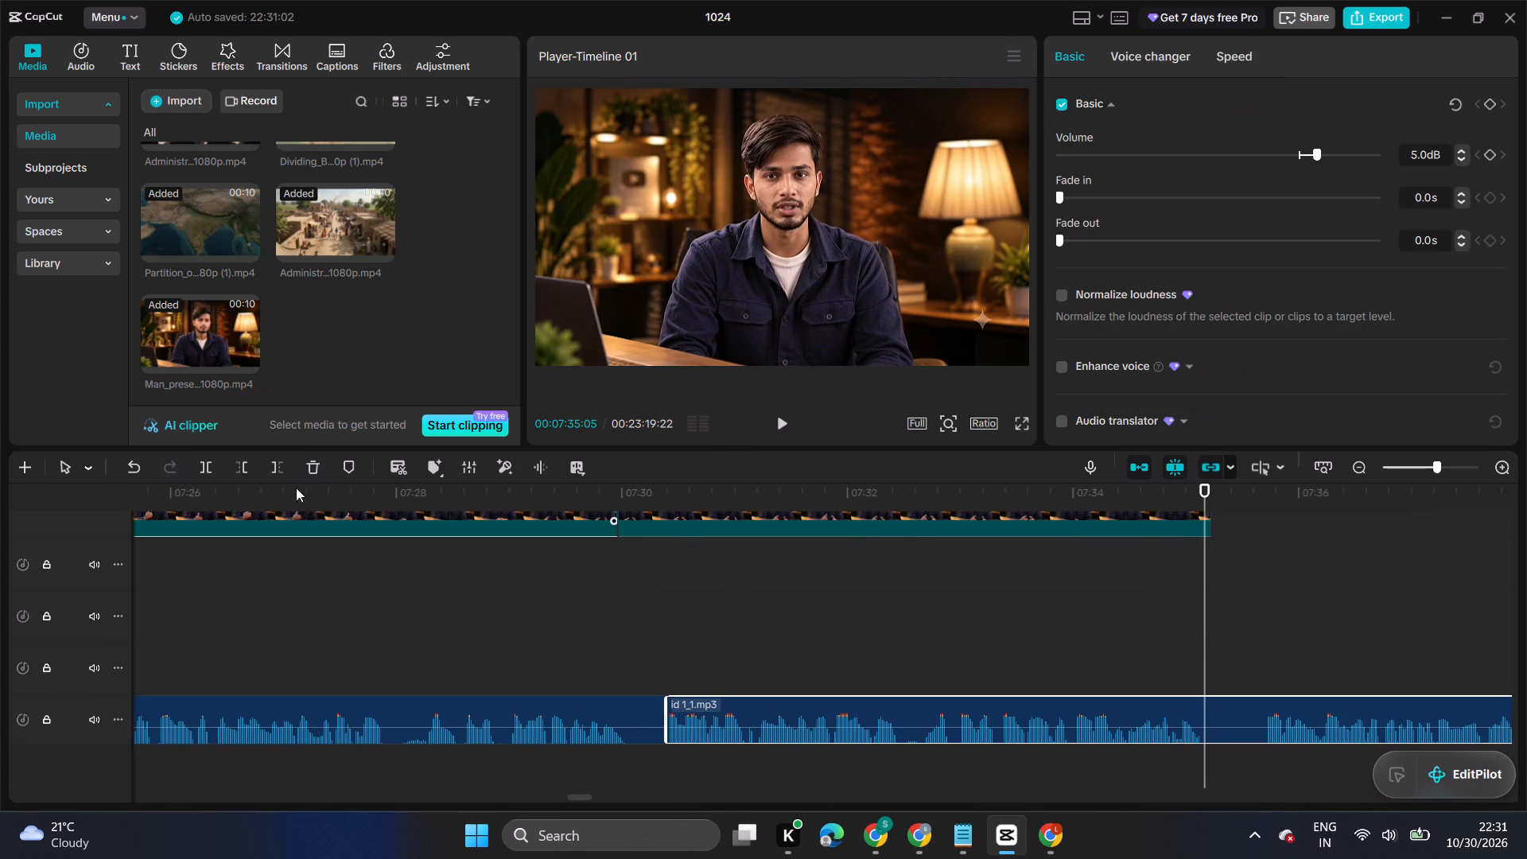
click(212, 457)
Trim the silence from the new narration part's start up to 07:35:21 and move it against the preceding part.
click(1238, 655)
drag(1240, 655, 1248, 657)
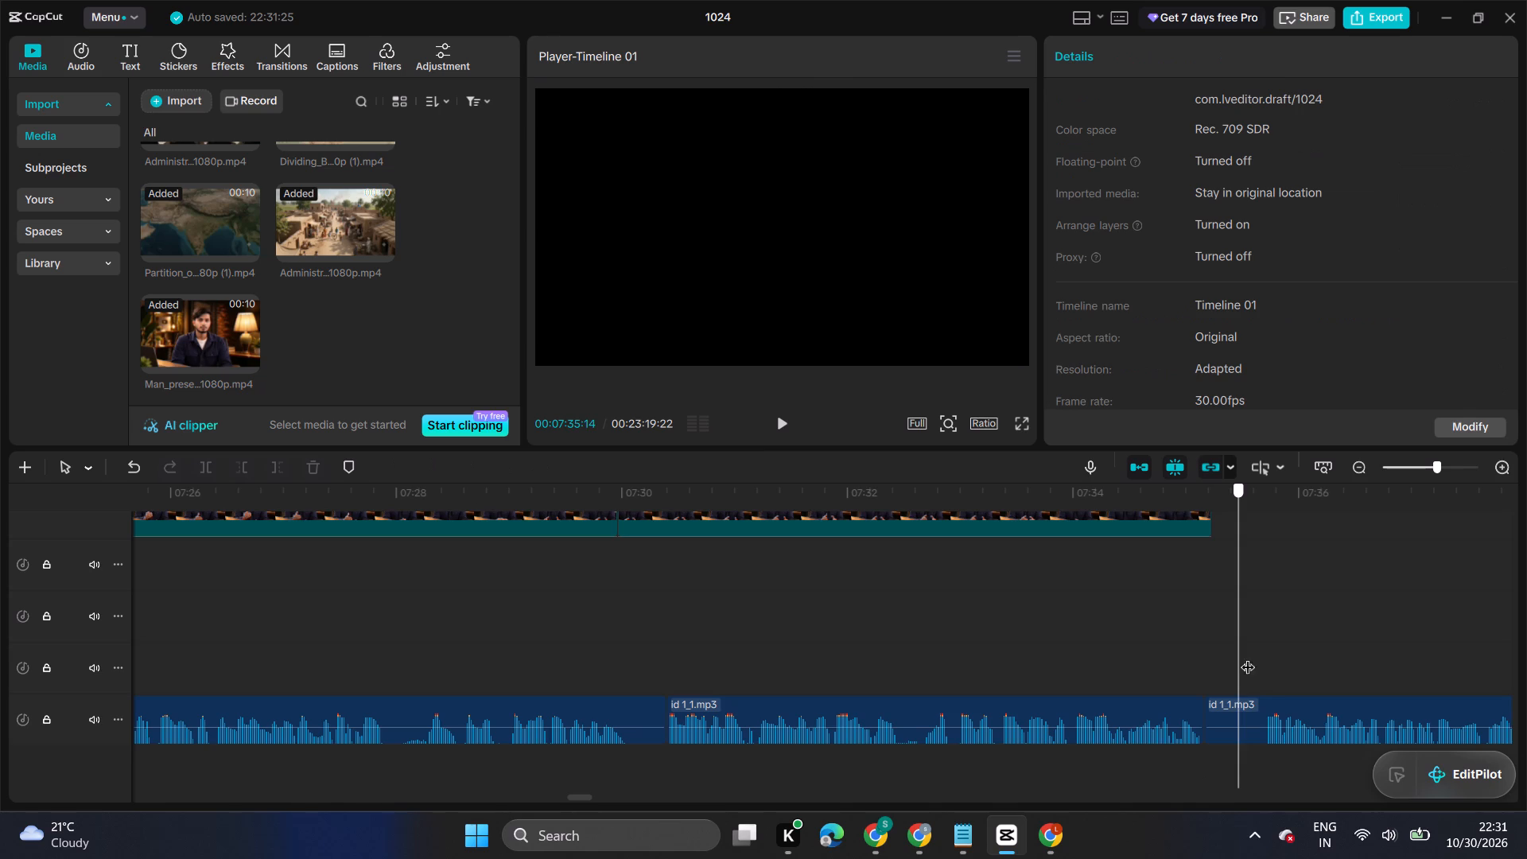
drag(1248, 657, 1264, 660)
click(1261, 709)
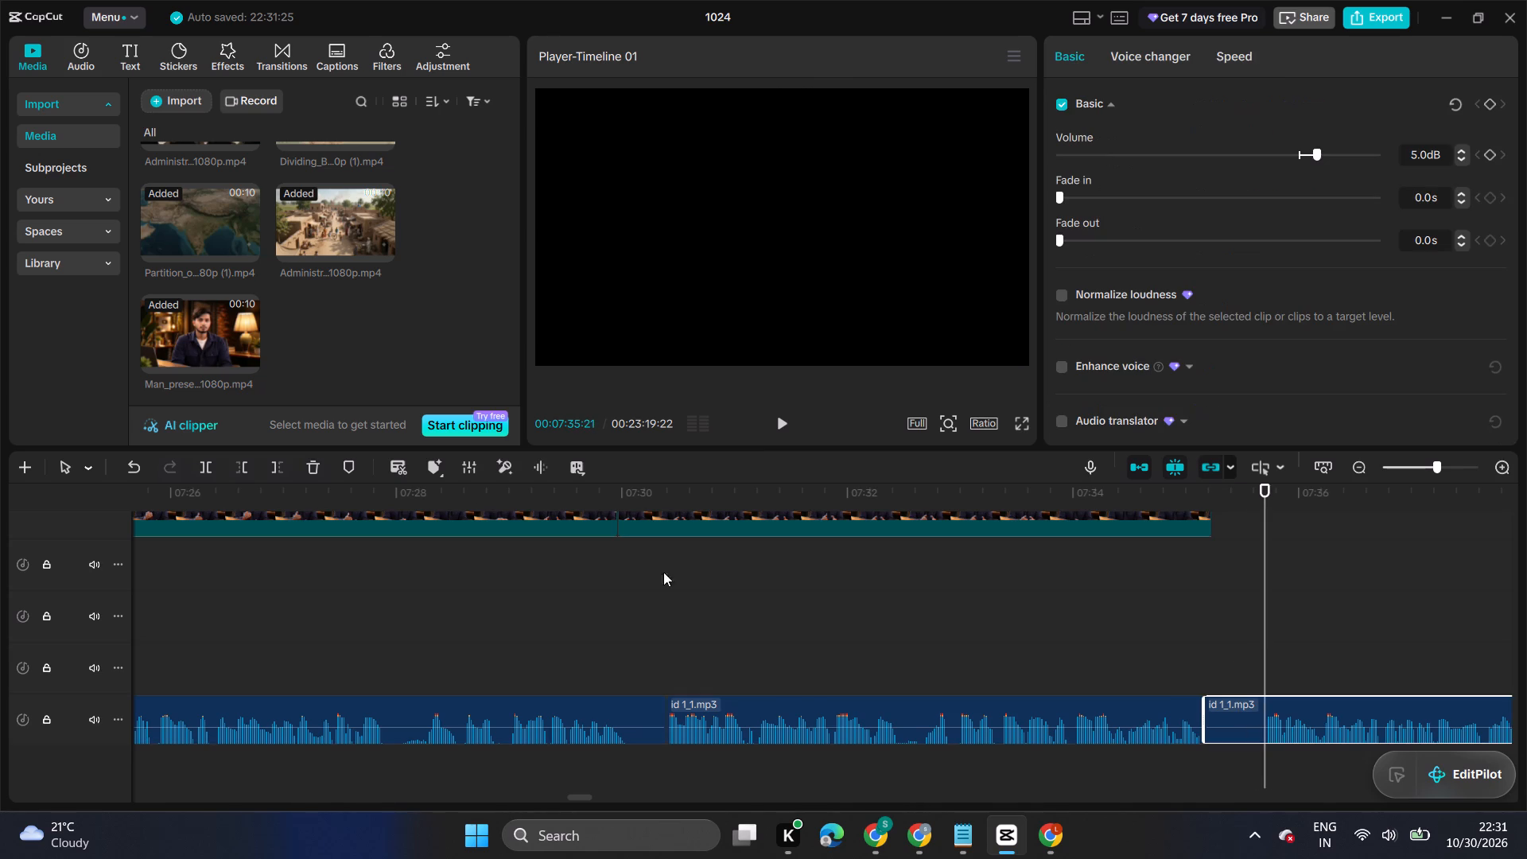
click(245, 462)
drag(1348, 711, 1318, 709)
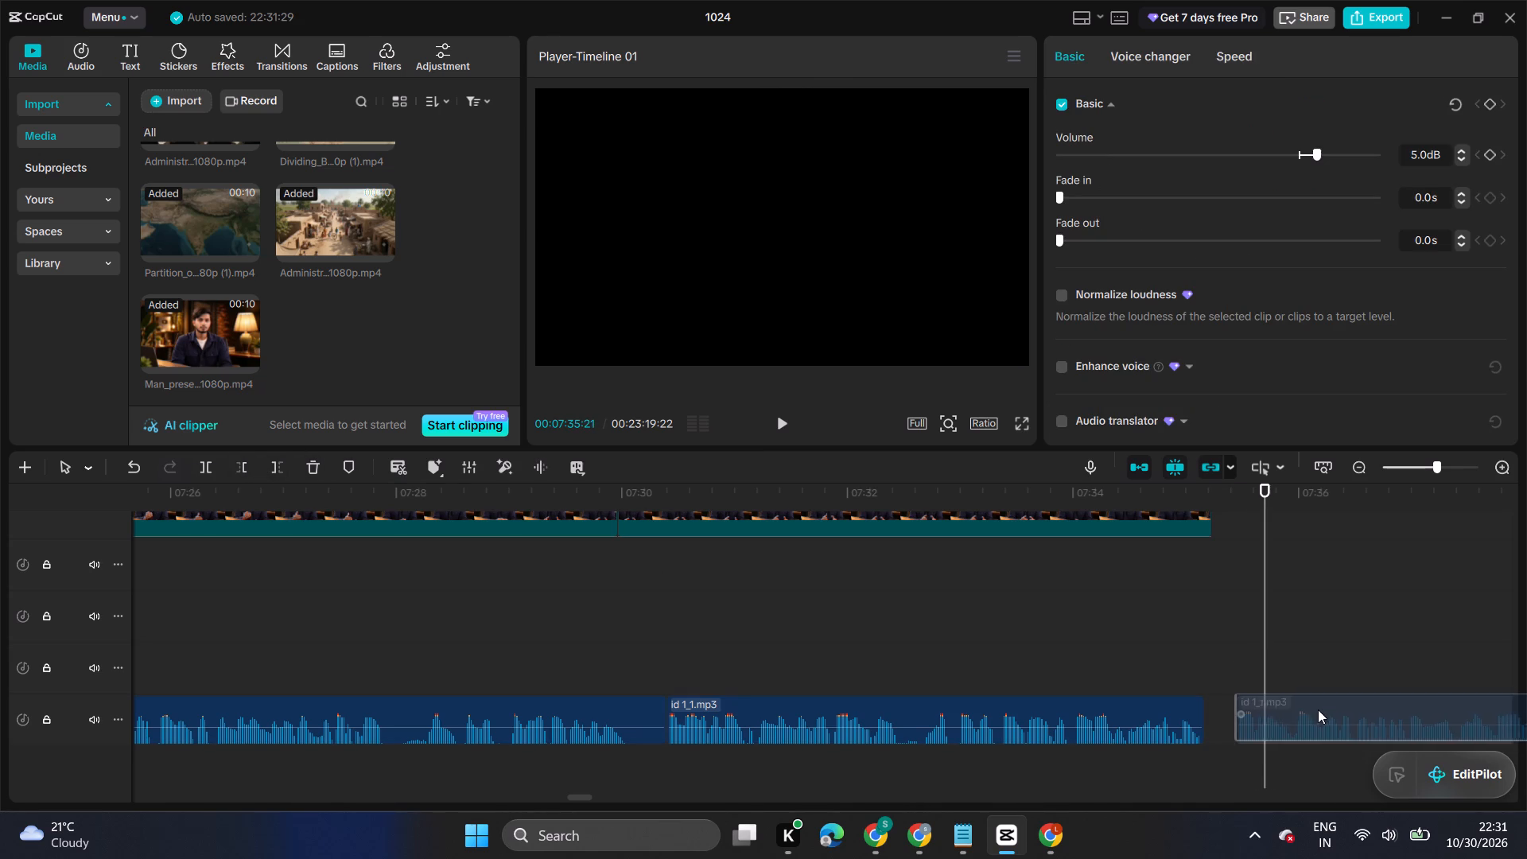
drag(1318, 709, 1285, 707)
Play across the new narration join from 07:35:03 to check the closed pause.
click(1198, 641)
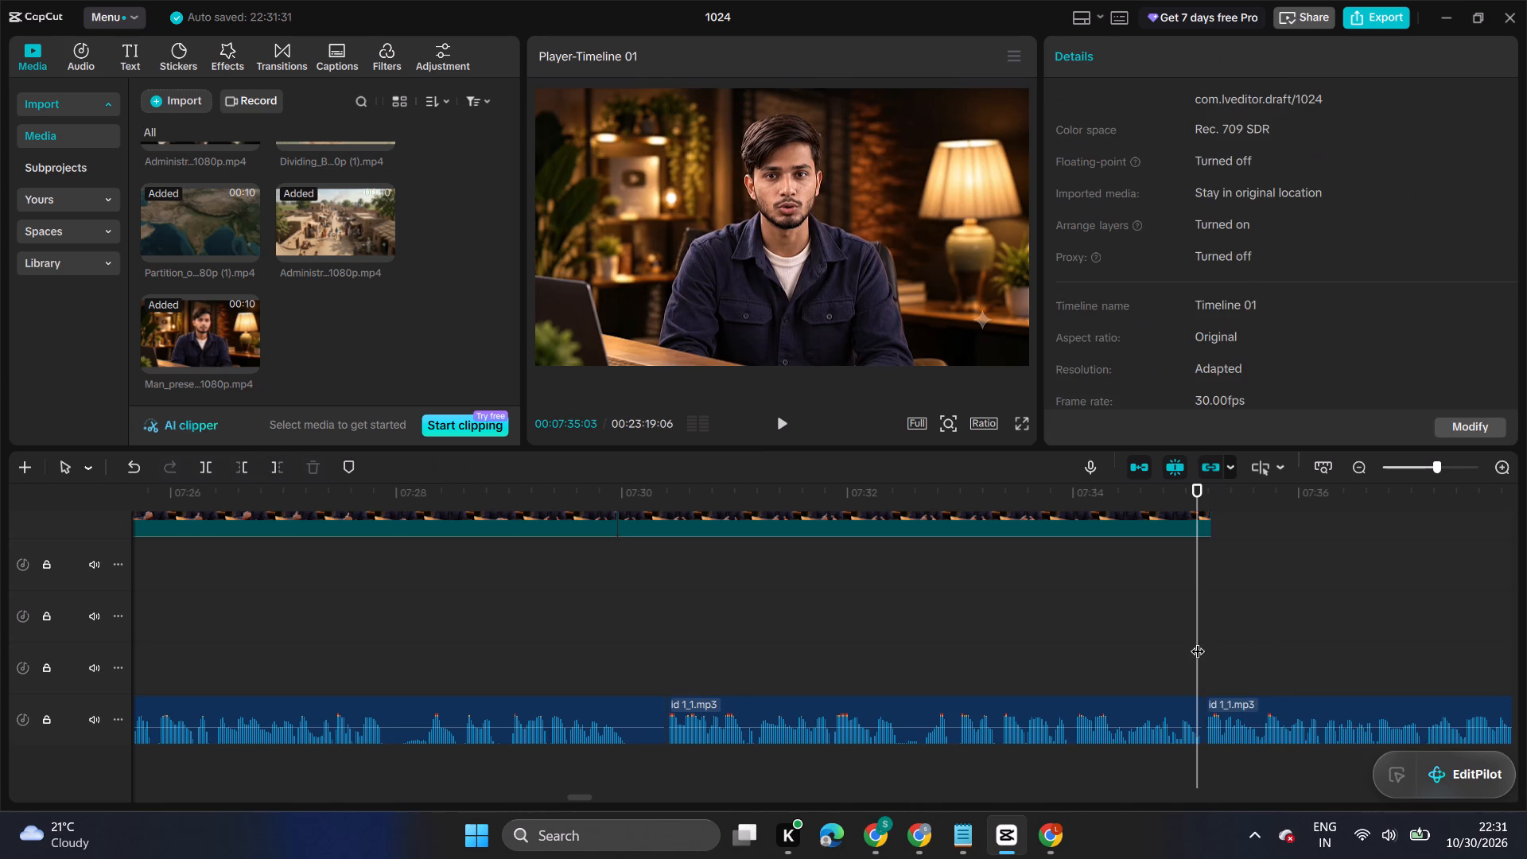
click(767, 425)
click(773, 425)
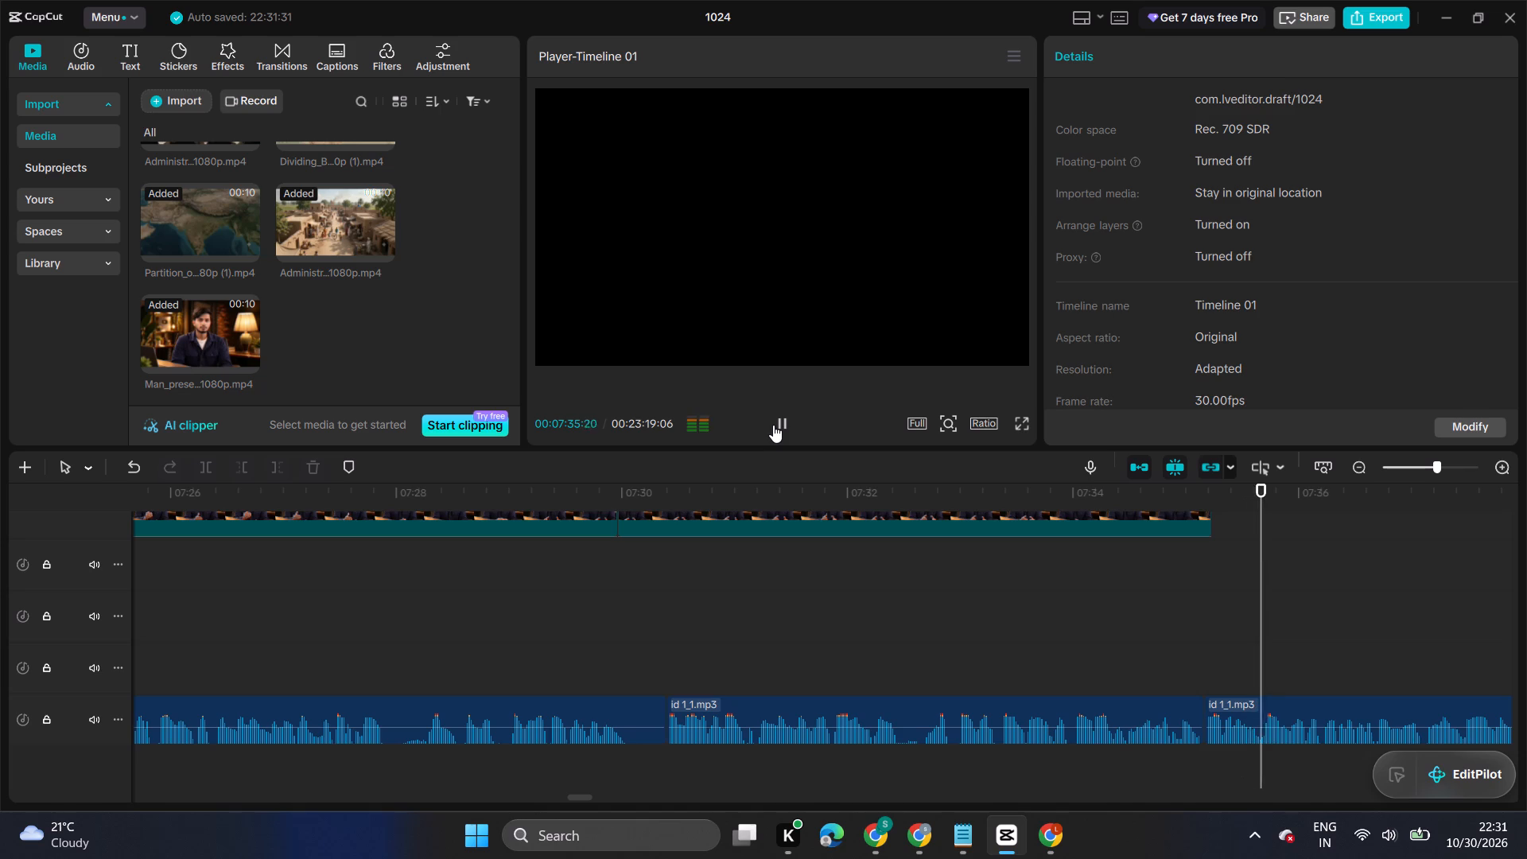
click(773, 425)
Switch to the Notepad script to read the lines following the current narration, and return to CapCut.
click(958, 837)
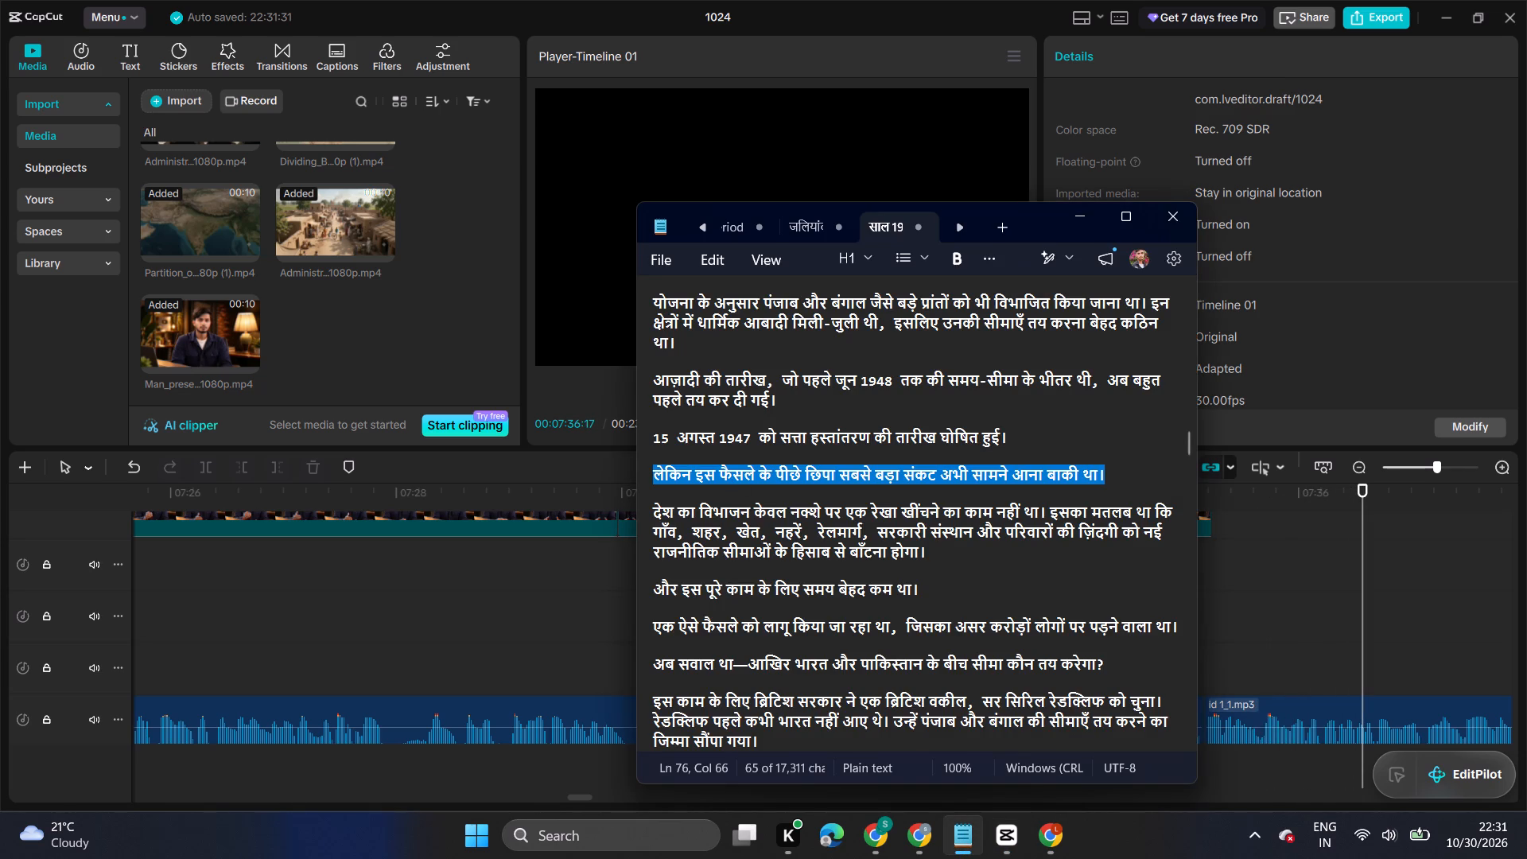
click(1245, 625)
Trim the silent end of the narration part under the 0.80x presenter part, cutting it at 07:30:01.
click(632, 663)
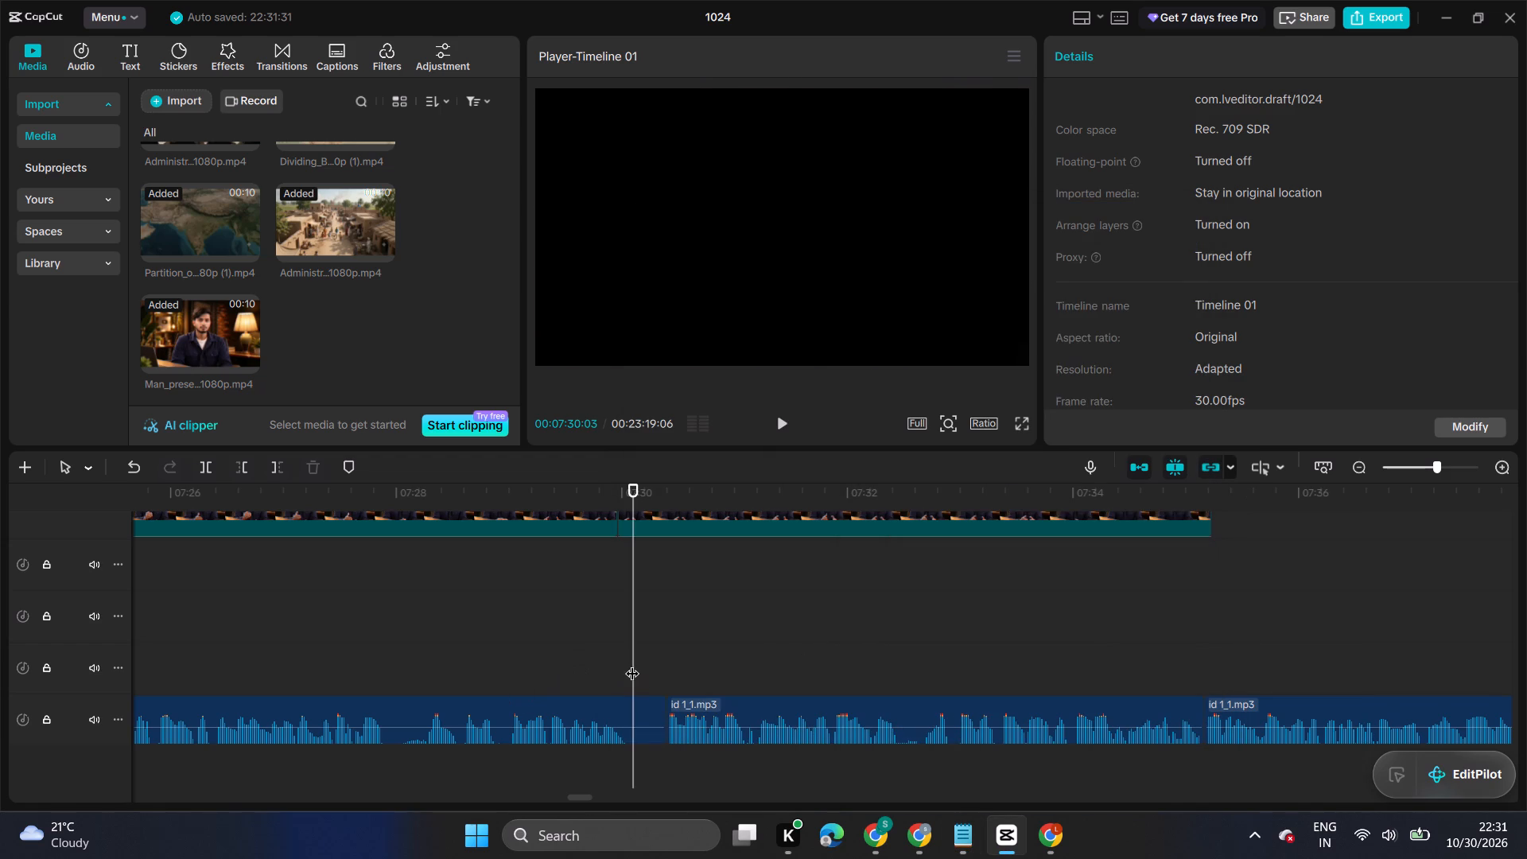
drag(632, 663, 624, 654)
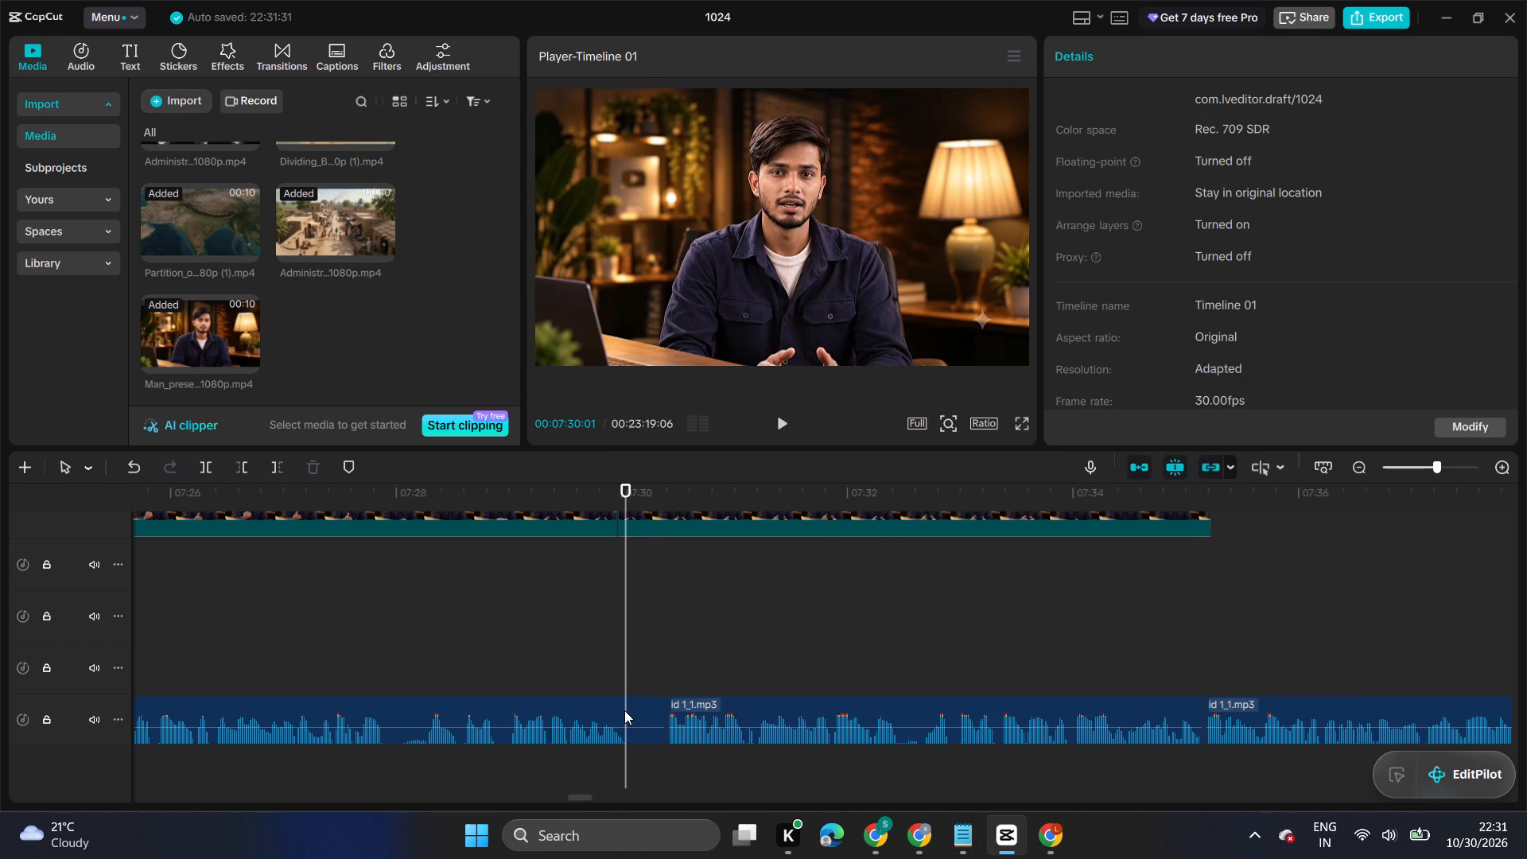
click(624, 714)
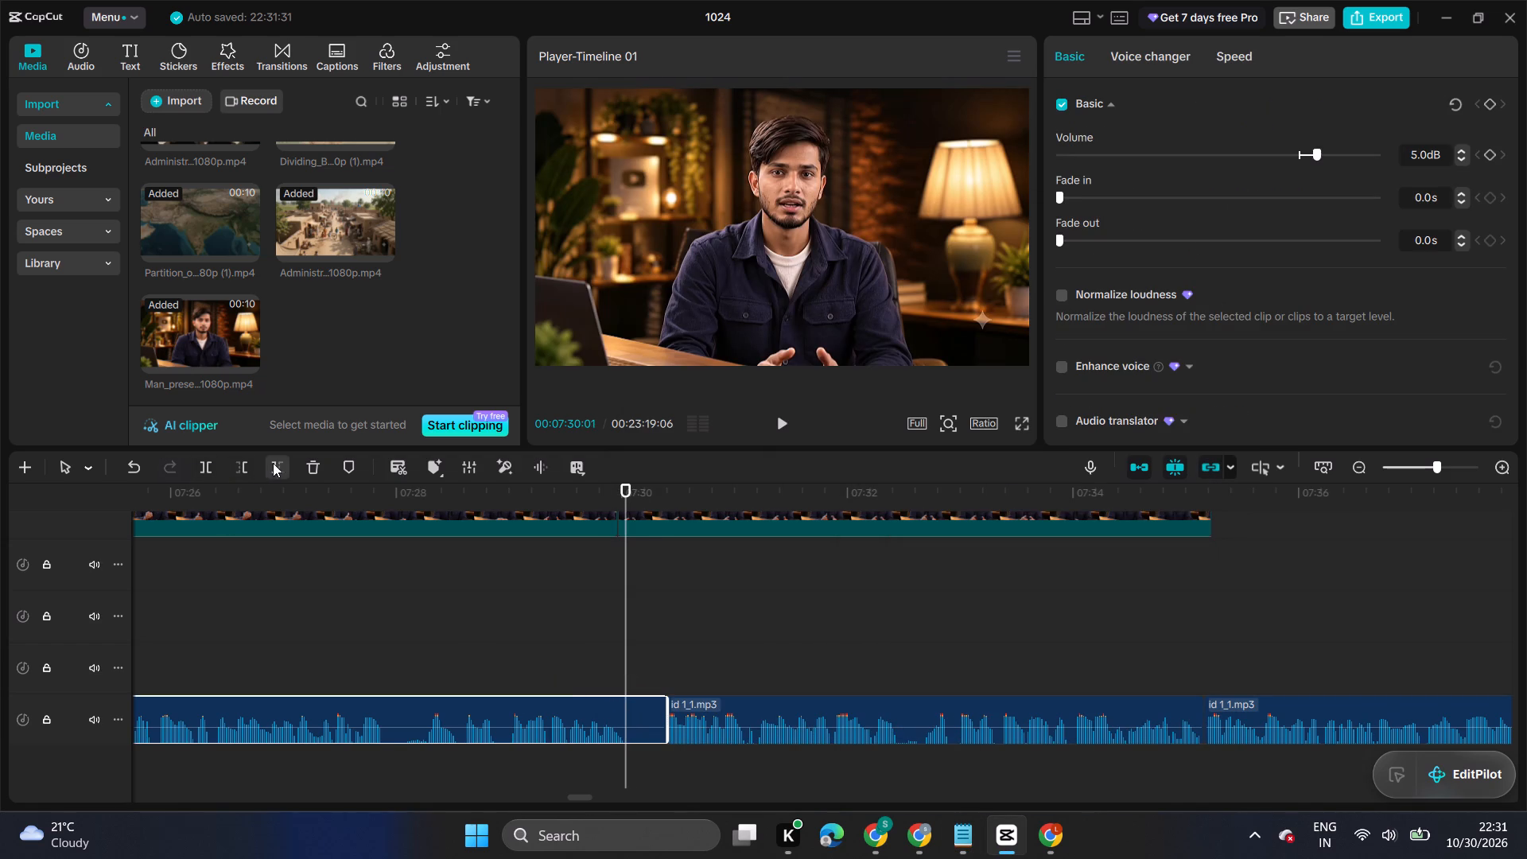
click(273, 463)
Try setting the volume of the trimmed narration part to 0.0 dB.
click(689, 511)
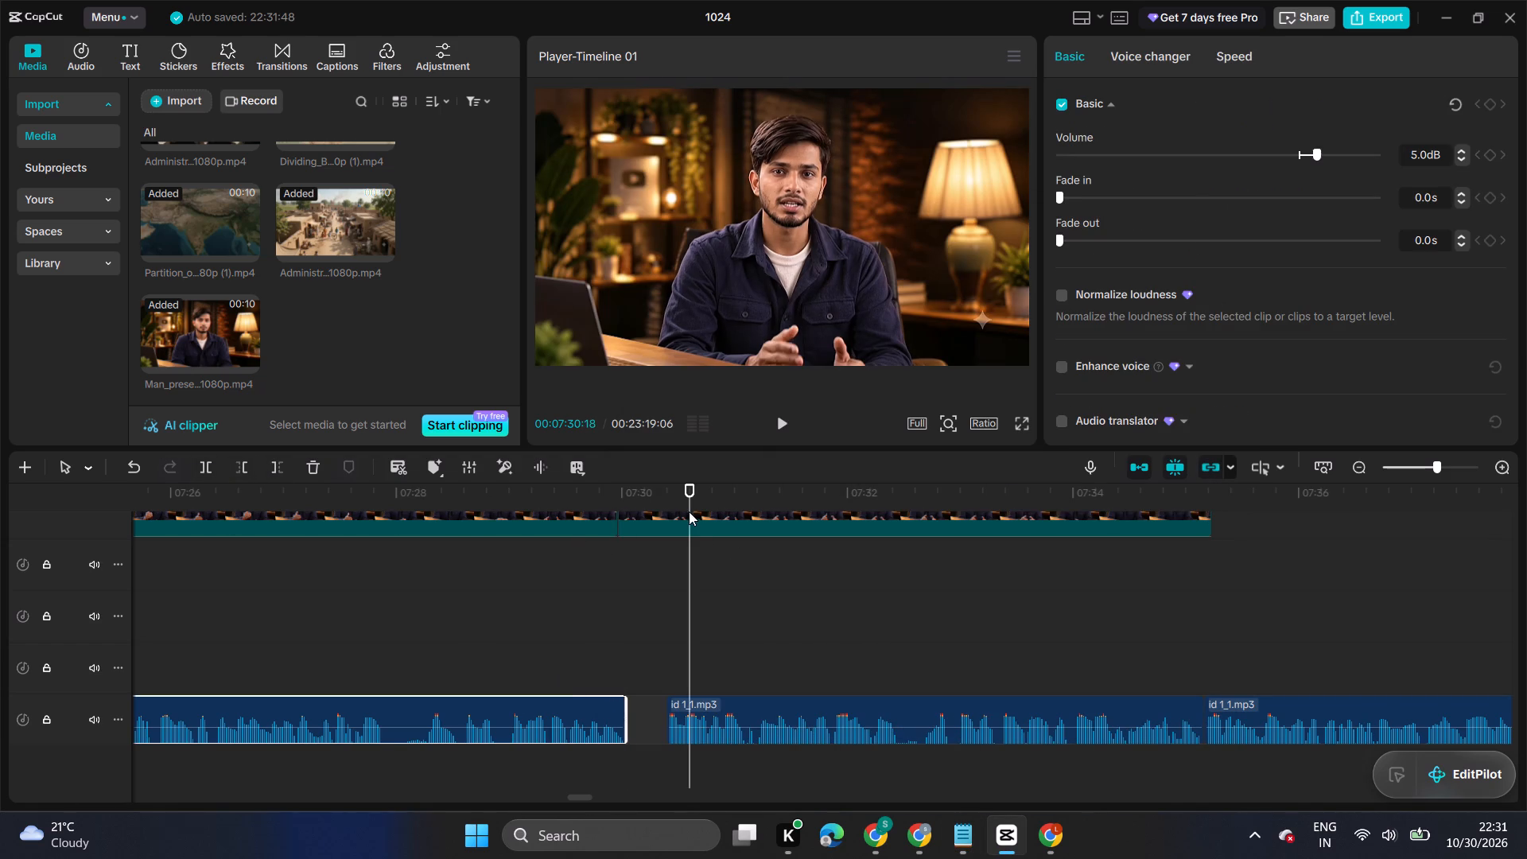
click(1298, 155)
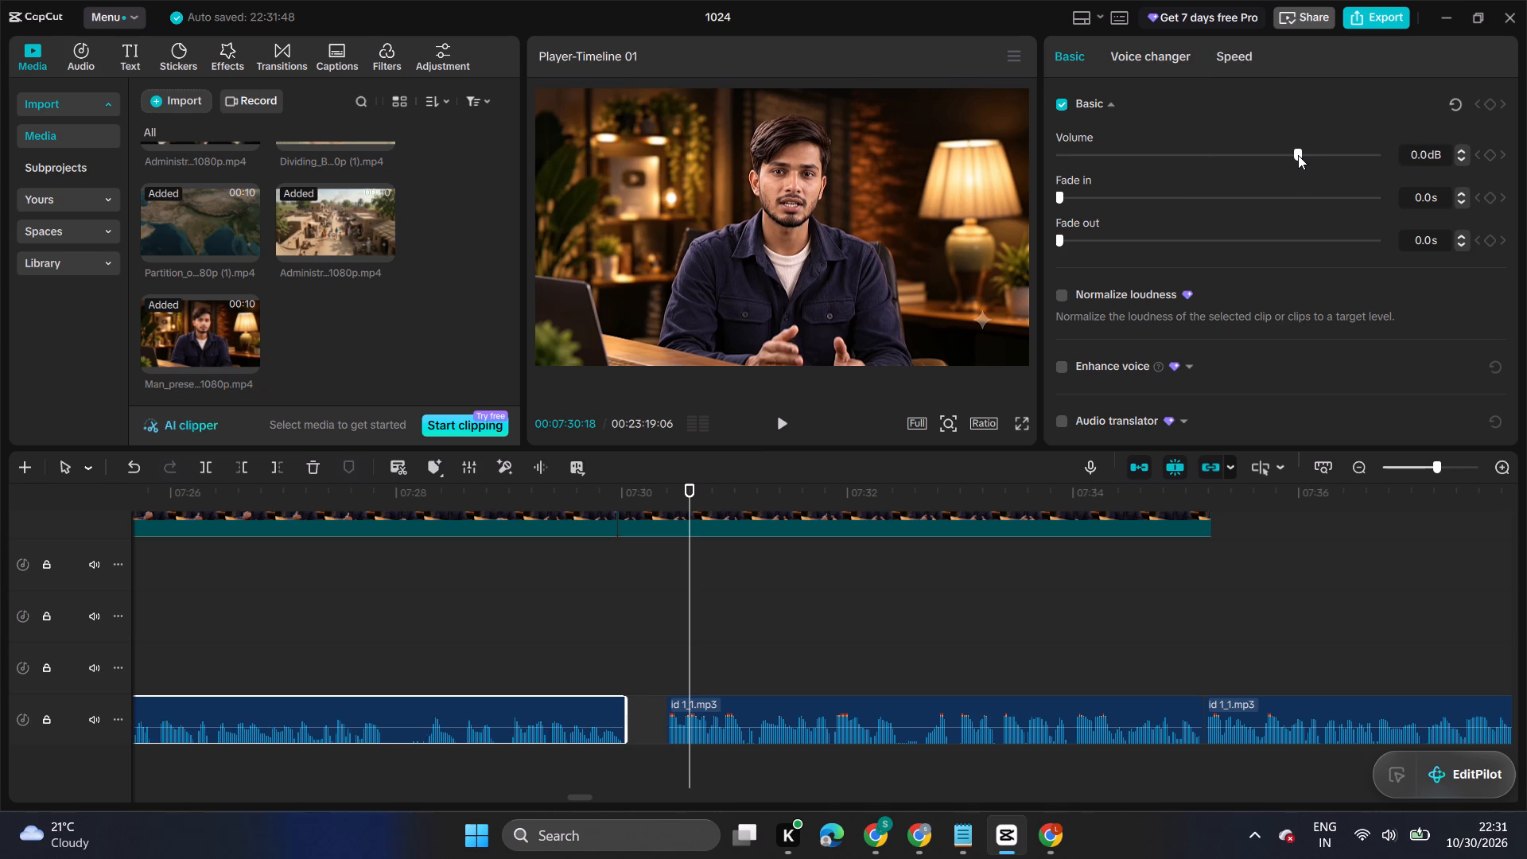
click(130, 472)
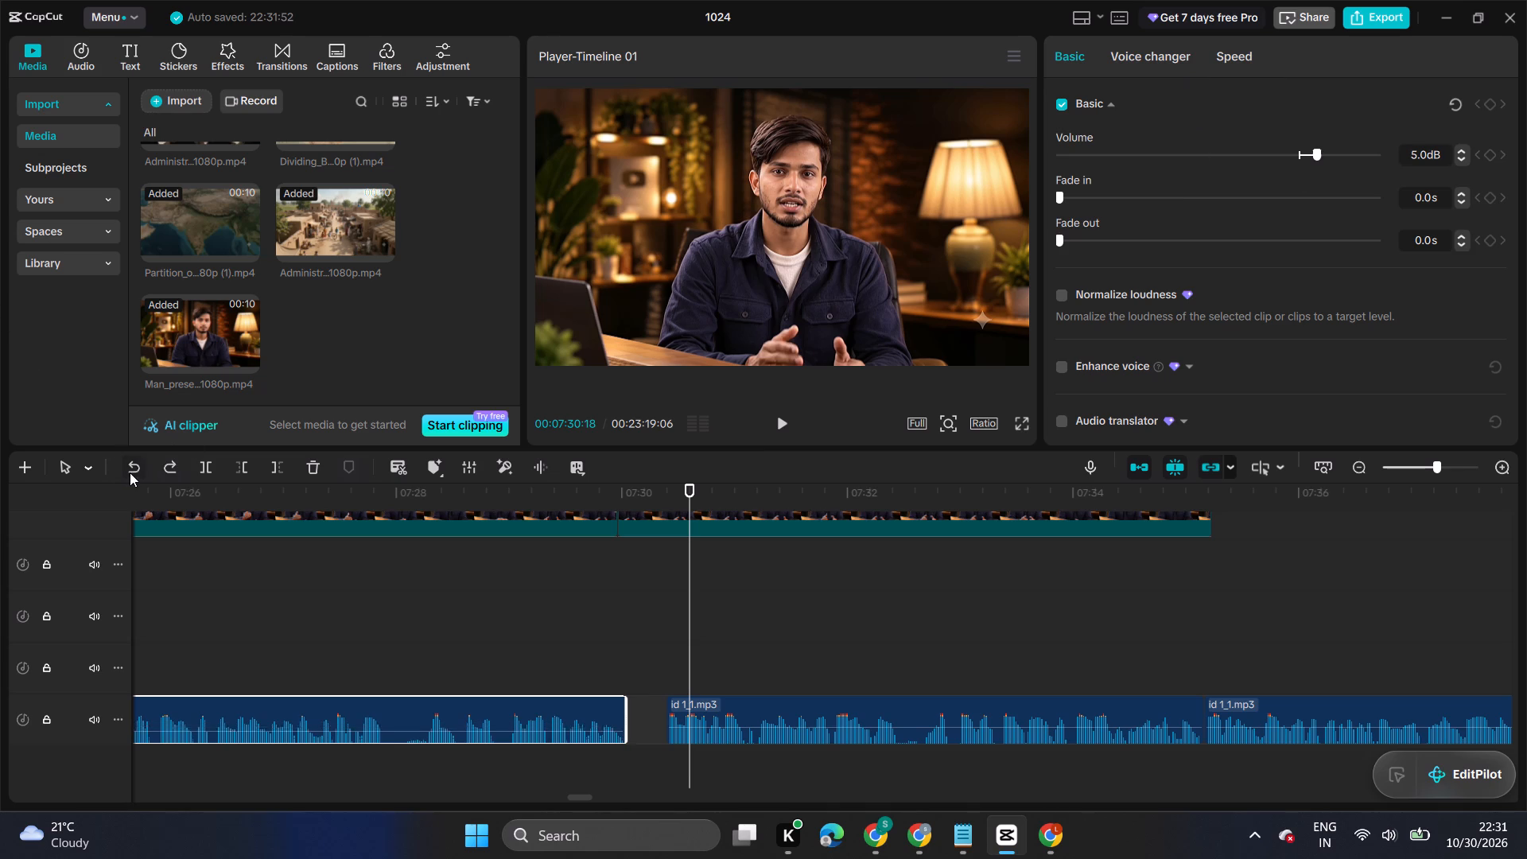
Set the volume of the muted 0.70x presenter part to 0.0 dB.
click(696, 523)
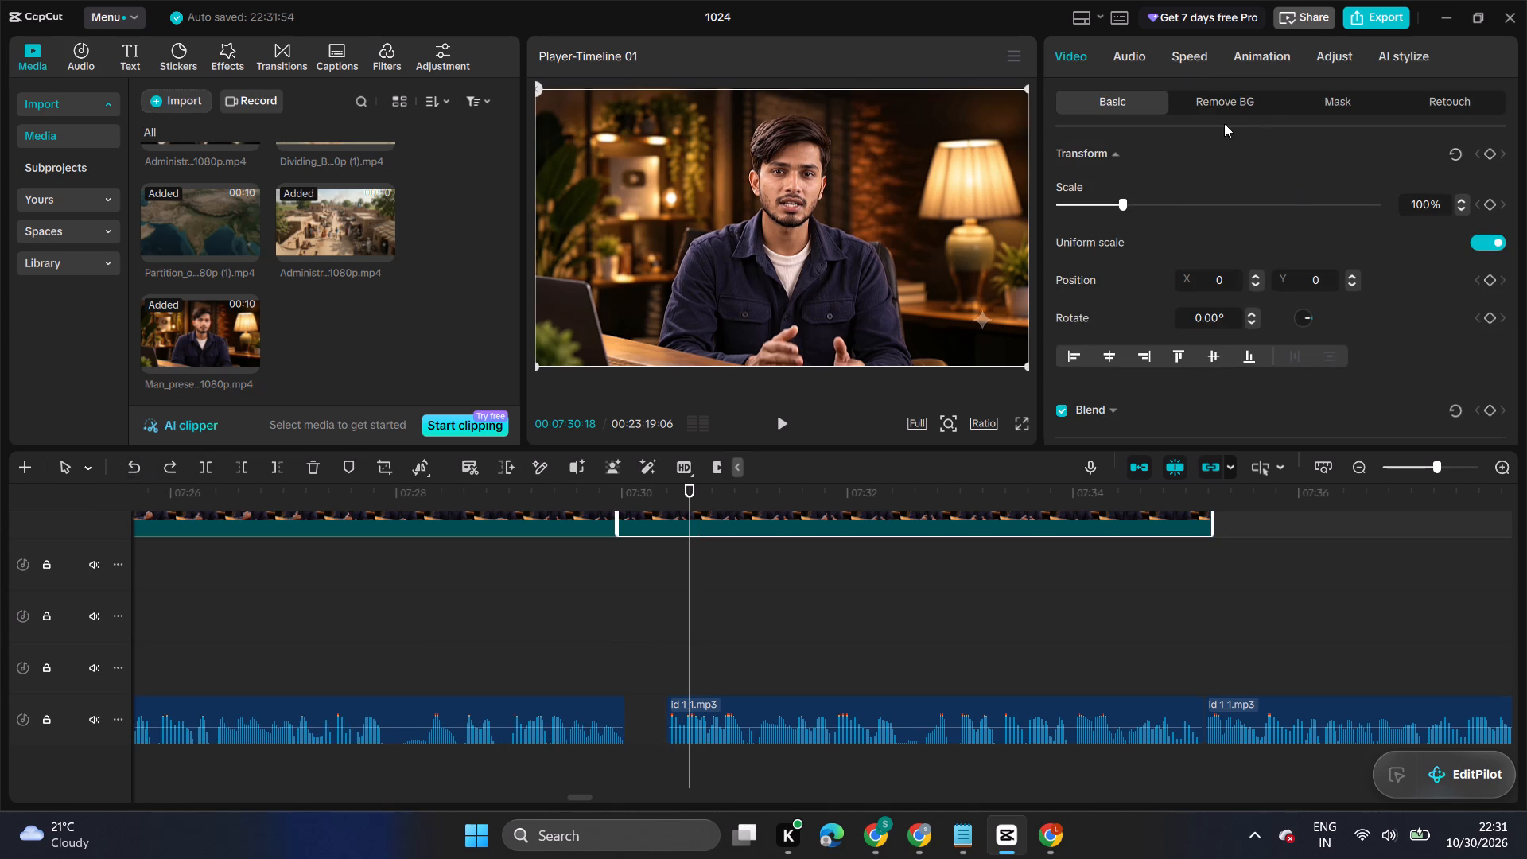
click(1203, 64)
scroll(744, 604, up, 3)
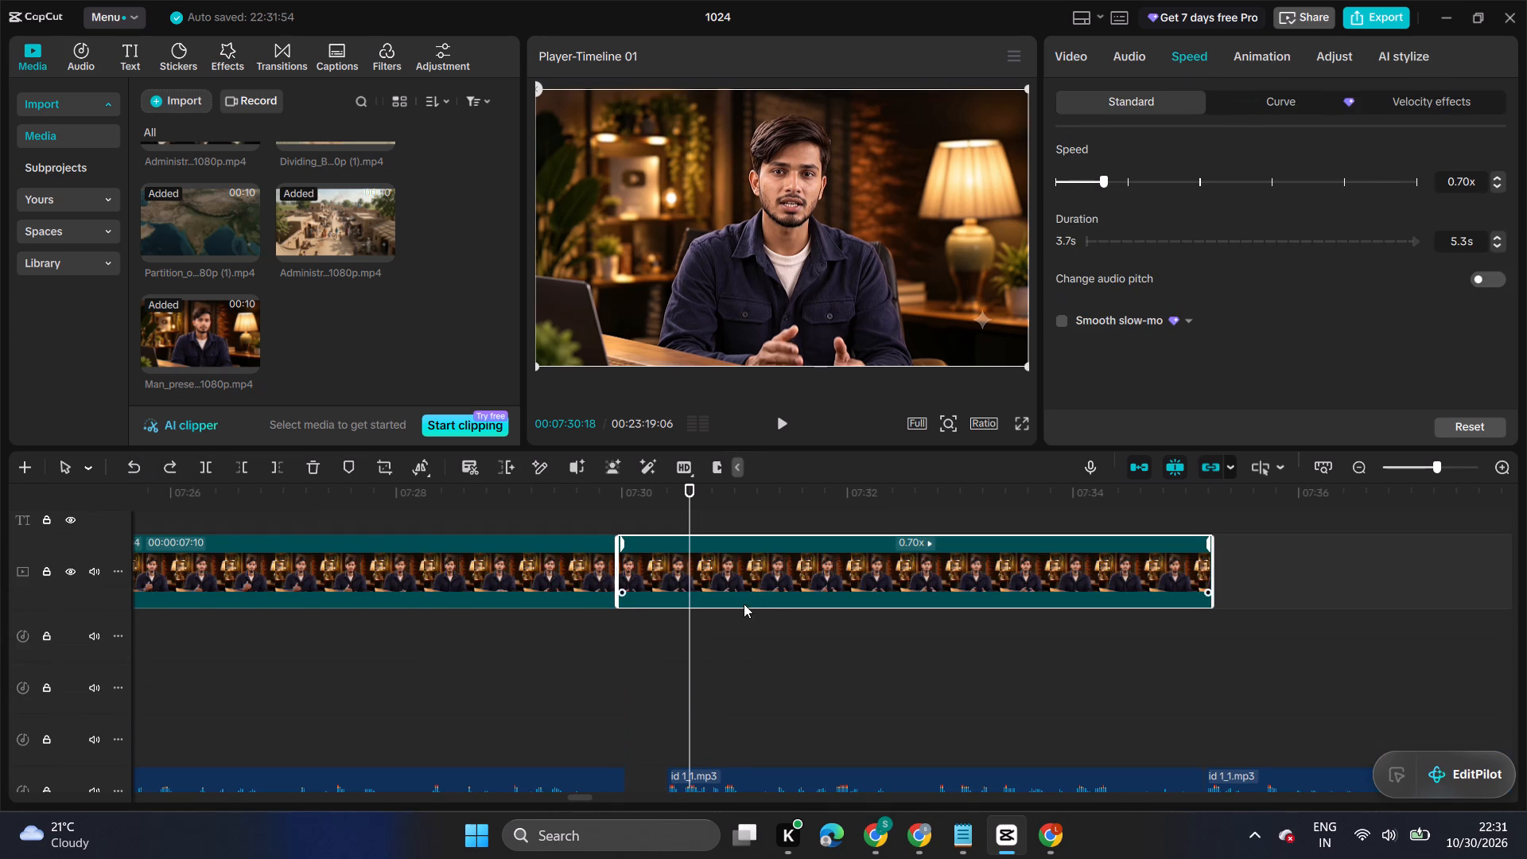
click(1130, 64)
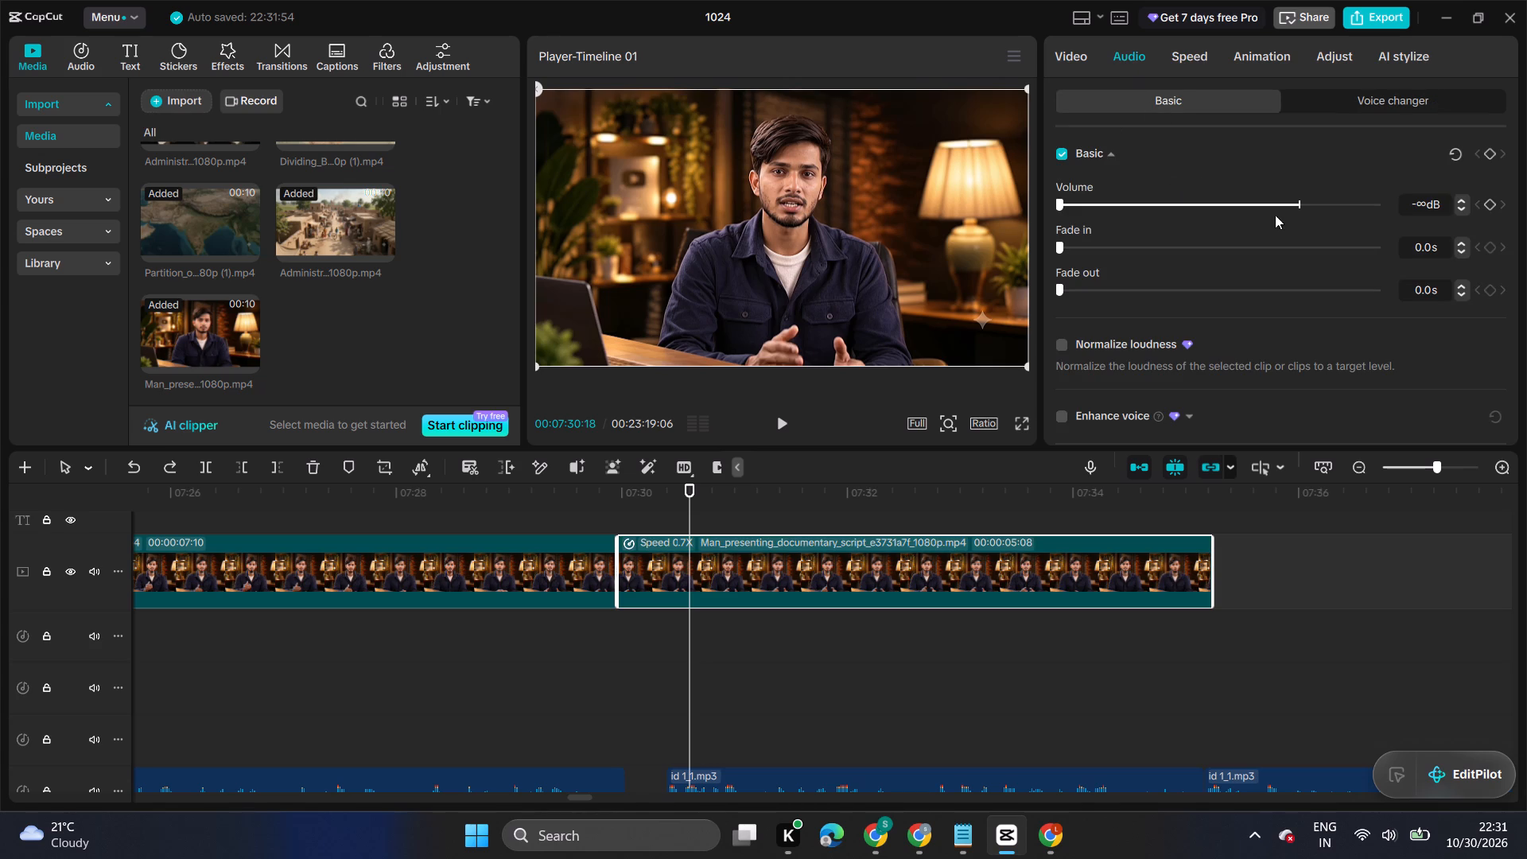
click(1297, 208)
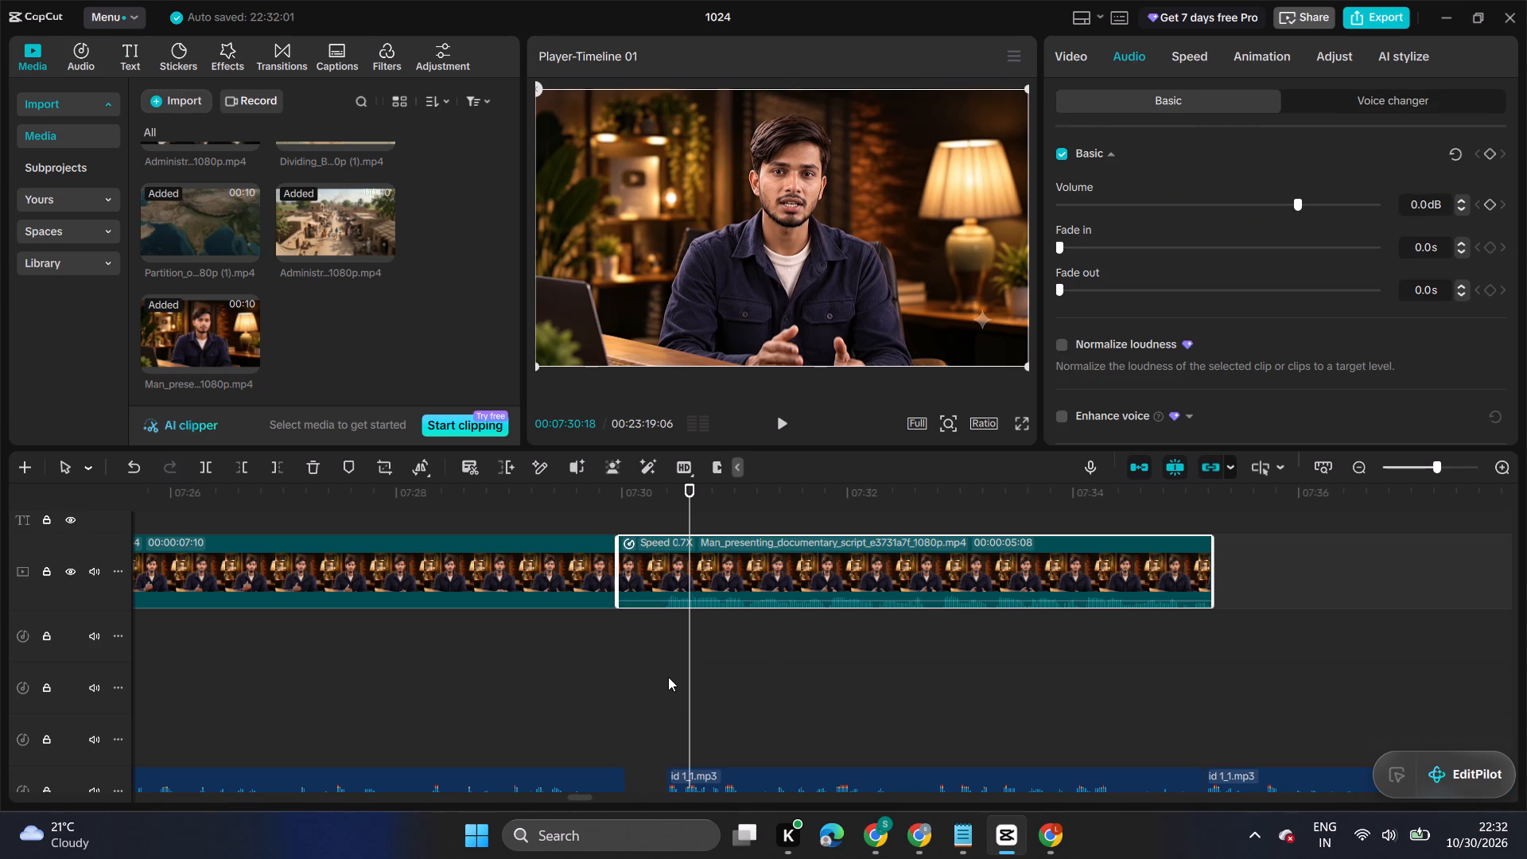
Move the following narration parts back together to close the gap after the narration part ending at 07:30:01.
click(669, 675)
scroll(671, 674, down, 4)
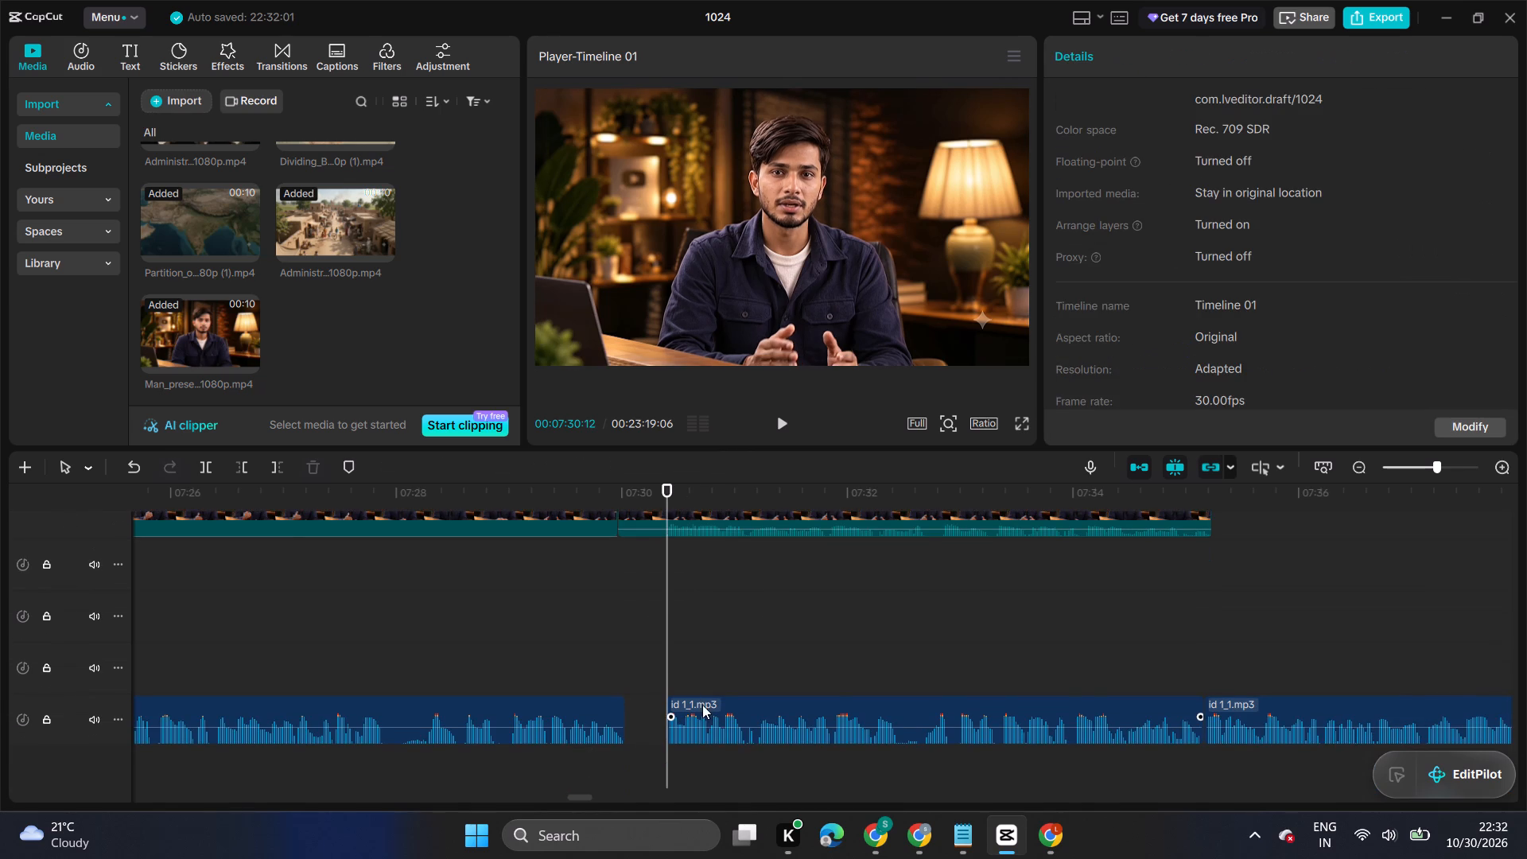
drag(919, 764, 1244, 710)
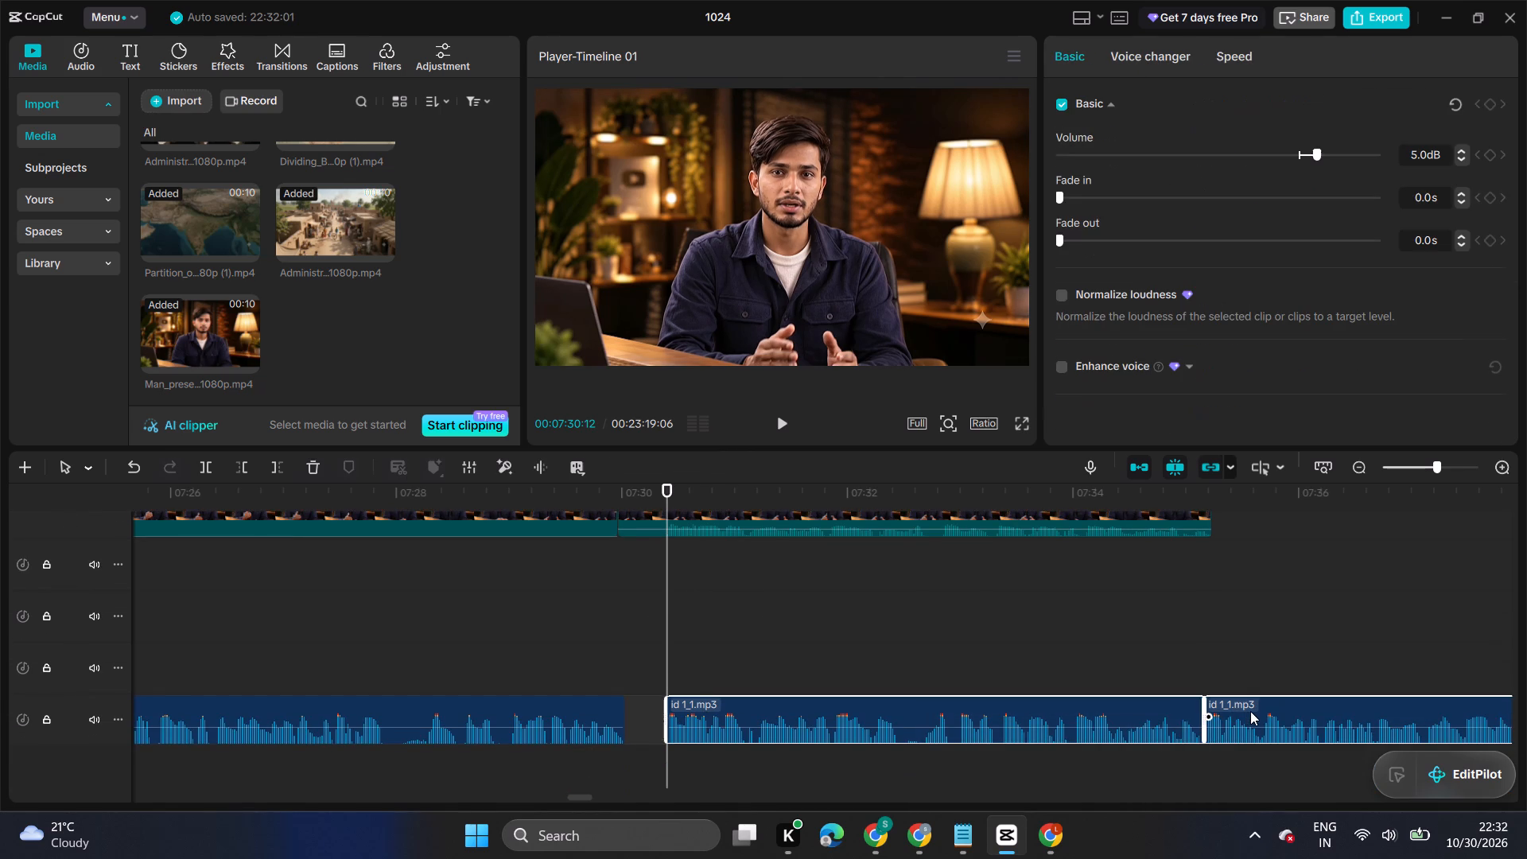
drag(1251, 710, 1207, 713)
Trim the start of the 0.70x presenter part up to 07:30:12, where its speech begins.
click(637, 597)
drag(637, 597, 664, 592)
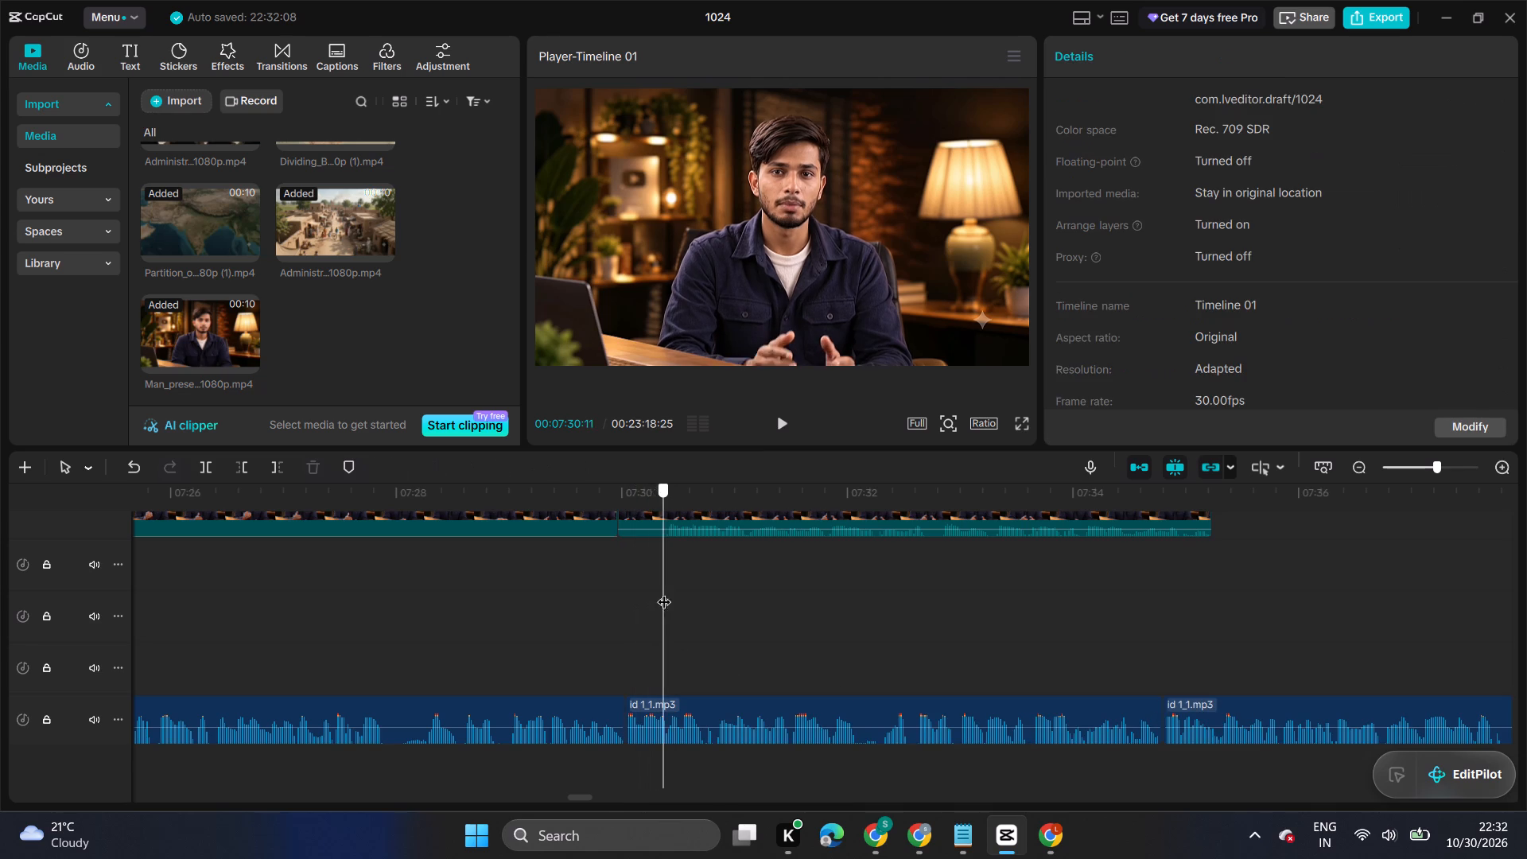
drag(664, 592, 666, 592)
click(653, 525)
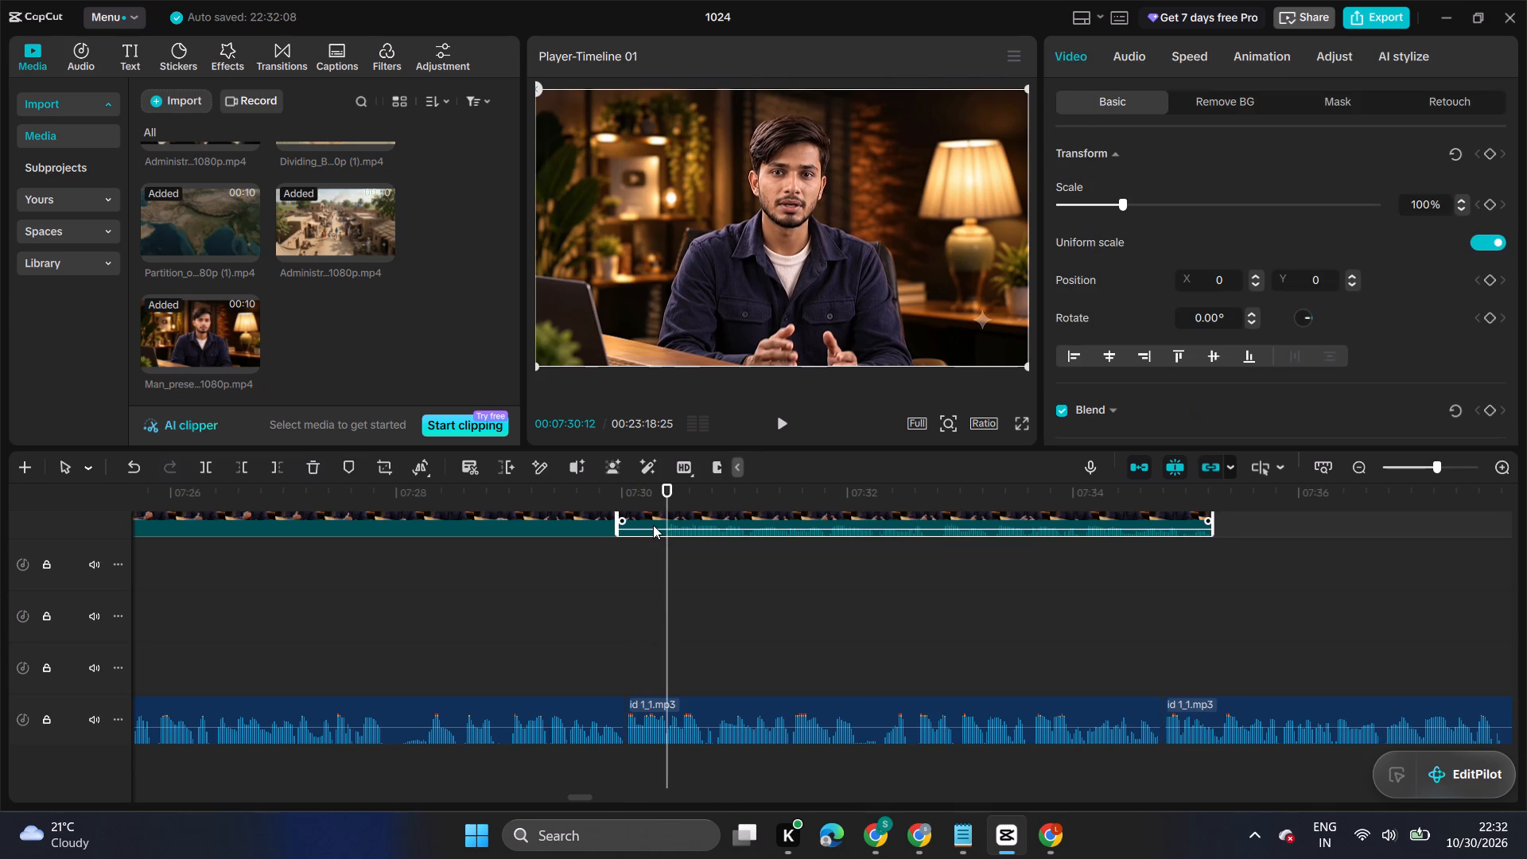
click(237, 465)
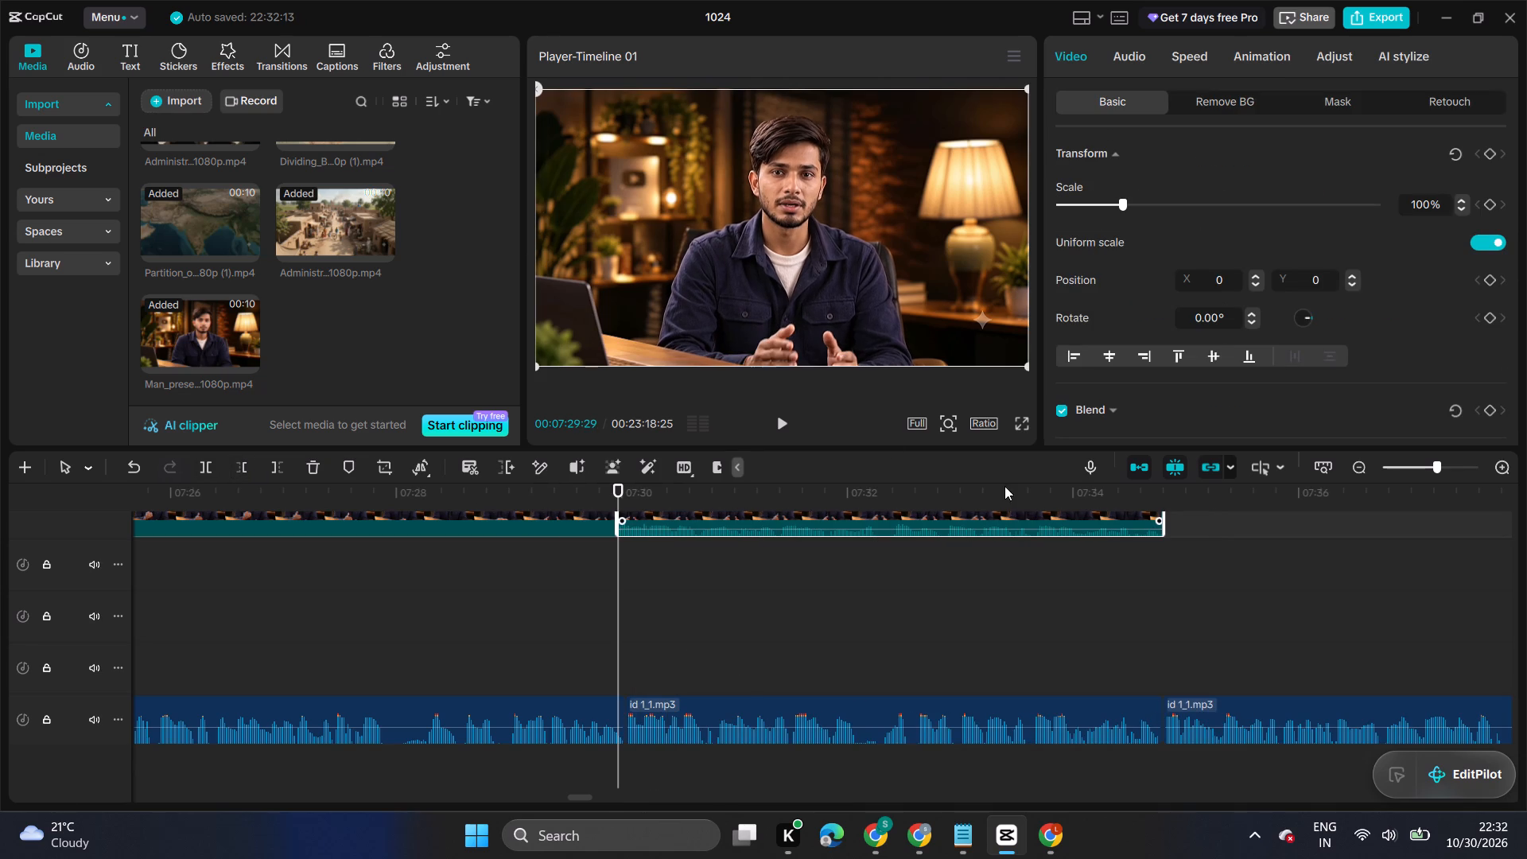
Play the trimmed presenter part from 07:29:29 to check its lip sync with the narration.
click(771, 422)
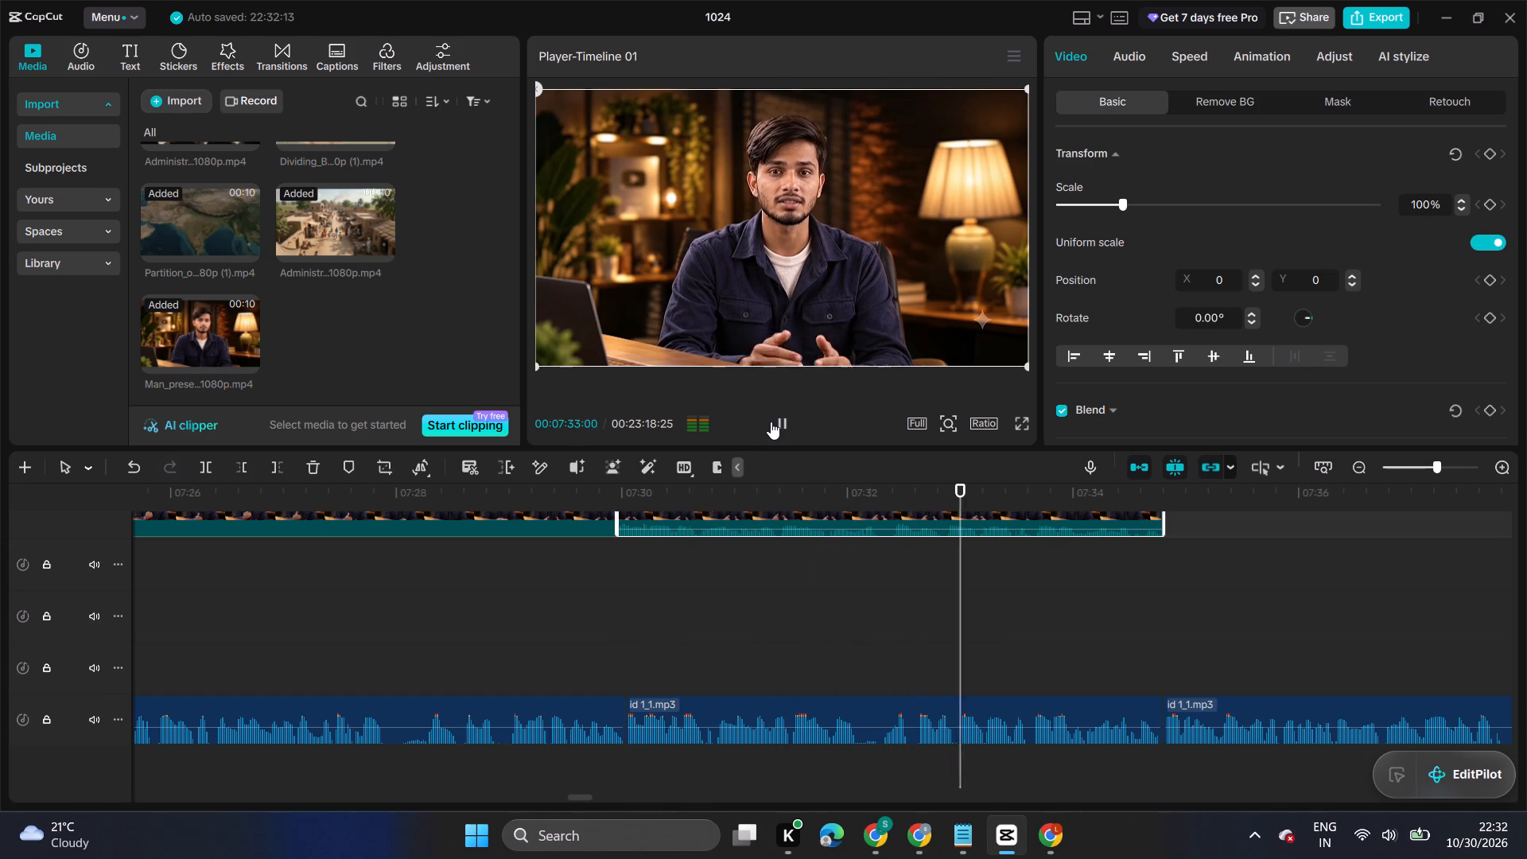
click(771, 422)
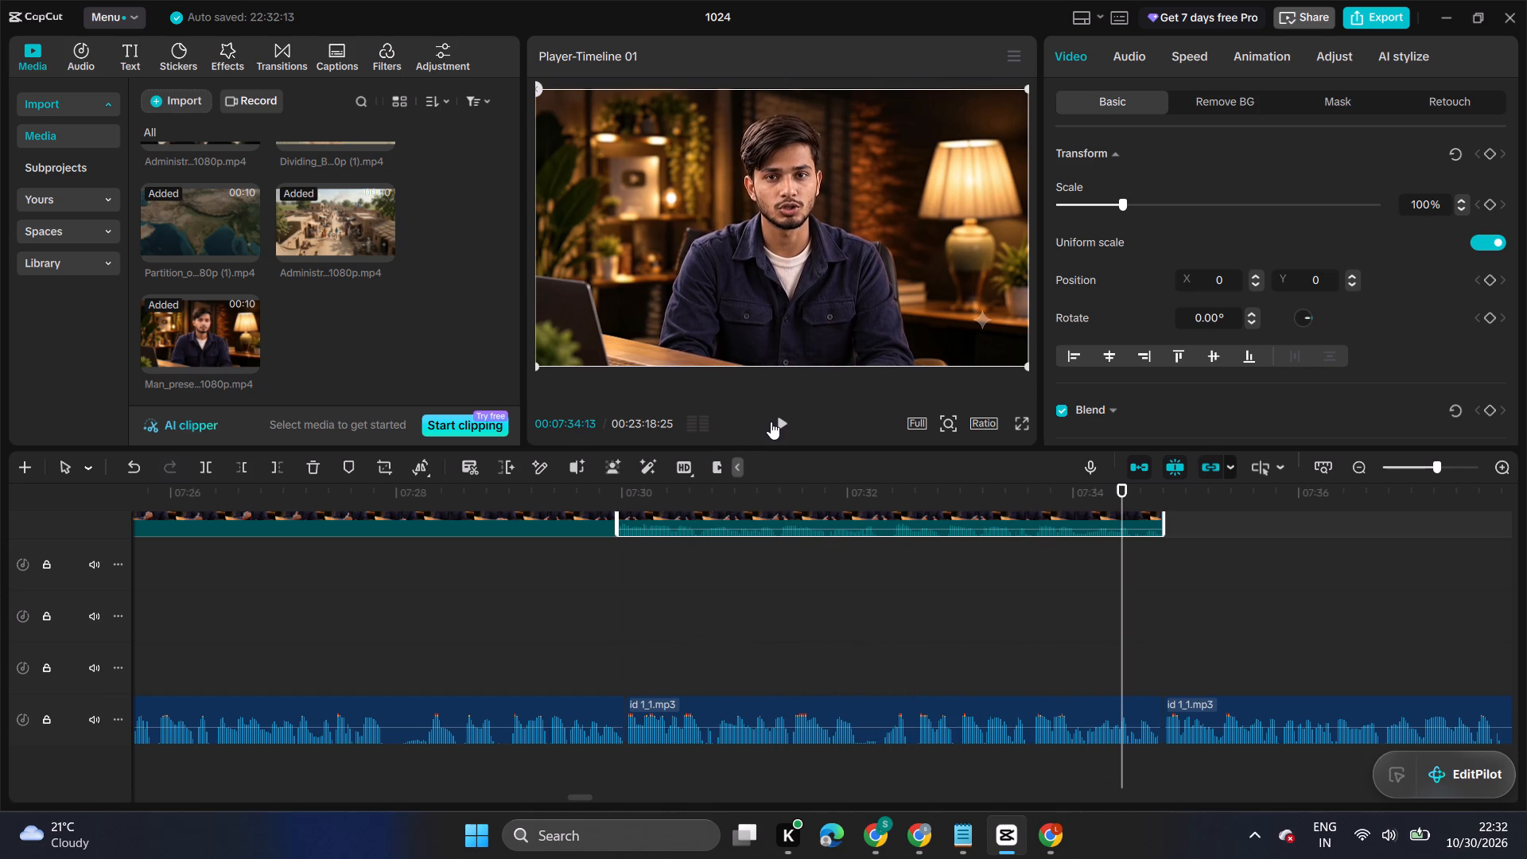
Set the speed of the narration part under the trimmed presenter part to 1.10x.
click(833, 711)
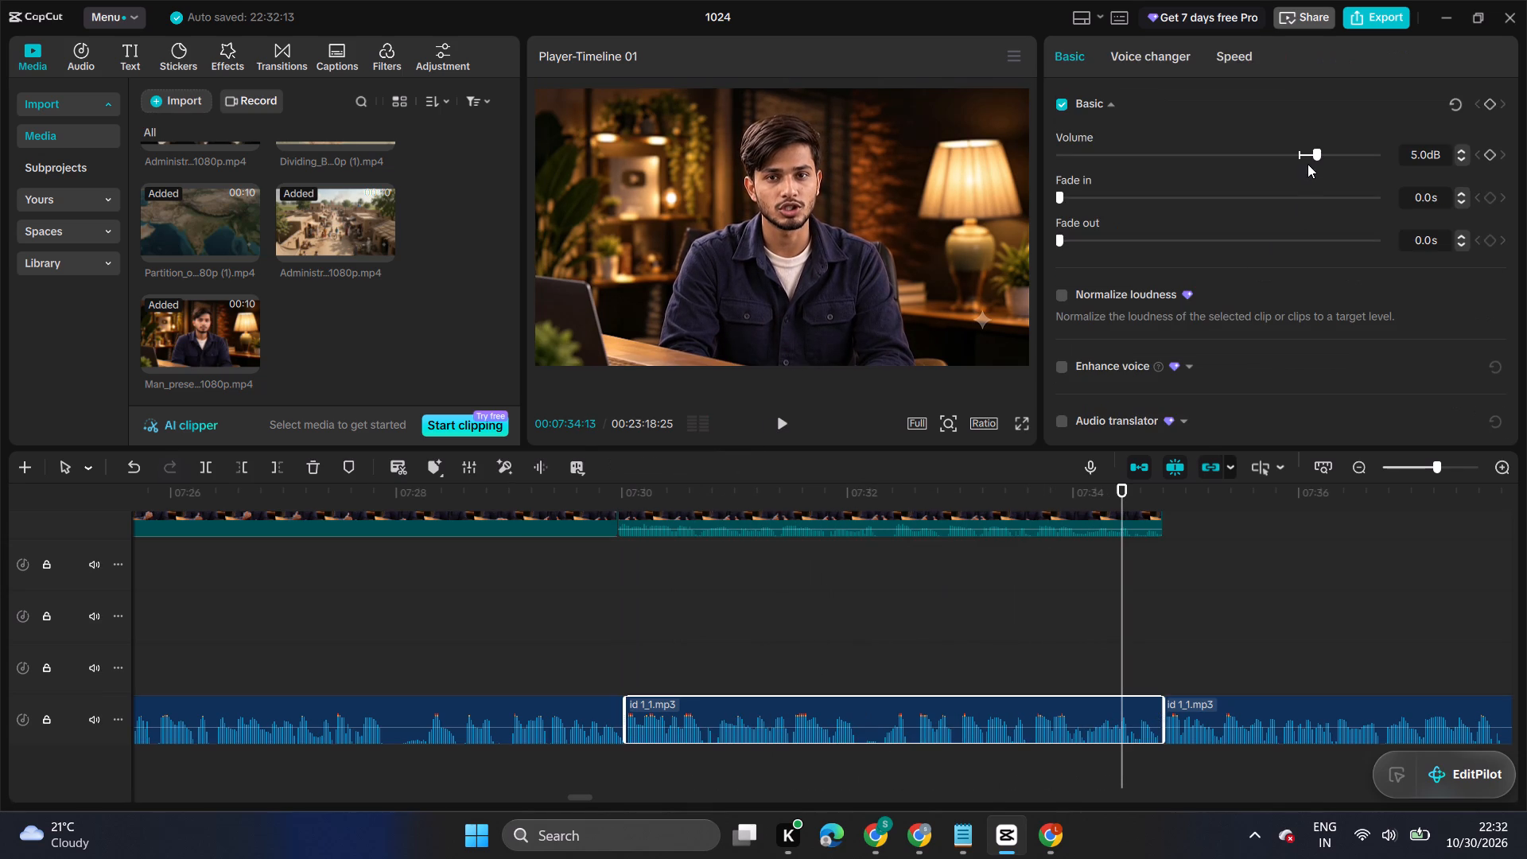
click(1221, 60)
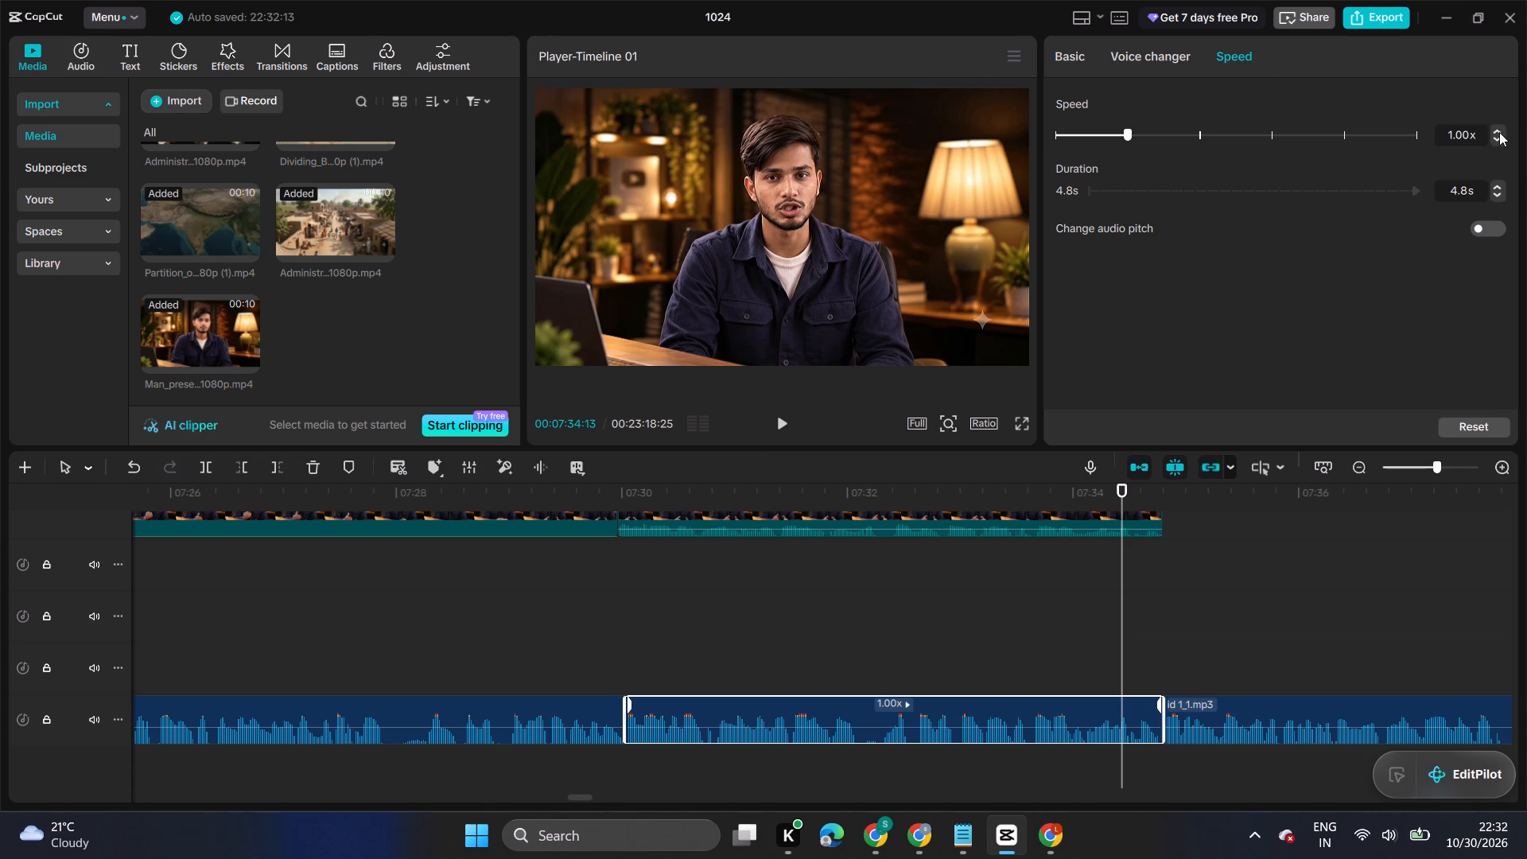
click(1499, 132)
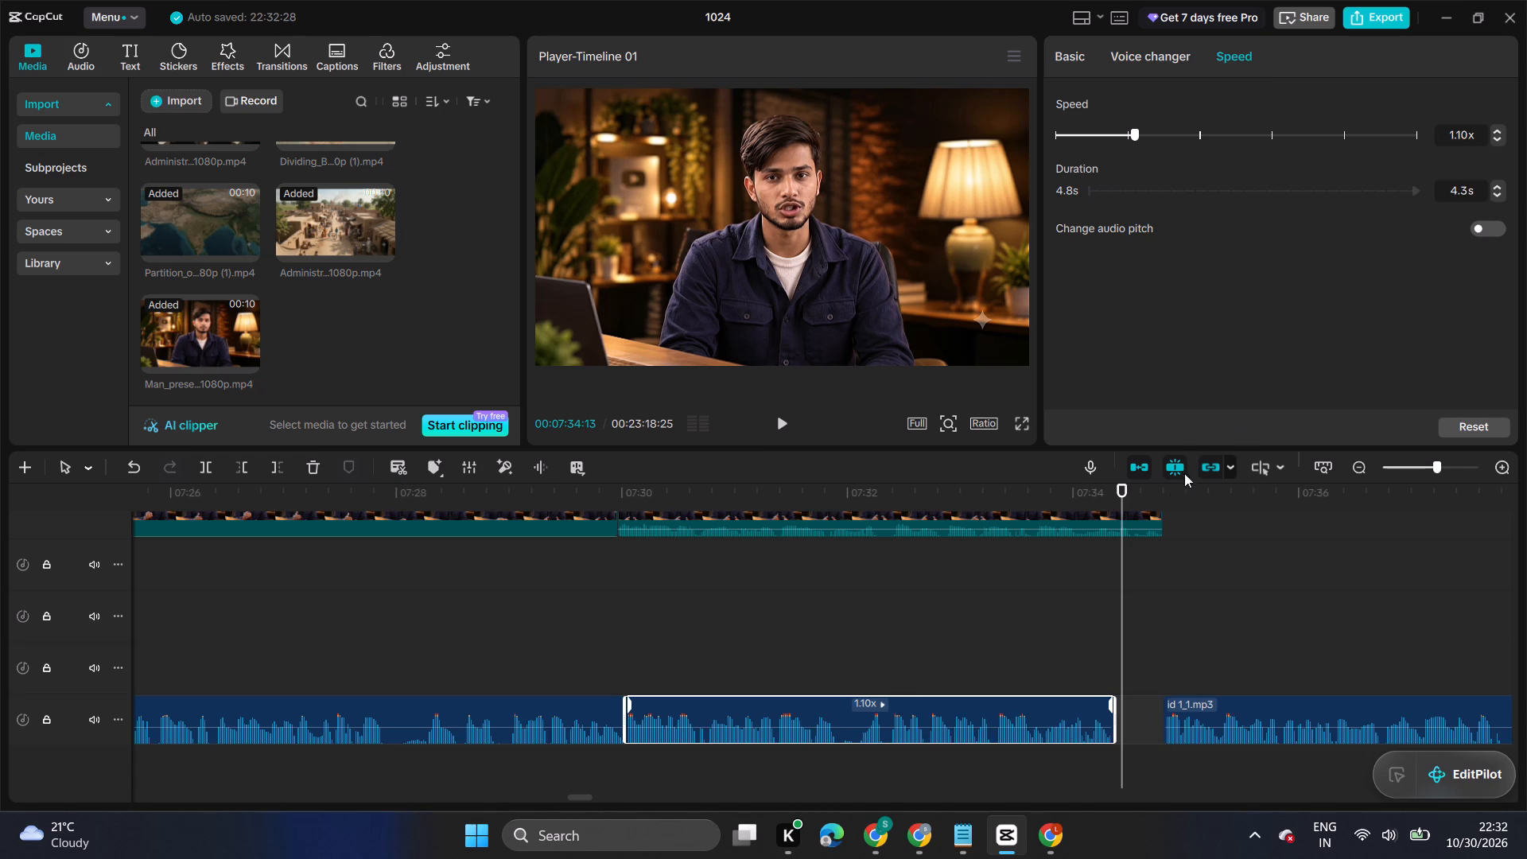
Play the 1.10x narration part from its start to its end against the presenter footage.
click(616, 663)
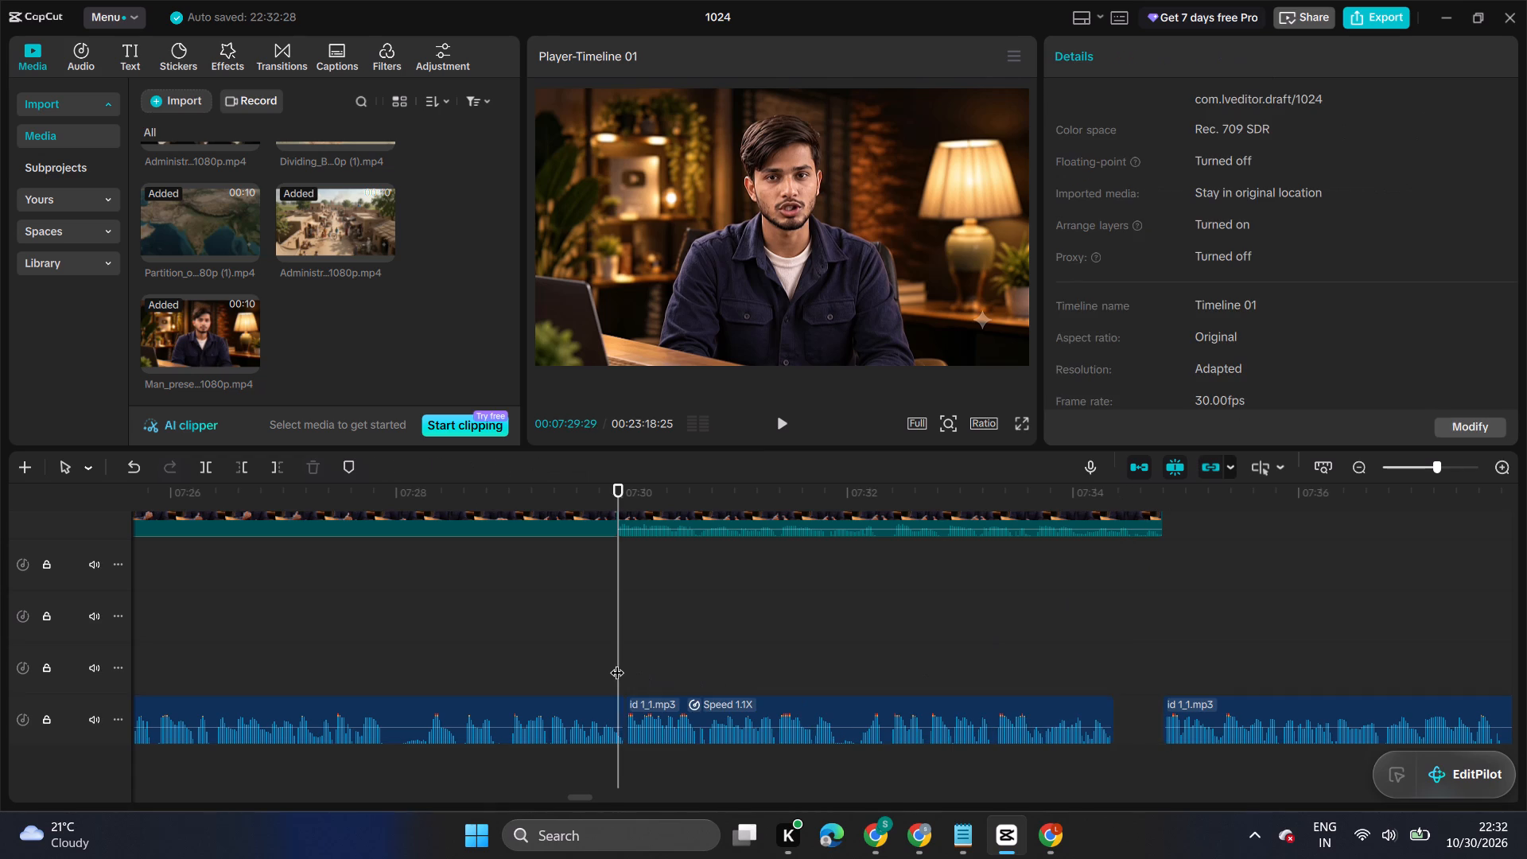
drag(617, 663, 631, 659)
click(786, 419)
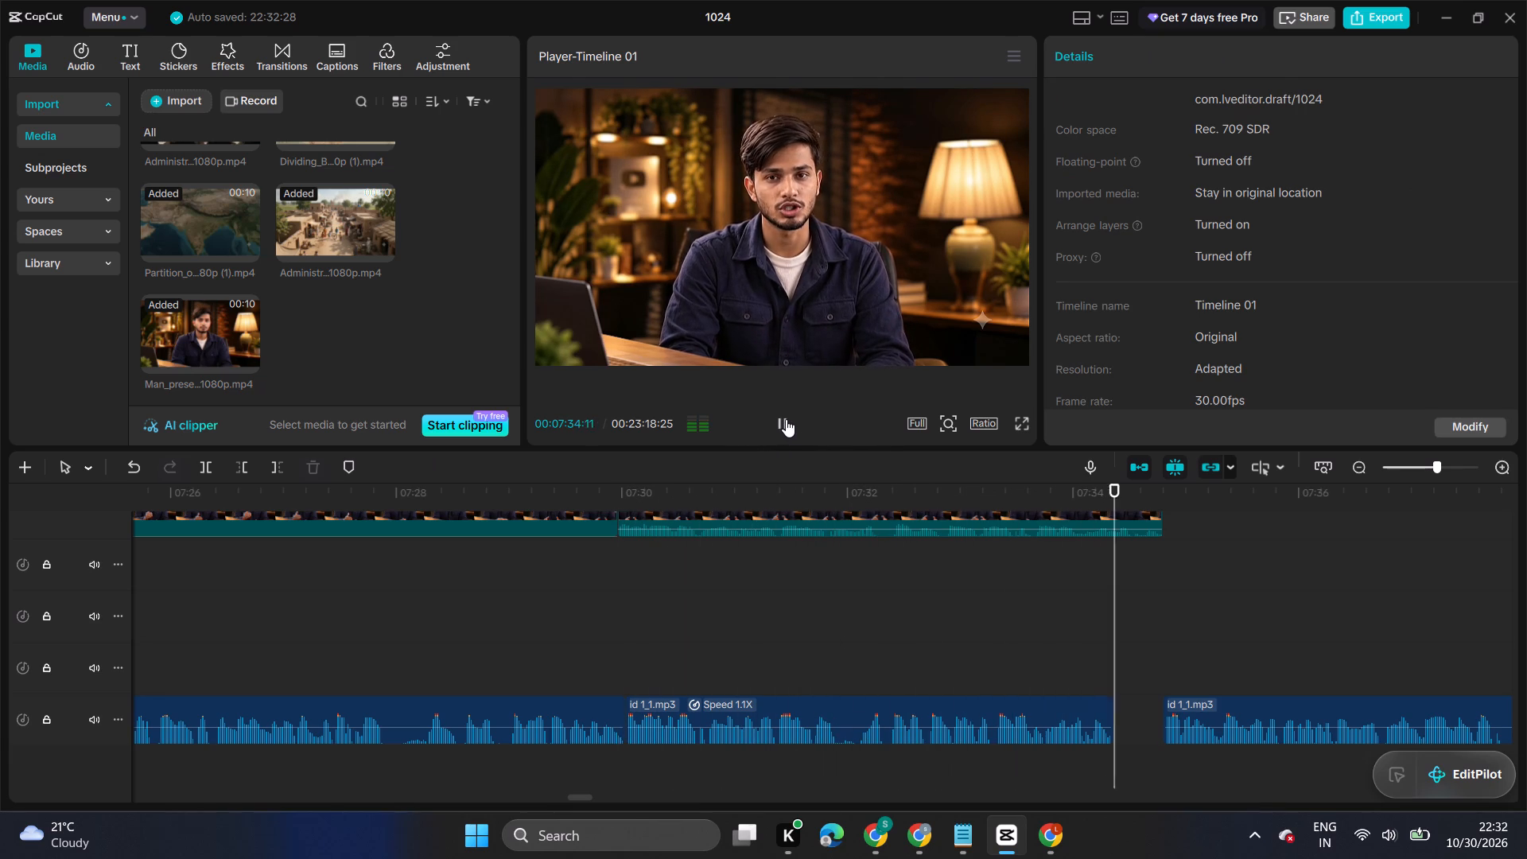
click(786, 419)
Set the speed of the presenter part above the 1.10x narration to 0.78x.
click(1111, 654)
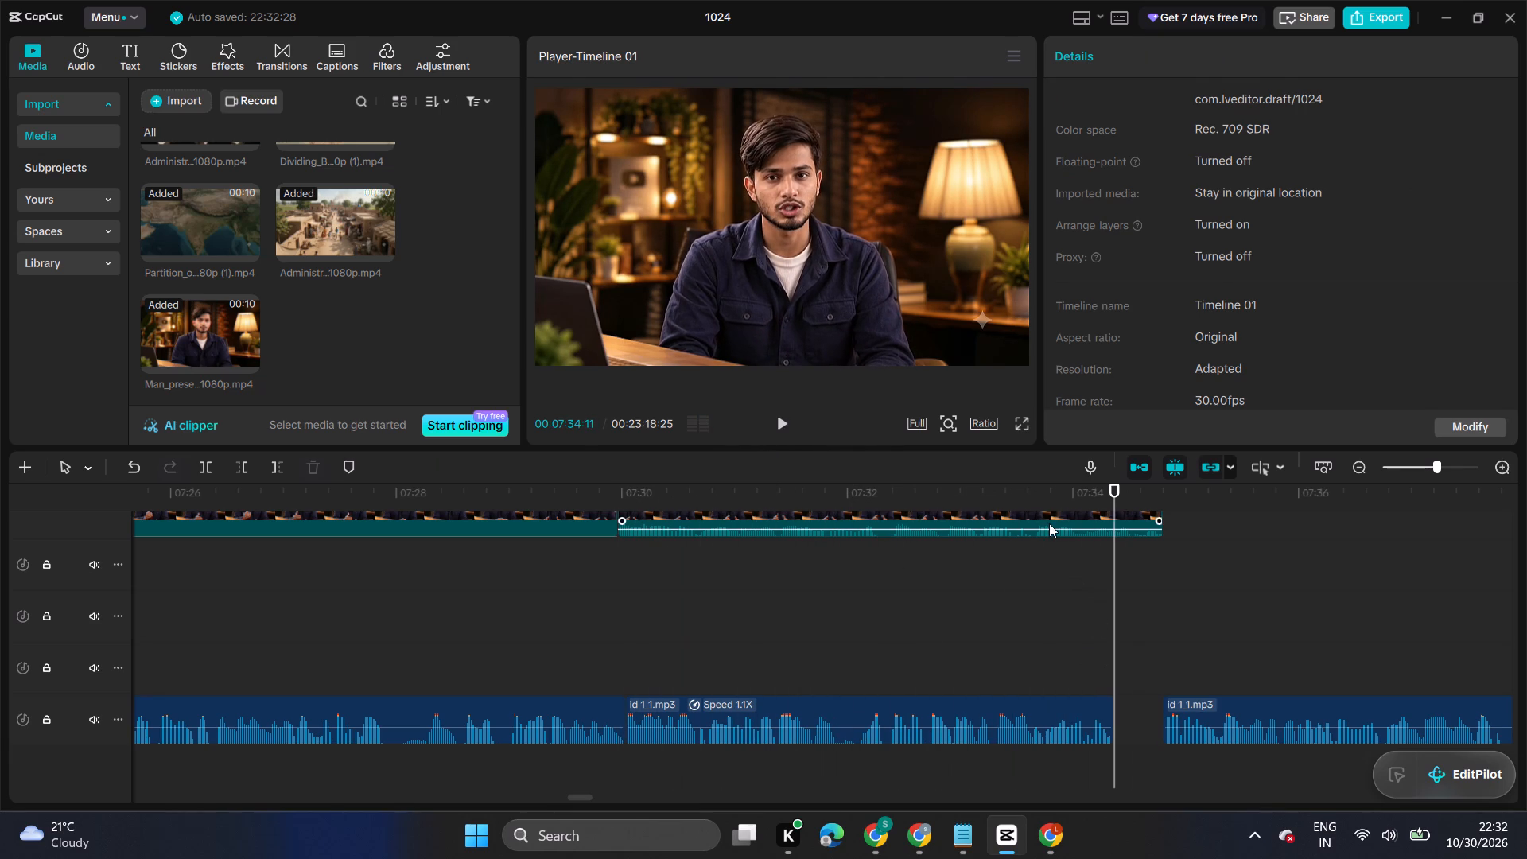
click(1049, 523)
click(1179, 64)
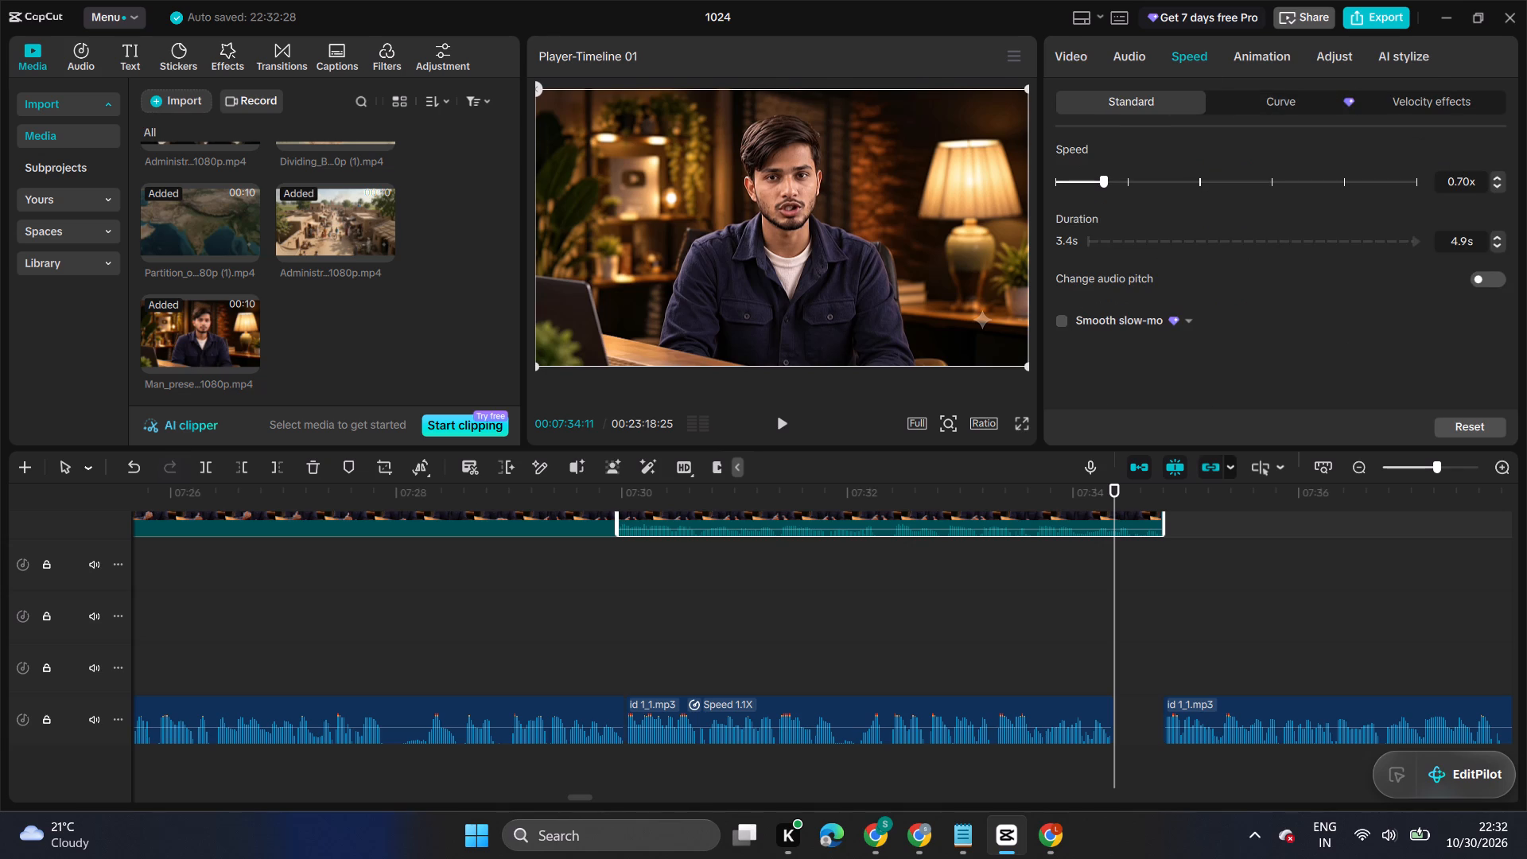
click(1494, 181)
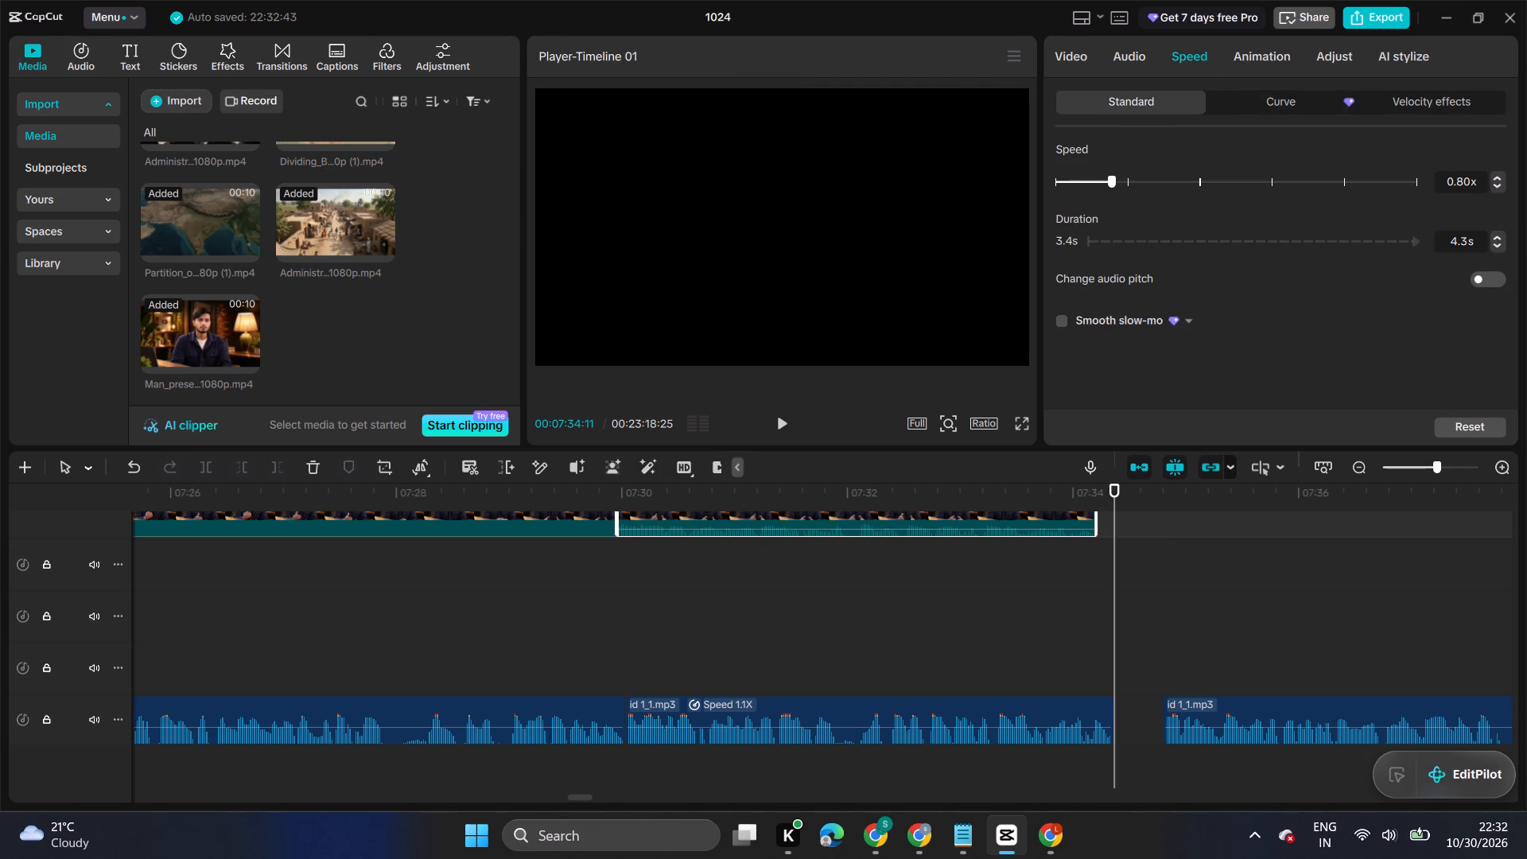
click(1494, 184)
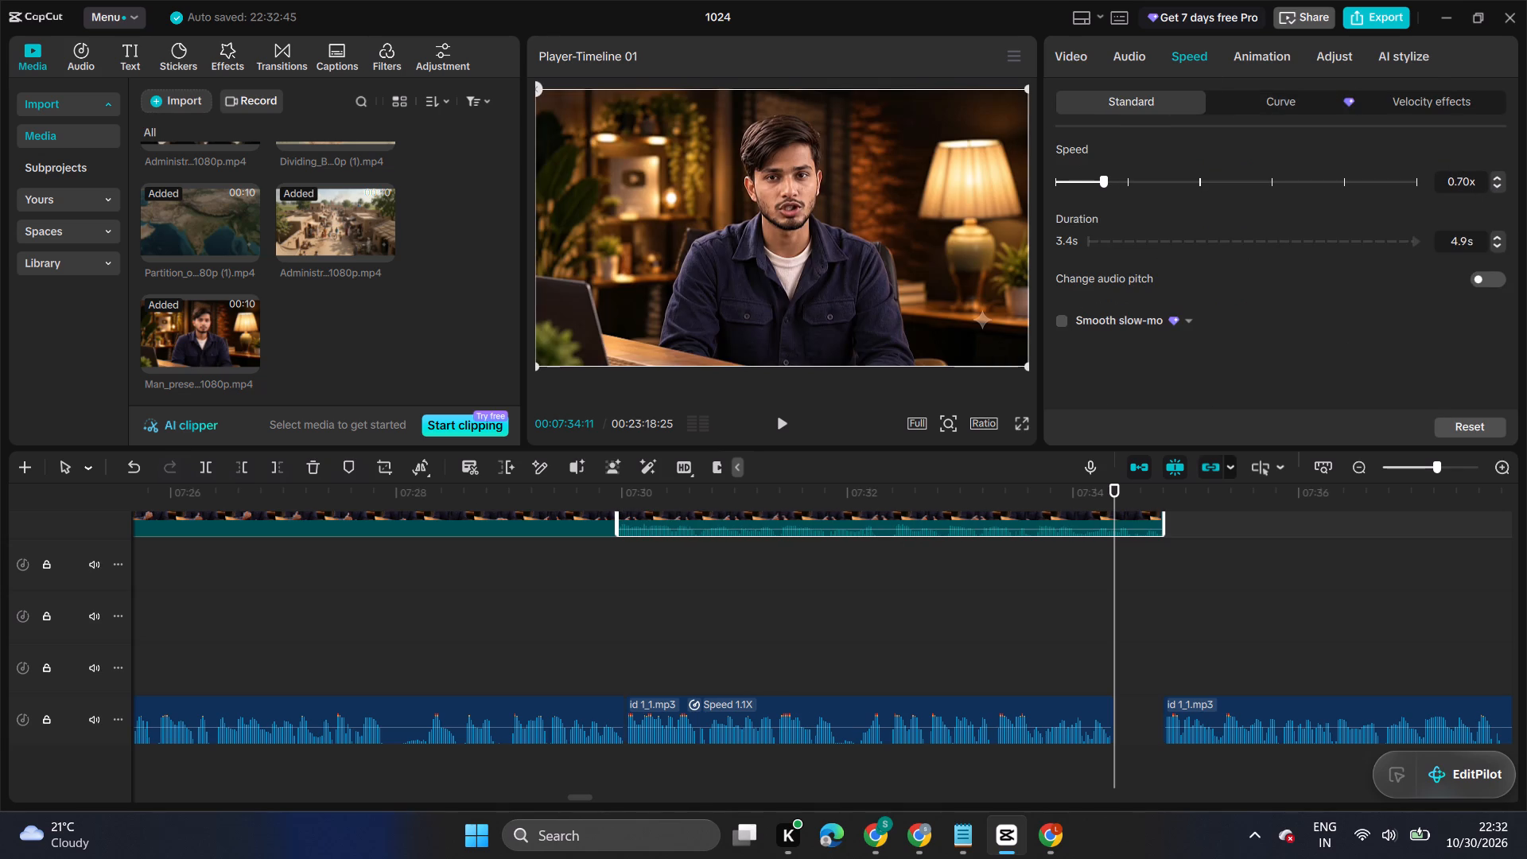
click(1471, 183)
key(BackSpace)
key(8)
key(Return)
Play from 07:30:01 to check the 0.78x presenter part against the narration.
click(1051, 632)
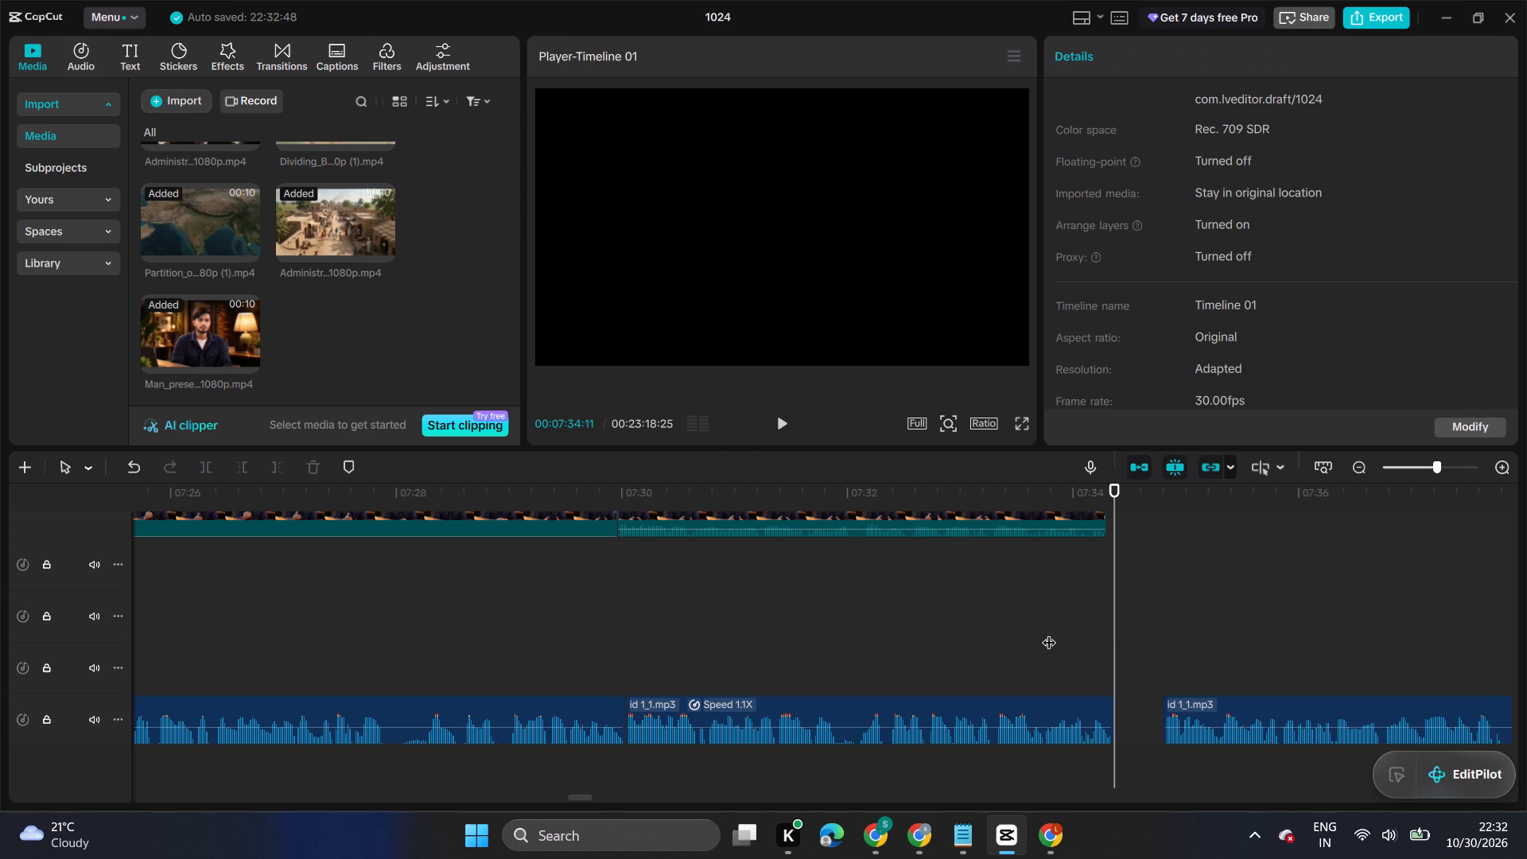
drag(1049, 632, 636, 655)
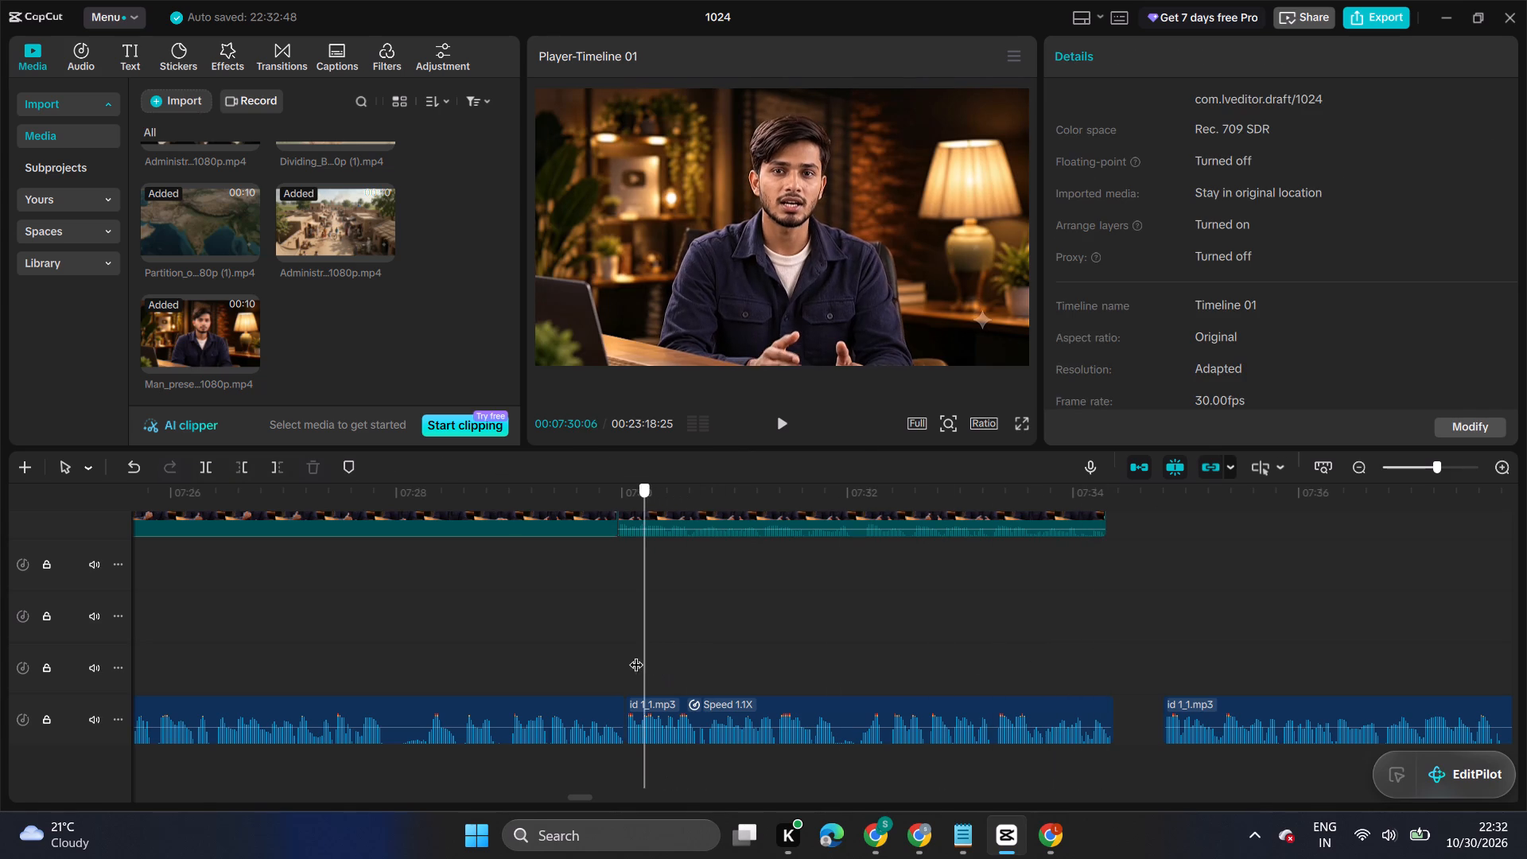
drag(636, 655, 627, 655)
click(689, 533)
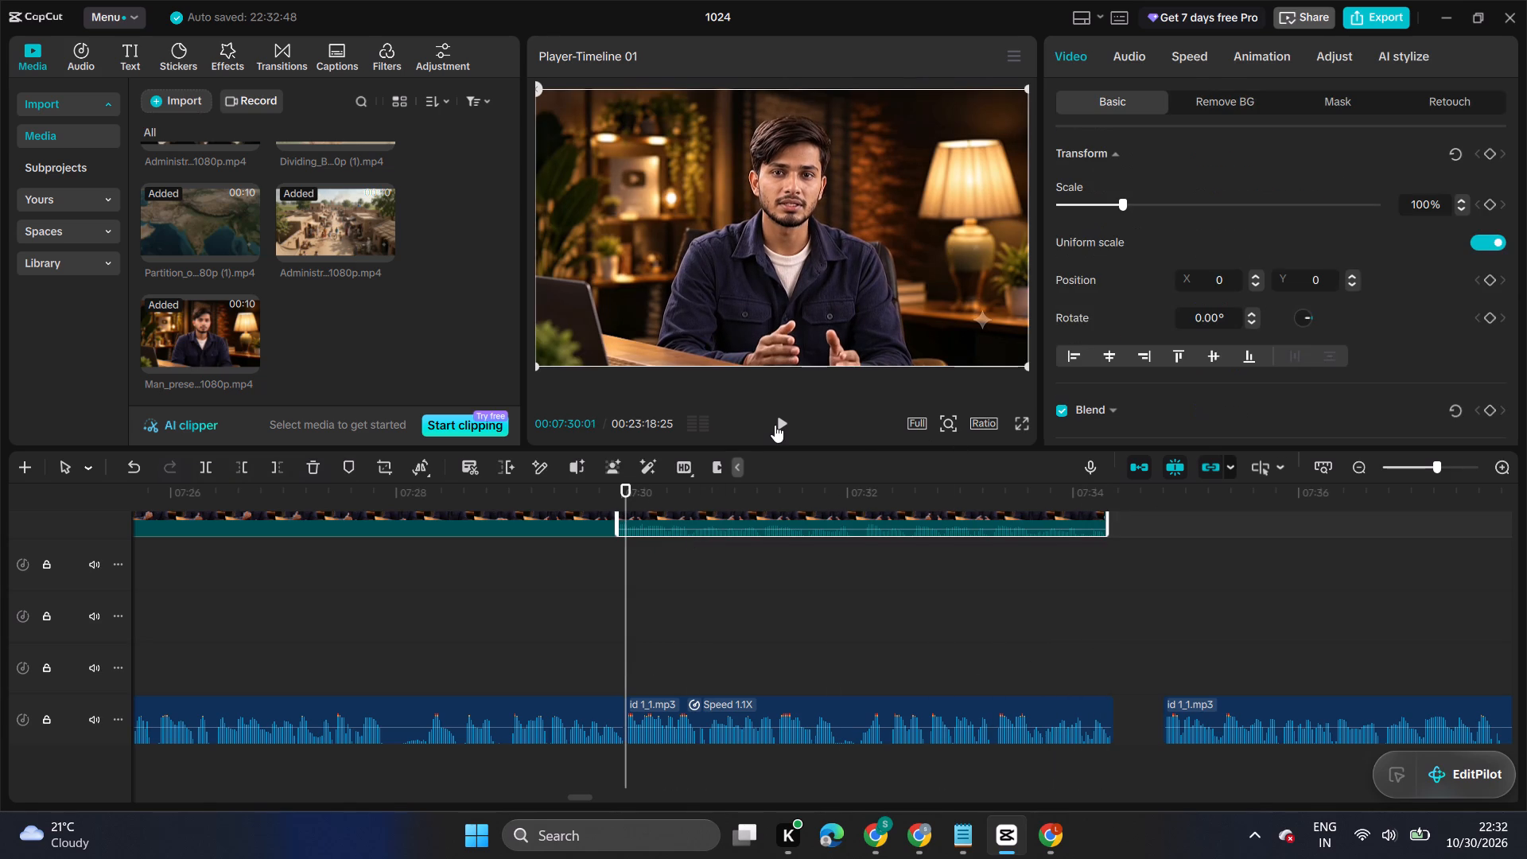
click(775, 424)
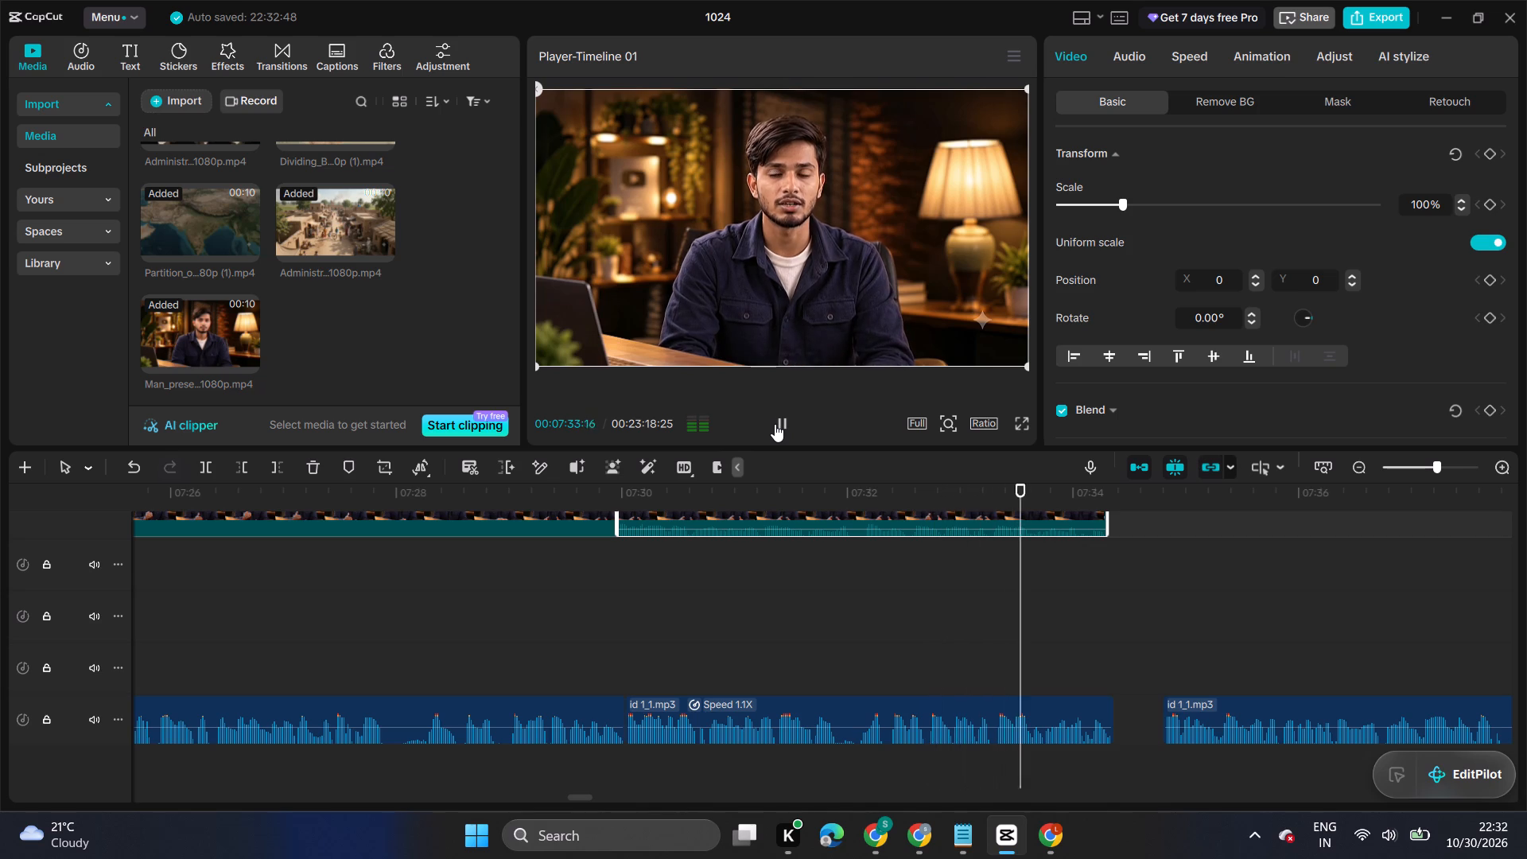
click(775, 424)
Cut the pause between 07:31:27 and 07:32:03 out of the 1.10x narration part and close the gap.
click(849, 599)
drag(849, 599, 839, 589)
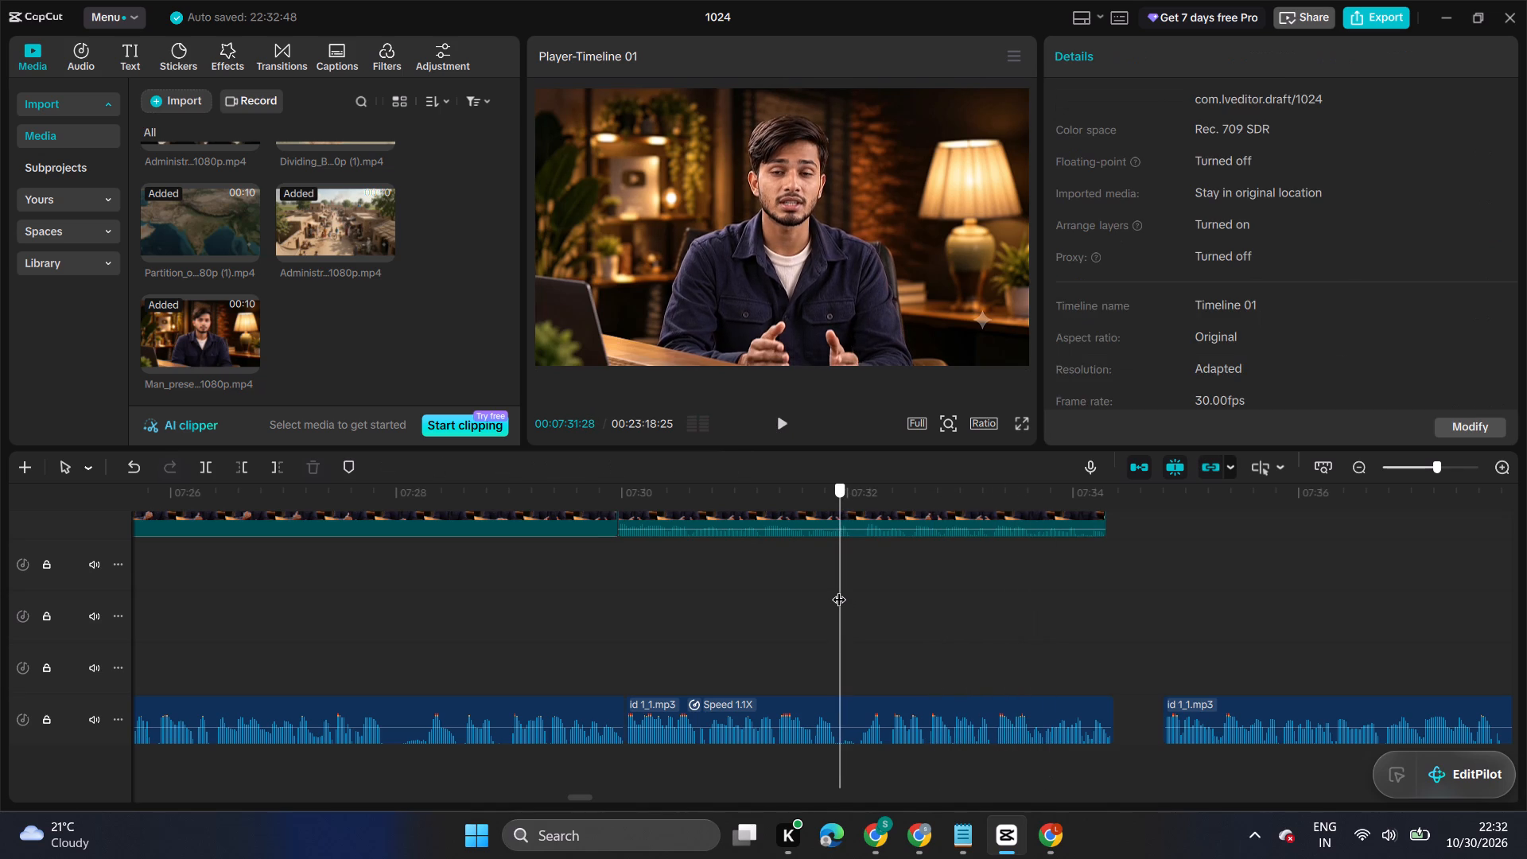
drag(839, 589, 837, 589)
click(847, 699)
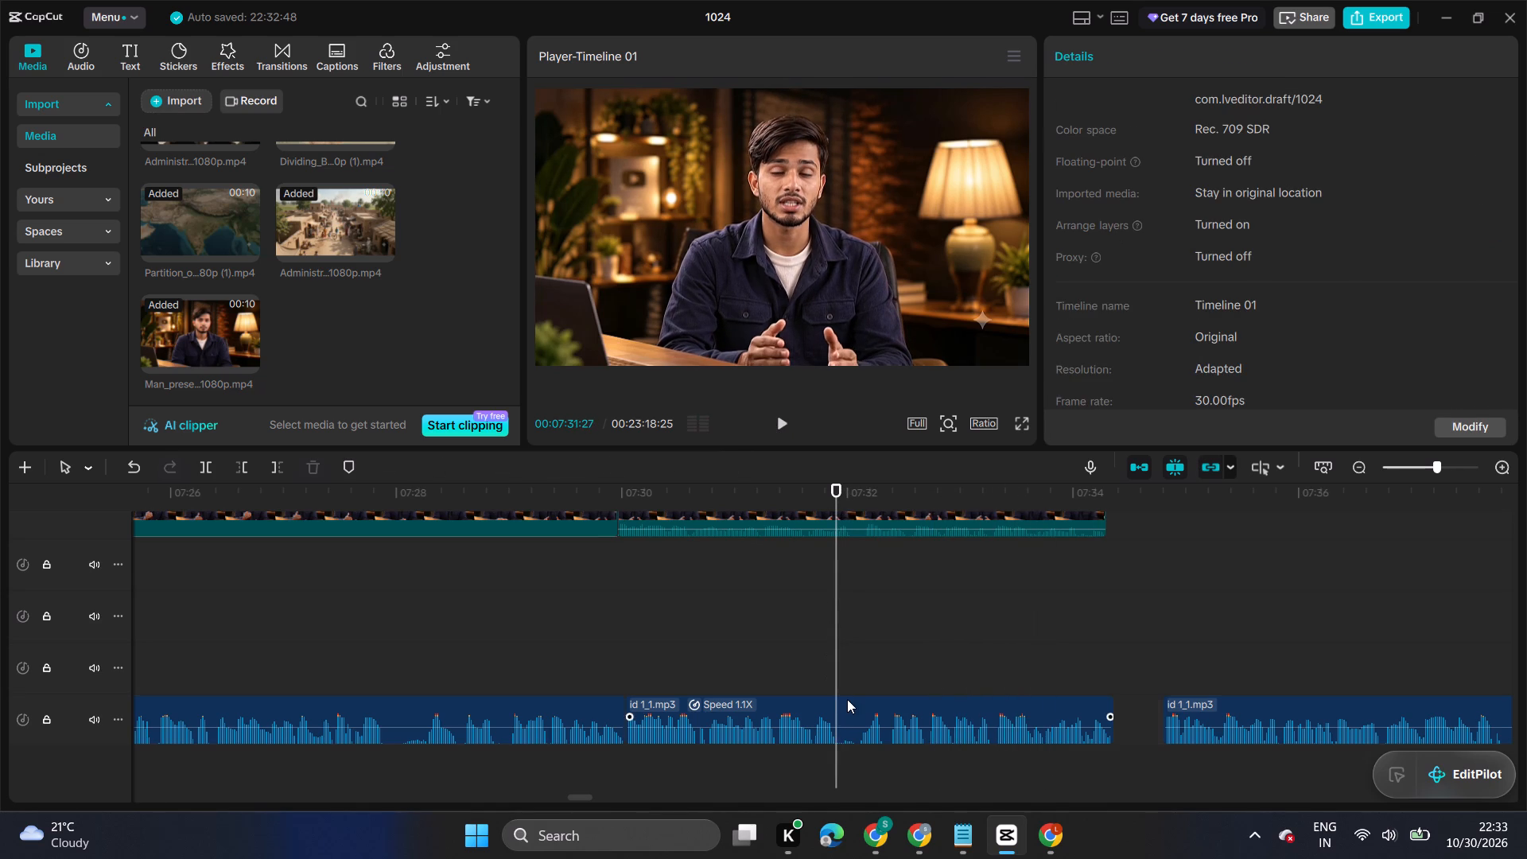
click(215, 460)
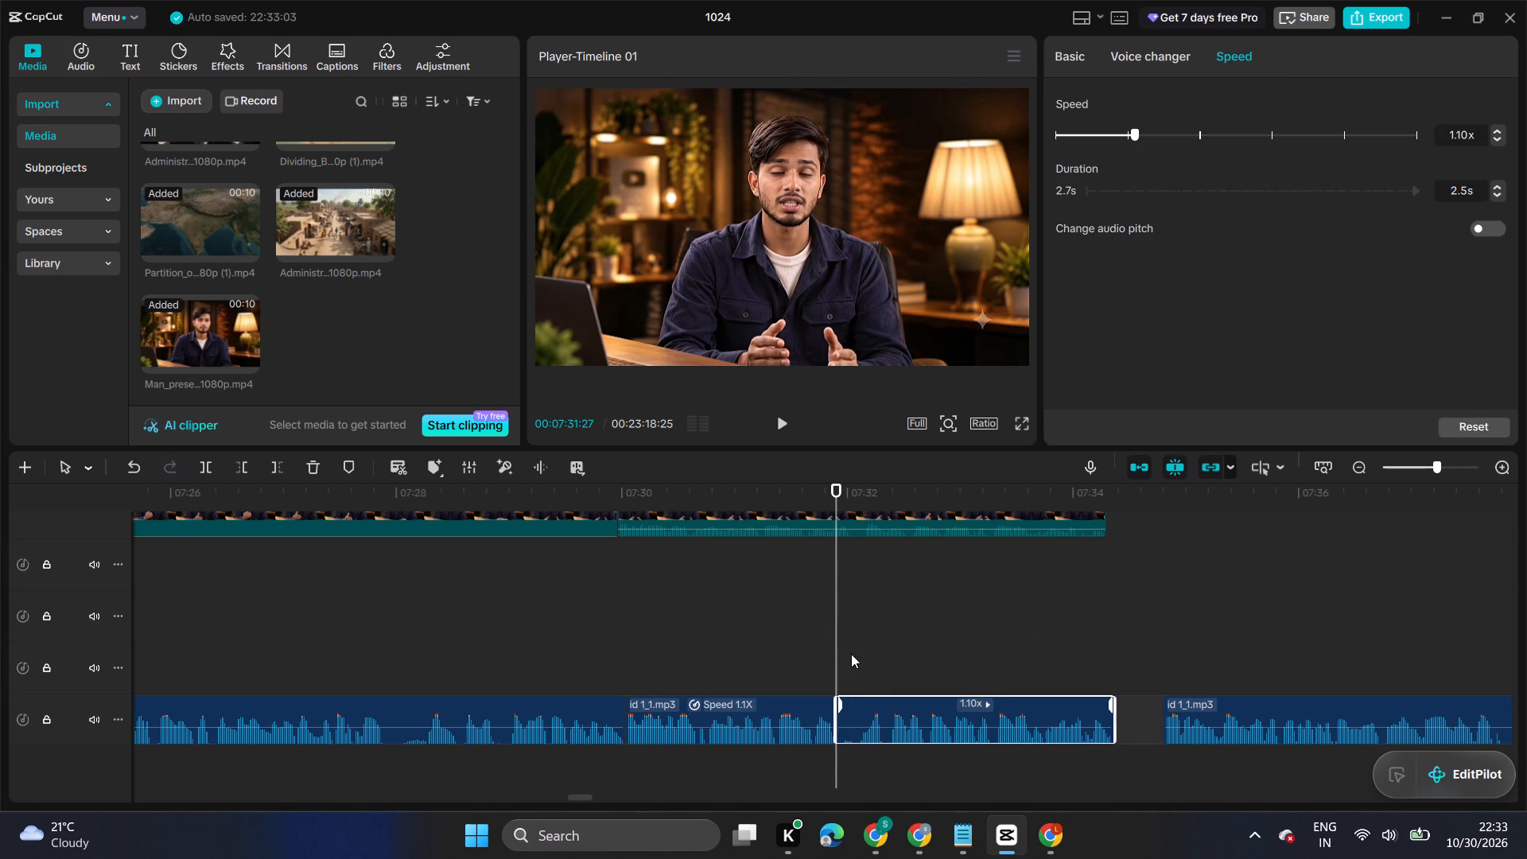
click(851, 654)
drag(851, 654, 860, 653)
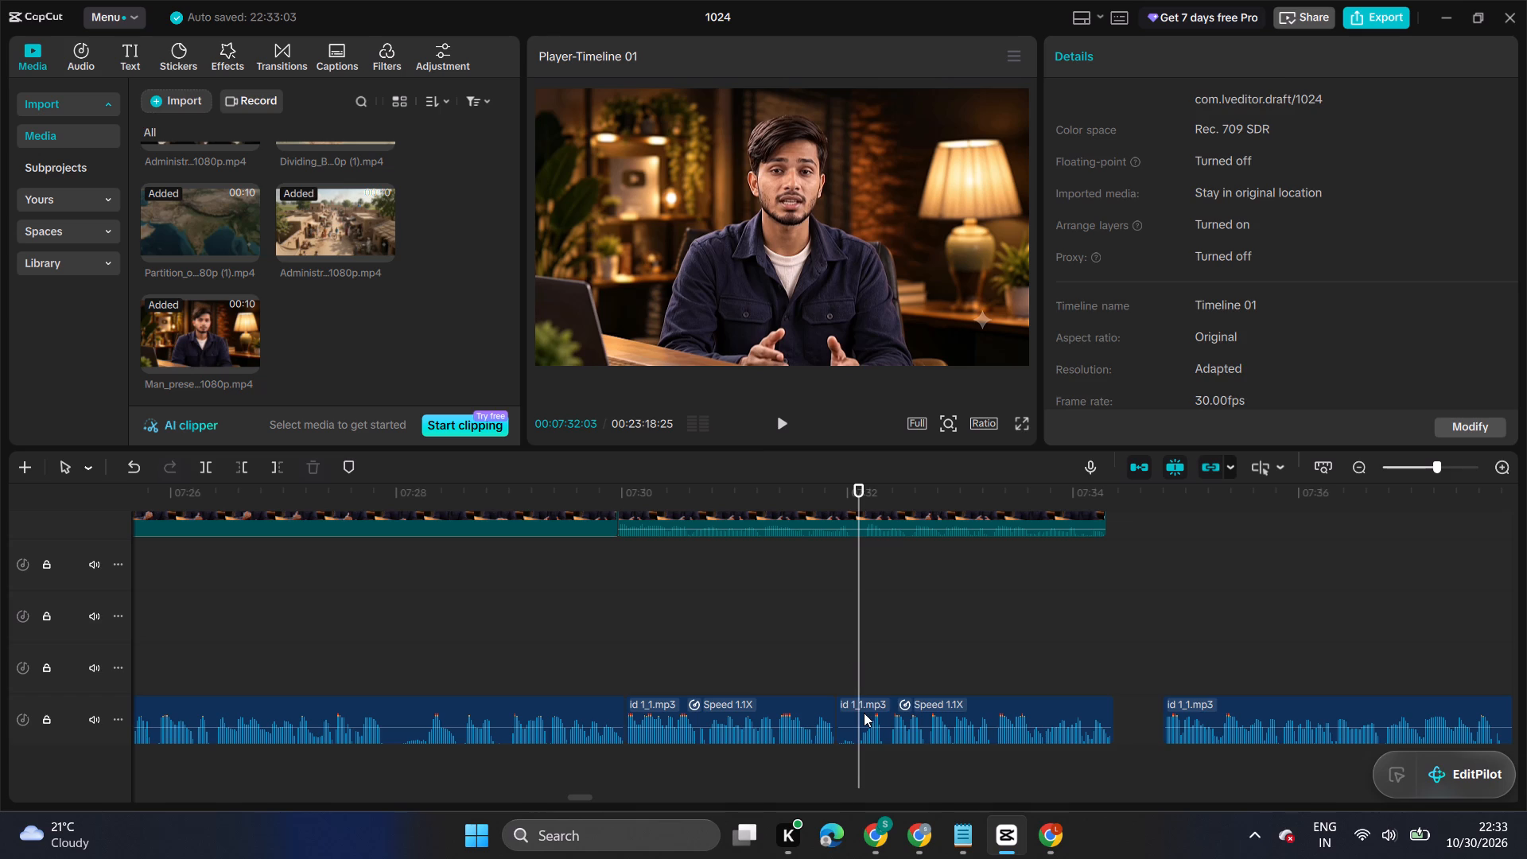
click(864, 713)
click(251, 465)
drag(918, 707, 889, 705)
drag(880, 751, 880, 719)
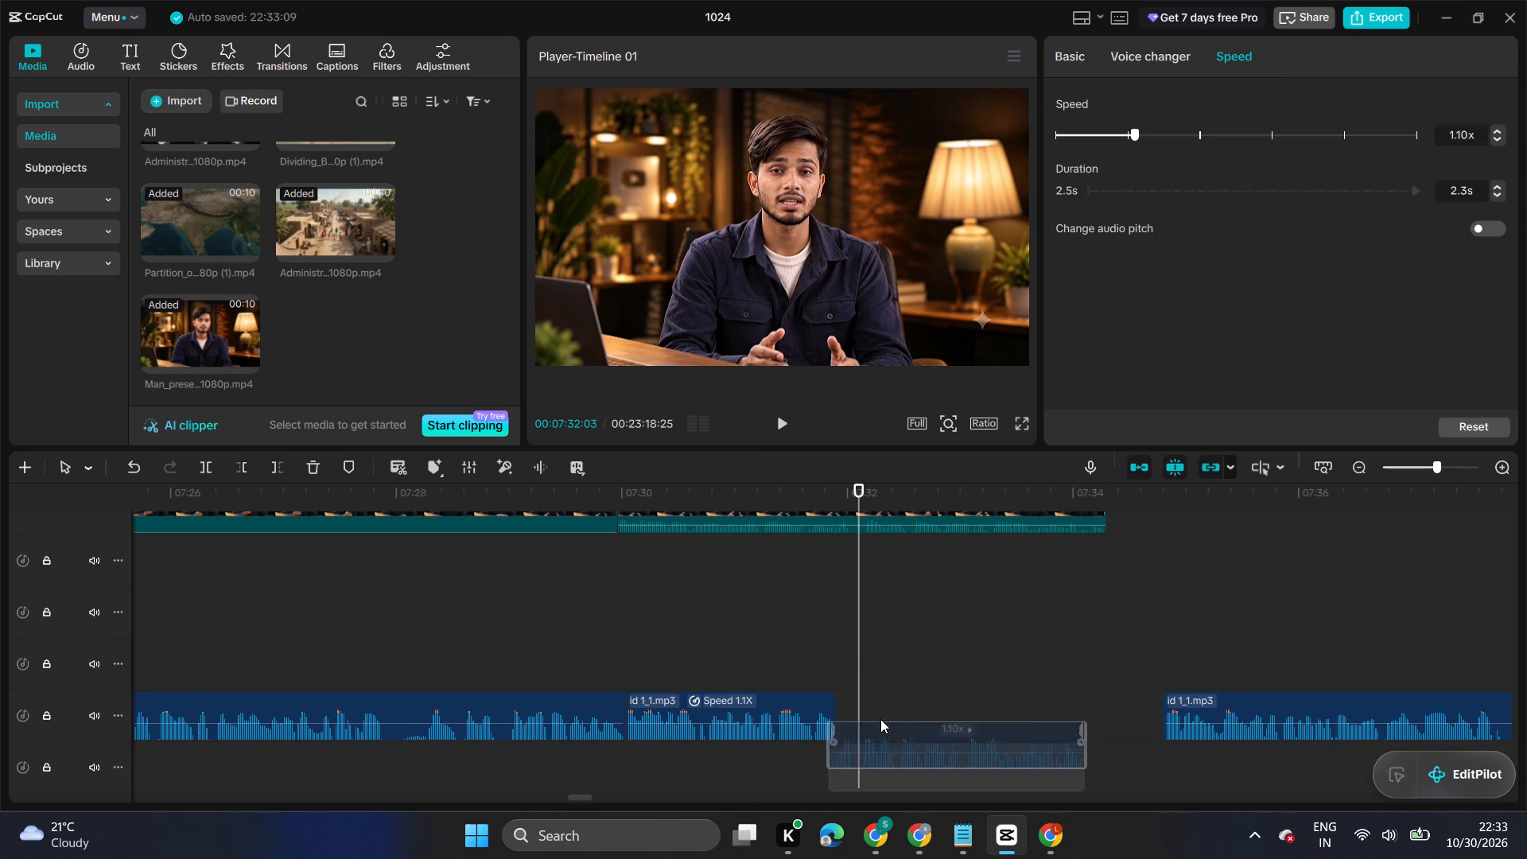
drag(880, 719, 885, 712)
Set the speed of the presenter part above the two 1.10x narration parts to 0.80x.
click(823, 655)
drag(823, 655, 1038, 654)
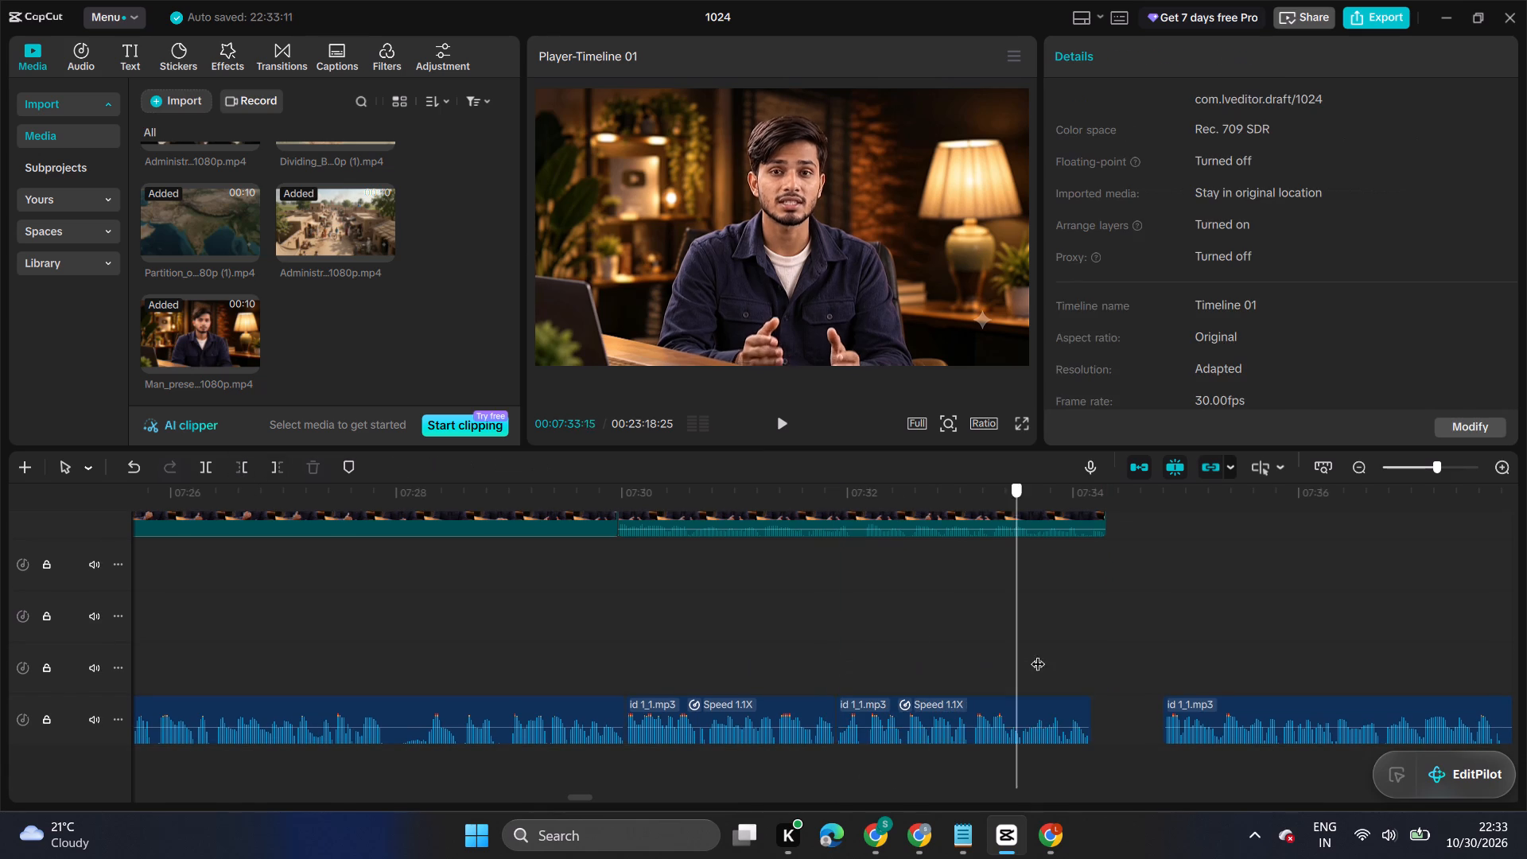
drag(1038, 654, 1089, 645)
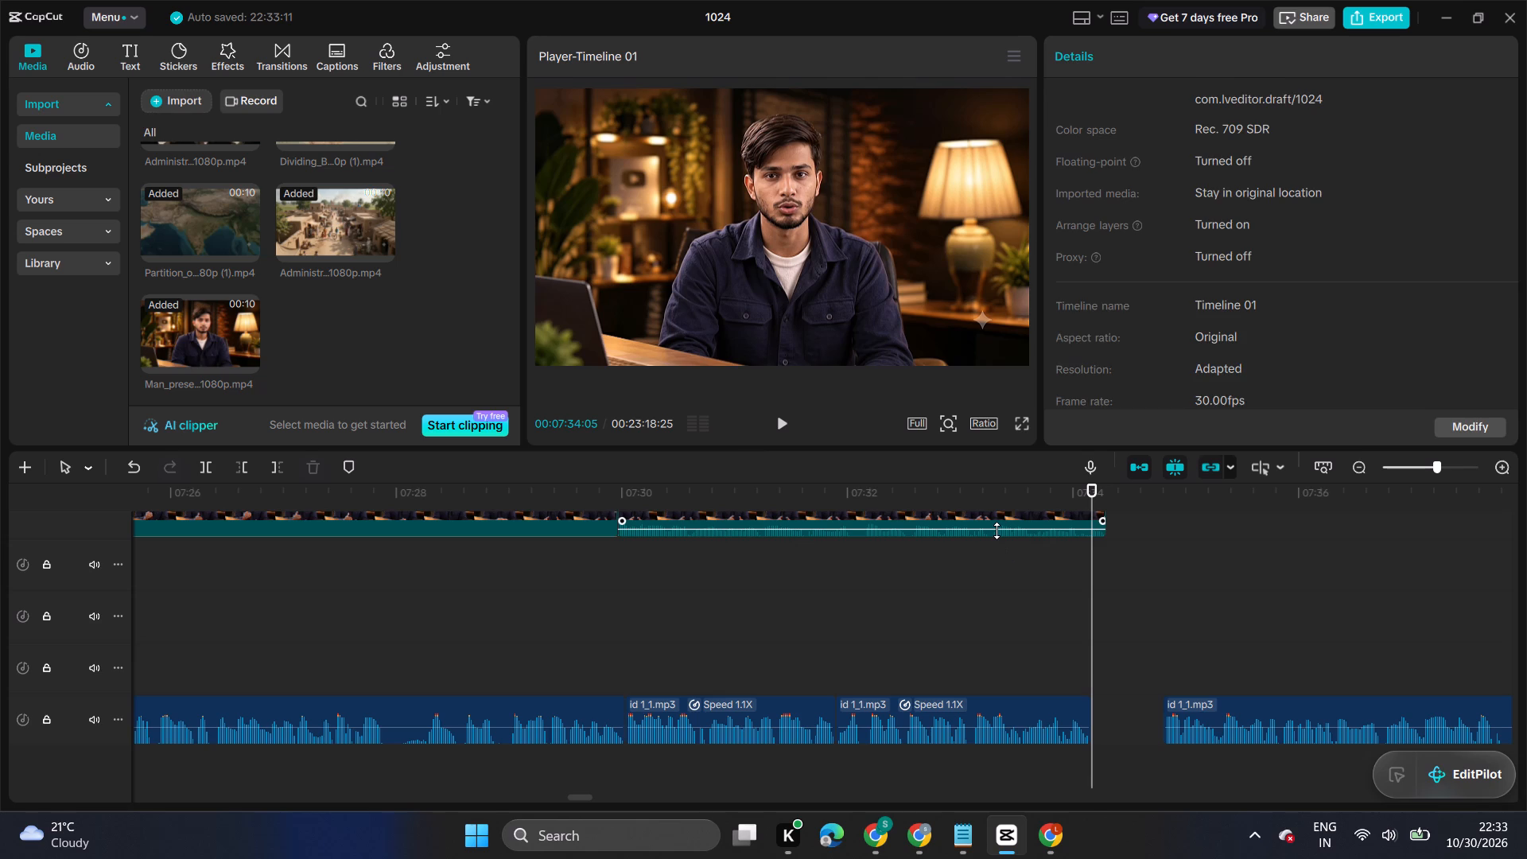
click(997, 531)
click(1168, 55)
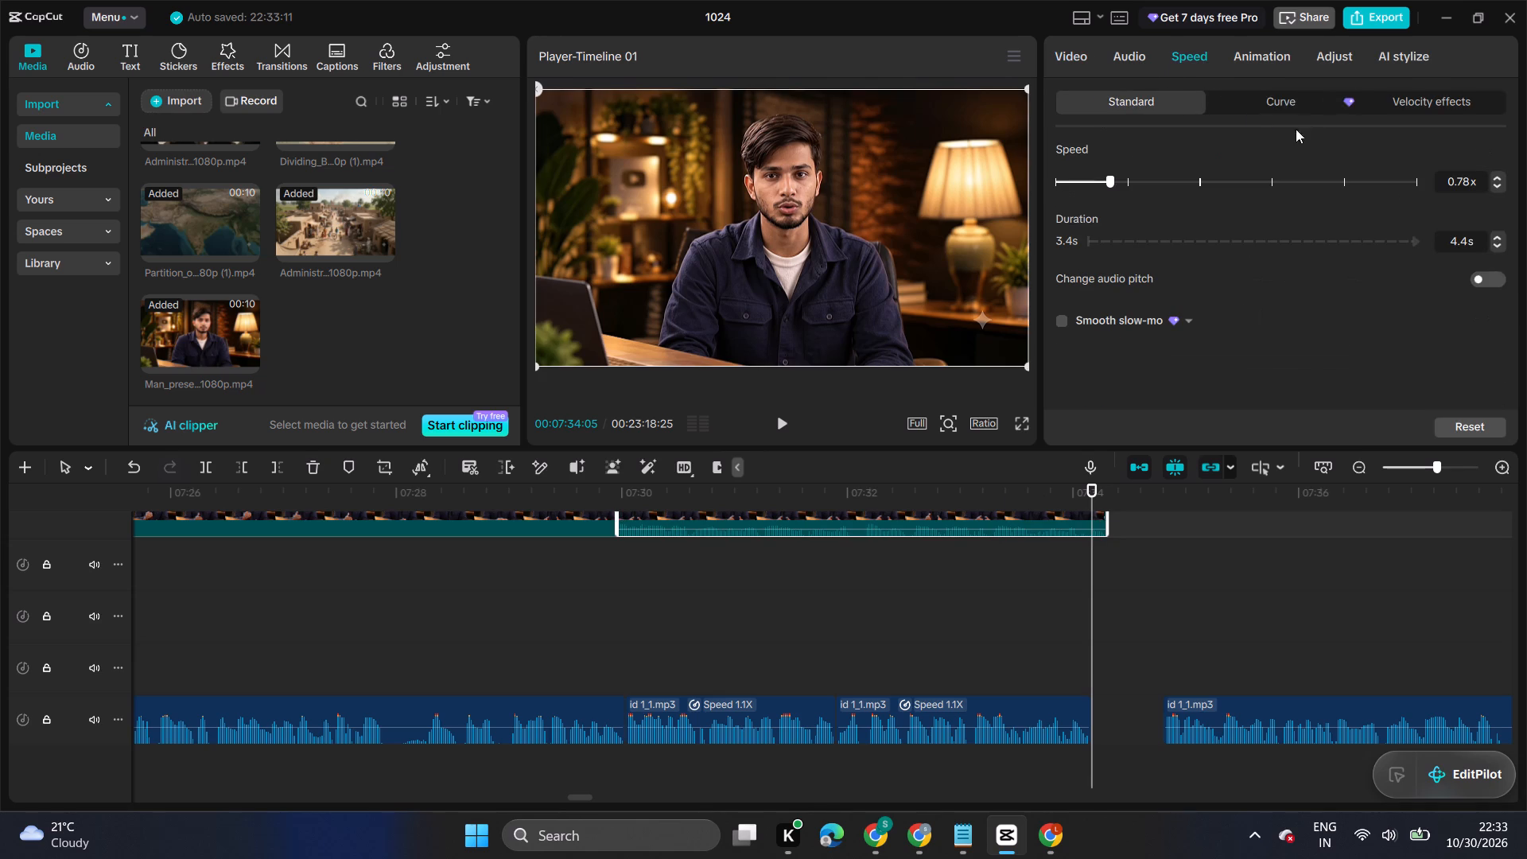
click(1470, 177)
key(Left)
key(BackSpace)
key(Right)
key(0)
key(Return)
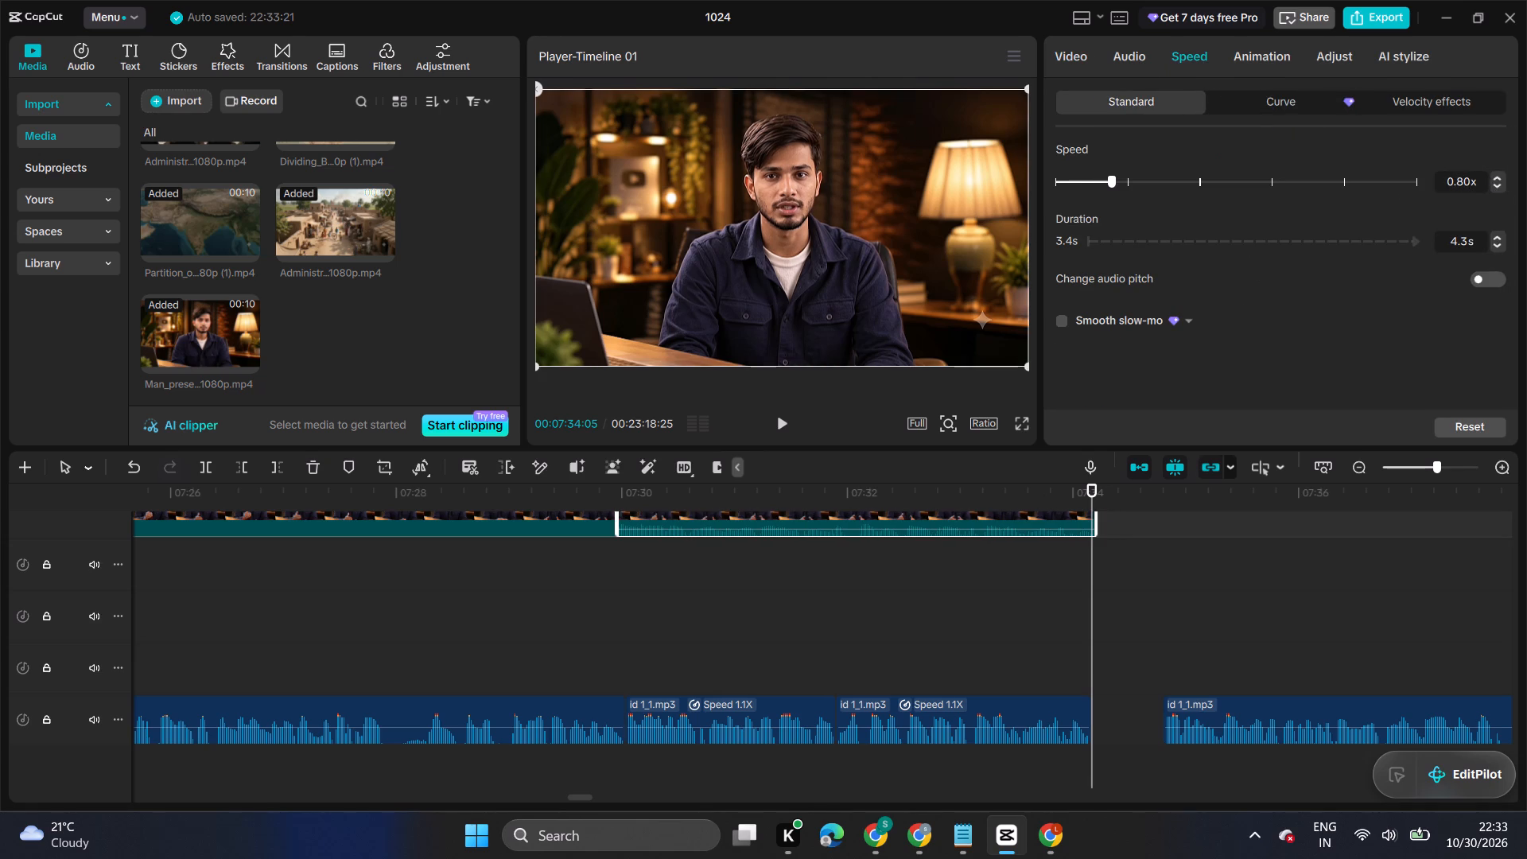
Mute the 0.80x presenter part by lowering its volume to the minimum.
click(1134, 57)
drag(1188, 209, 756, 233)
Play from 07:30:01 and again from 07:29:06 to check the 0.80x presenter part against the tightened narration.
click(631, 590)
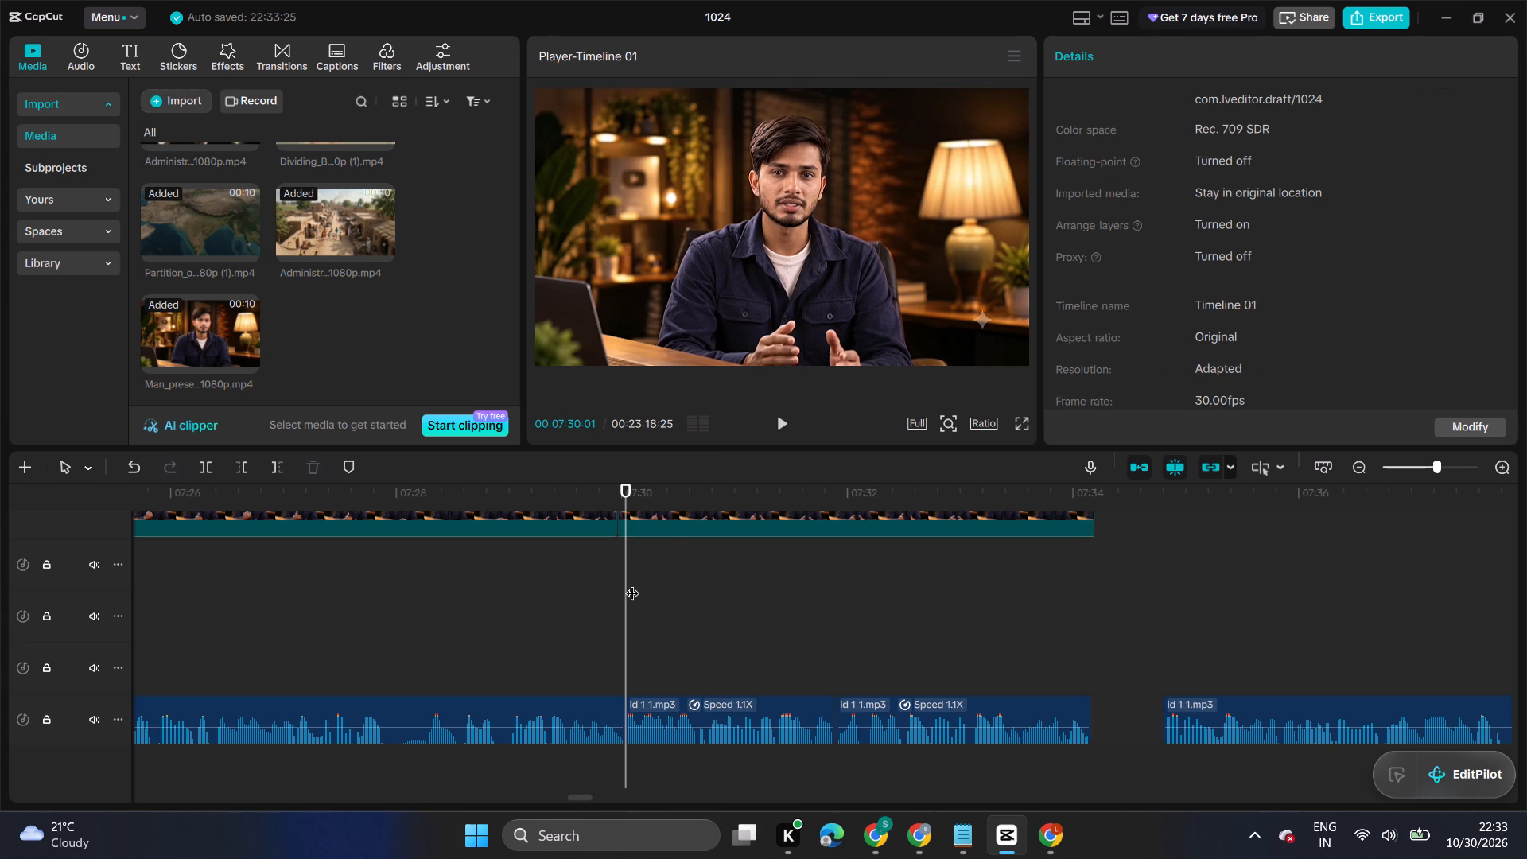
click(774, 410)
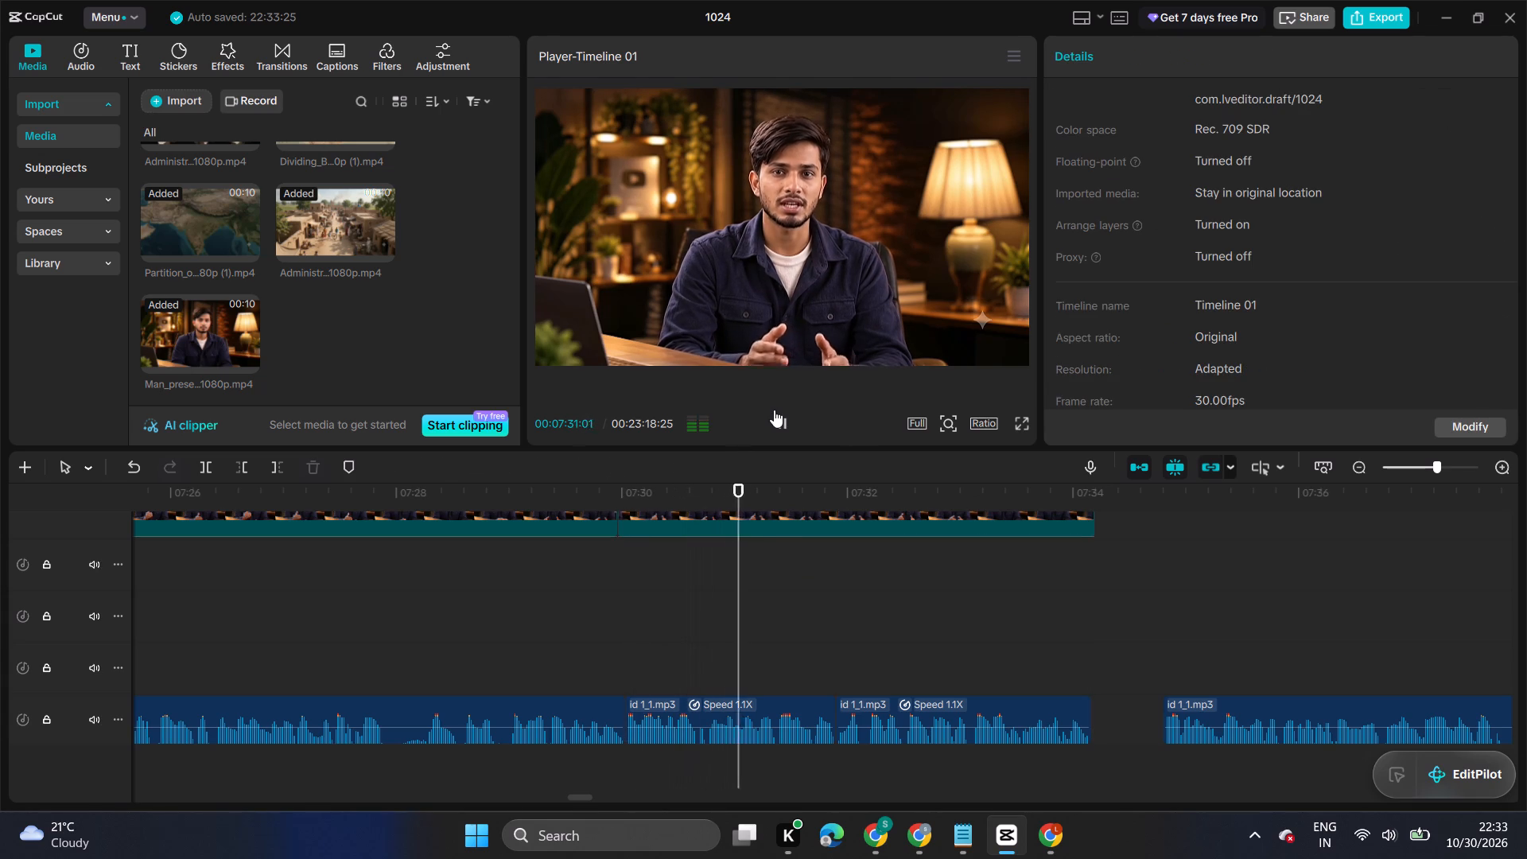
click(533, 654)
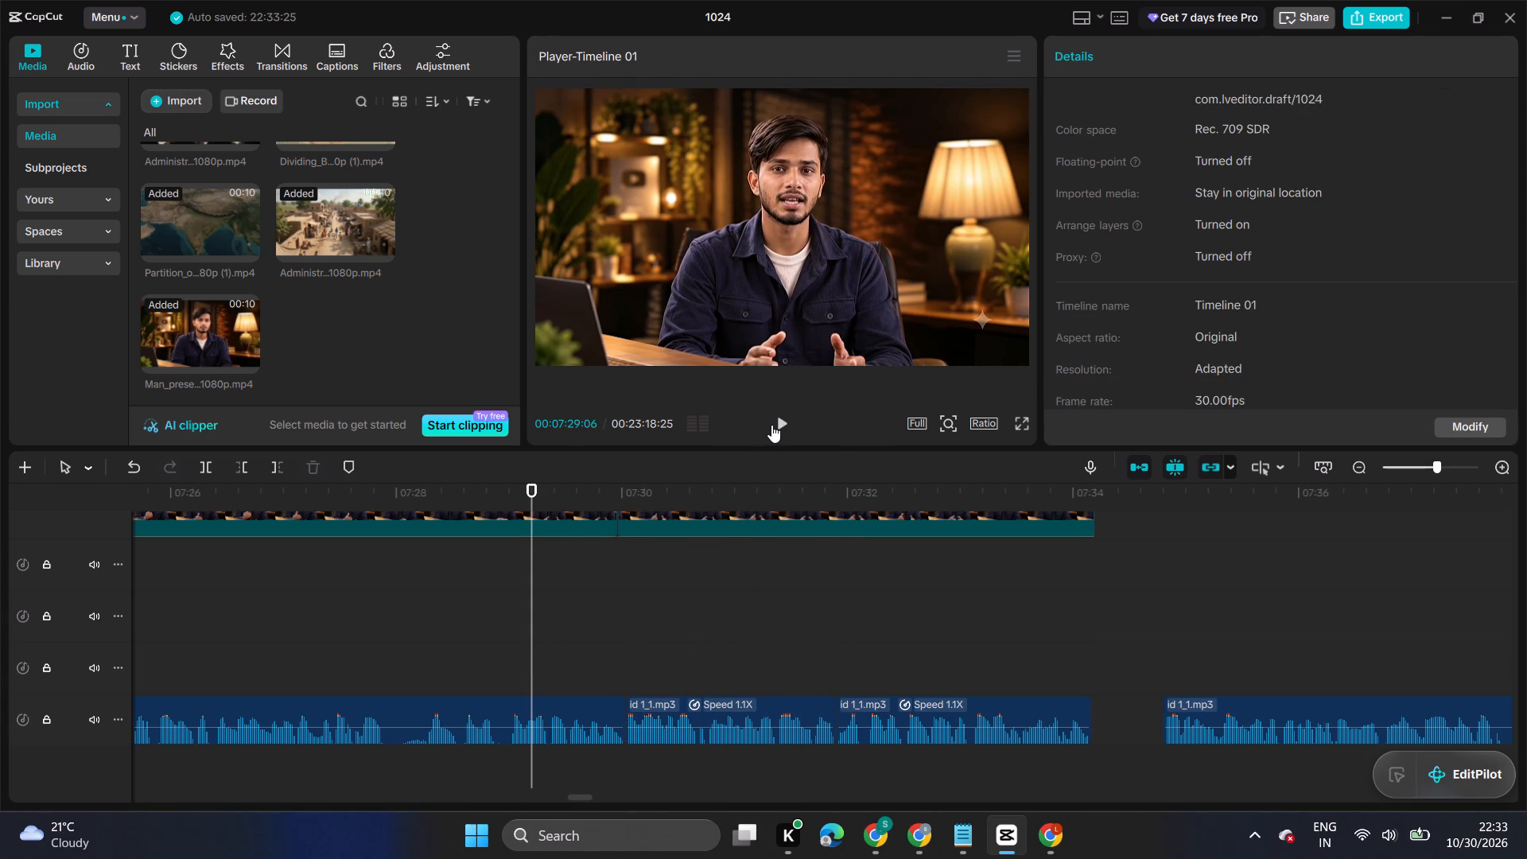
click(771, 425)
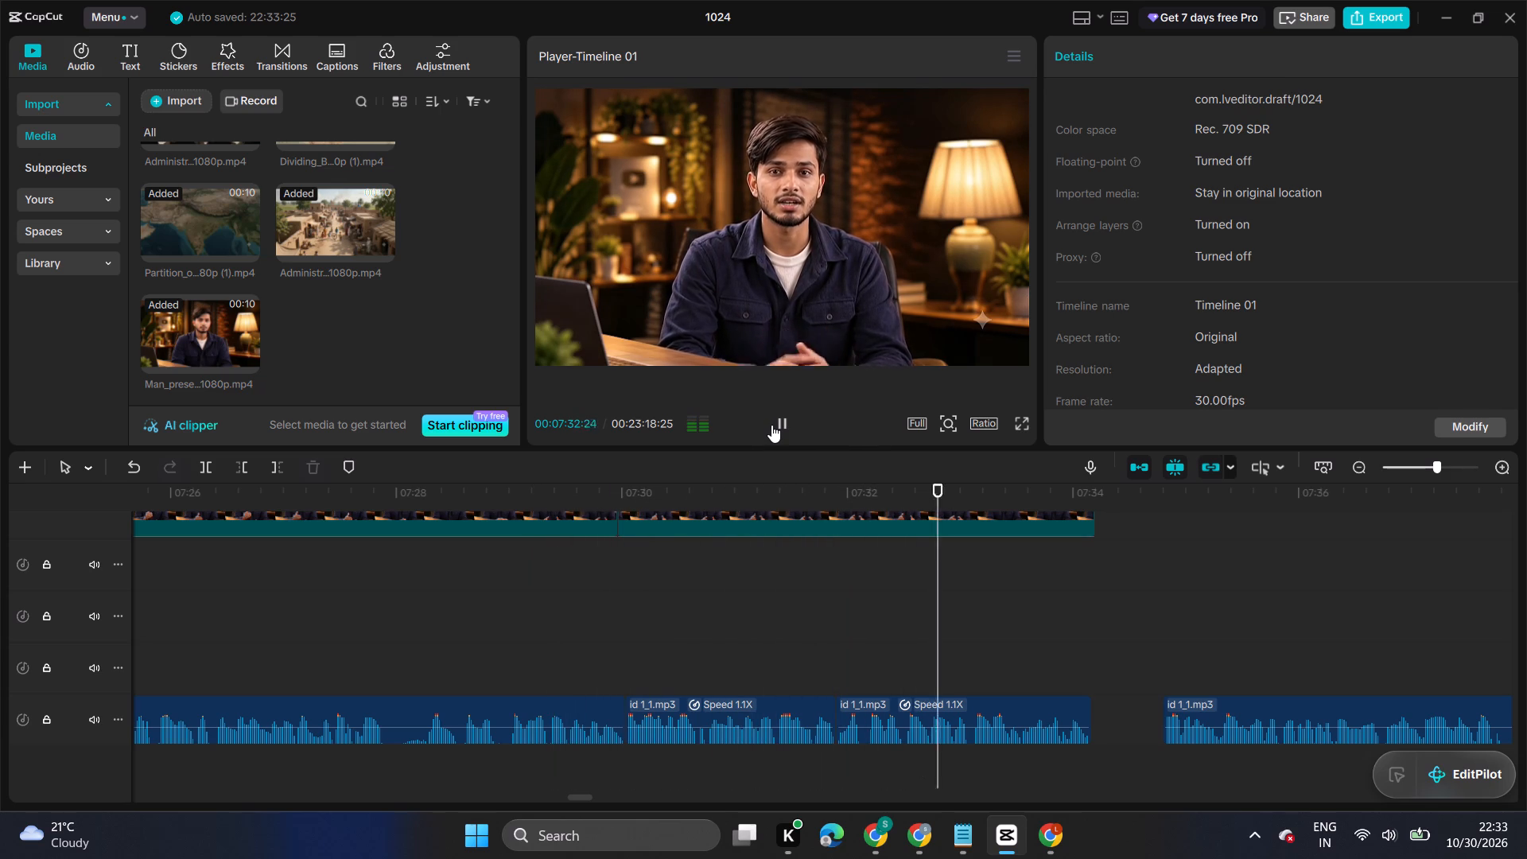
click(771, 425)
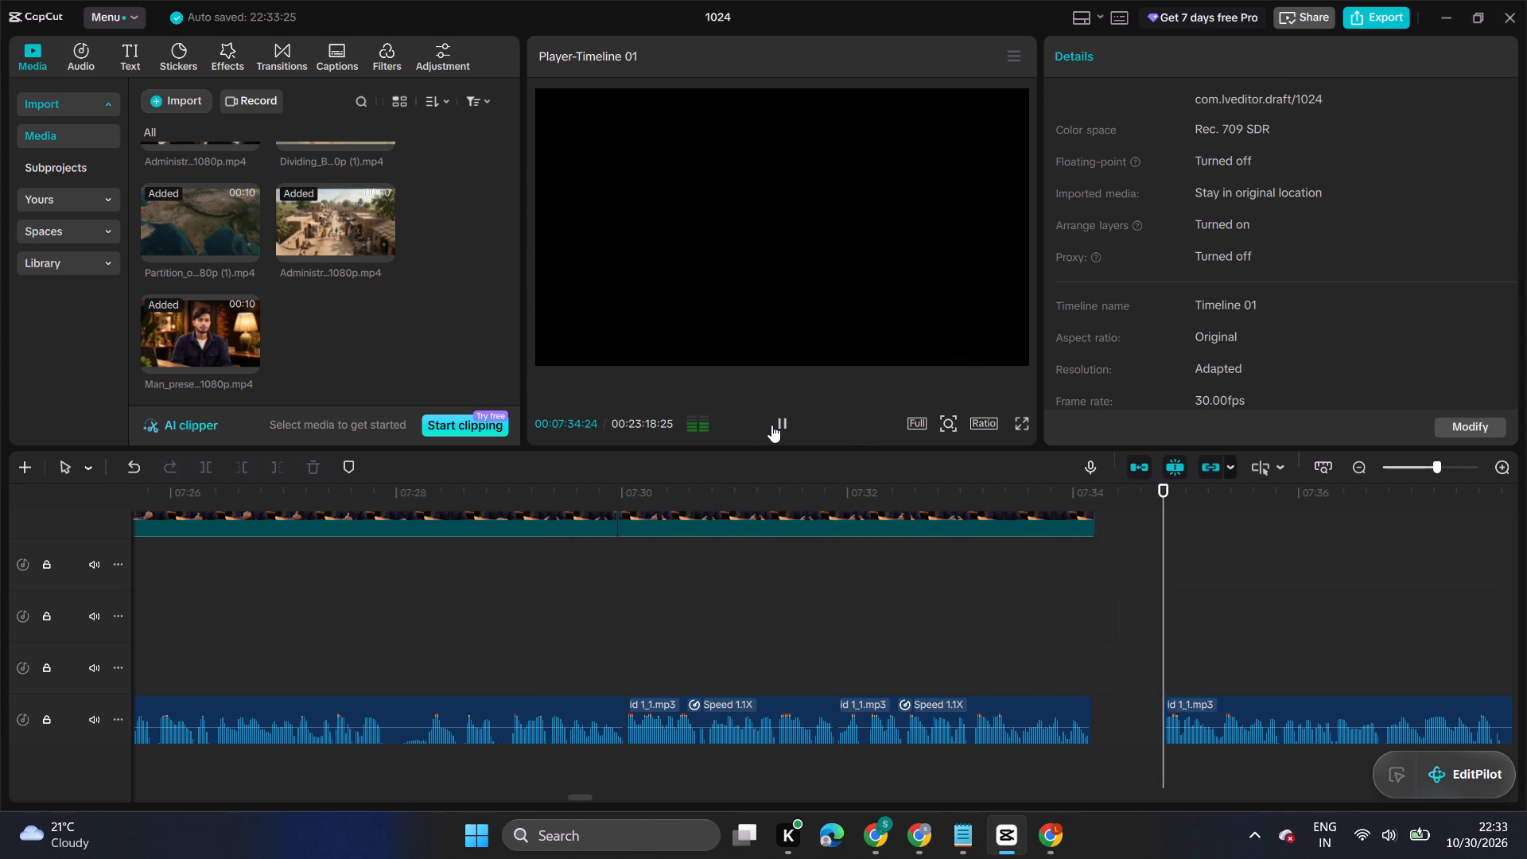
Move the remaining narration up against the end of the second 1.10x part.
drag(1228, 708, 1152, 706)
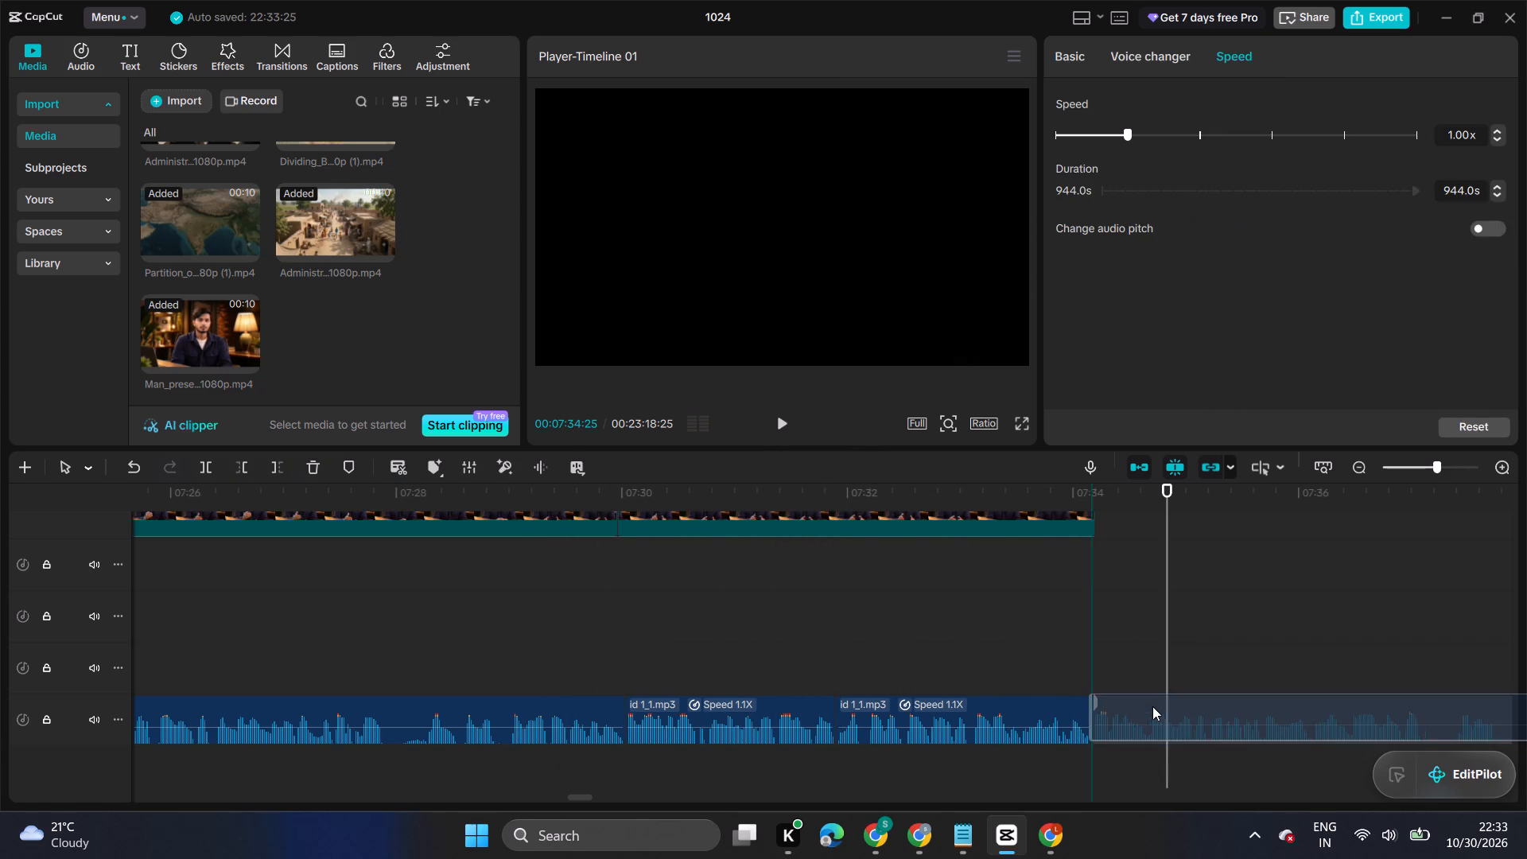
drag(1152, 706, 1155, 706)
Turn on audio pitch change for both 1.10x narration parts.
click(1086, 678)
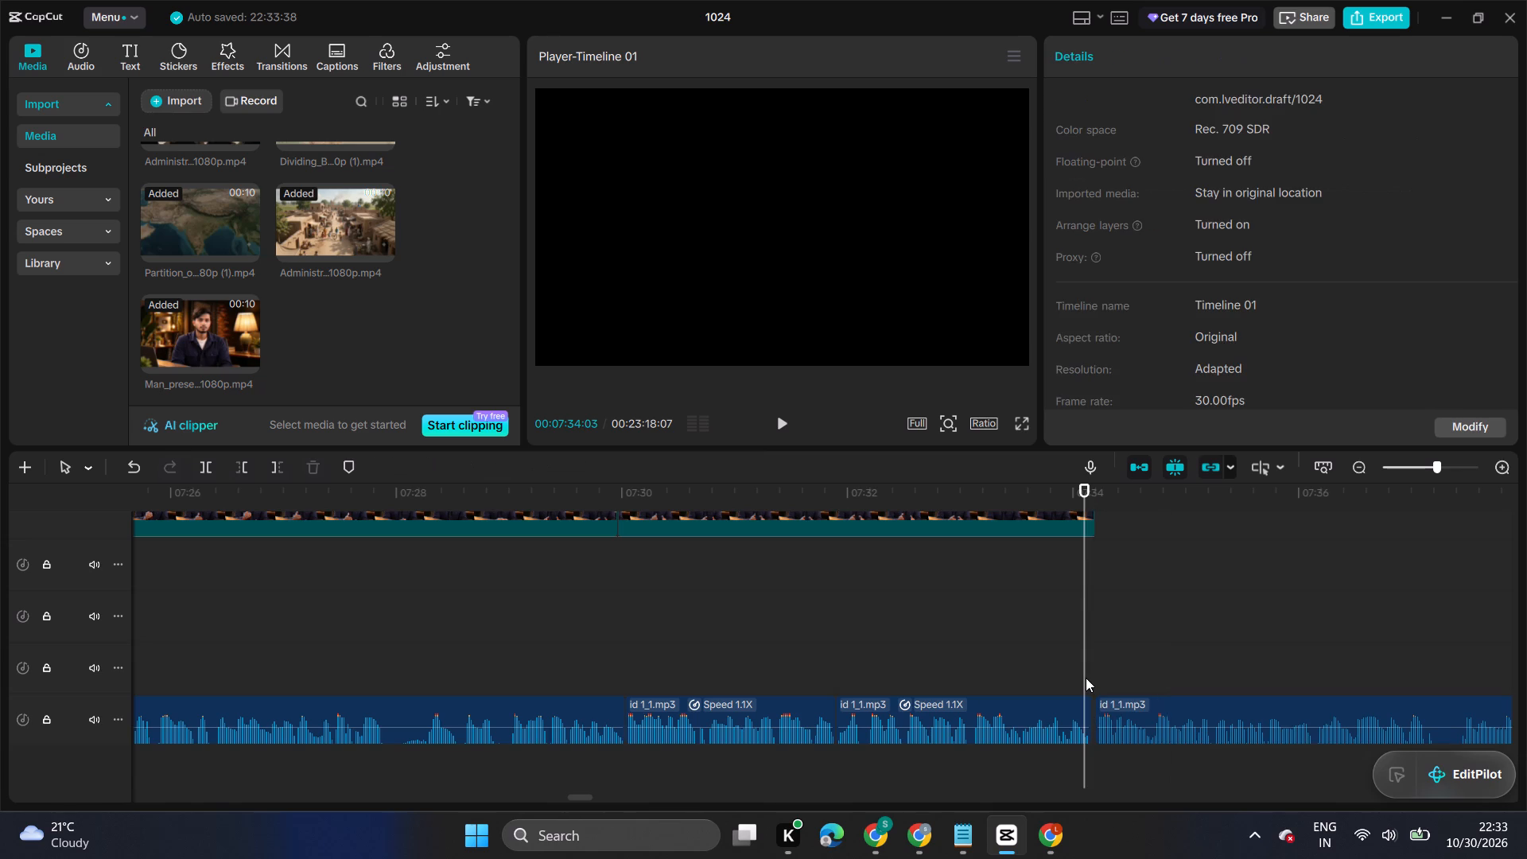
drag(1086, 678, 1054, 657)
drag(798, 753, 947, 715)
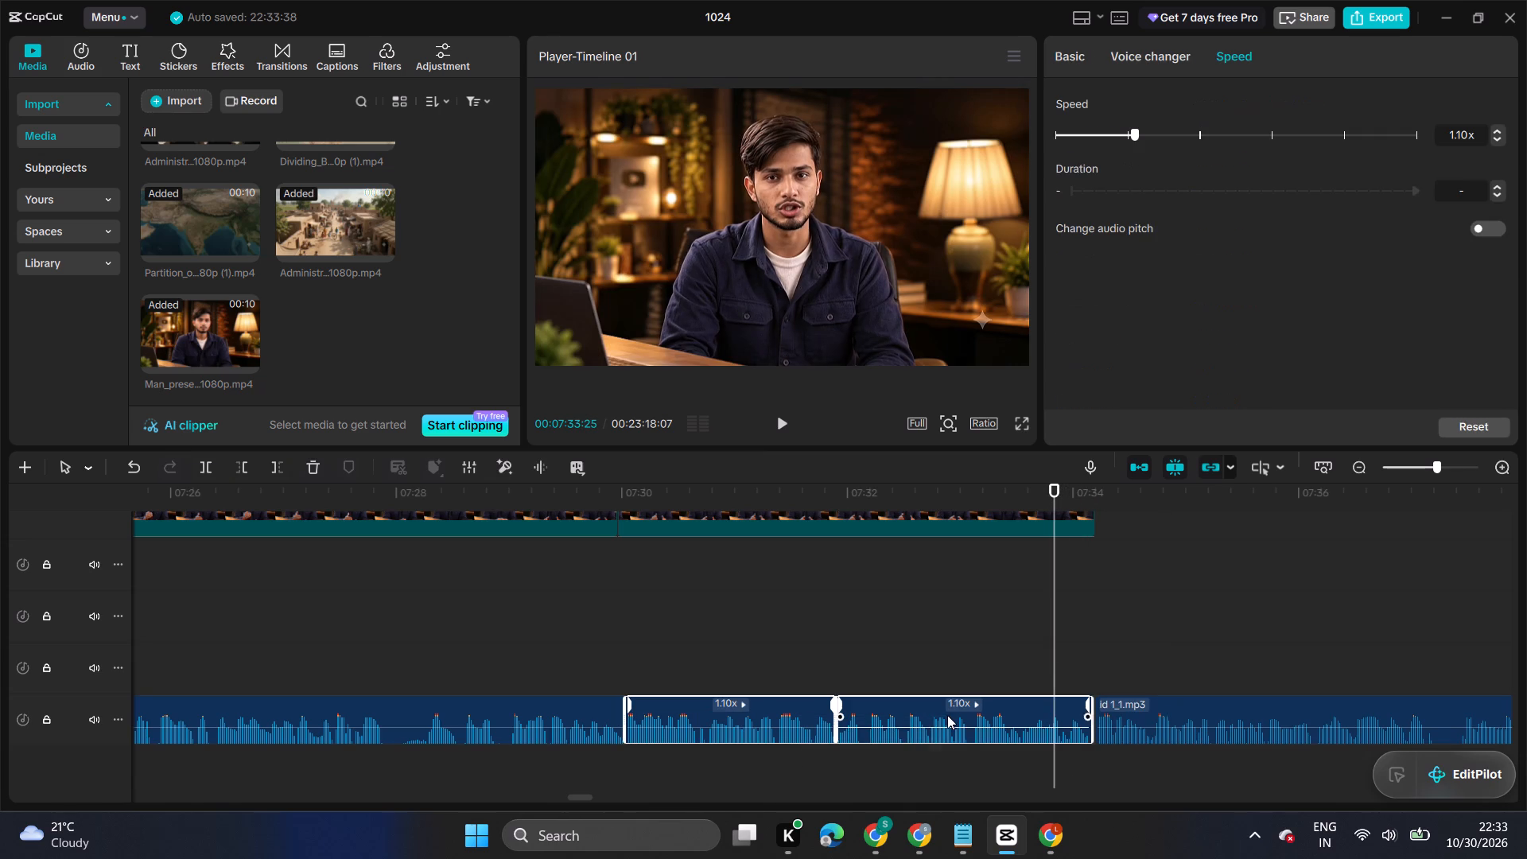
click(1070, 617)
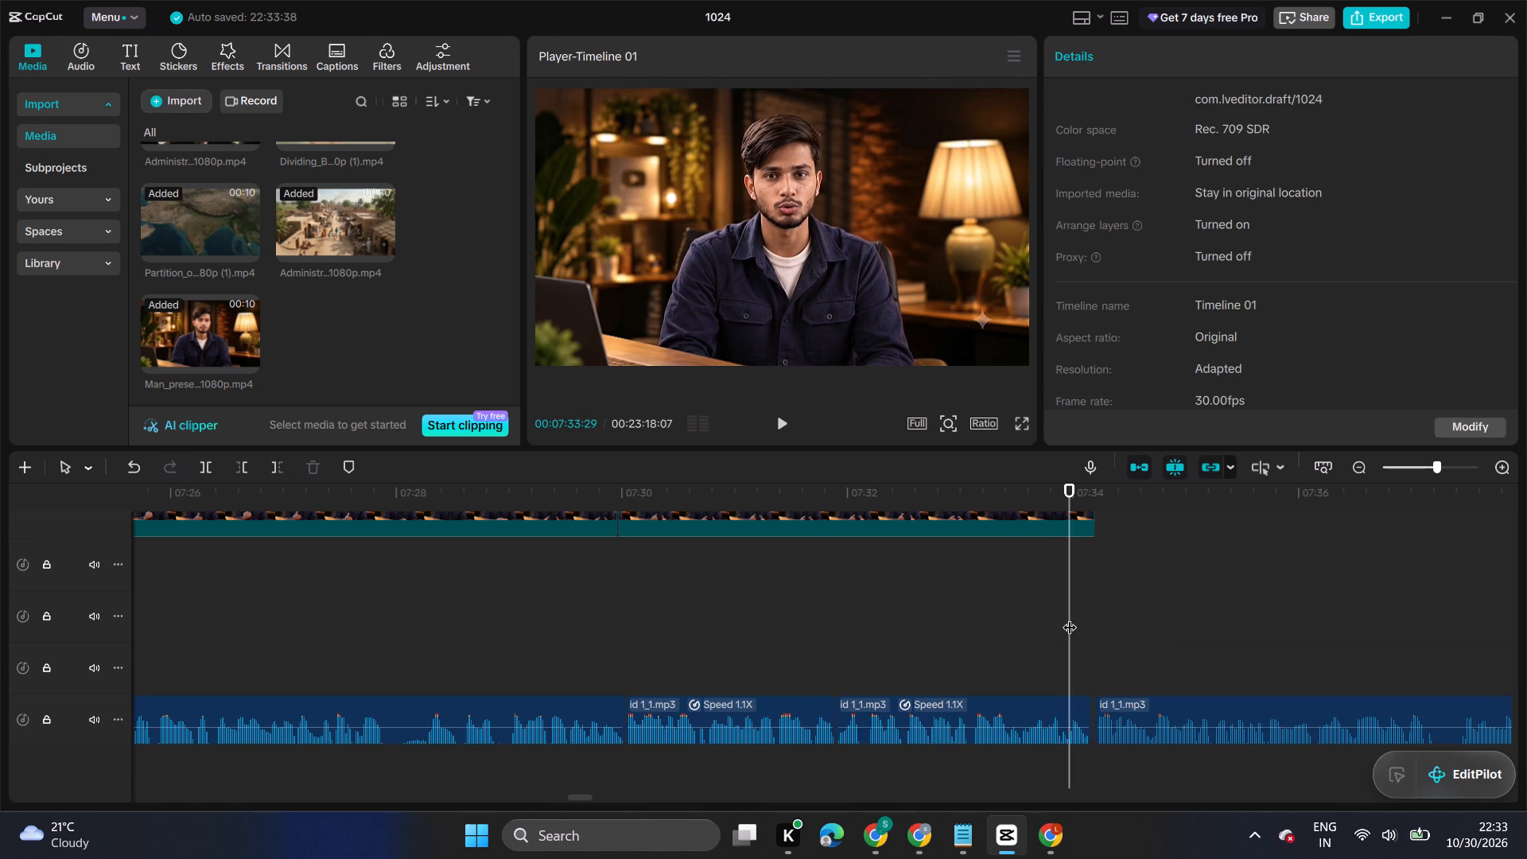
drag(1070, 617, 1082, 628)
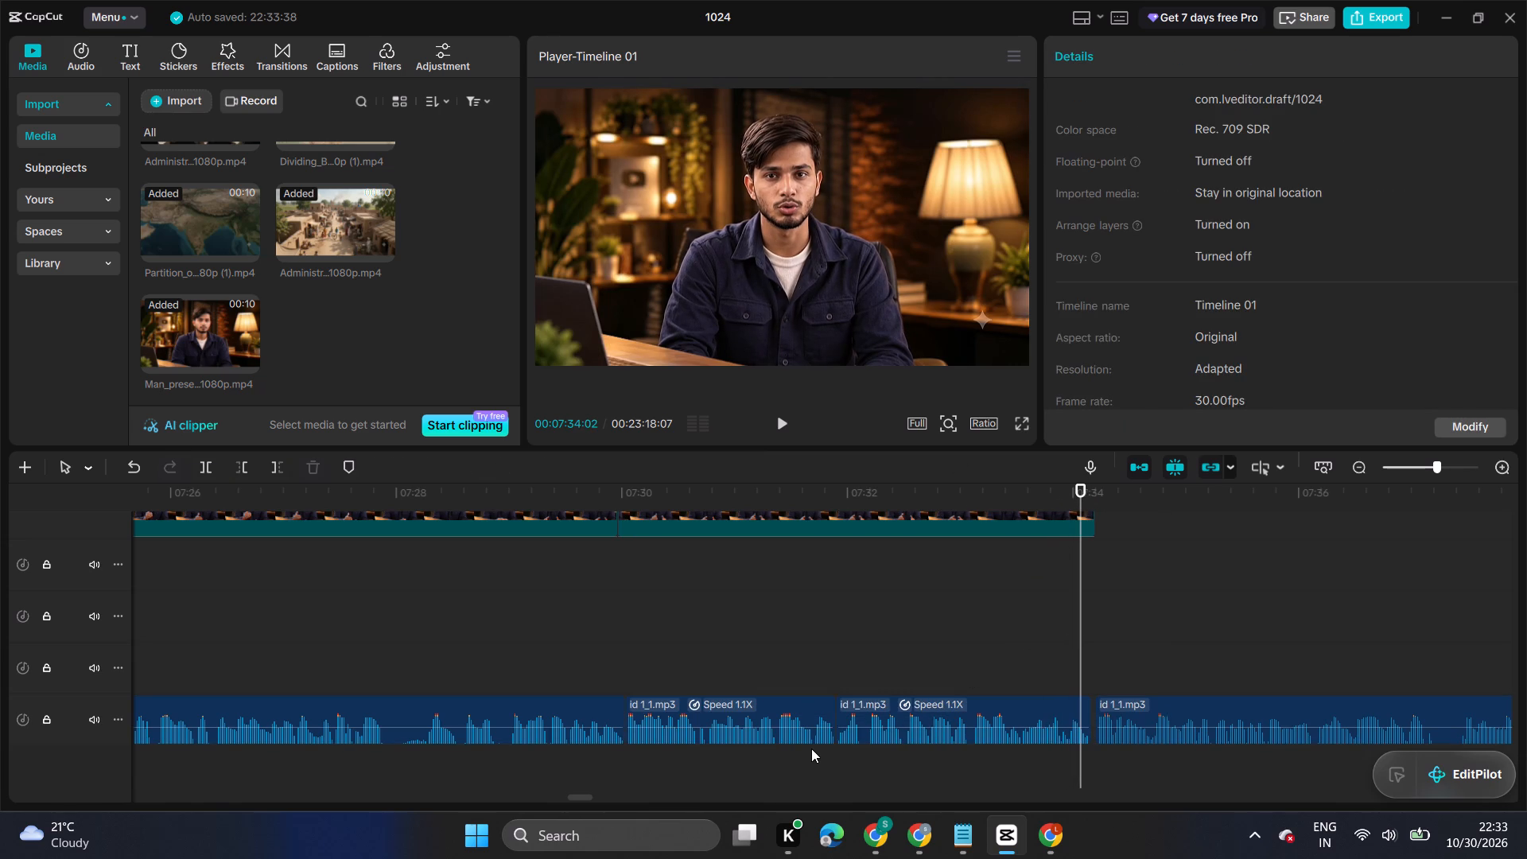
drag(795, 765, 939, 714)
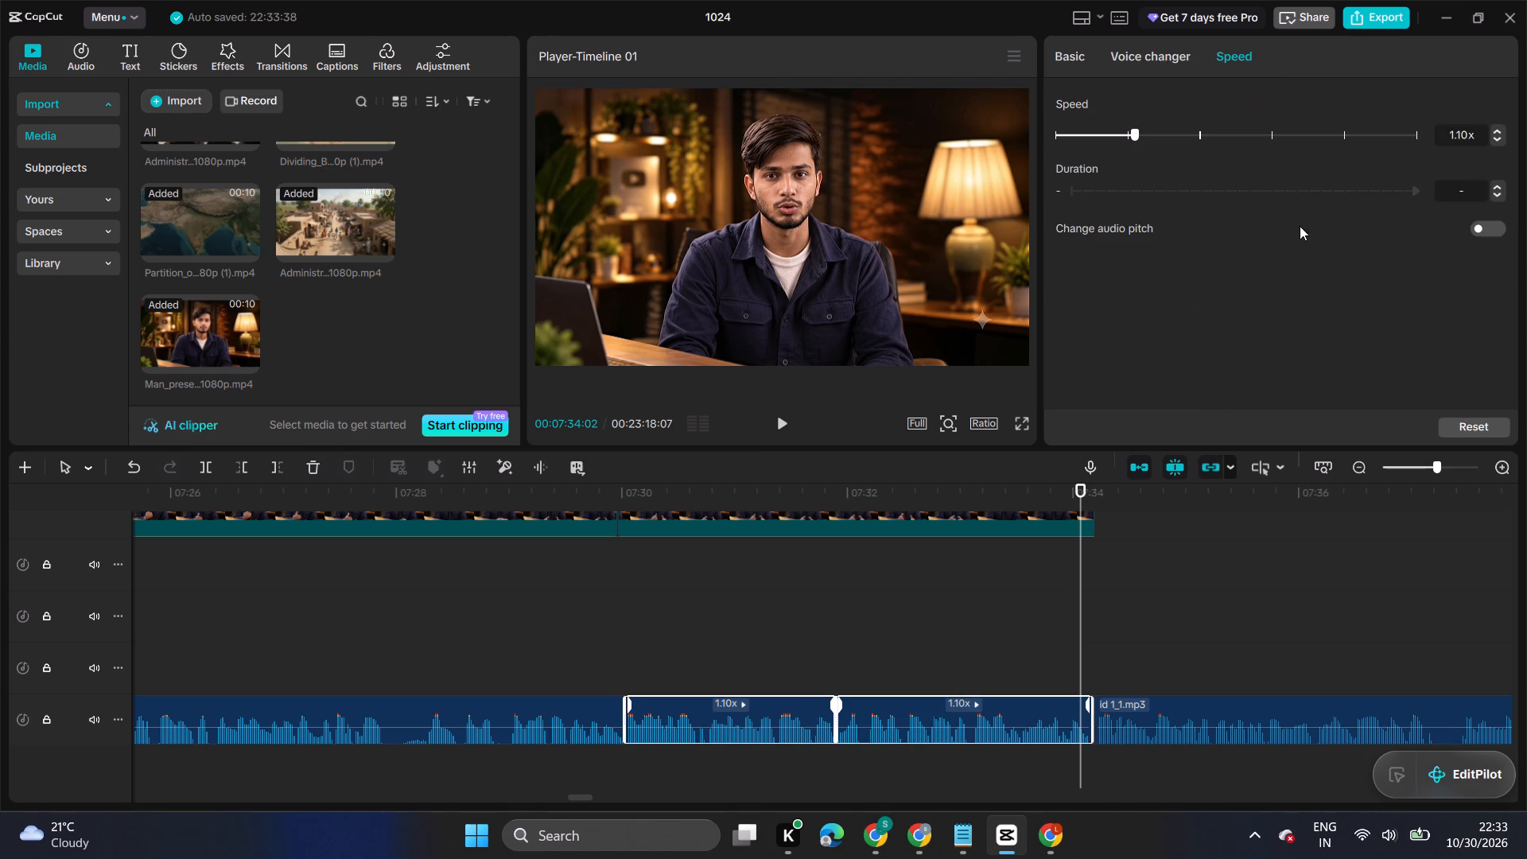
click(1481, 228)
Play from 07:31:12 to past the end of the presenter footage to hear the pitch-changed narration.
click(779, 655)
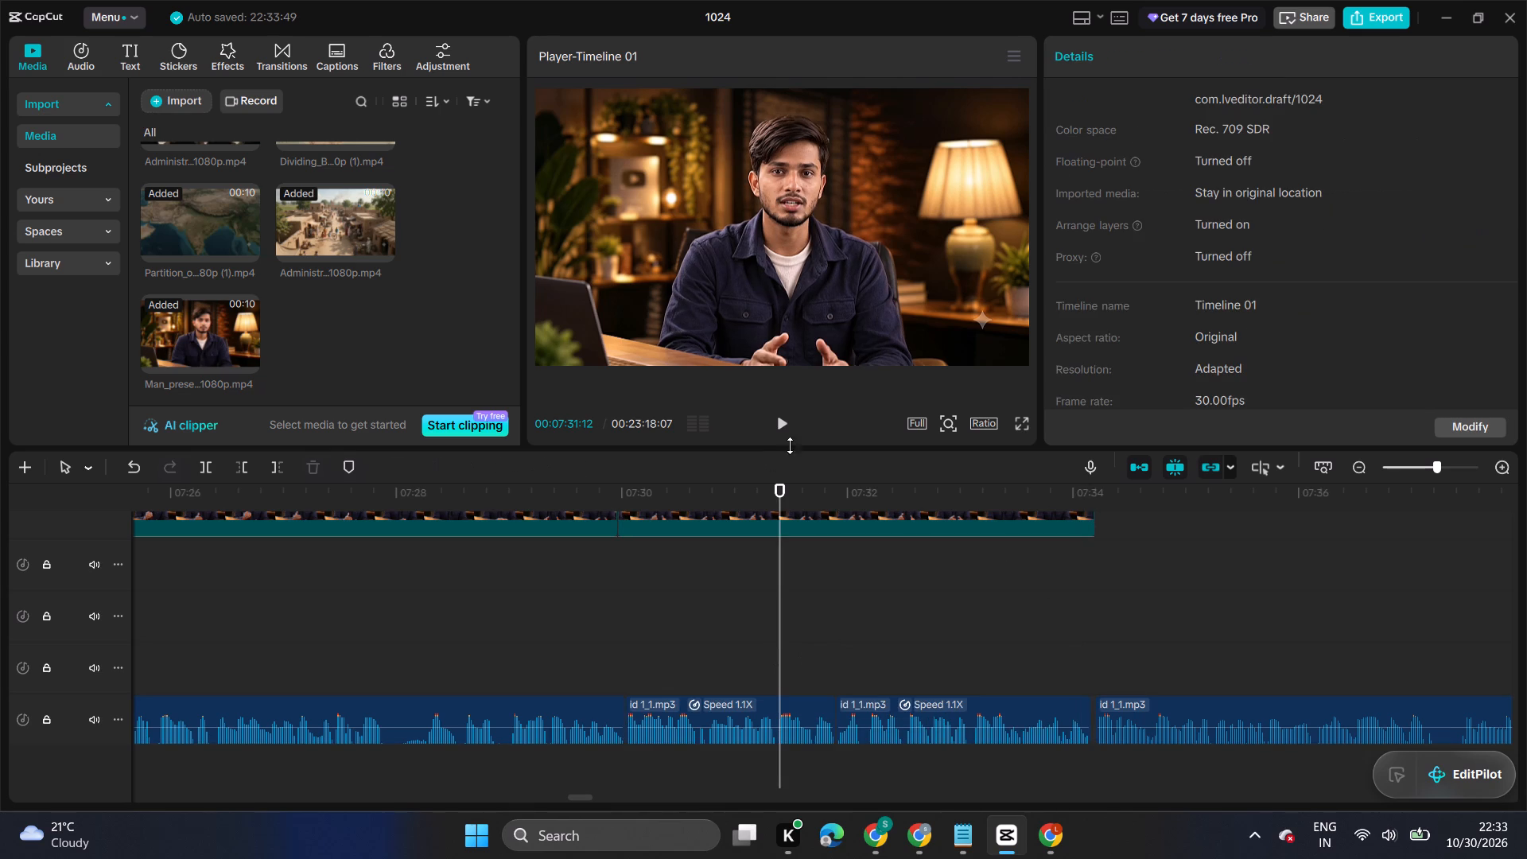
click(793, 433)
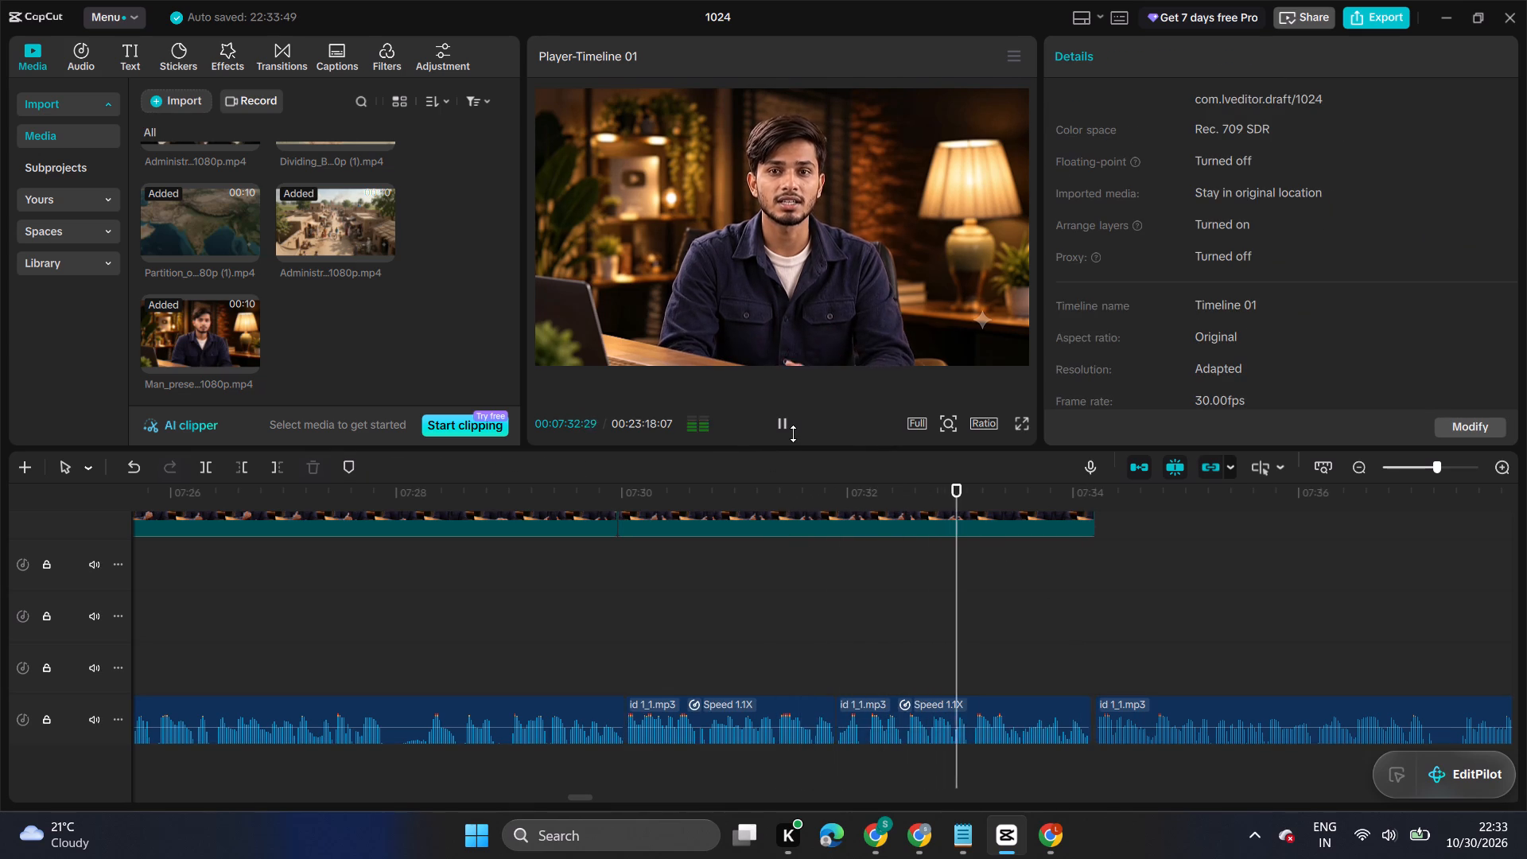
click(793, 433)
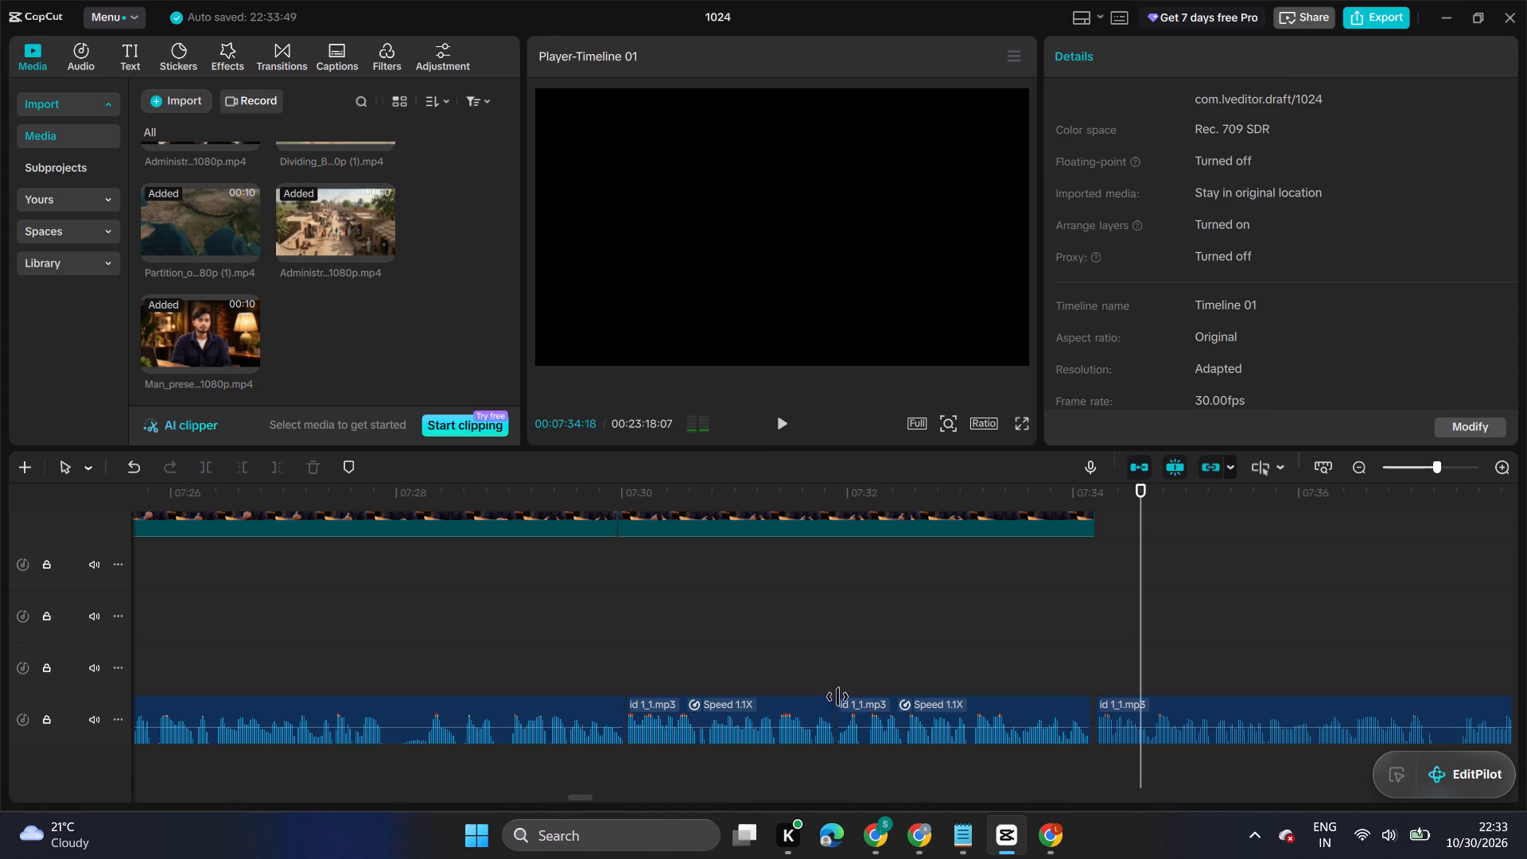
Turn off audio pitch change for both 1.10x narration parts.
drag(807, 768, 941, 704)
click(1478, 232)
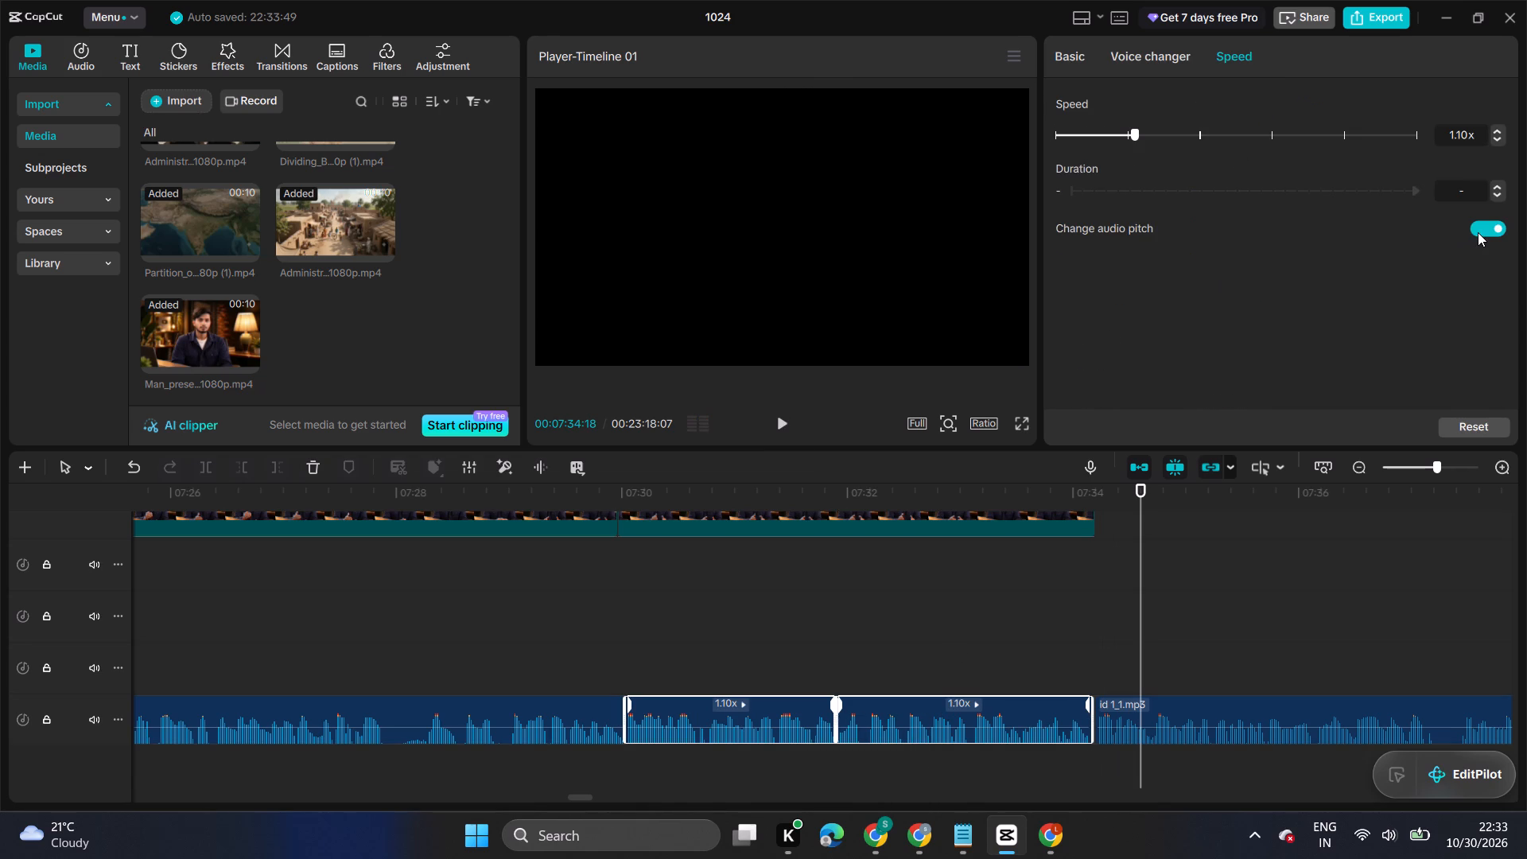
Set the speed of both selected narration parts to 1.05x.
click(1465, 137)
key(BackSpace)
key(BackSpace)
text(05)
key(Return)
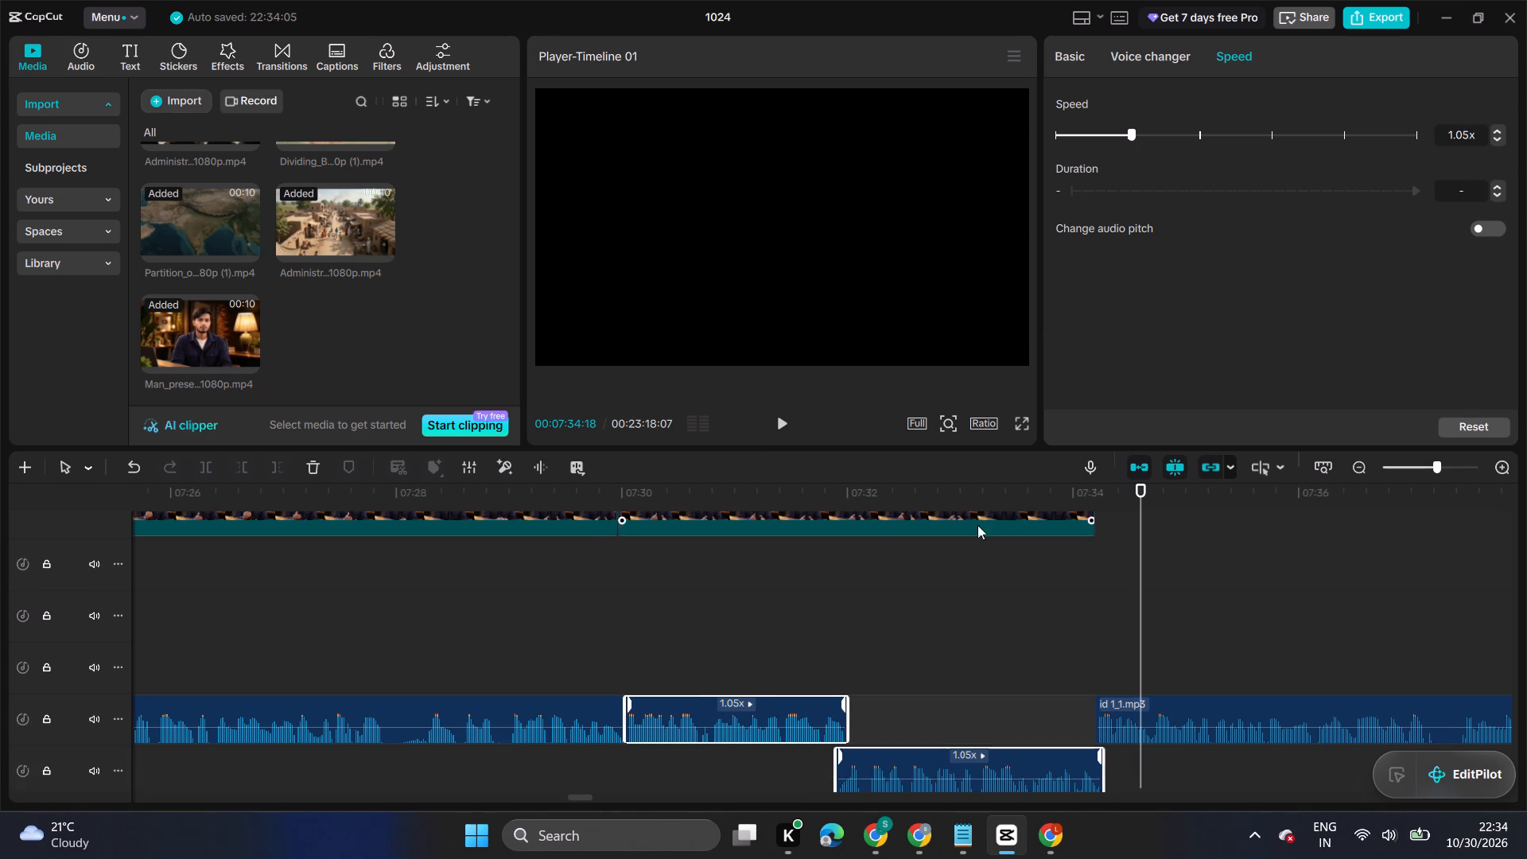
Shift the remaining narration about one second later and place the second 1.05x part directly after the first on the same track.
drag(1155, 712, 1262, 712)
click(1012, 761)
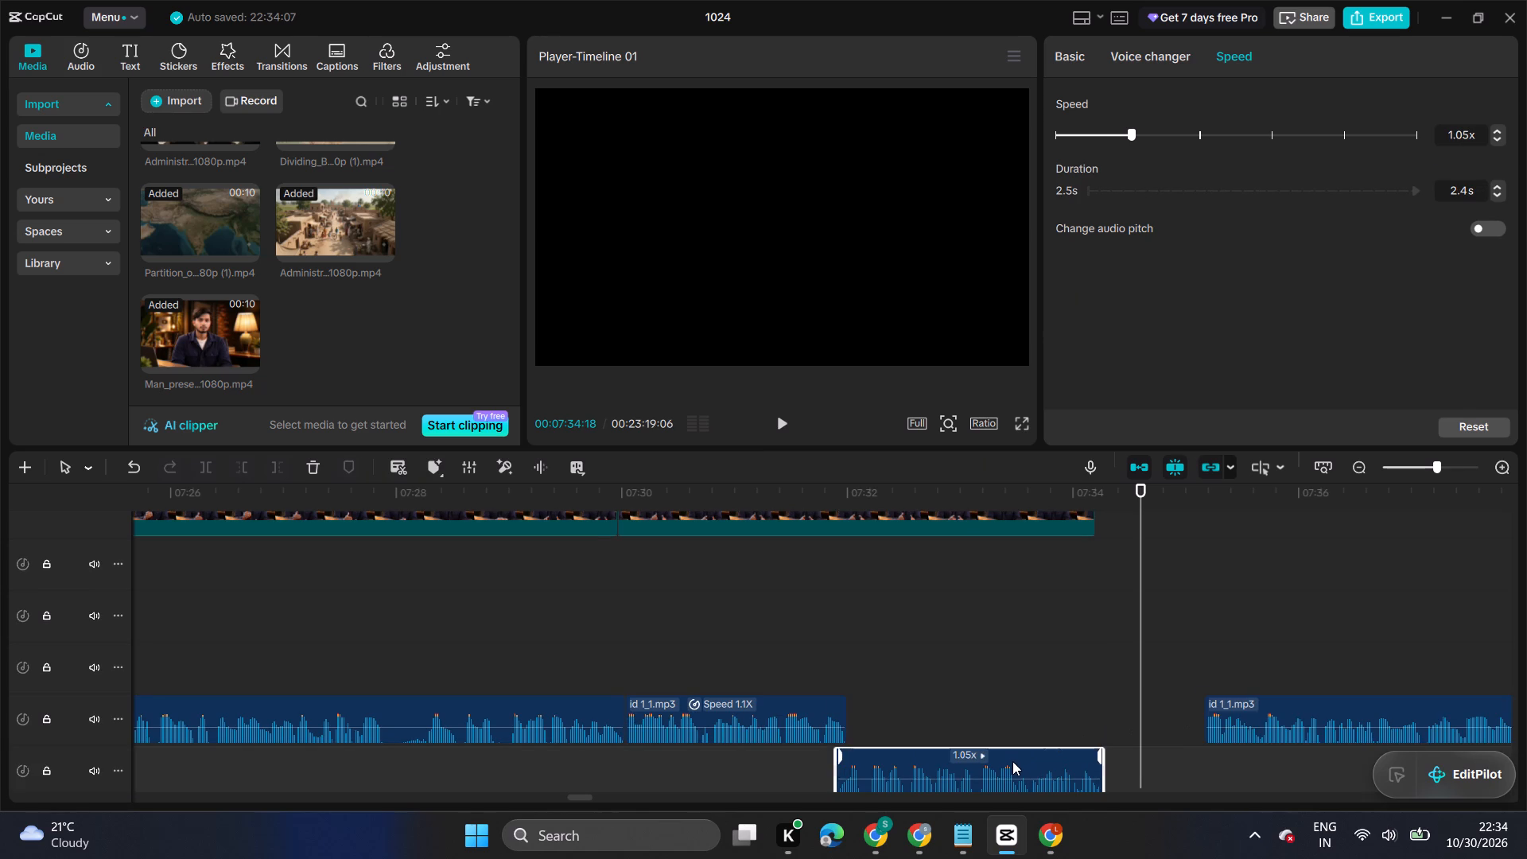
drag(1012, 761, 1020, 703)
Play both 1.05x narration parts from about 07:30:01 to their end against the presenter footage.
click(813, 656)
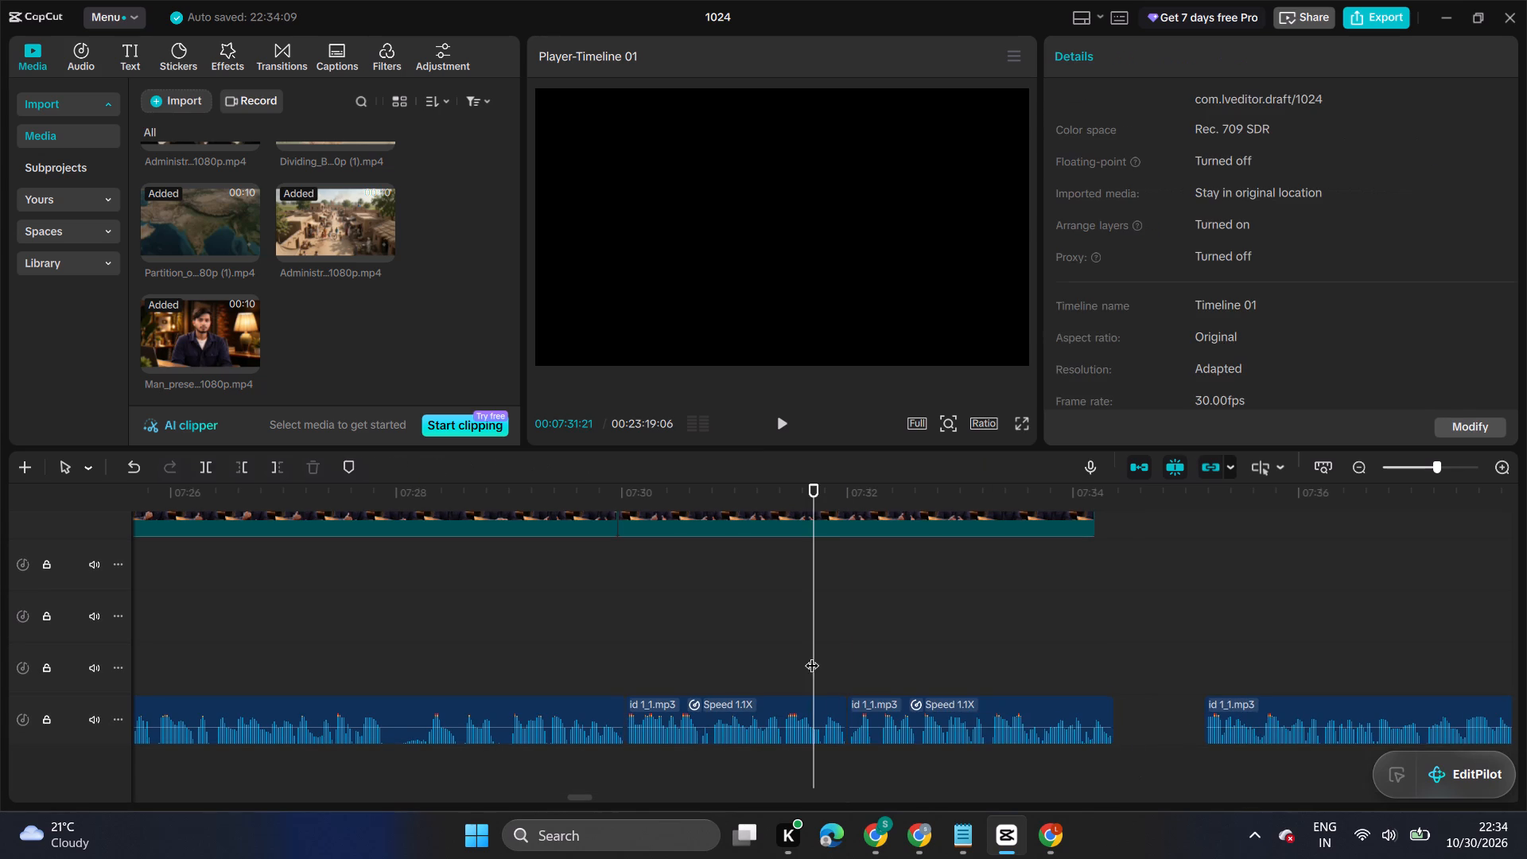
drag(812, 655, 1082, 659)
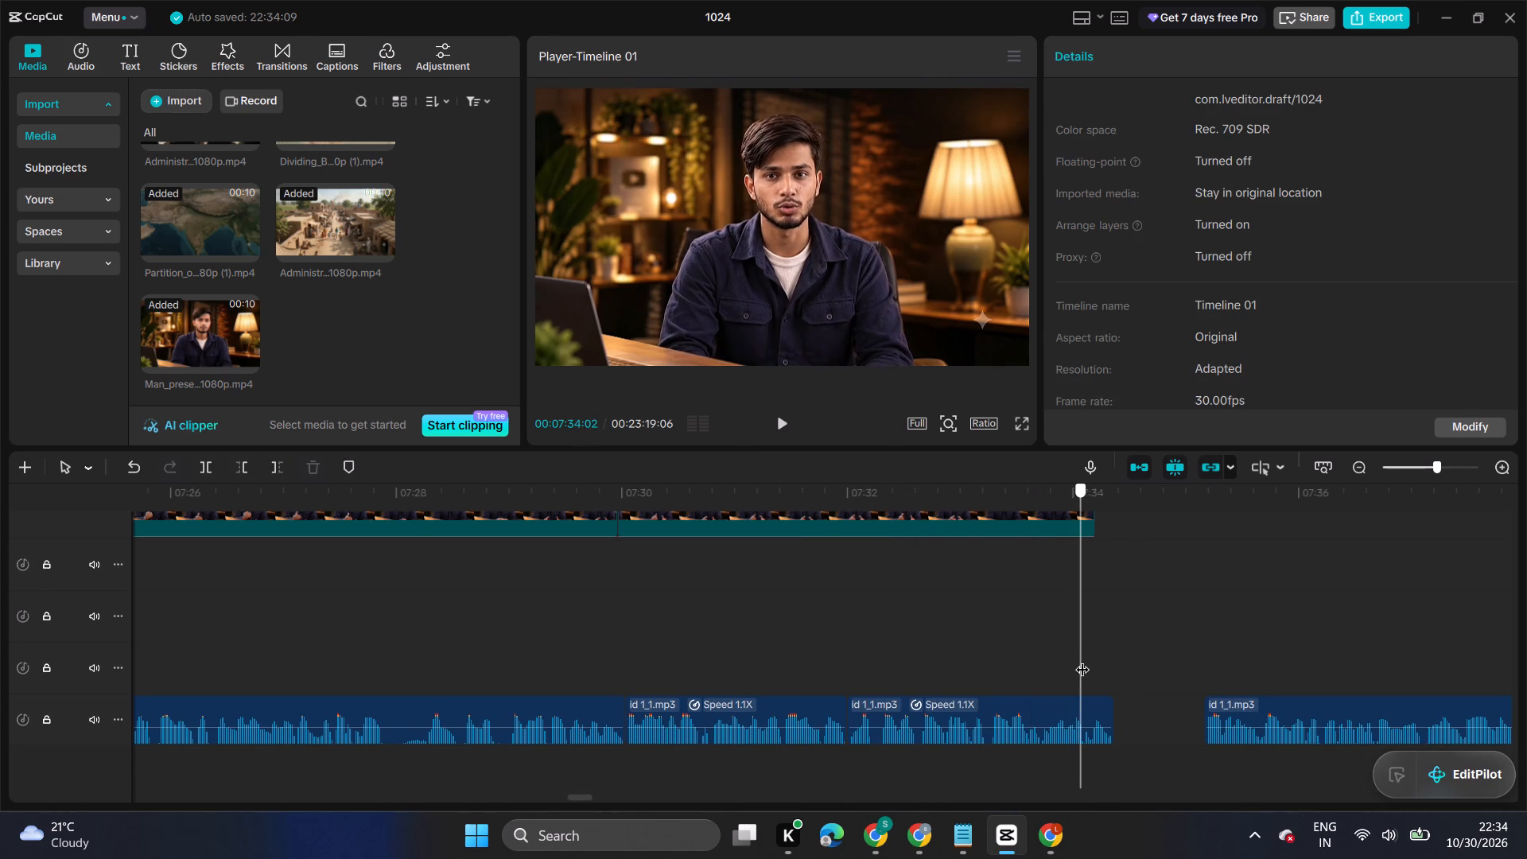
drag(1082, 659, 634, 630)
drag(638, 622, 625, 608)
click(787, 425)
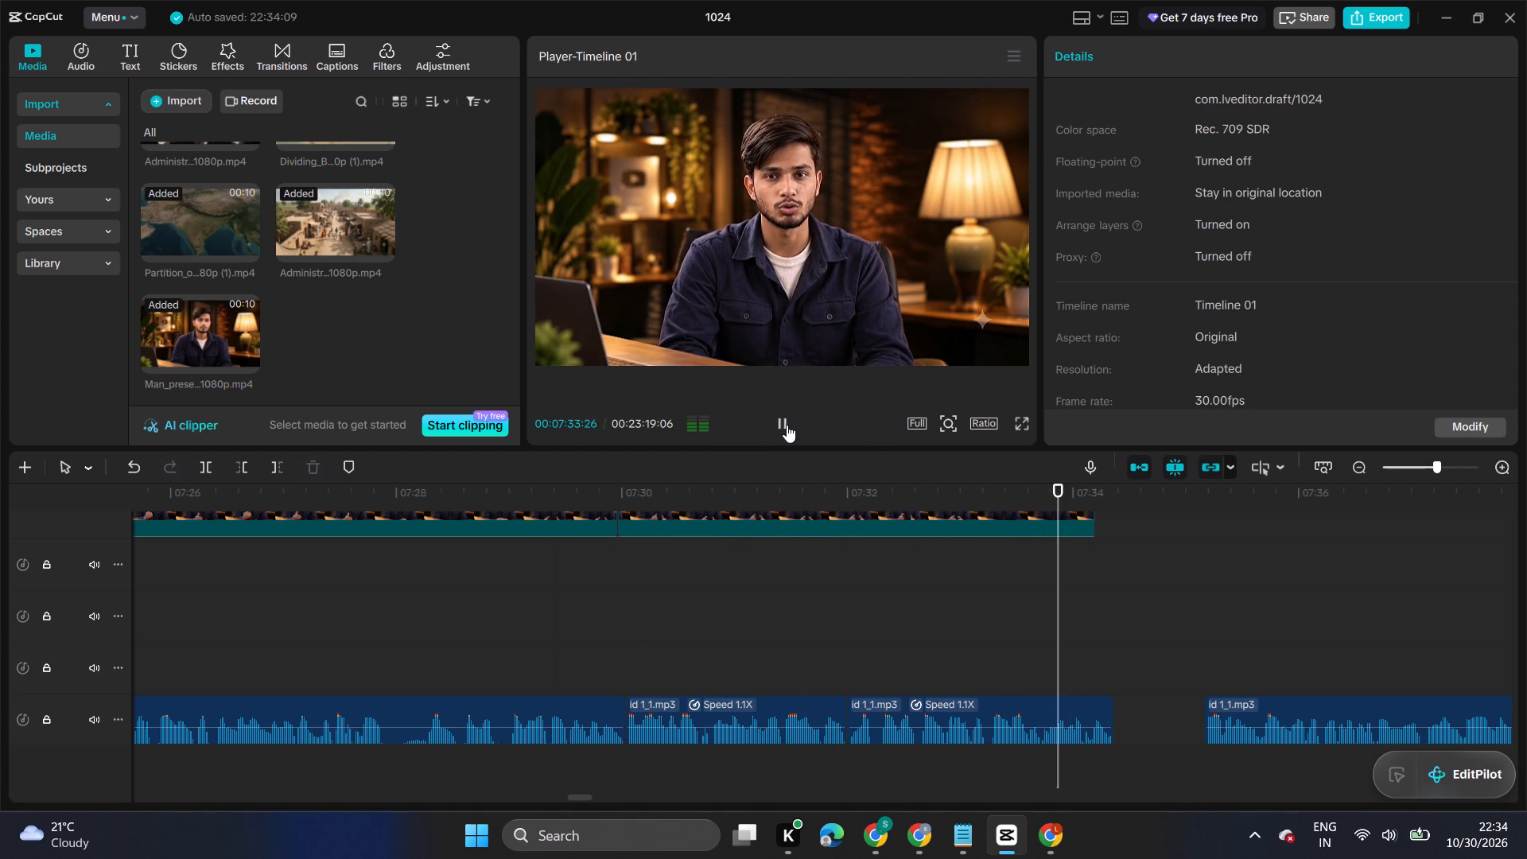
click(787, 425)
Move the remaining narration up against the end of the second 1.05x part to close the gap.
drag(1261, 702, 1215, 699)
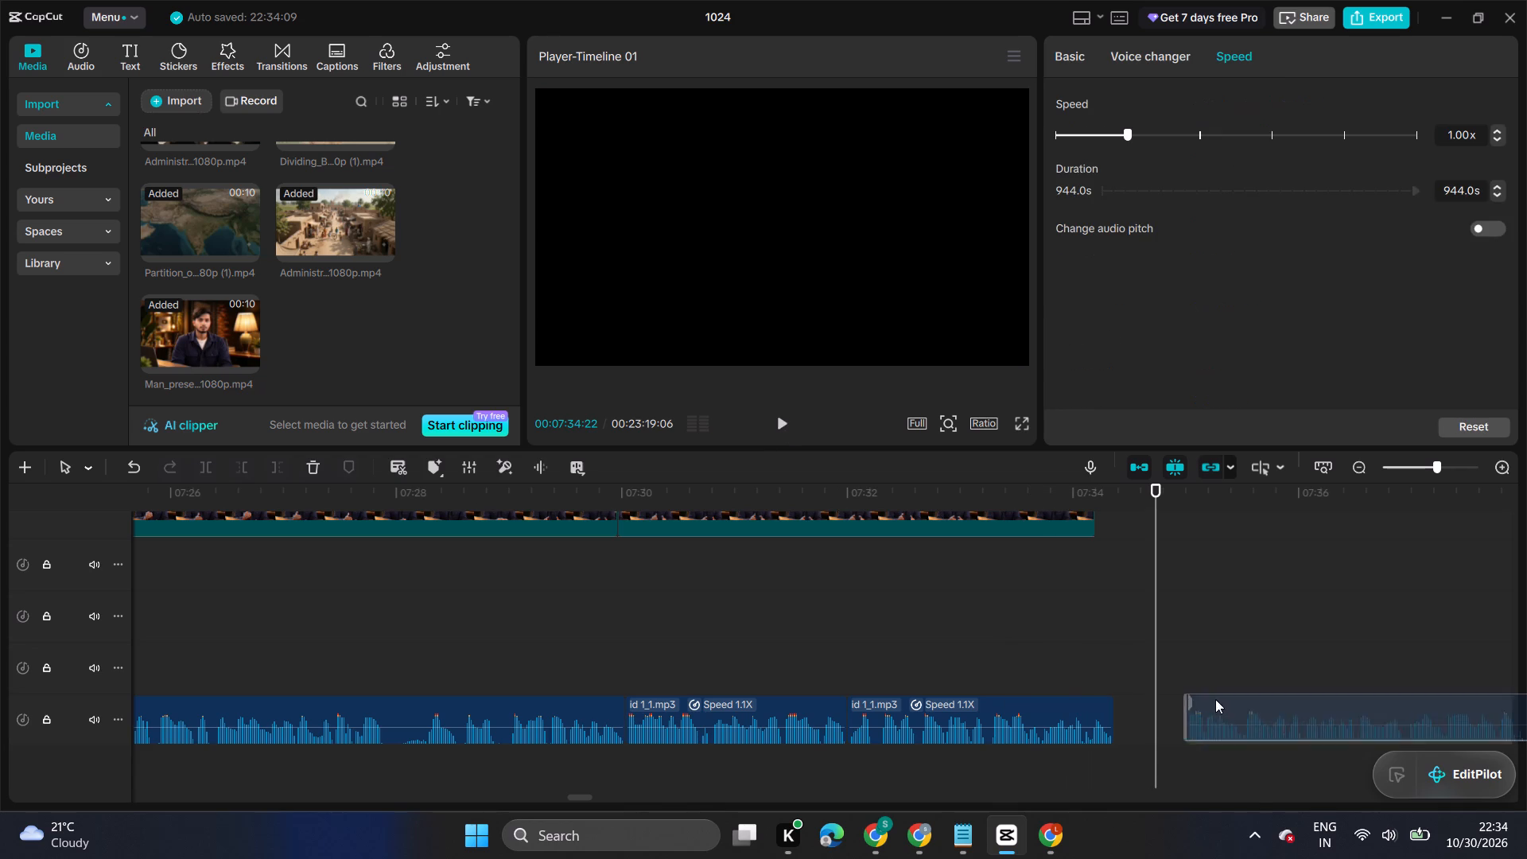
drag(1215, 699, 1175, 698)
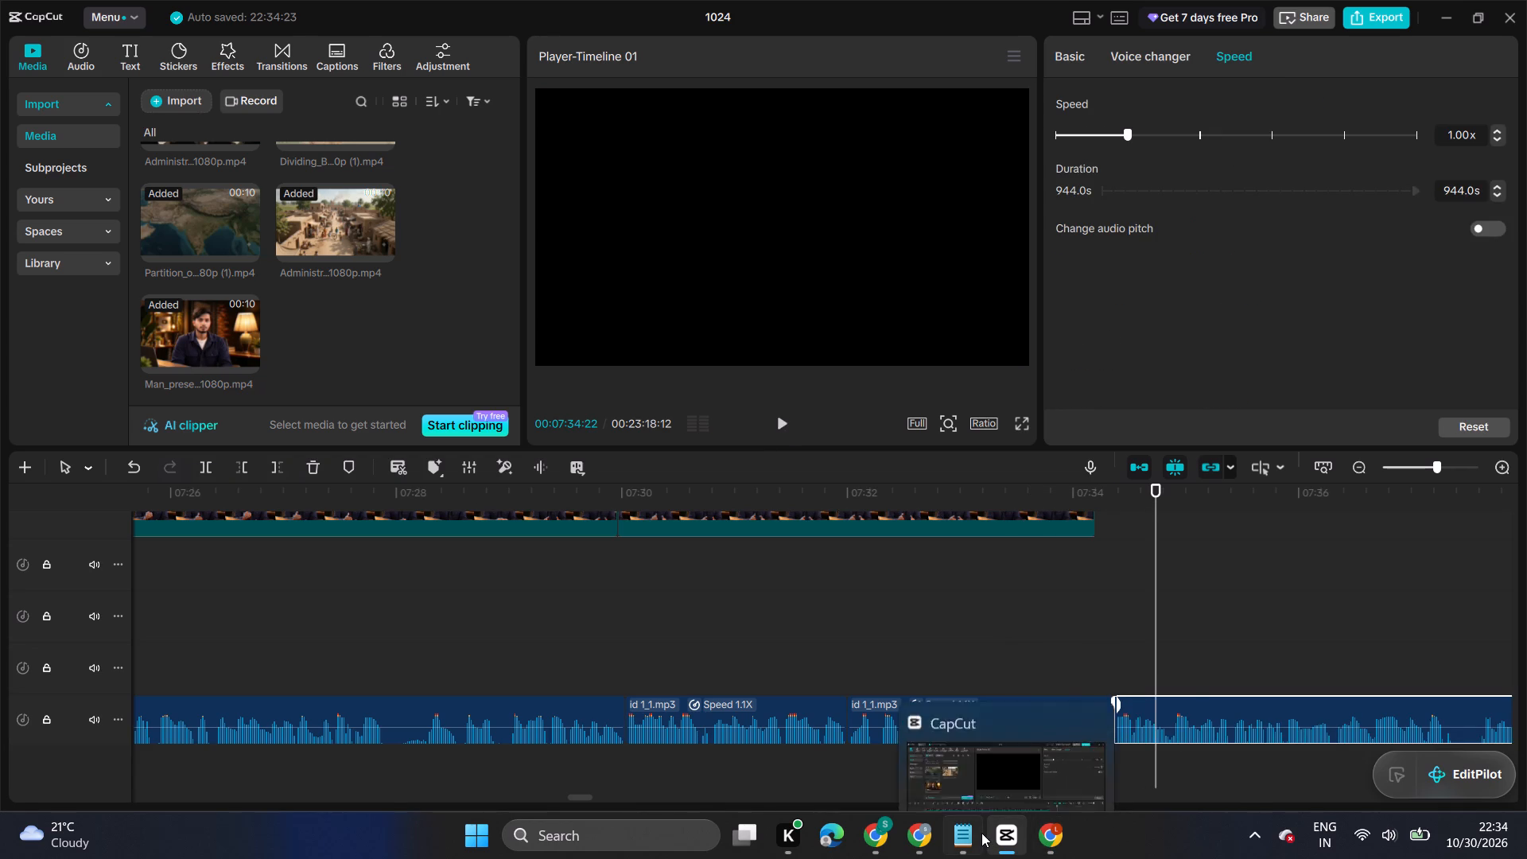